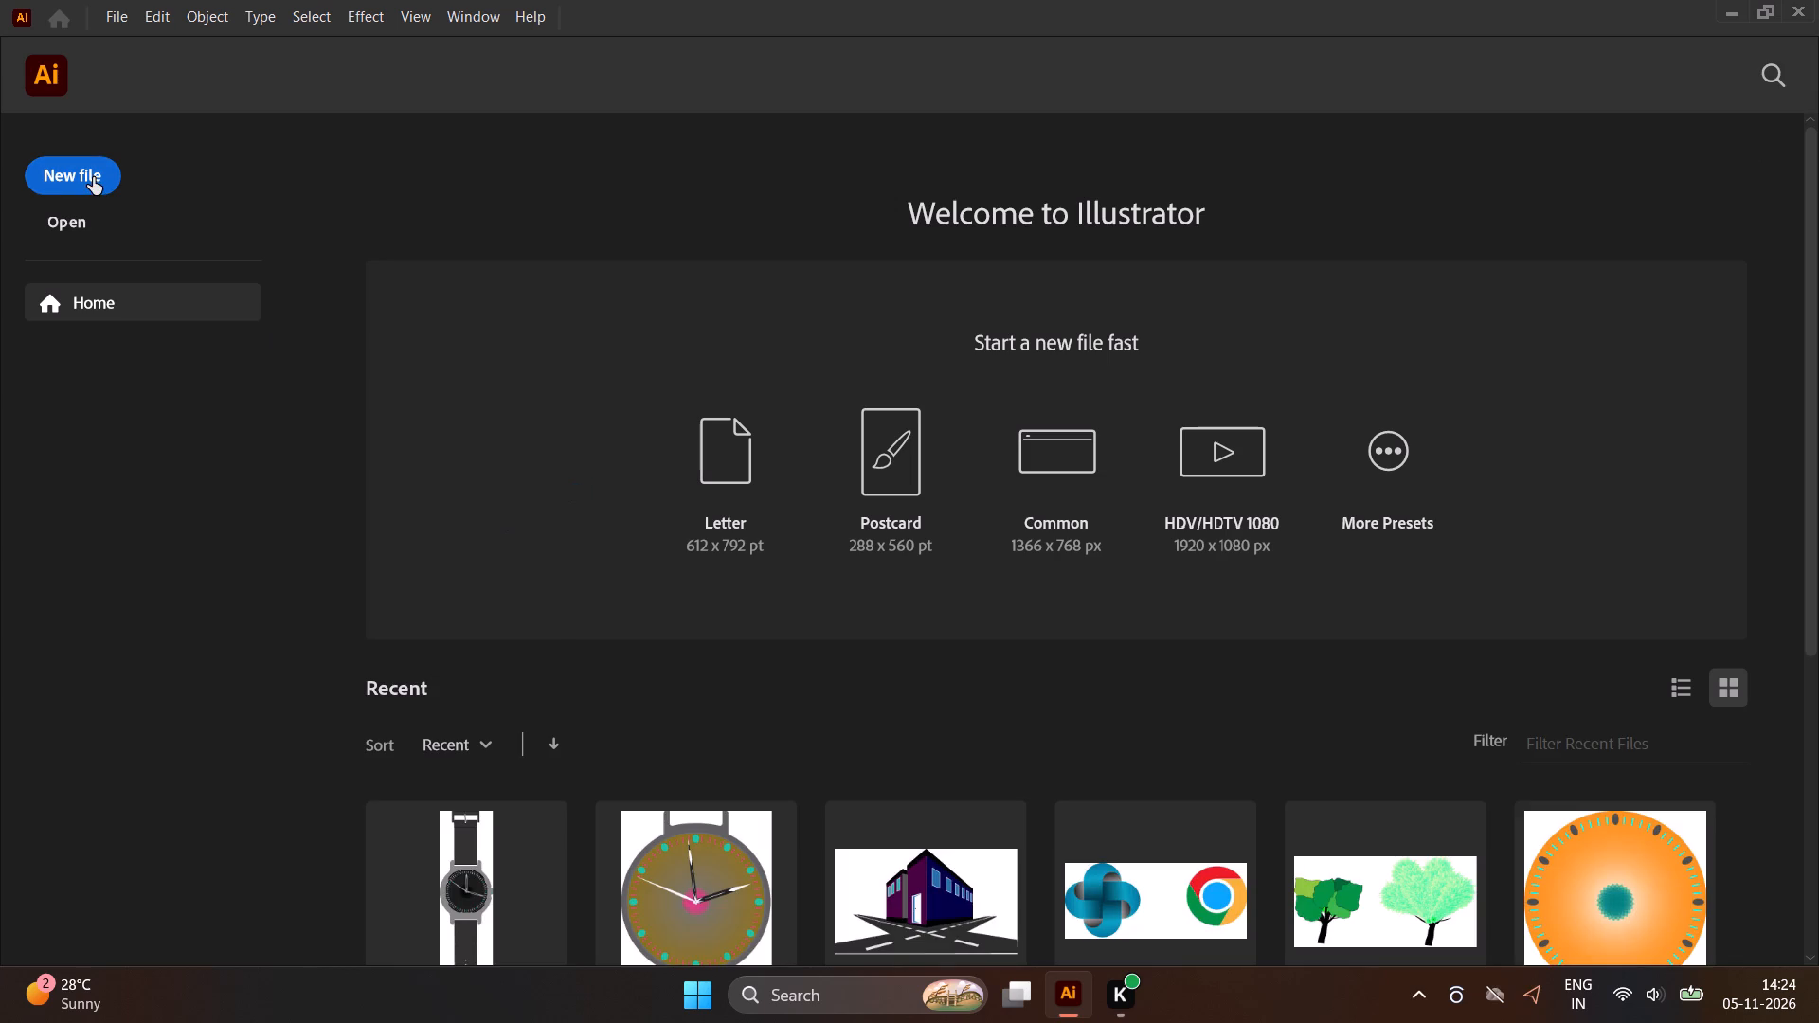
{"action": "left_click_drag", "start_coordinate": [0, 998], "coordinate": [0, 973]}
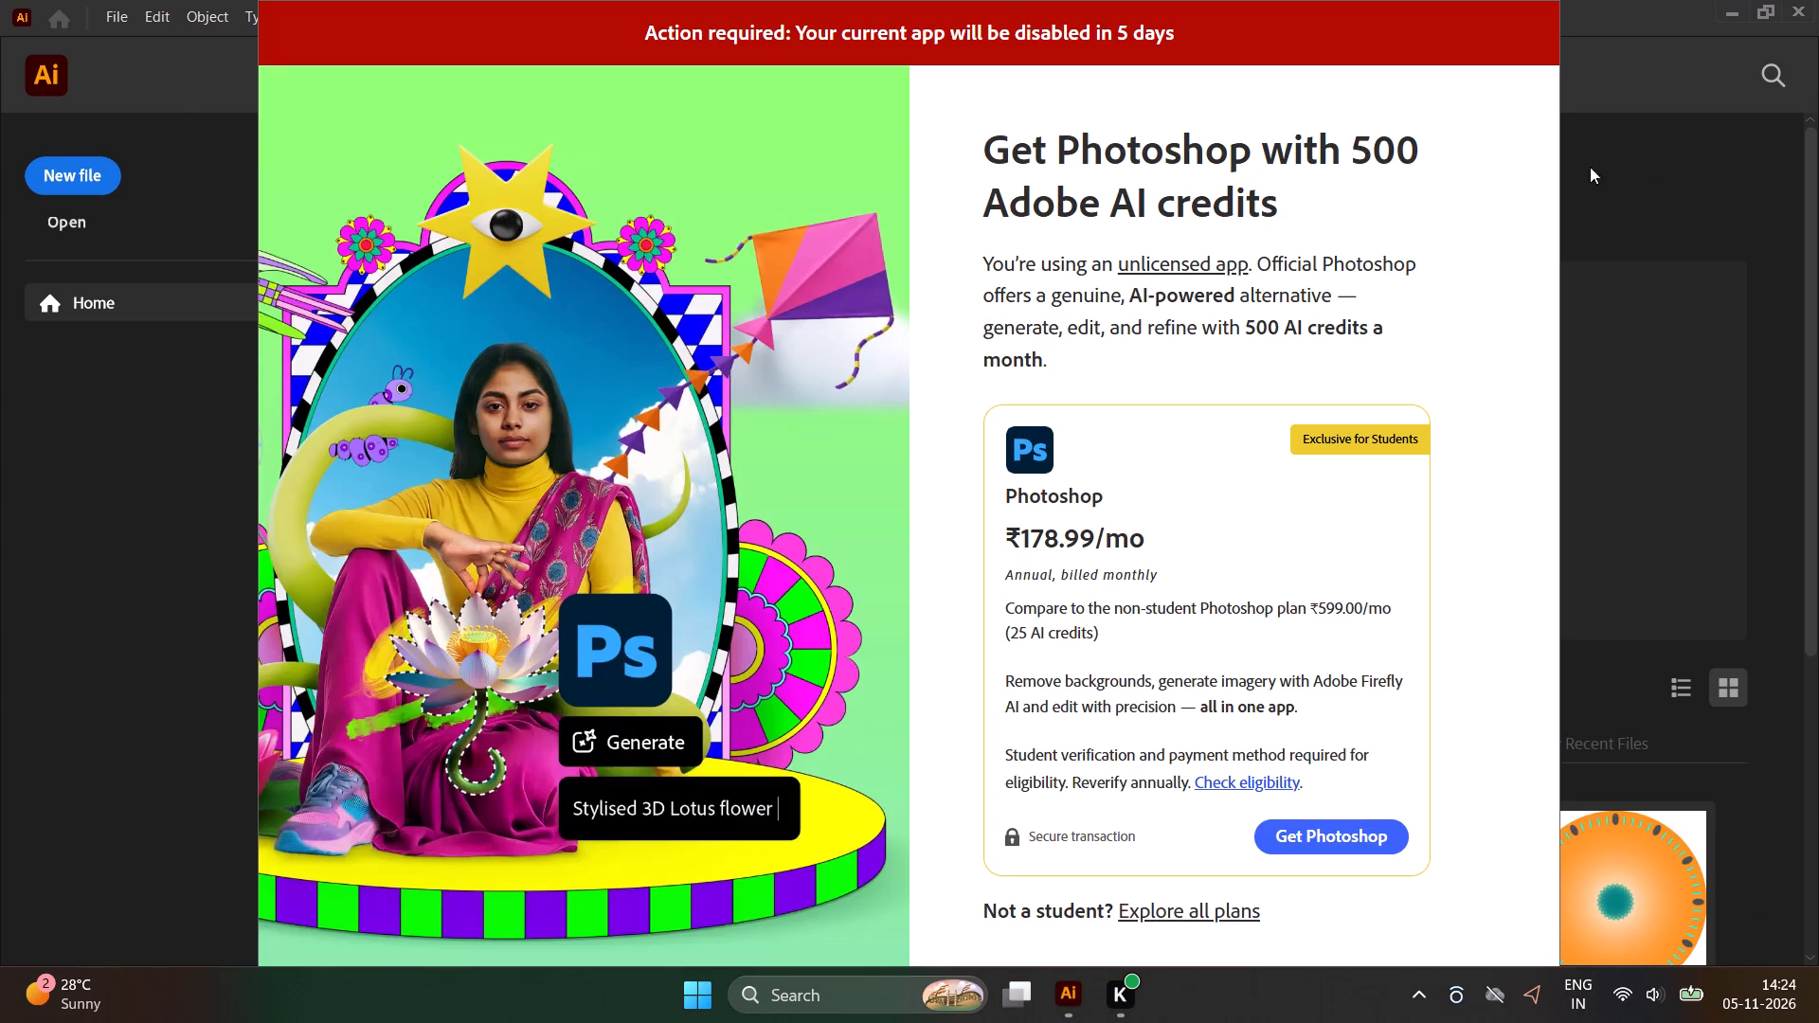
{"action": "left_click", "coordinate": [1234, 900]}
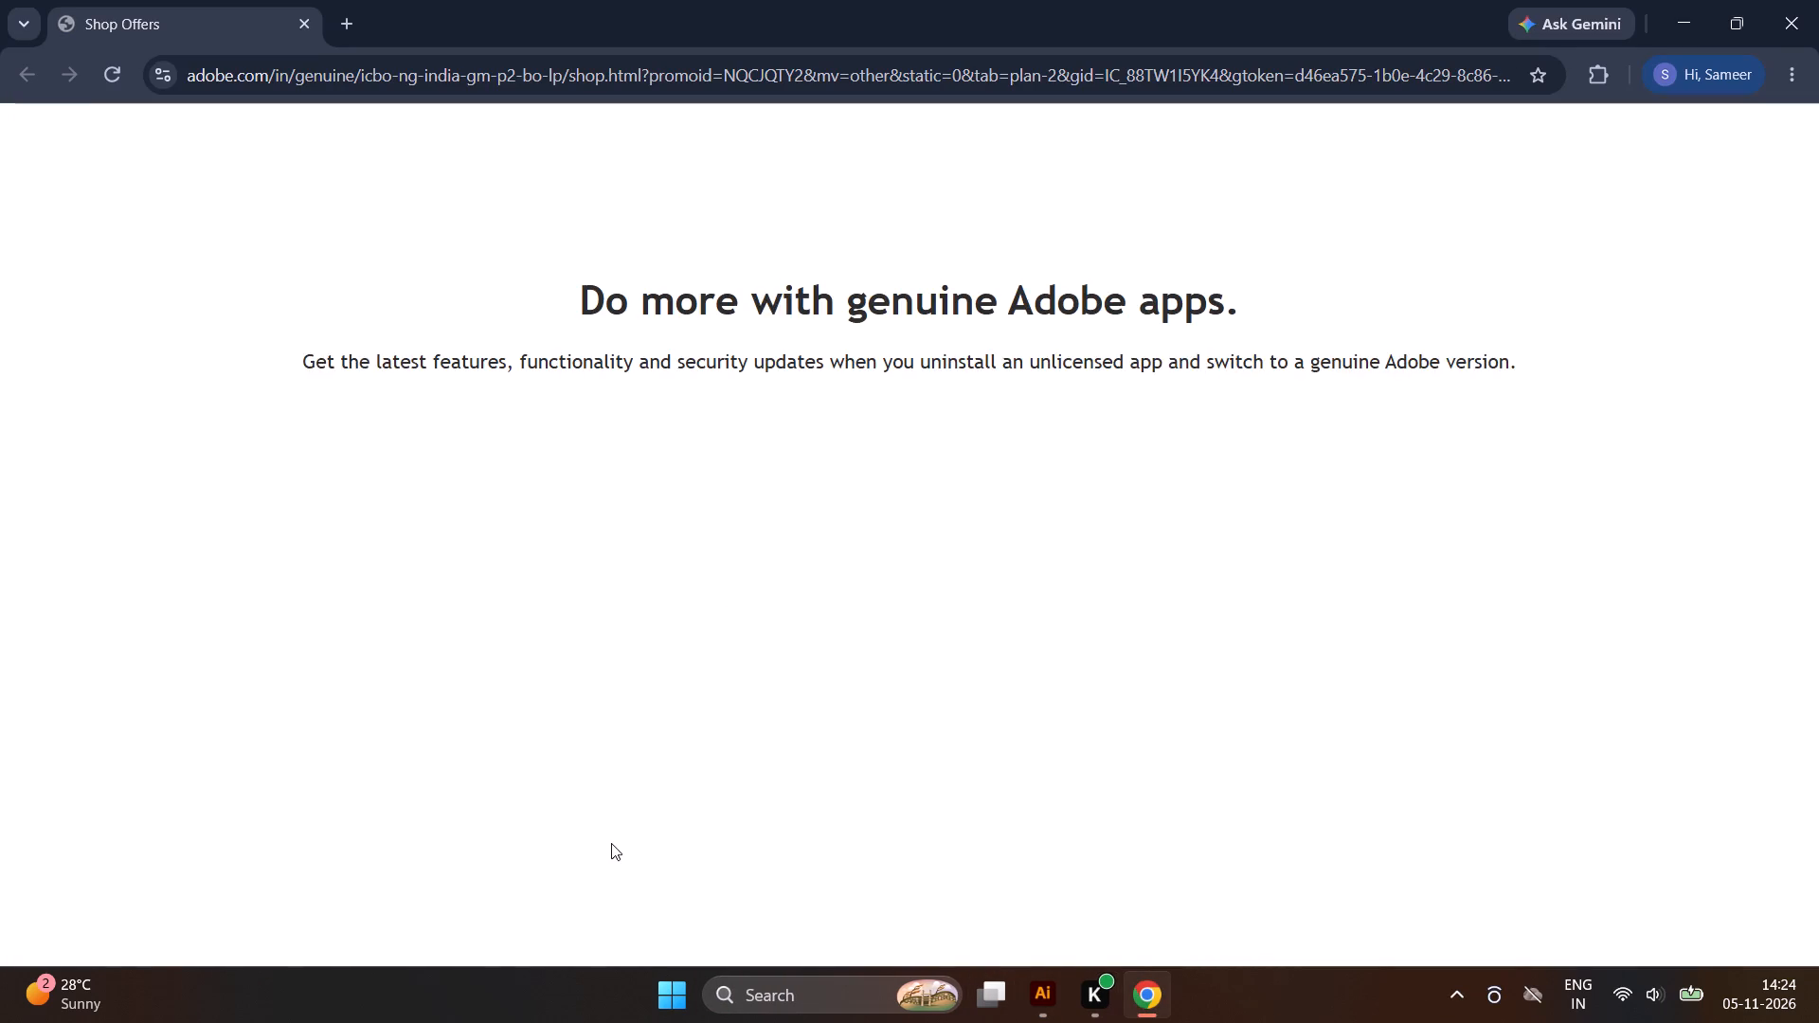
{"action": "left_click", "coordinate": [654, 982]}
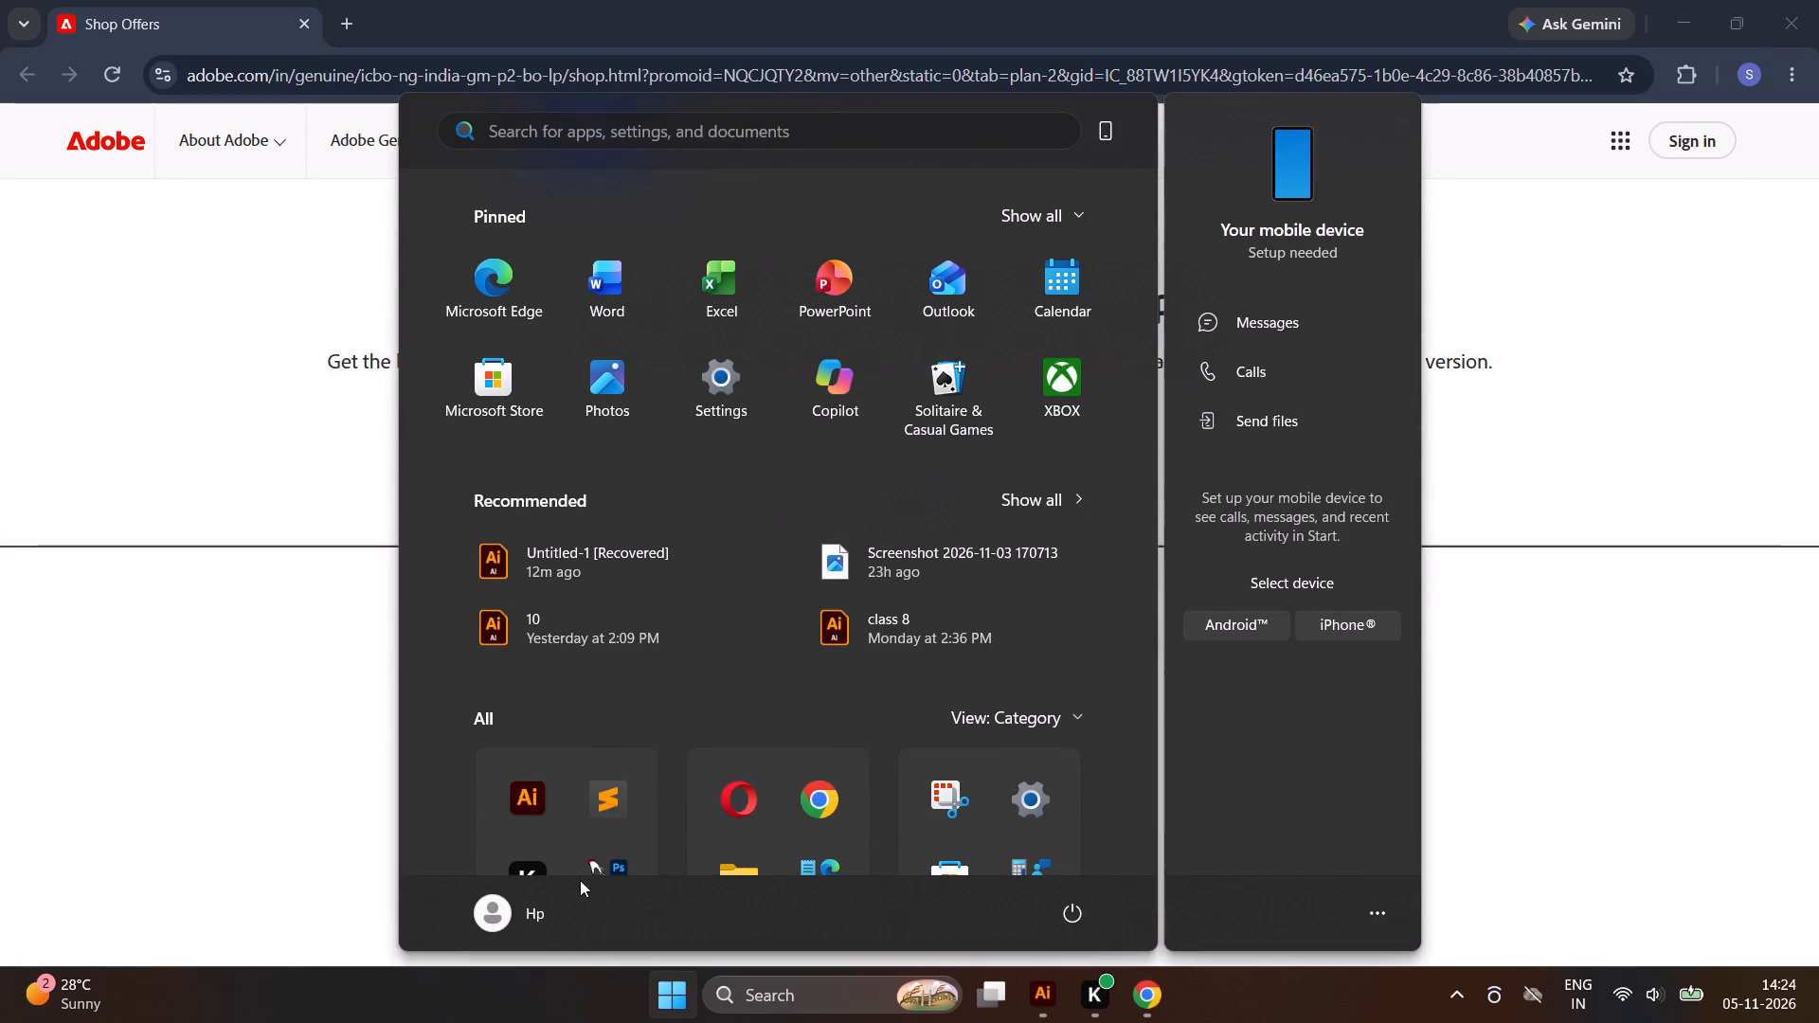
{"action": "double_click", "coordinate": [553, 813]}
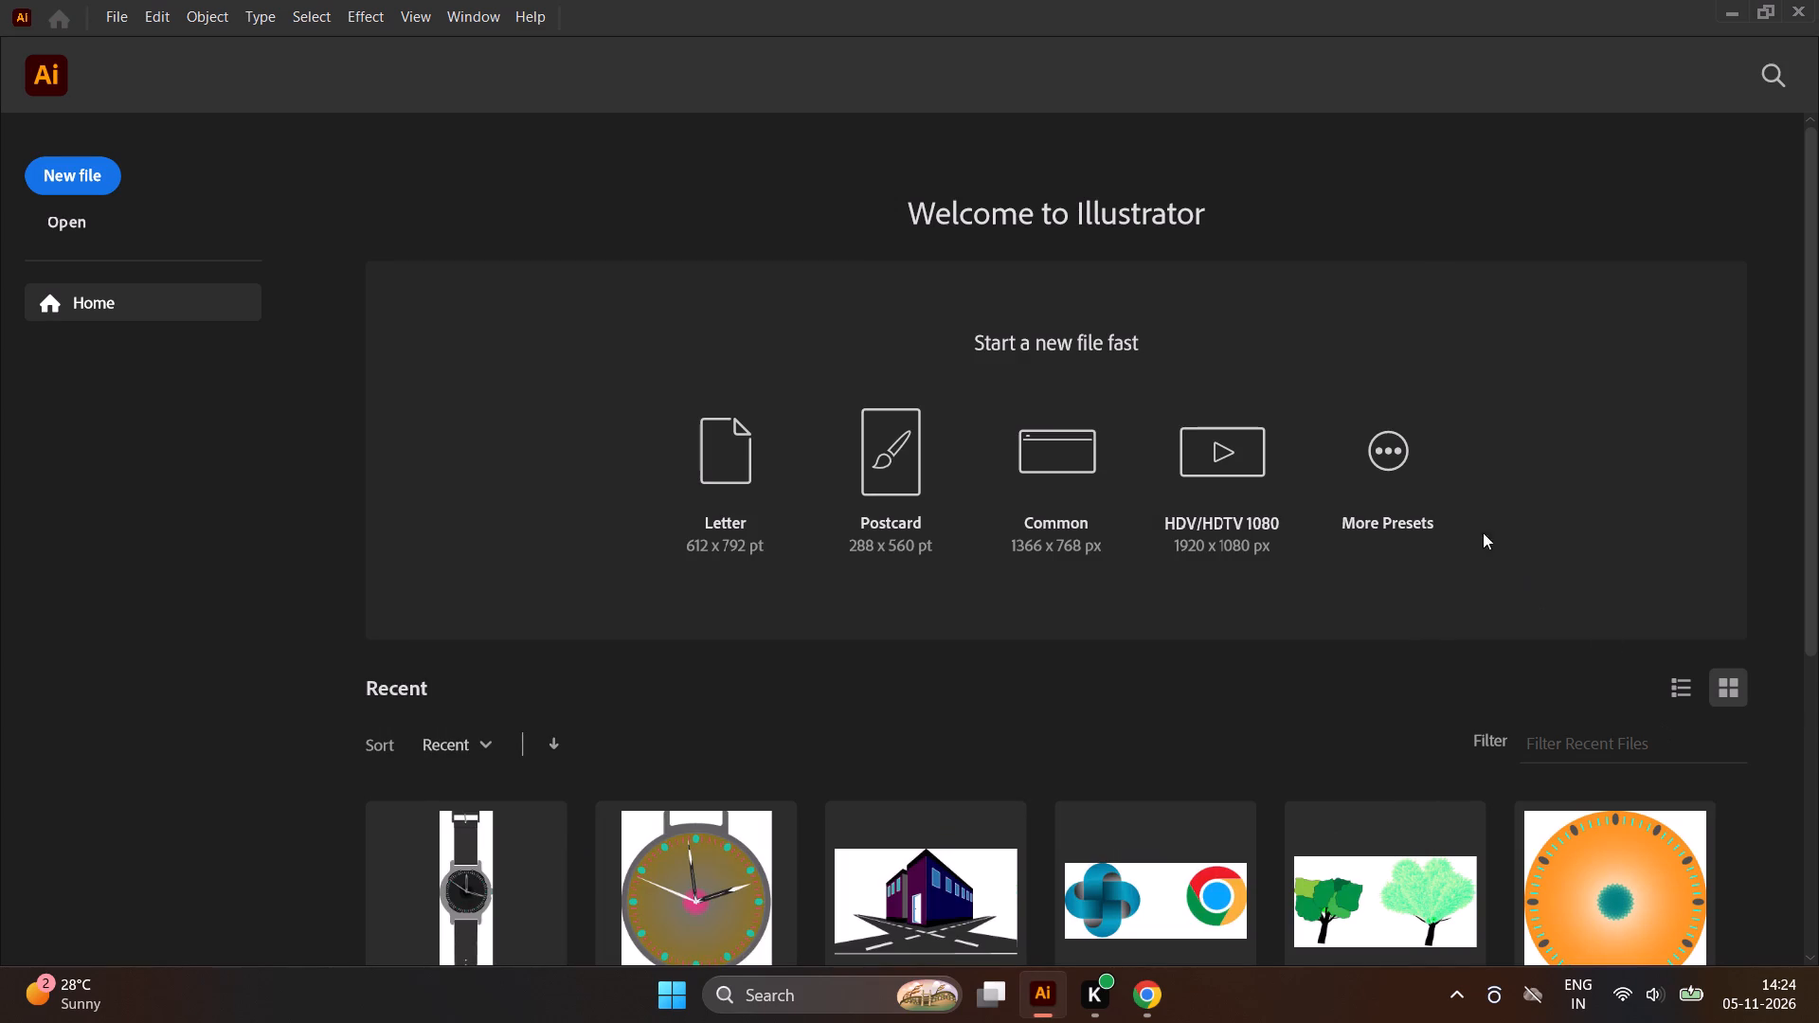
Create a new 1300 x 900 pt landscape document with one artboard in RGB Color mode.
{"action": "scroll", "coordinate": [610, 632], "scroll_direction": "down", "scroll_amount": 1}
{"action": "scroll", "coordinate": [610, 632], "scroll_direction": "up", "scroll_amount": 1}
{"action": "scroll", "coordinate": [610, 631], "scroll_direction": "down", "scroll_amount": 1}
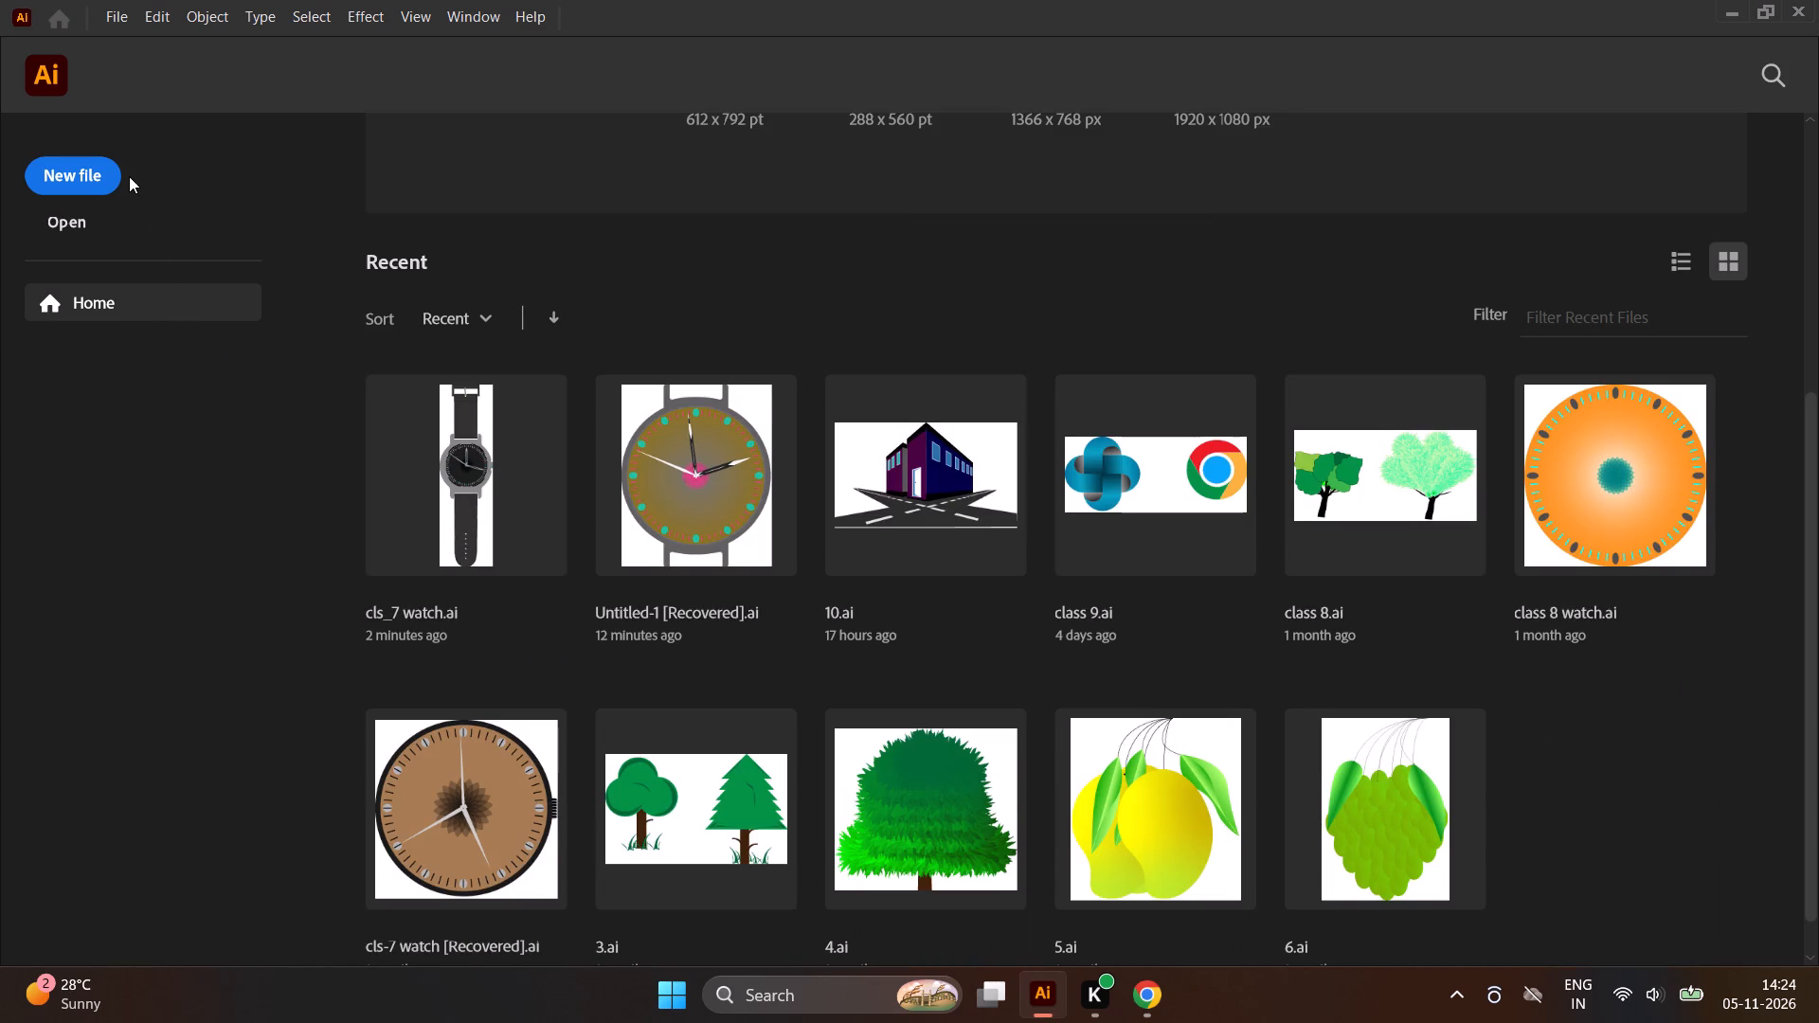
{"action": "left_click", "coordinate": [117, 172]}
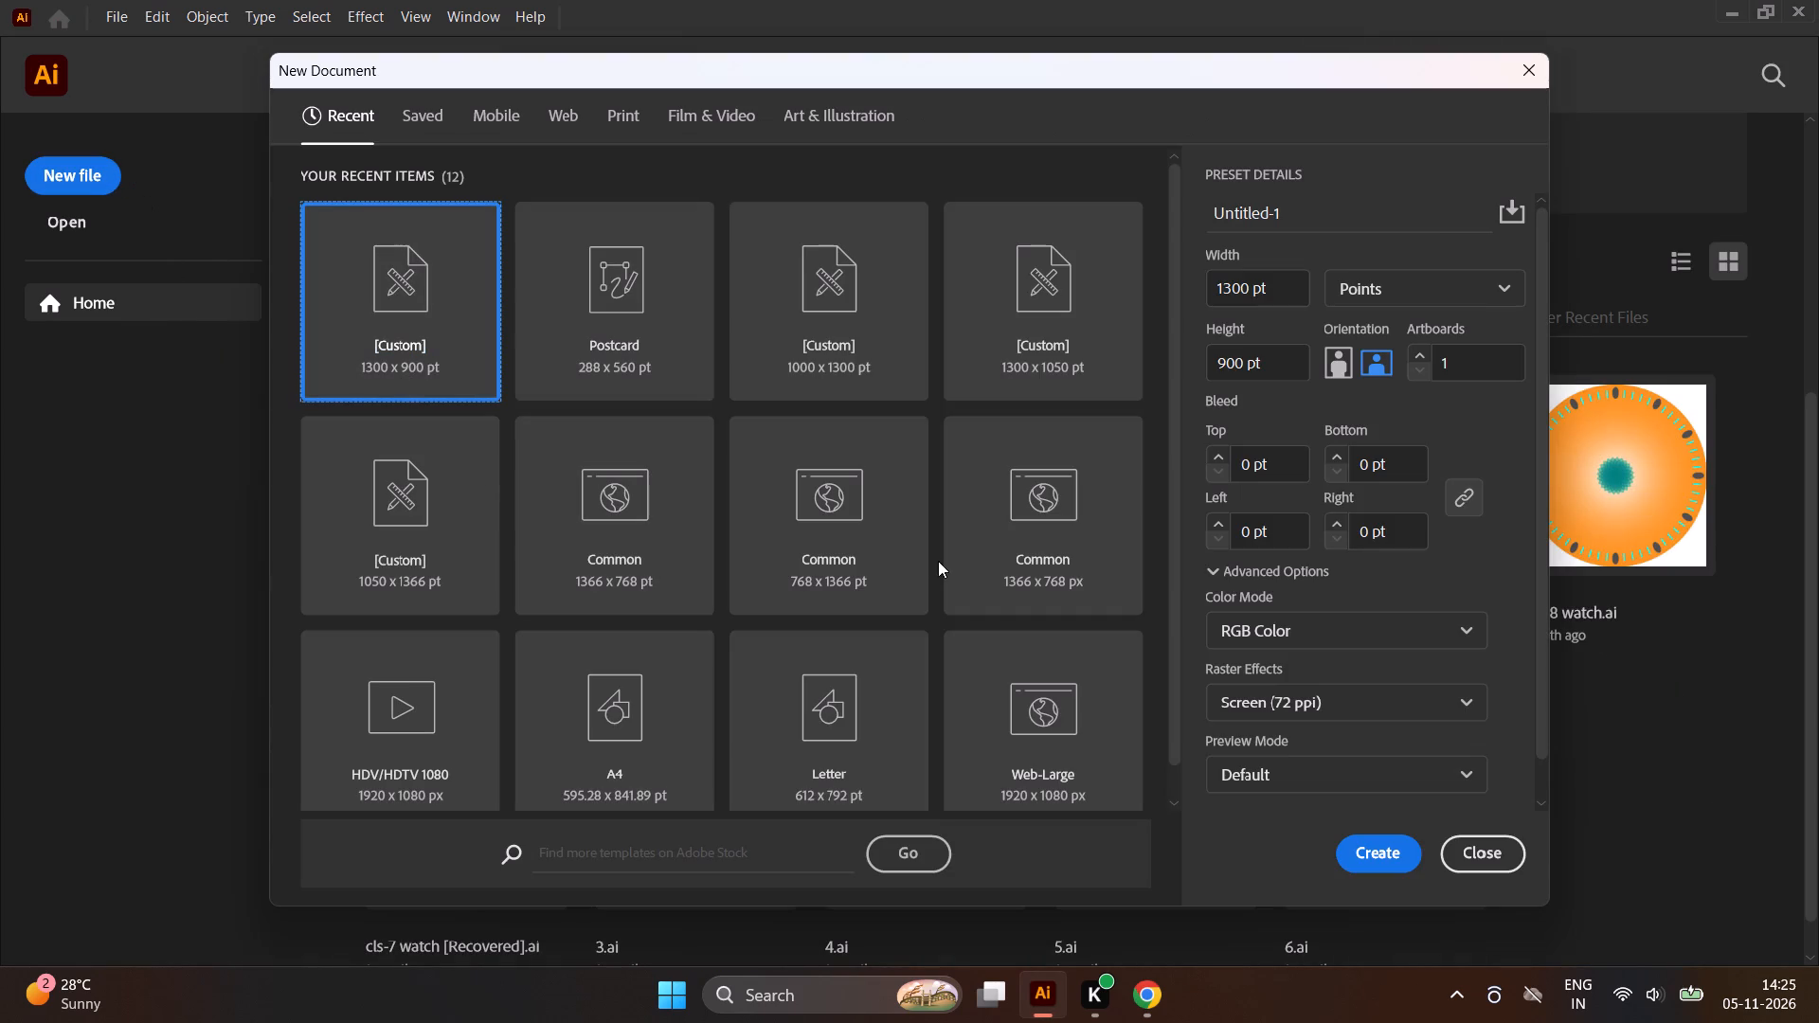
{"action": "left_click", "coordinate": [1349, 857]}
{"action": "left_click", "coordinate": [1357, 866]}
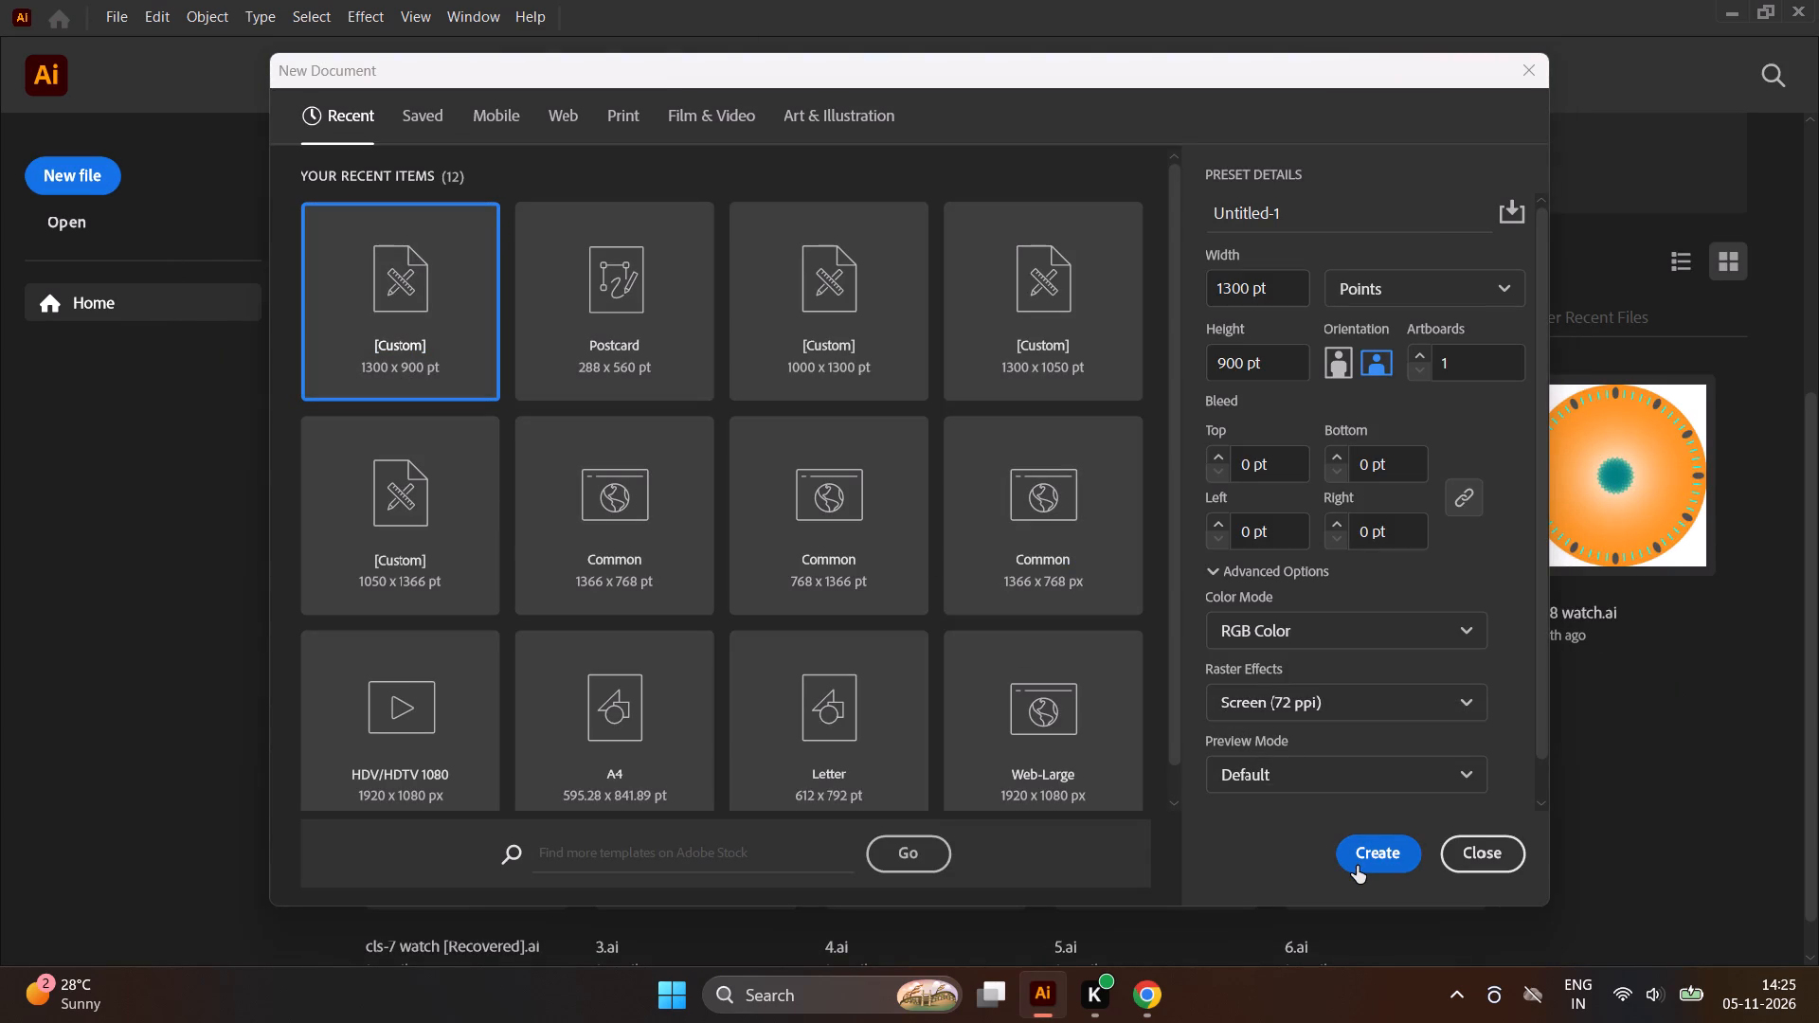
{"action": "double_click", "coordinate": [1359, 846]}
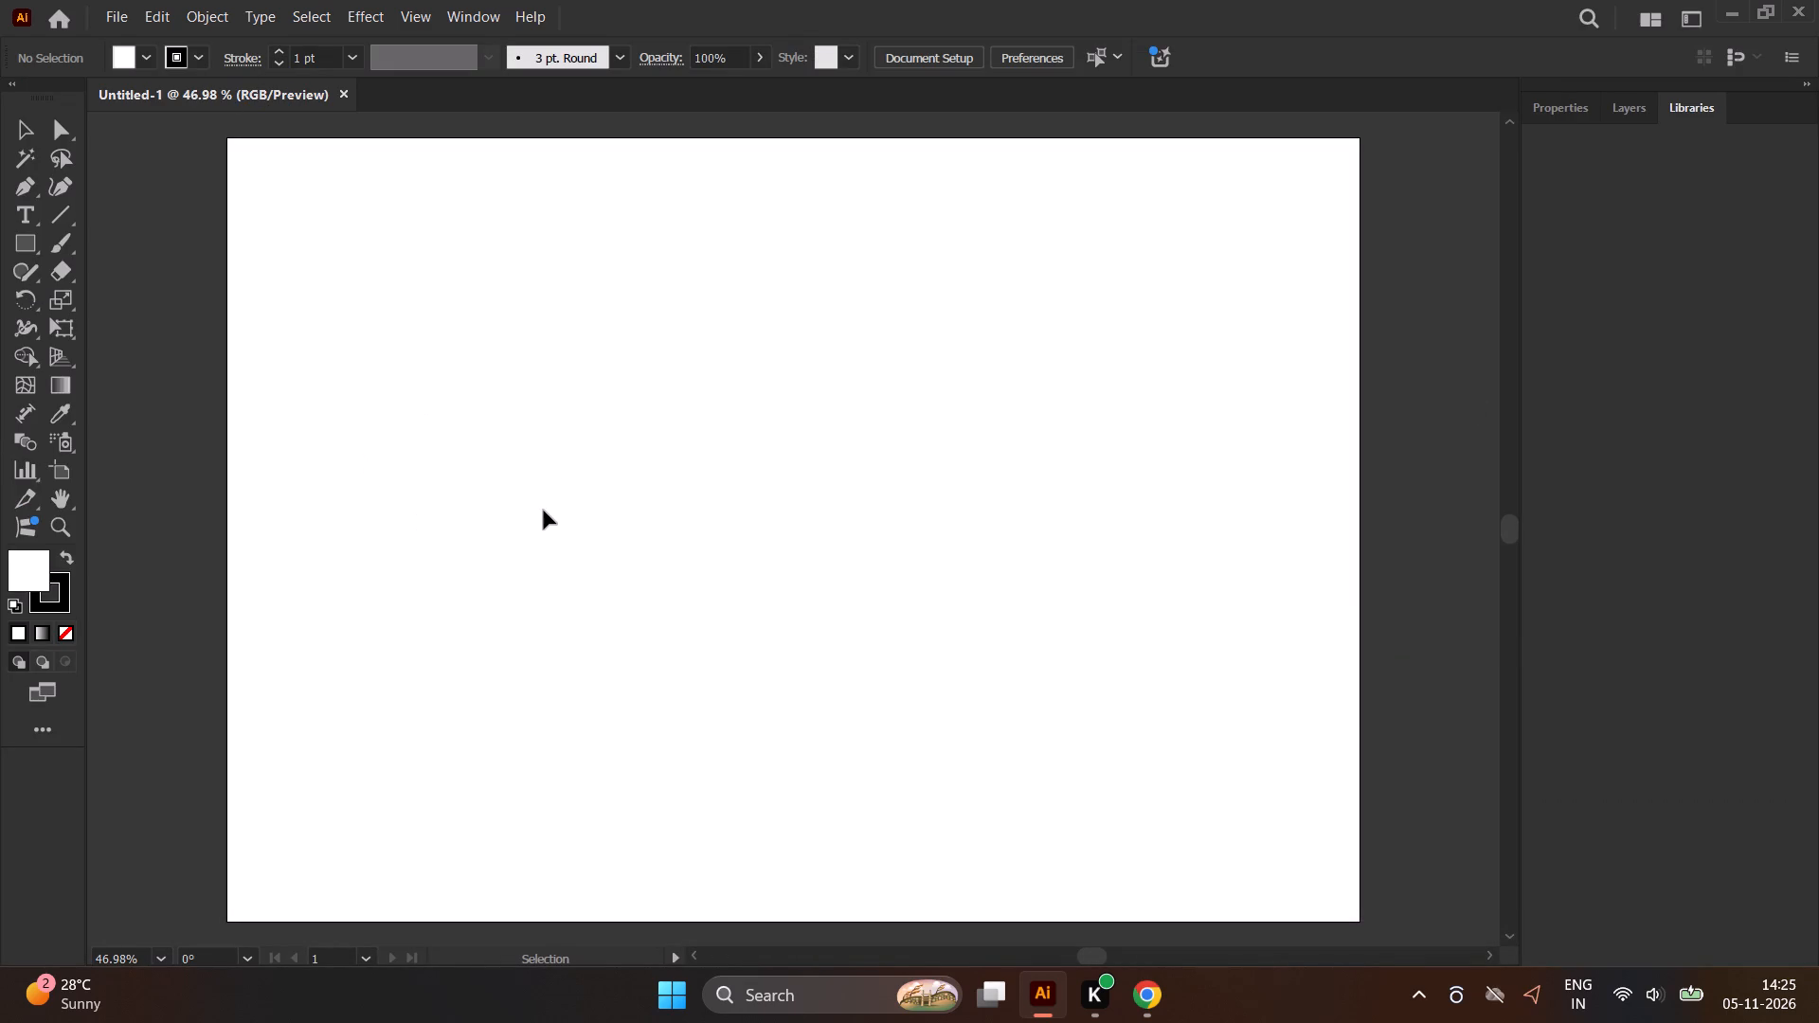
Draw a tall, narrow white rectangle with a 1 pt black stroke on the left part of the artboard.
{"action": "scroll", "coordinate": [544, 511], "scroll_direction": "down", "scroll_amount": 1}
{"action": "scroll", "coordinate": [541, 511], "scroll_direction": "up", "scroll_amount": 3}
{"action": "scroll", "coordinate": [542, 510], "scroll_direction": "down", "scroll_amount": 4}
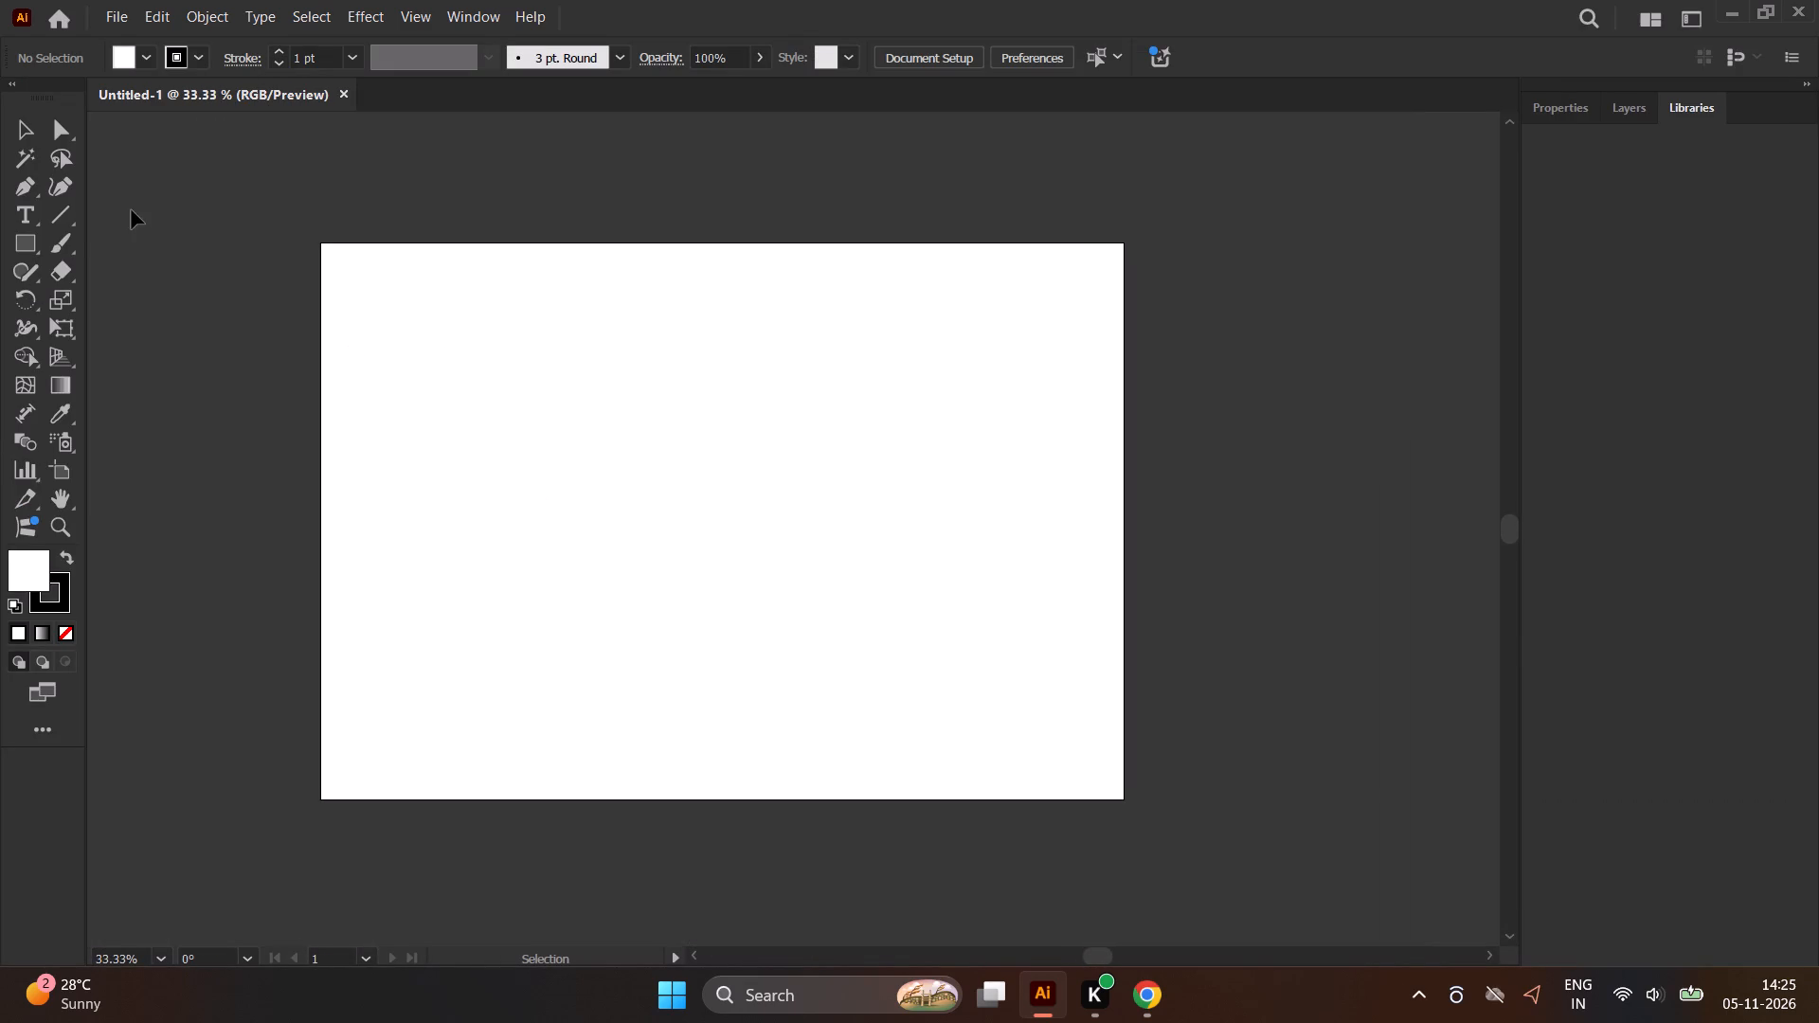
{"action": "left_click", "coordinate": [23, 234]}
{"action": "scroll", "coordinate": [341, 361], "scroll_direction": "up", "scroll_amount": 1}
{"action": "left_click_drag", "start_coordinate": [501, 378], "coordinate": [688, 762]}
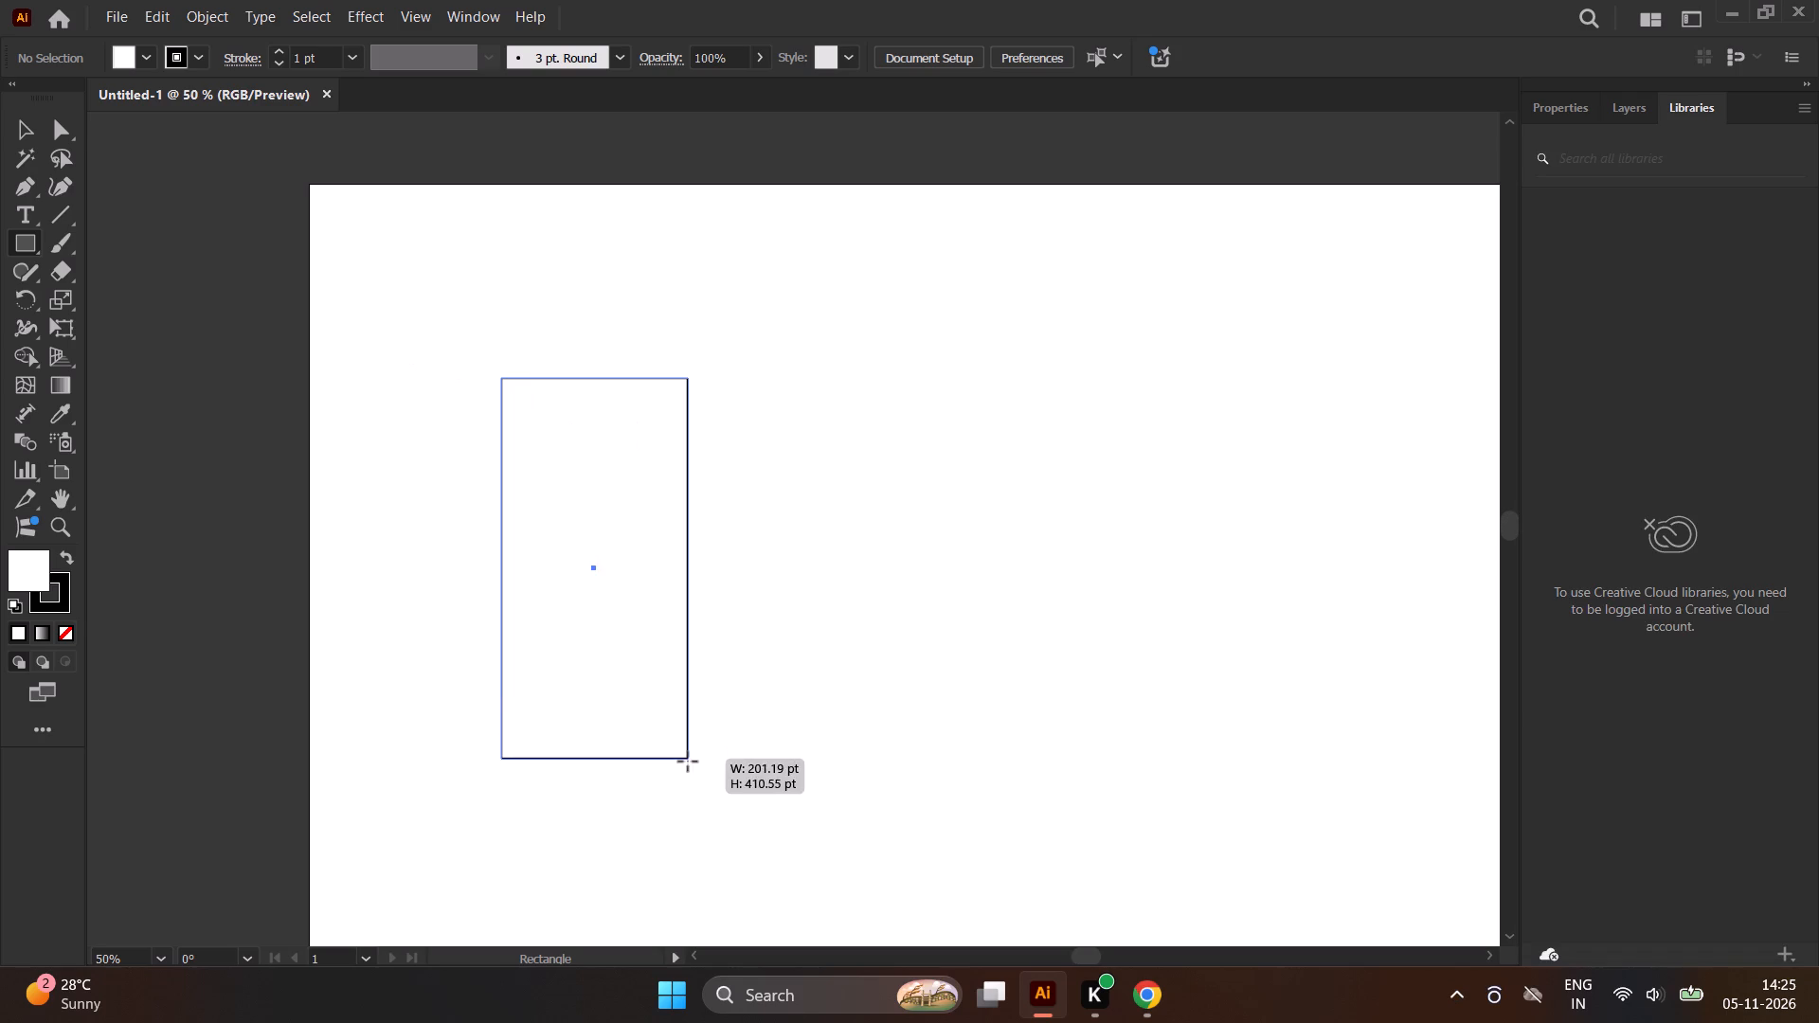
{"action": "left_click_drag", "start_coordinate": [688, 762], "coordinate": [695, 835]}
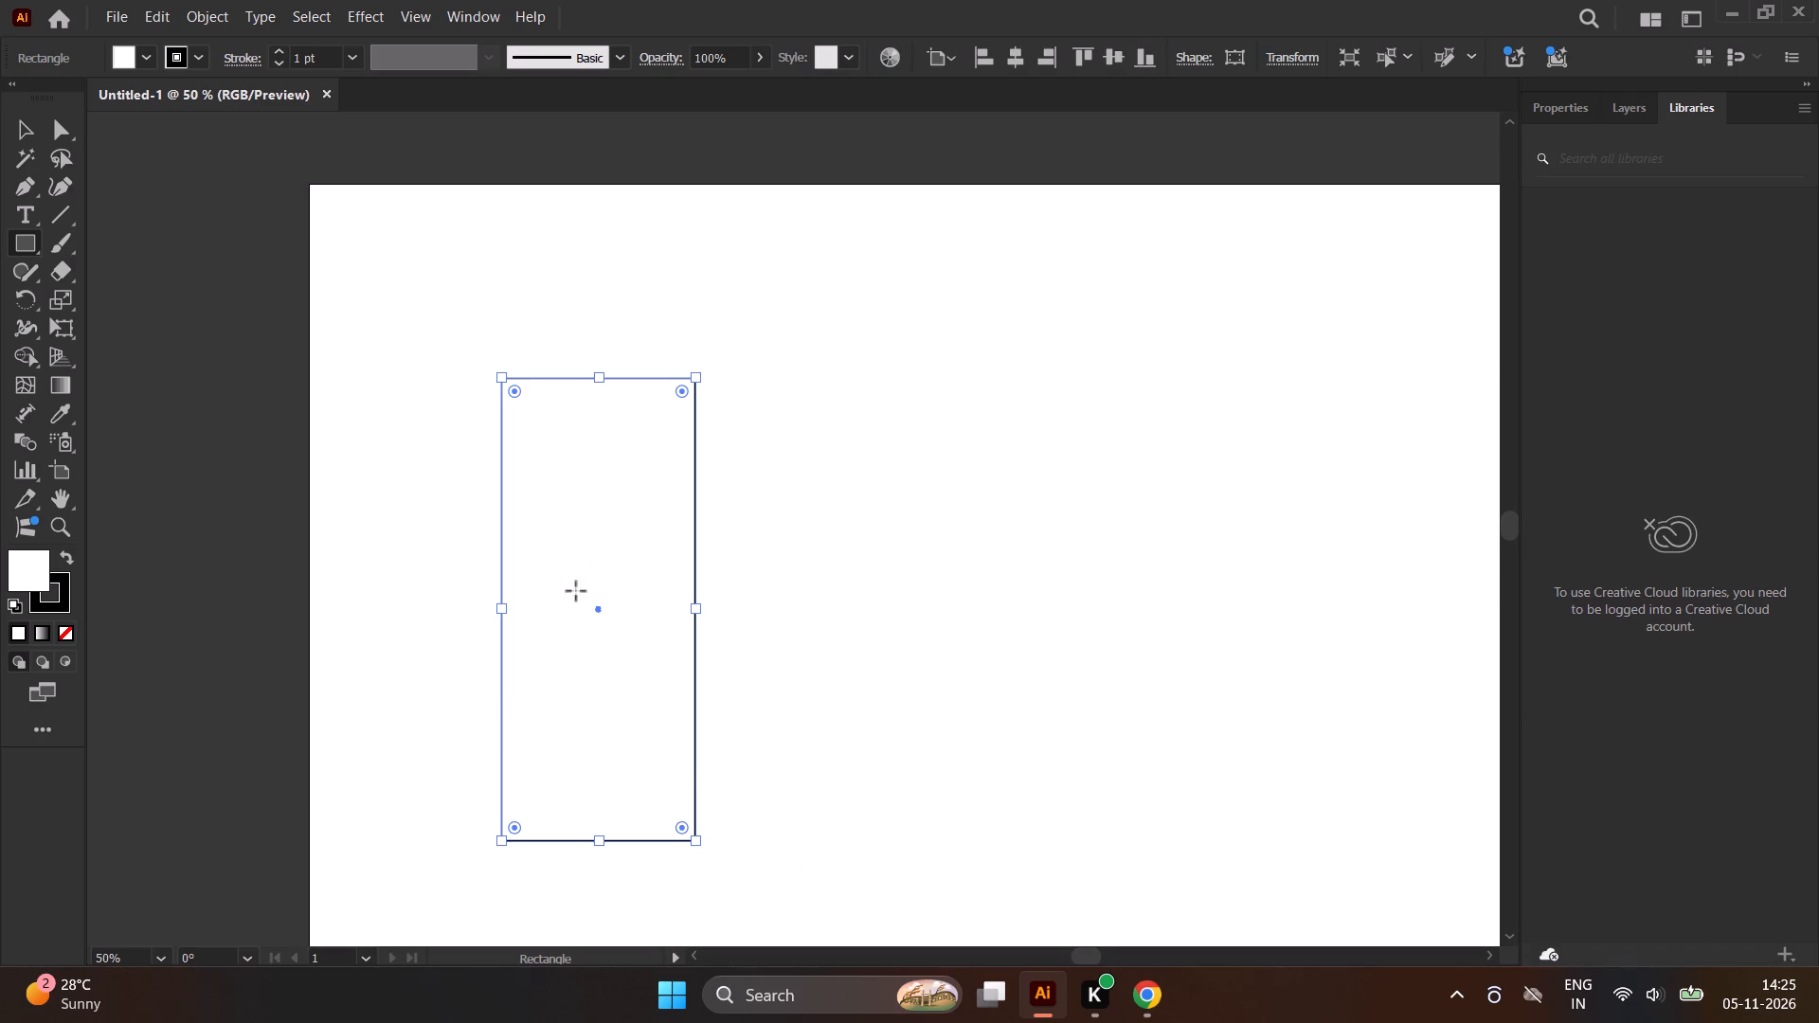
Draw a rectangle about 44 pt high just below the tall rectangle, matching its width and left edge.
{"action": "left_click", "coordinate": [30, 237]}
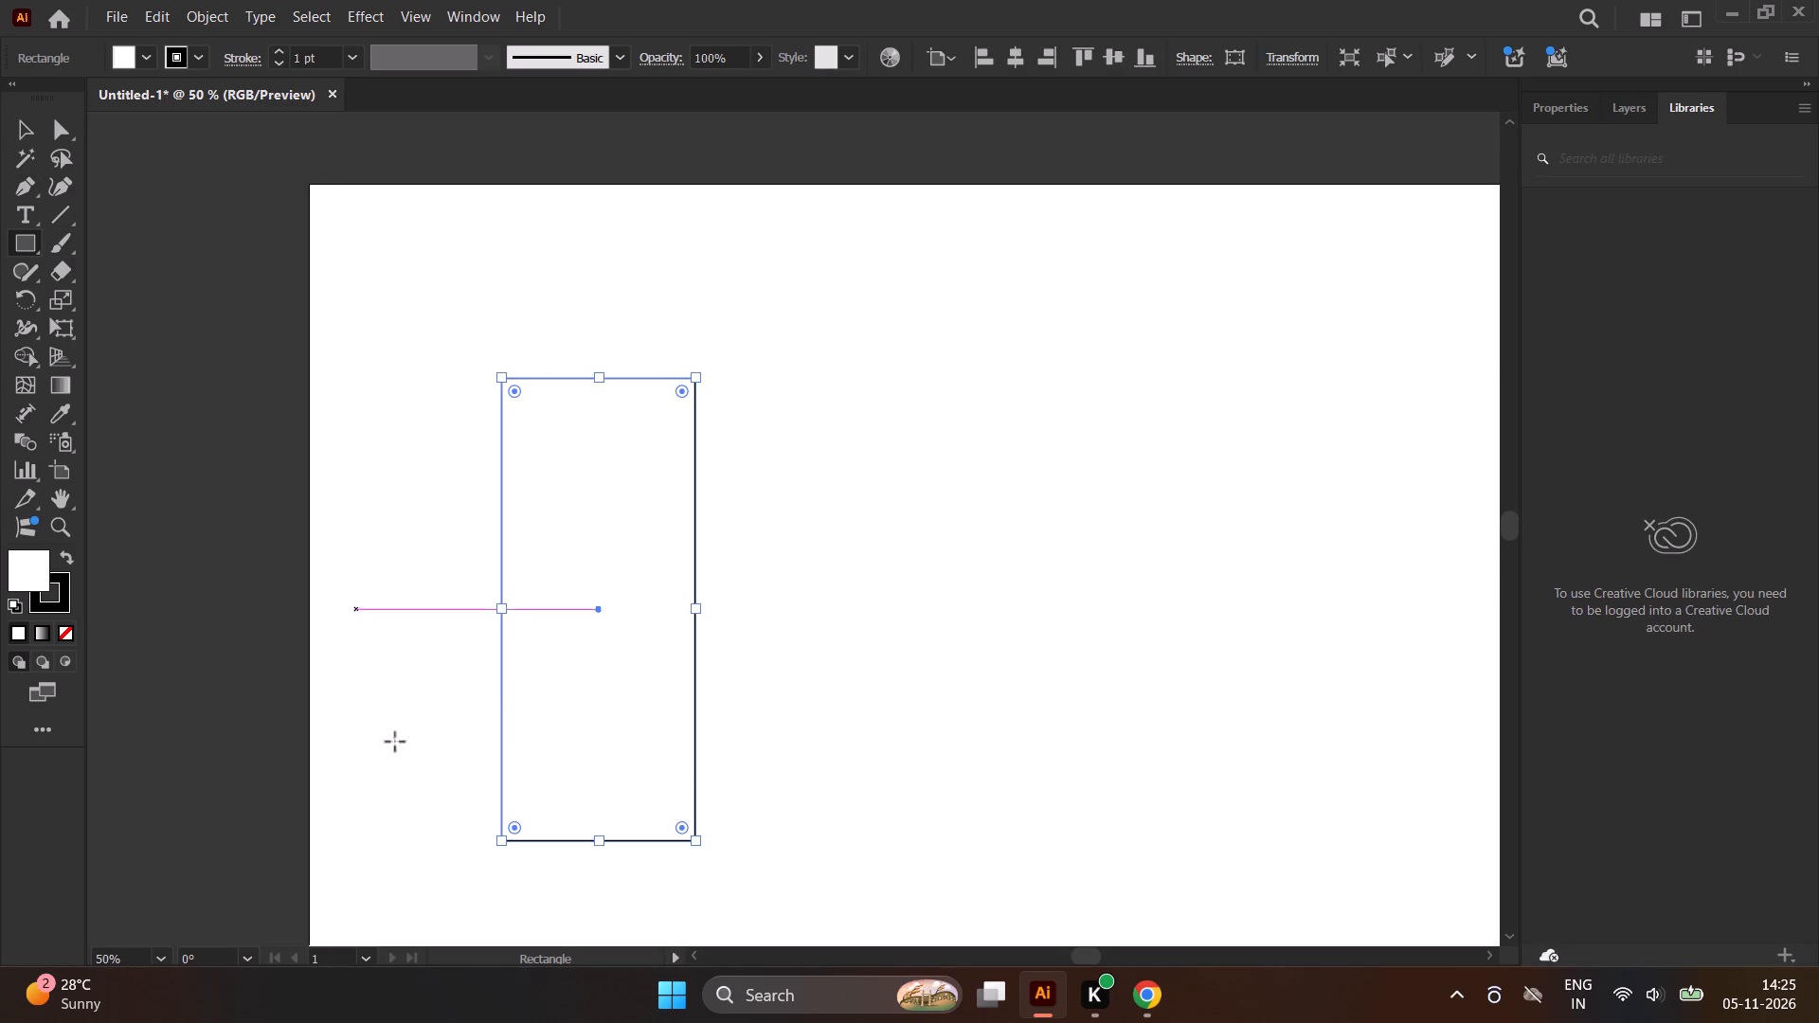
{"action": "scroll", "coordinate": [547, 870], "scroll_direction": "up", "scroll_amount": 4}
{"action": "scroll", "coordinate": [520, 779], "scroll_direction": "down", "scroll_amount": 3}
{"action": "scroll", "coordinate": [564, 872], "scroll_direction": "up", "scroll_amount": 2}
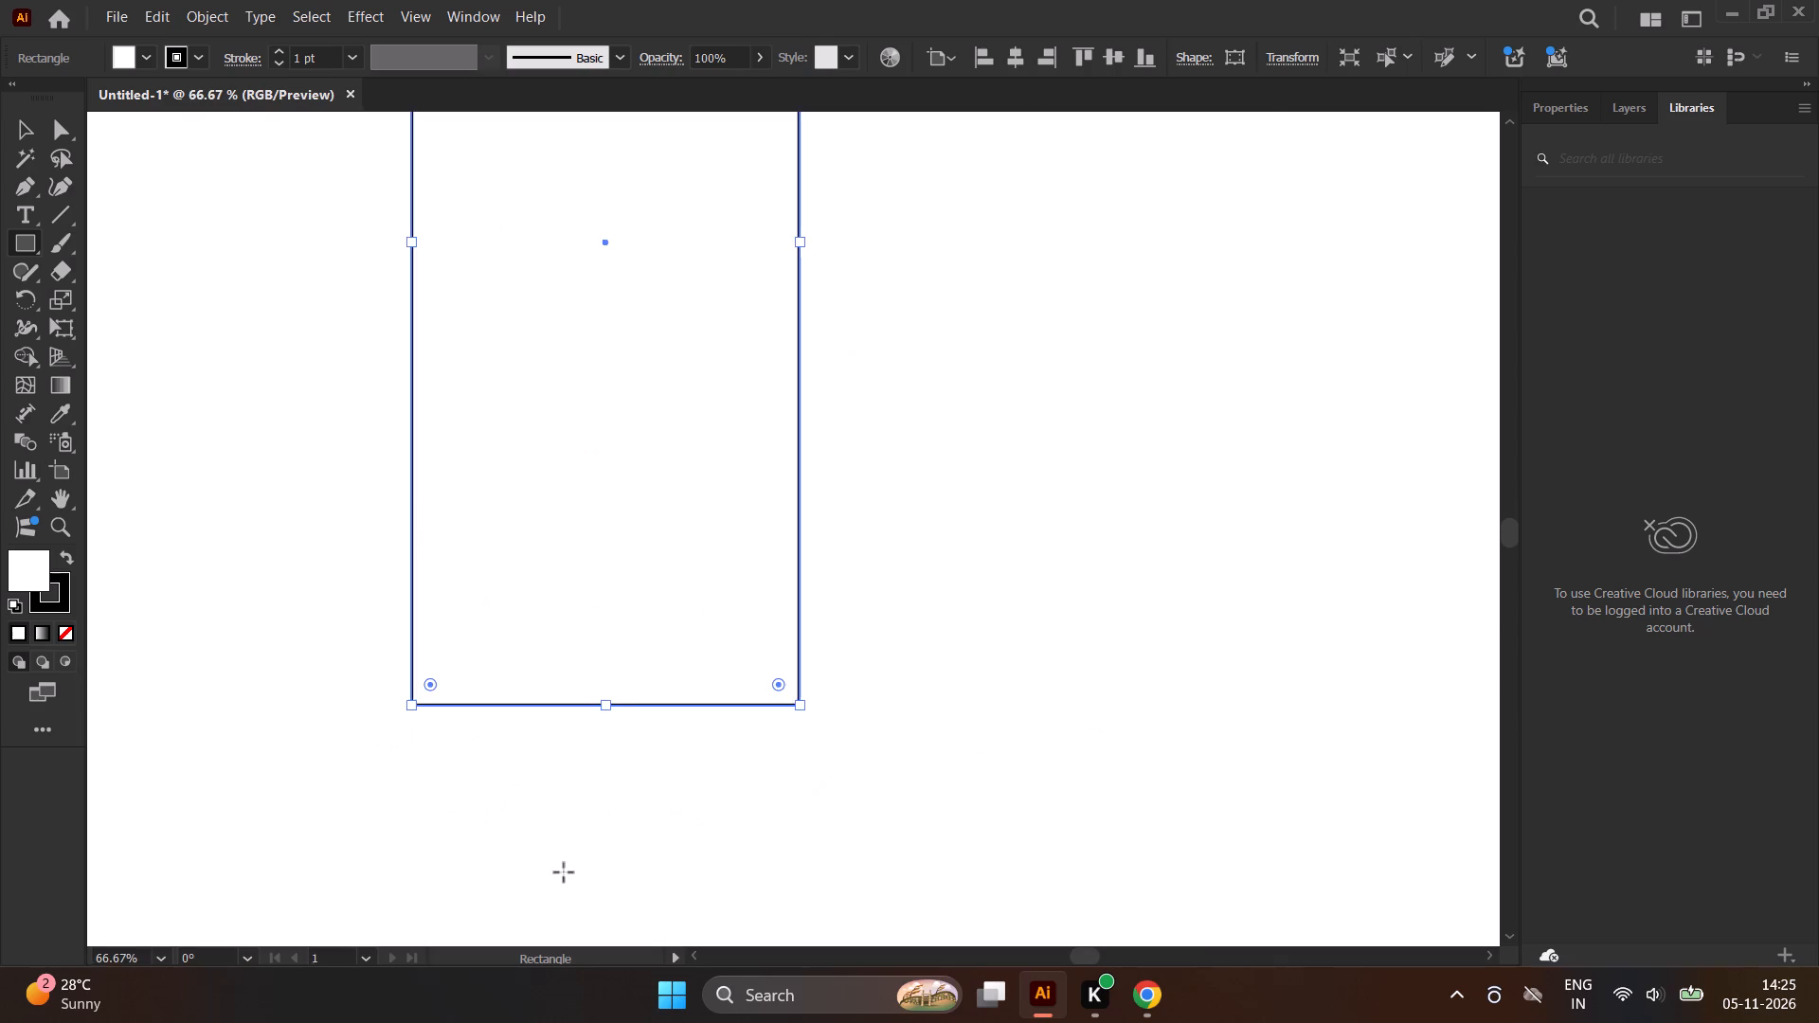
{"action": "scroll", "coordinate": [564, 872], "scroll_direction": "up", "scroll_amount": 2}
{"action": "scroll", "coordinate": [446, 745], "scroll_direction": "down", "scroll_amount": 2}
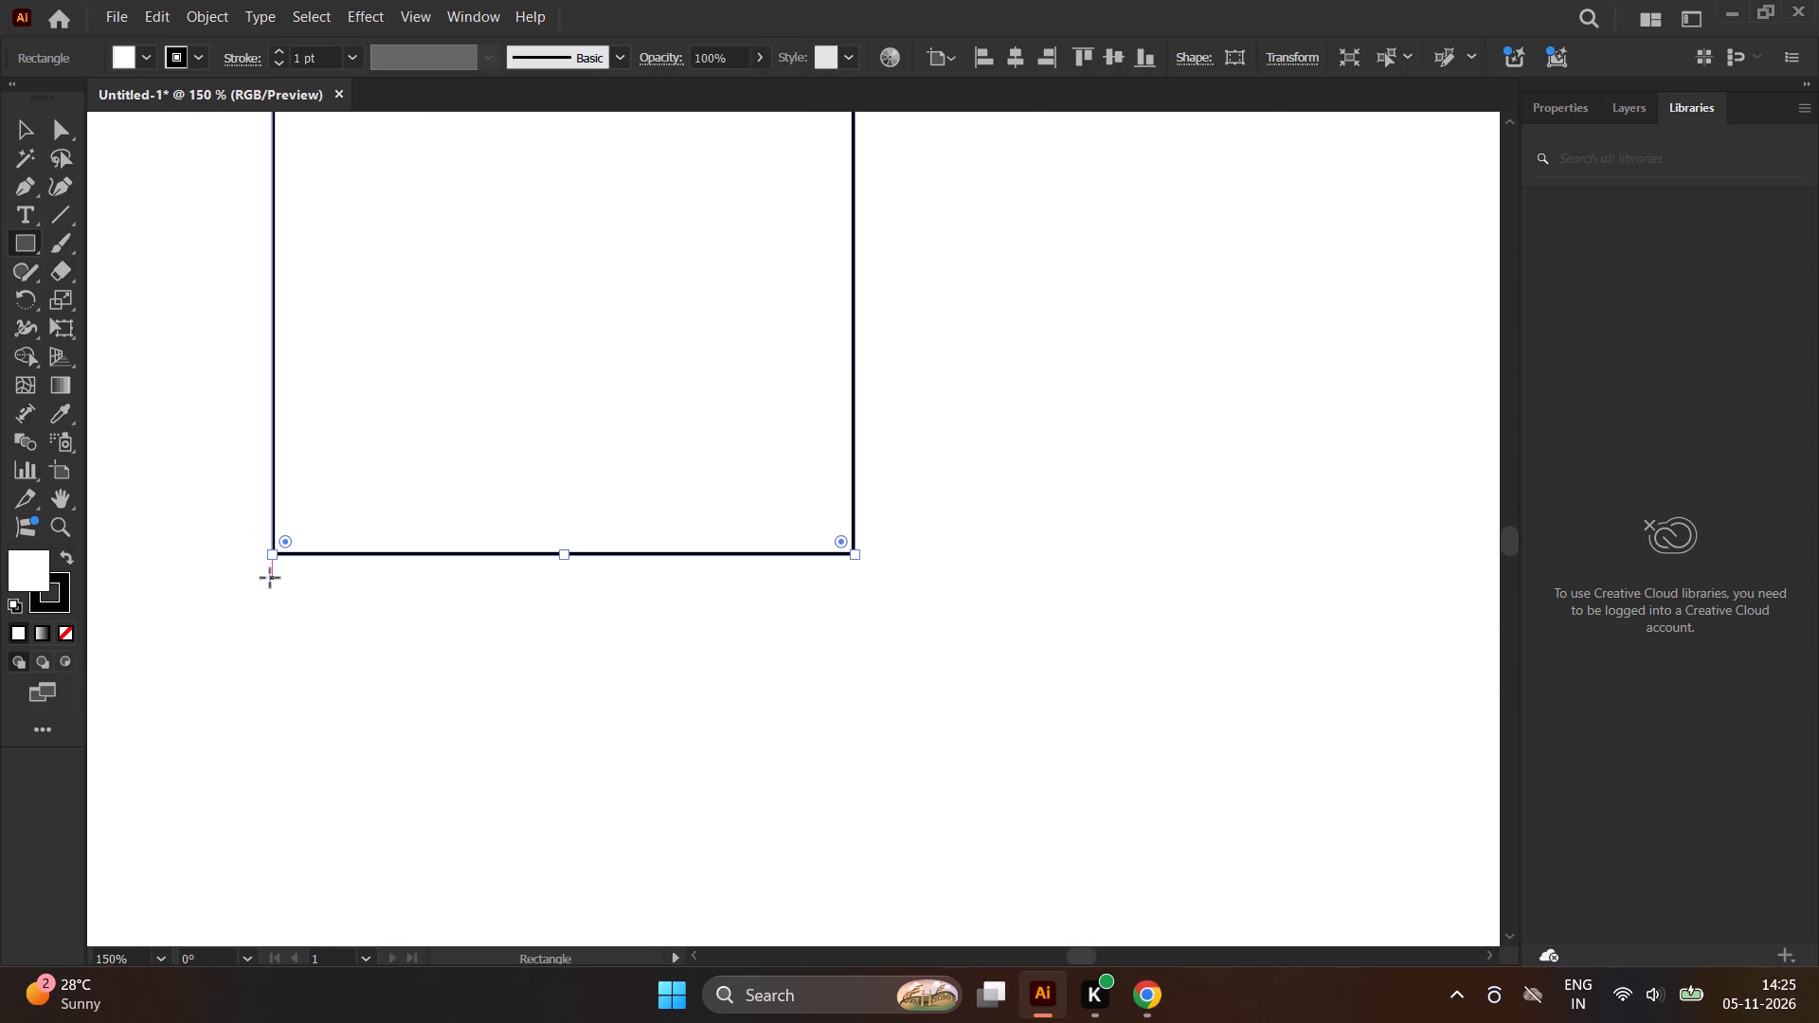
{"action": "left_click_drag", "start_coordinate": [270, 577], "coordinate": [569, 663]}
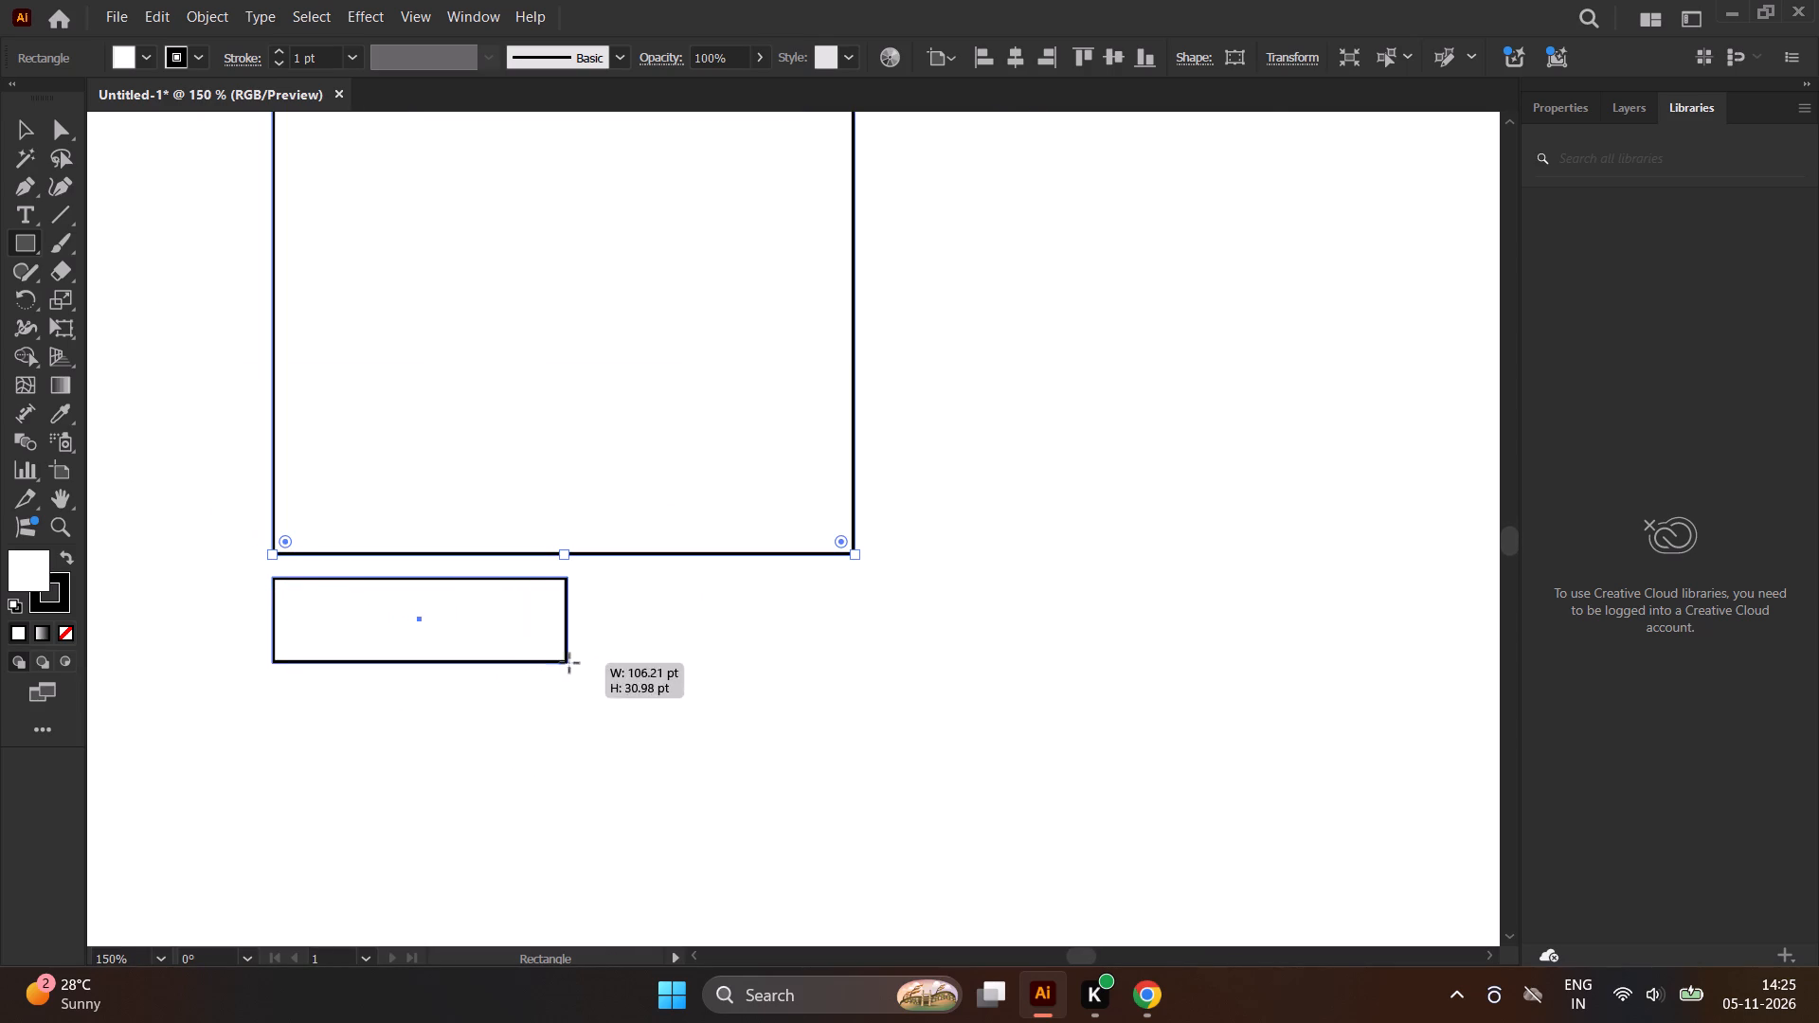
{"action": "left_click_drag", "start_coordinate": [569, 663], "coordinate": [857, 698]}
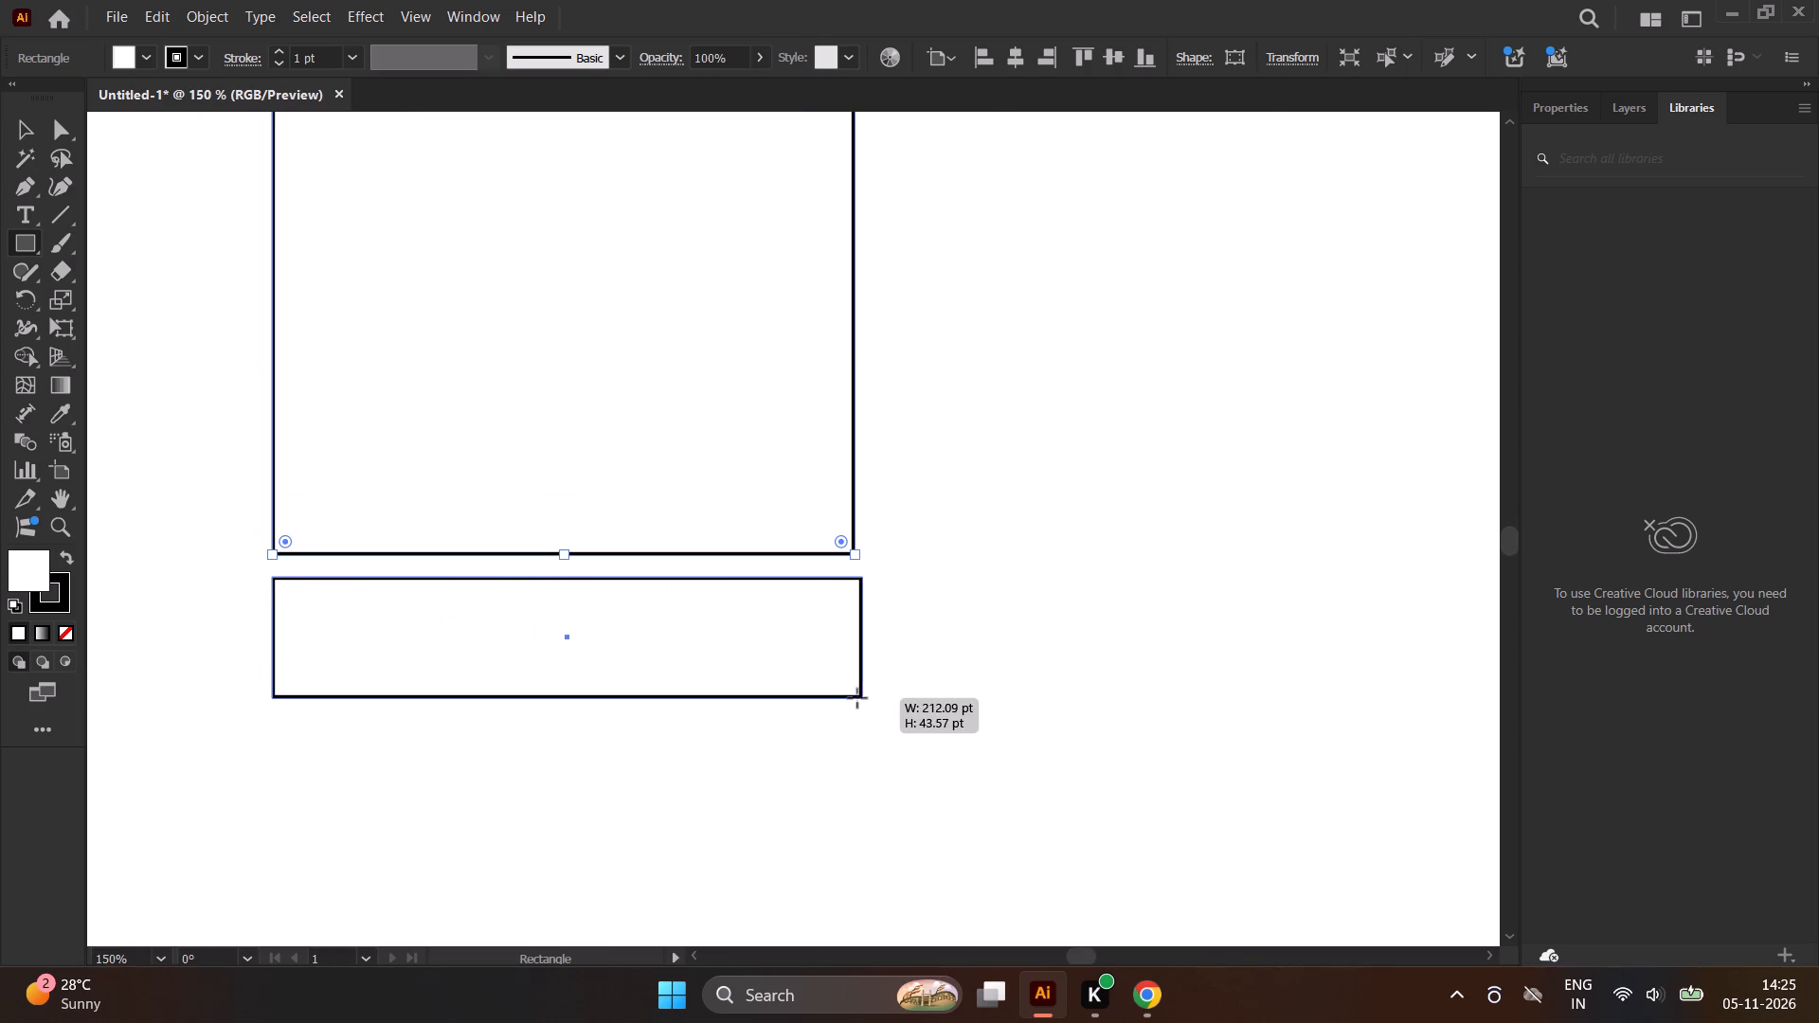
{"action": "left_click_drag", "start_coordinate": [857, 698], "coordinate": [855, 698]}
Place a copy of the short bottom rectangle just above the tall rectangle, aligned with its sides.
{"action": "scroll", "coordinate": [621, 702], "scroll_direction": "down", "scroll_amount": 4}
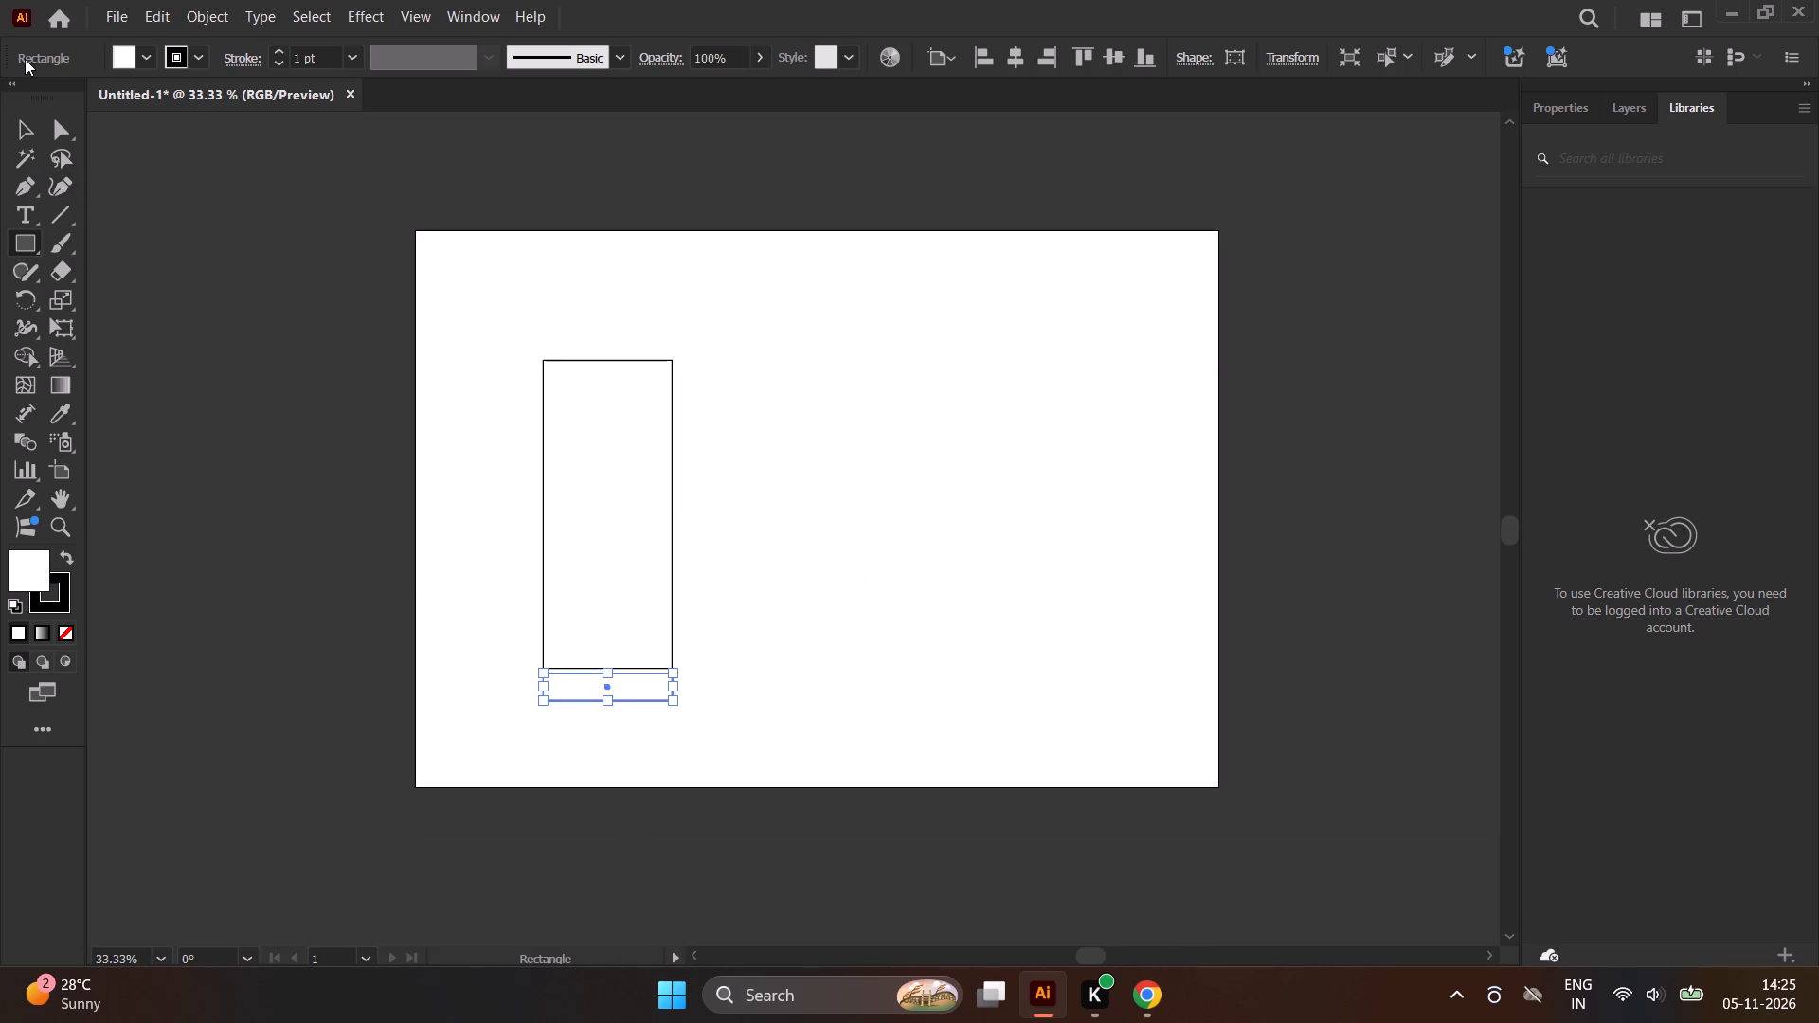
{"action": "left_click", "coordinate": [35, 116]}
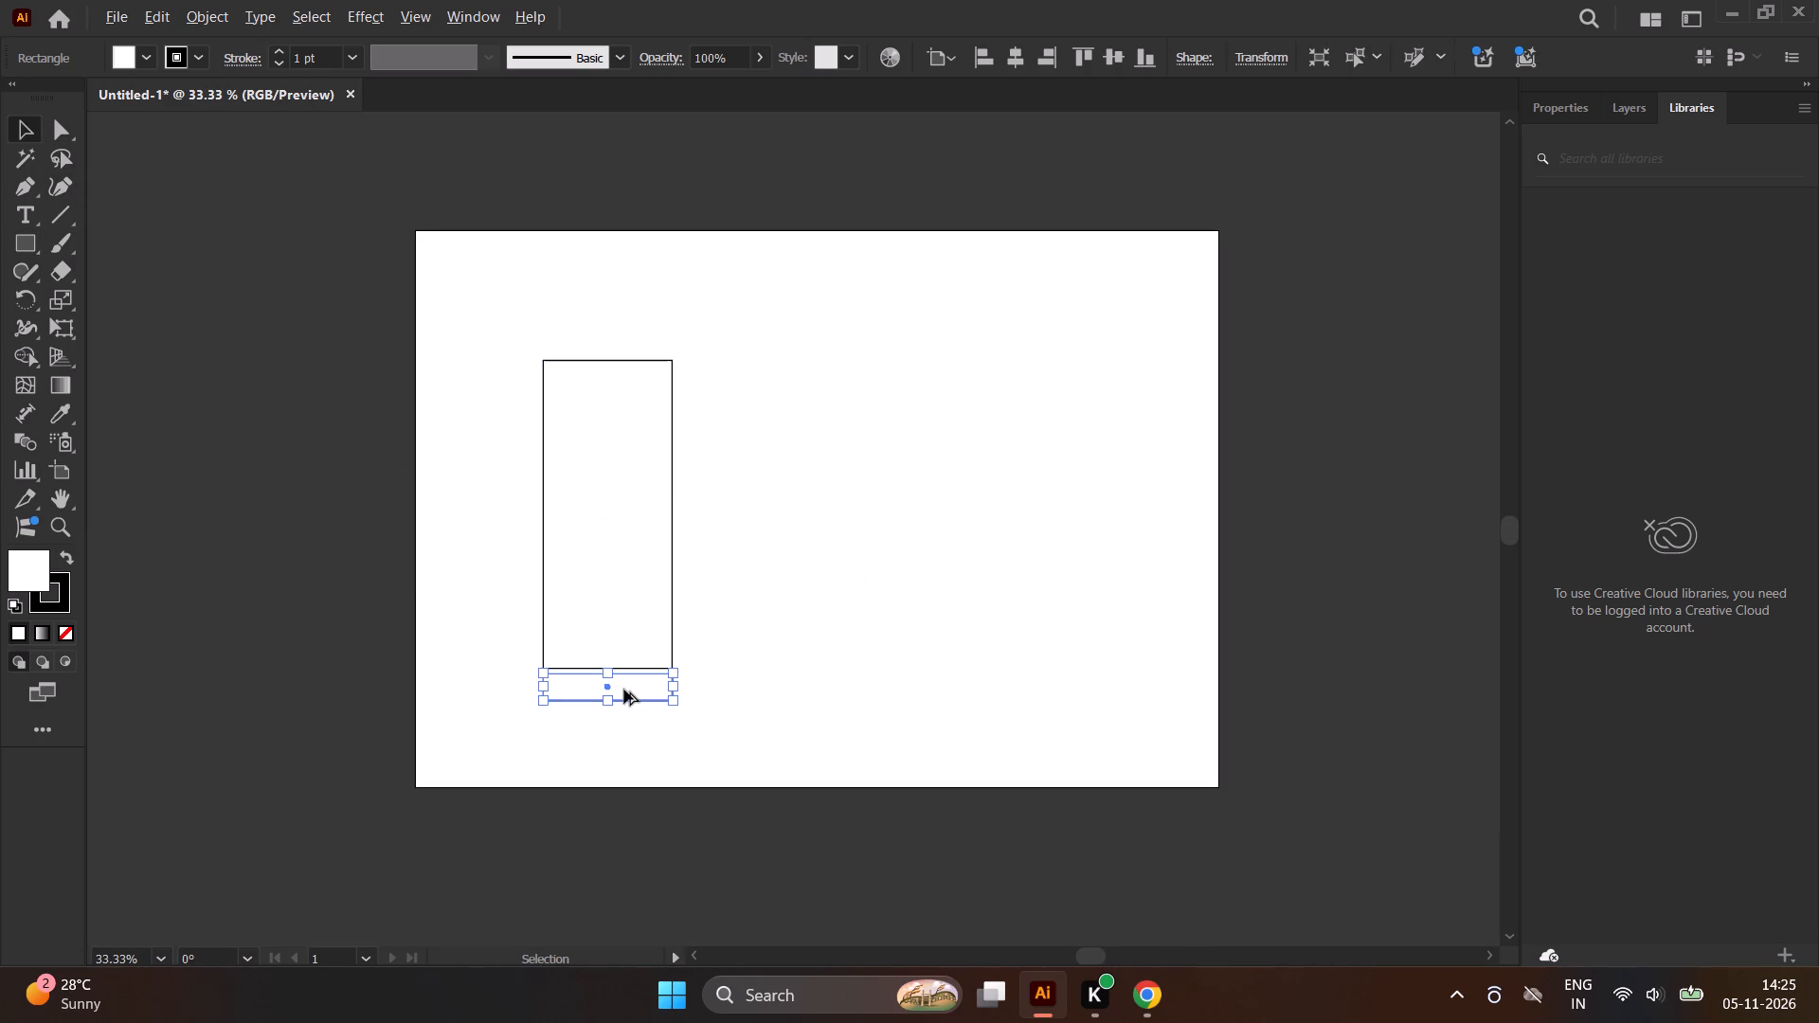
{"action": "left_click_drag", "start_coordinate": [630, 685], "coordinate": [619, 350], "text": "alt"}
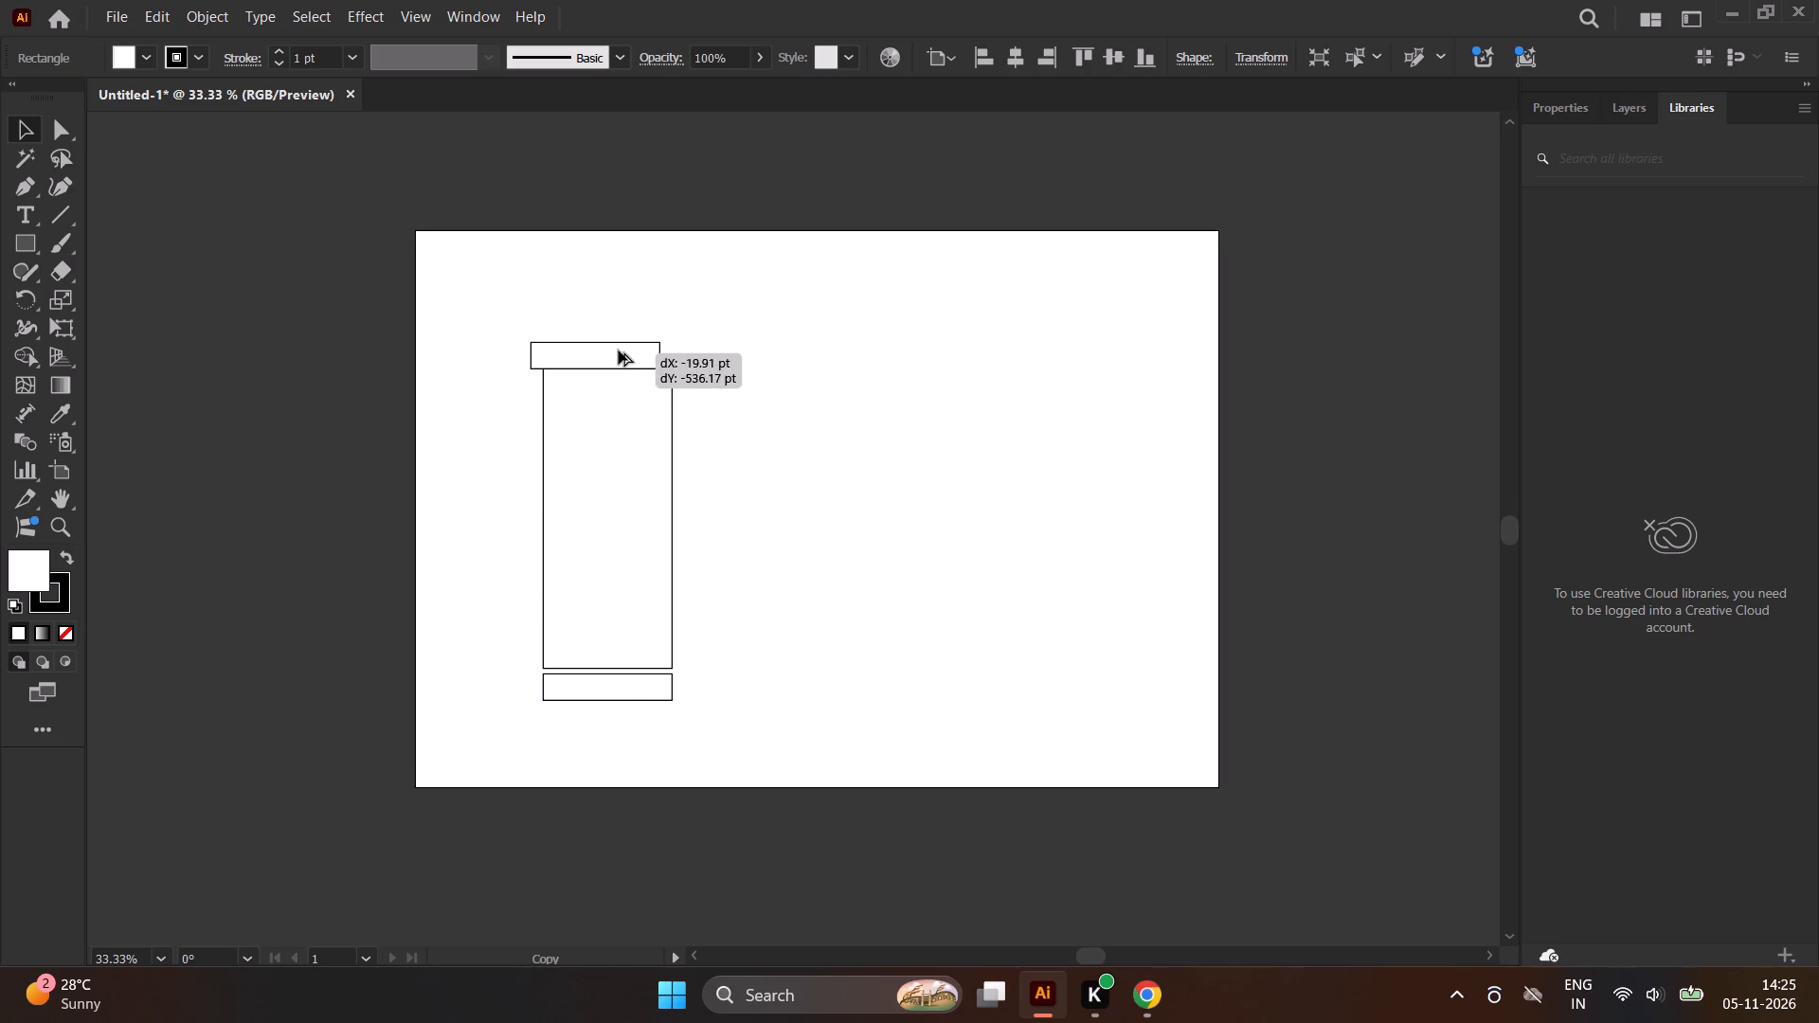
{"action": "left_click_drag", "start_coordinate": [619, 350], "coordinate": [627, 339], "text": "alt"}
{"action": "left_click", "coordinate": [684, 360]}
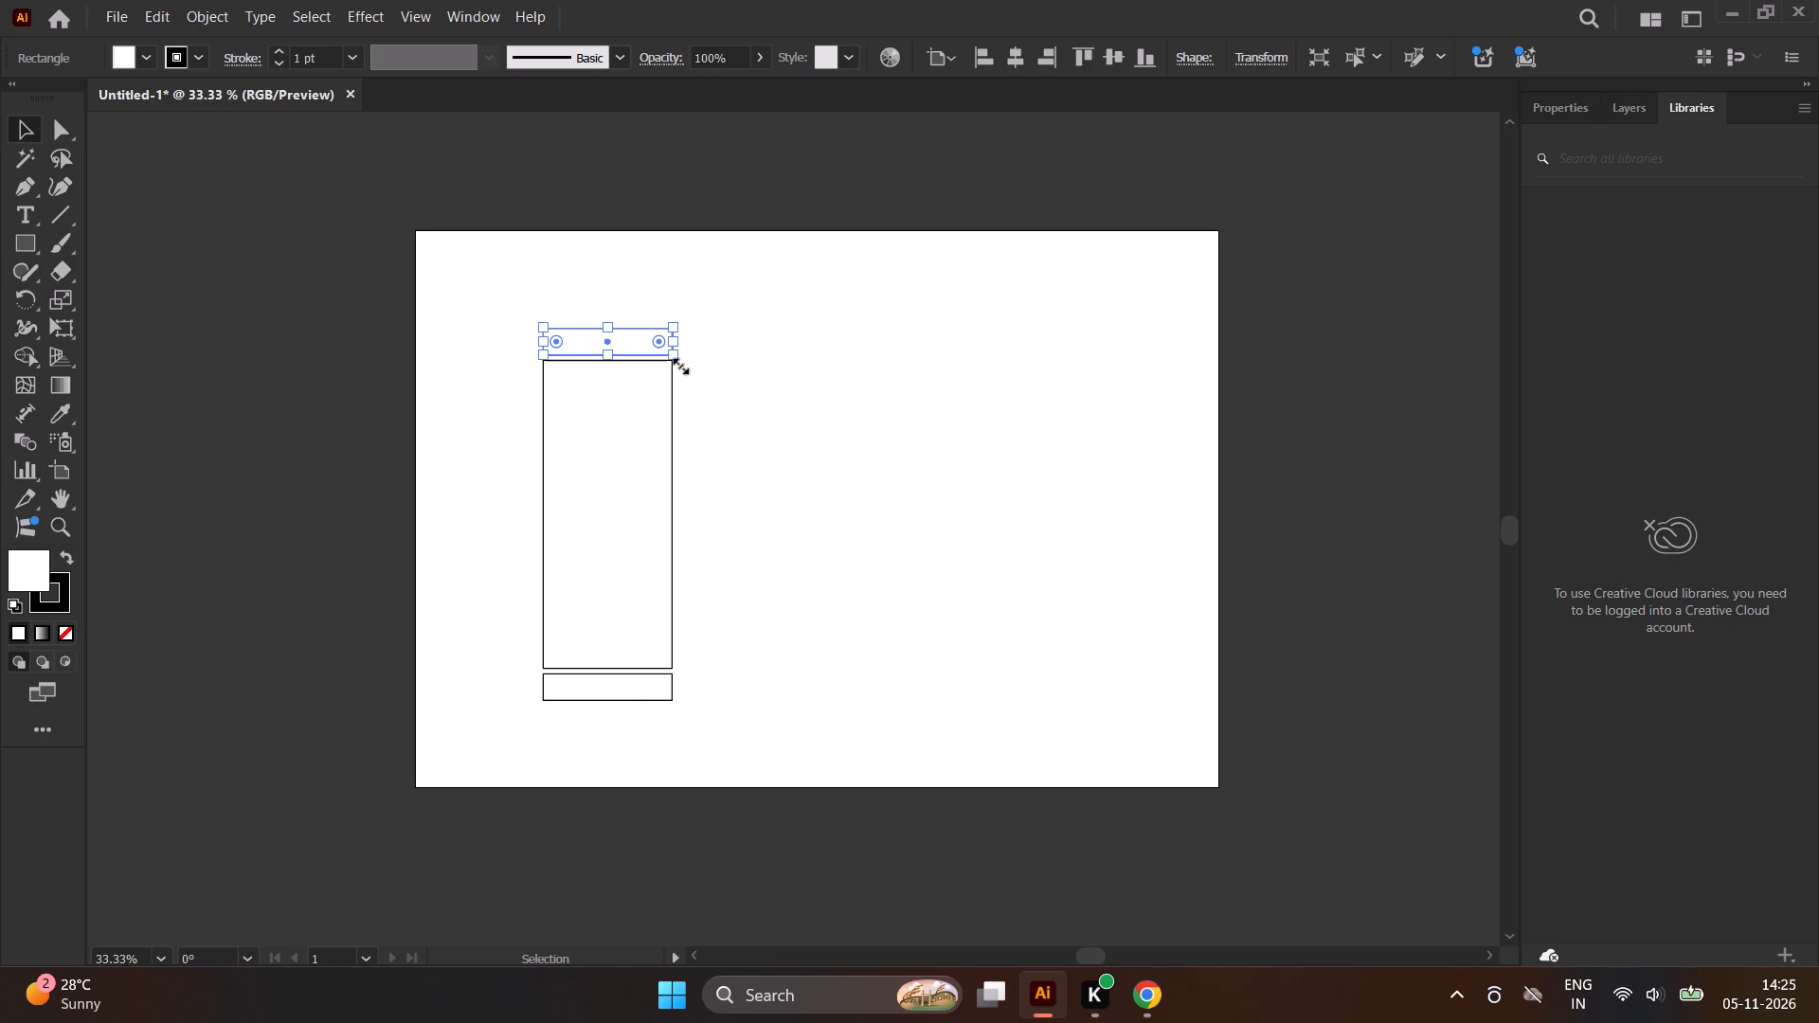
Nudge only the tall rectangle's top-right anchor point right to X about 424.79 pt.
{"action": "scroll", "coordinate": [672, 368], "scroll_direction": "up", "scroll_amount": 3}
{"action": "scroll", "coordinate": [645, 359], "scroll_direction": "down", "scroll_amount": 1}
{"action": "left_click_drag", "start_coordinate": [384, 272], "coordinate": [407, 274]}
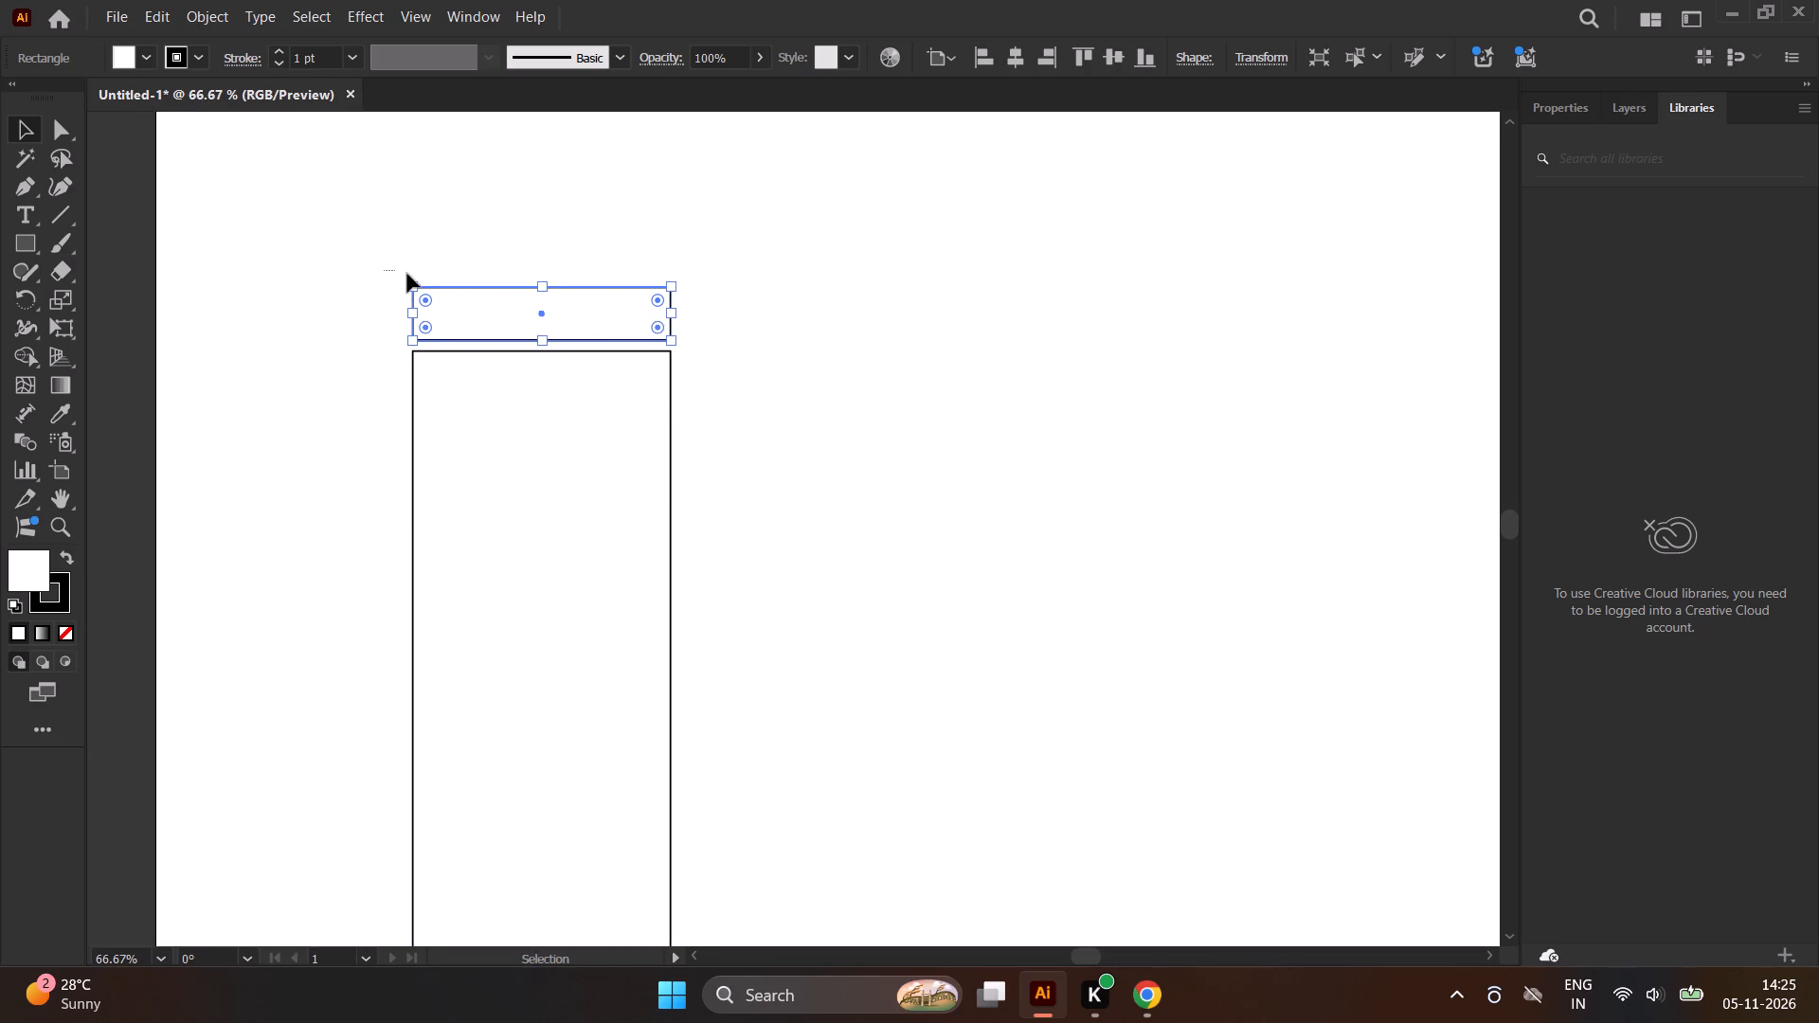
{"action": "left_click_drag", "start_coordinate": [407, 274], "coordinate": [698, 378]}
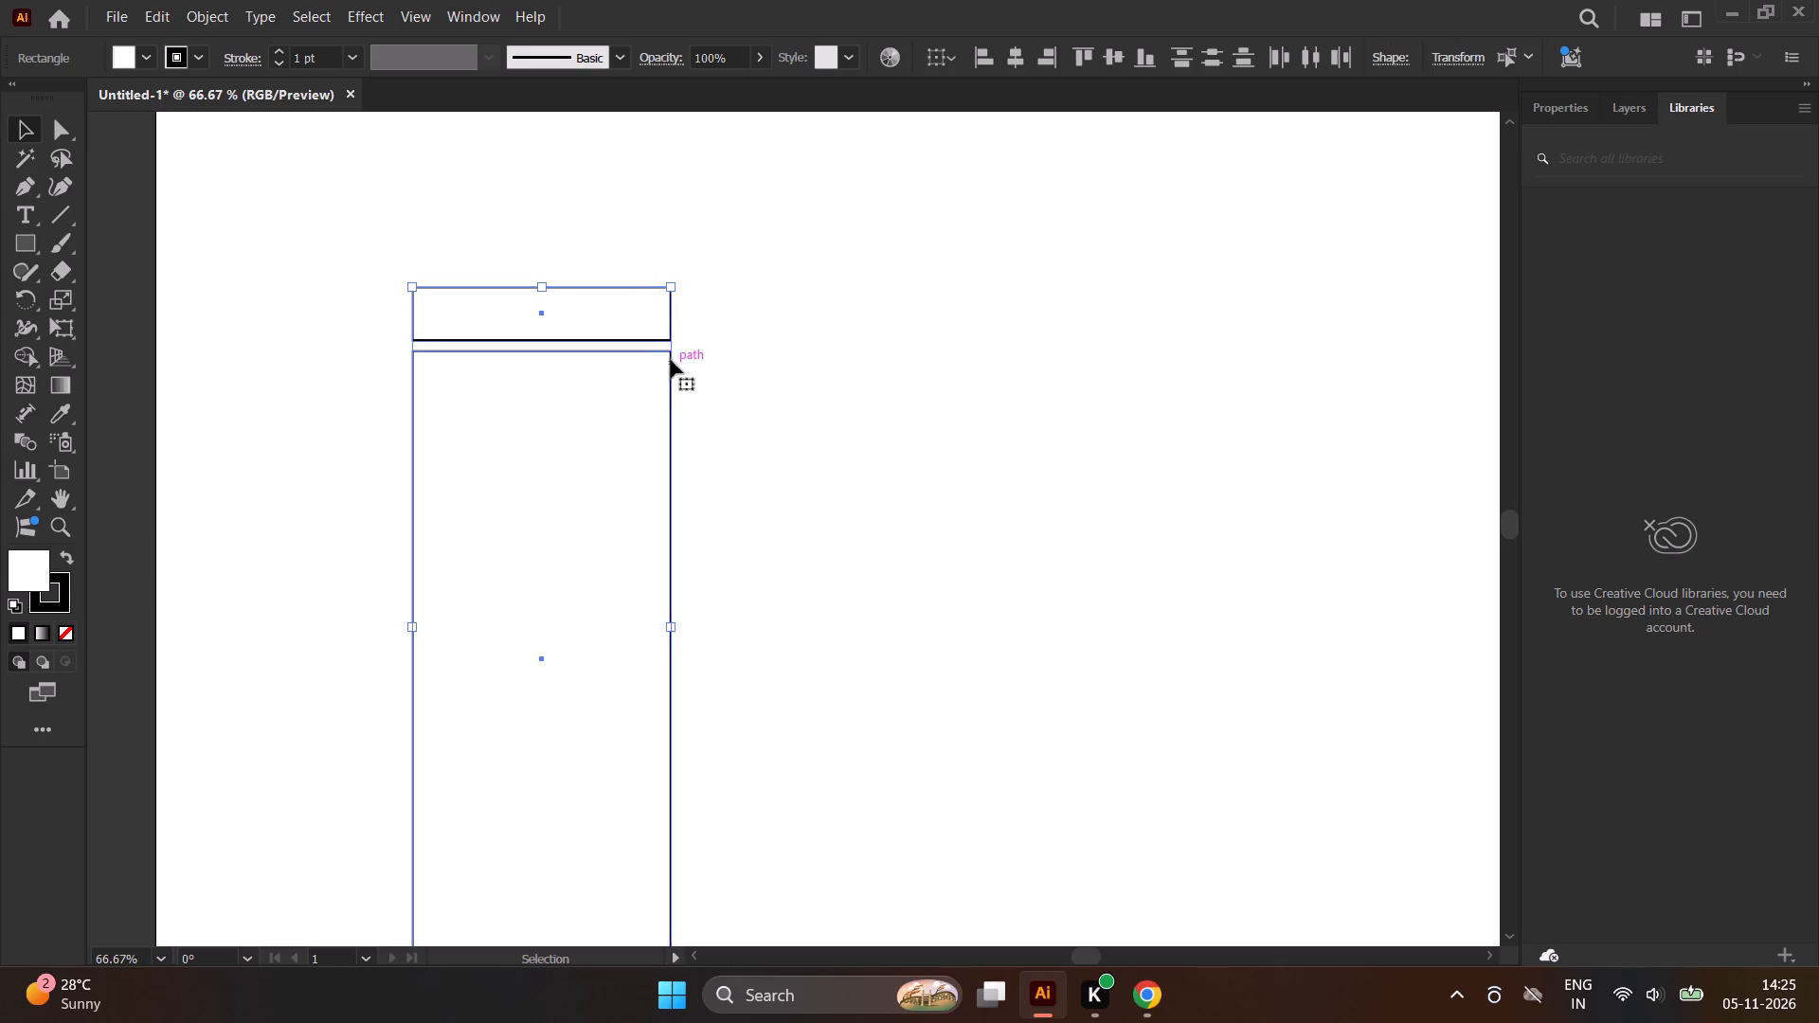
{"action": "scroll", "coordinate": [665, 352], "scroll_direction": "up", "scroll_amount": 2}
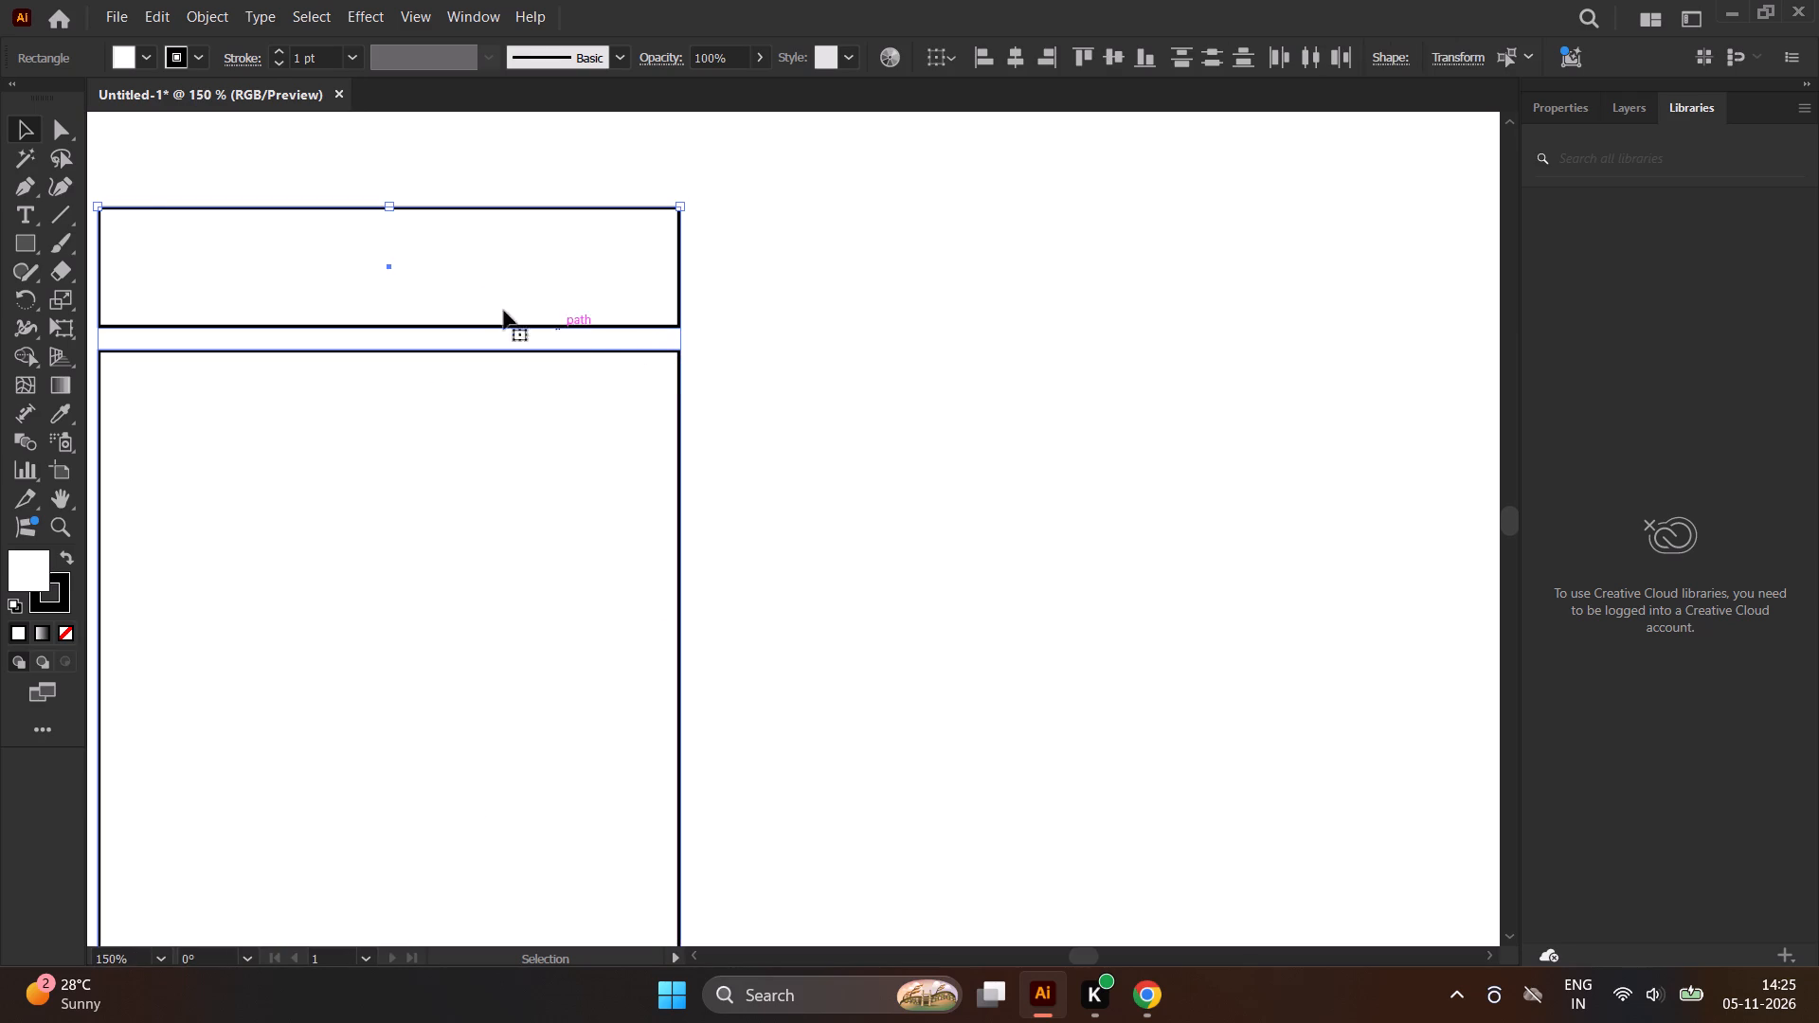
{"action": "left_click", "coordinate": [69, 137]}
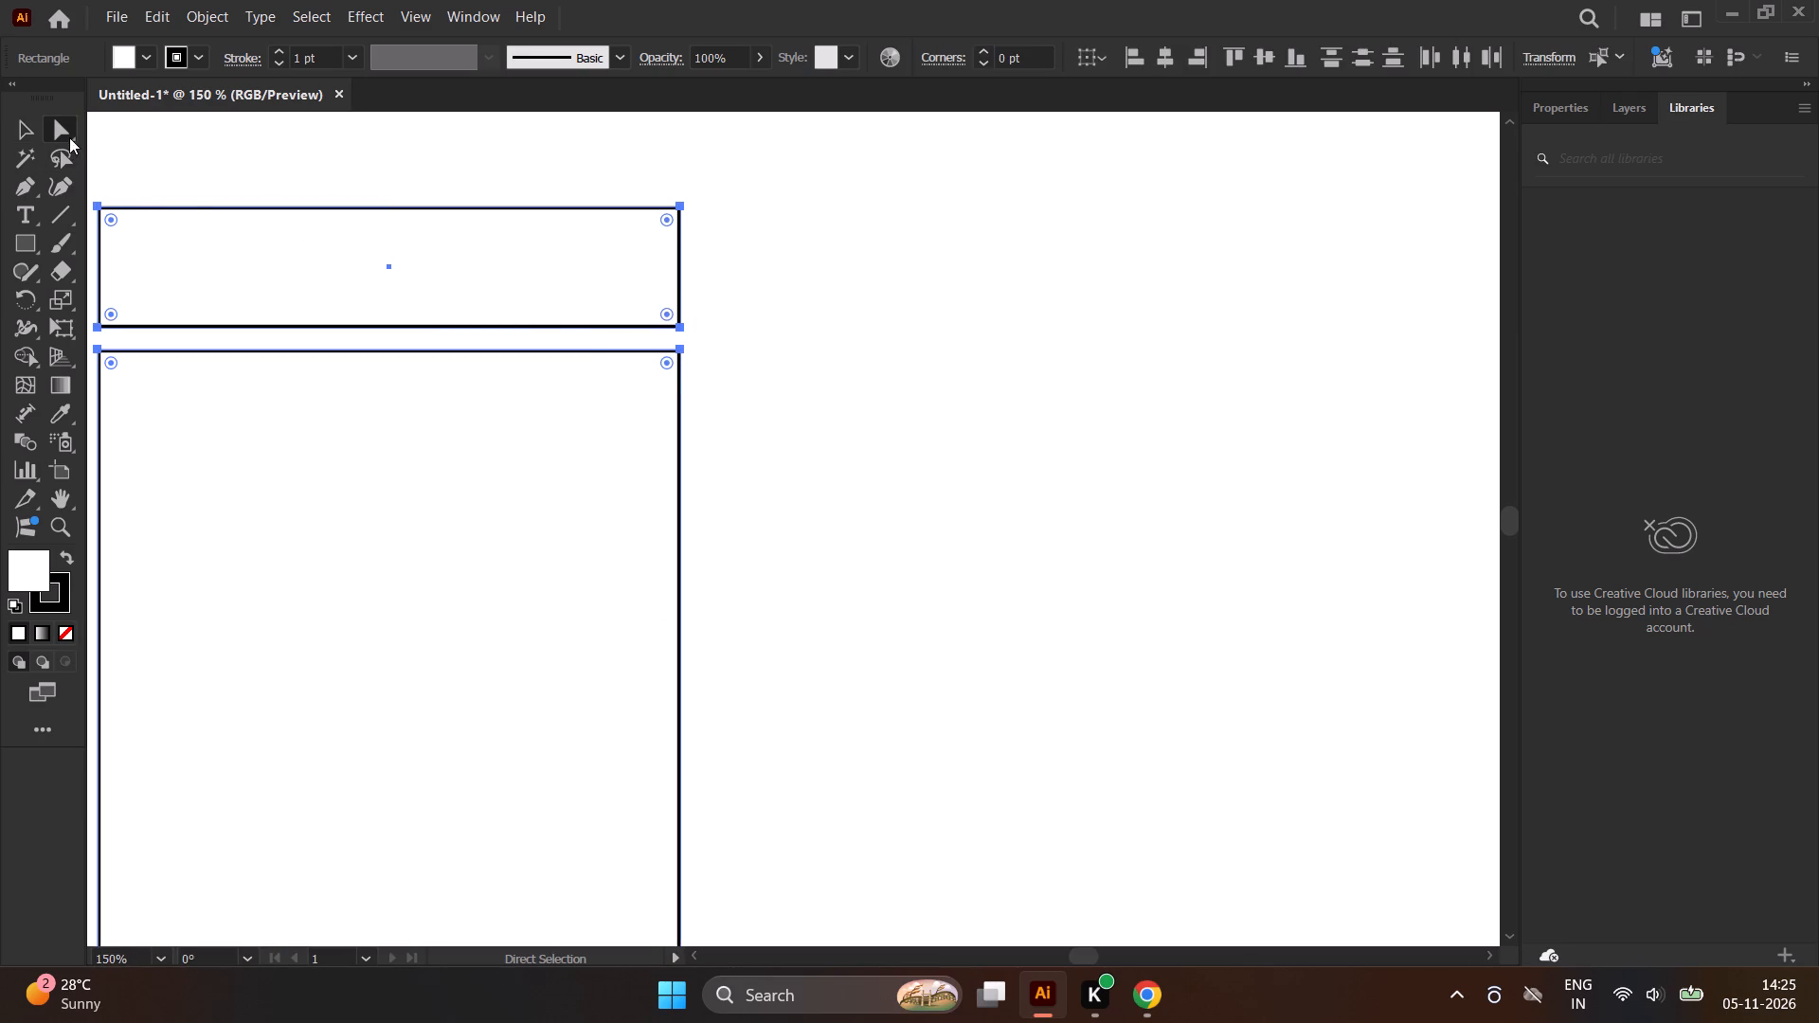
{"action": "left_click", "coordinate": [681, 346]}
{"action": "key", "text": "Right"}
{"action": "key", "text": "Right"}
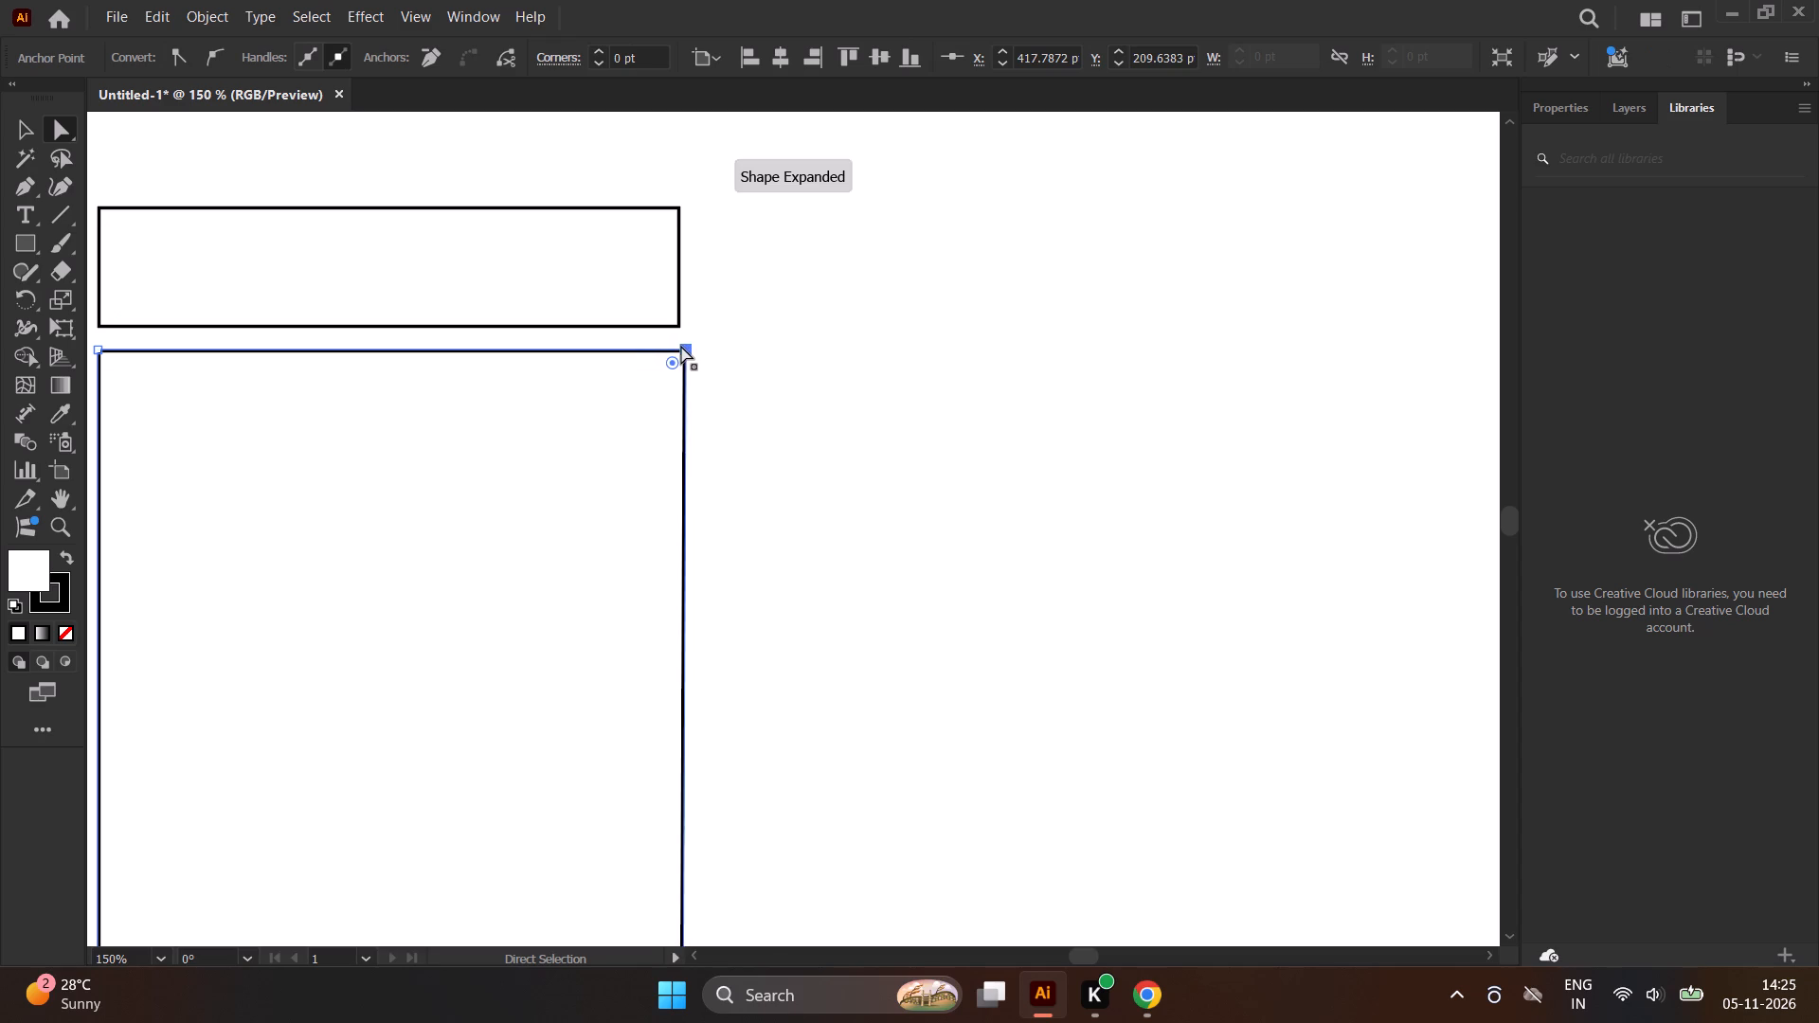
{"action": "key", "text": "Right"}
{"action": "key", "text": "Right"}
{"action": "key", "text": "Right"}
{"action": "key", "text": "Right"}
{"action": "key", "text": "Right"}
{"action": "key", "text": "Right"}
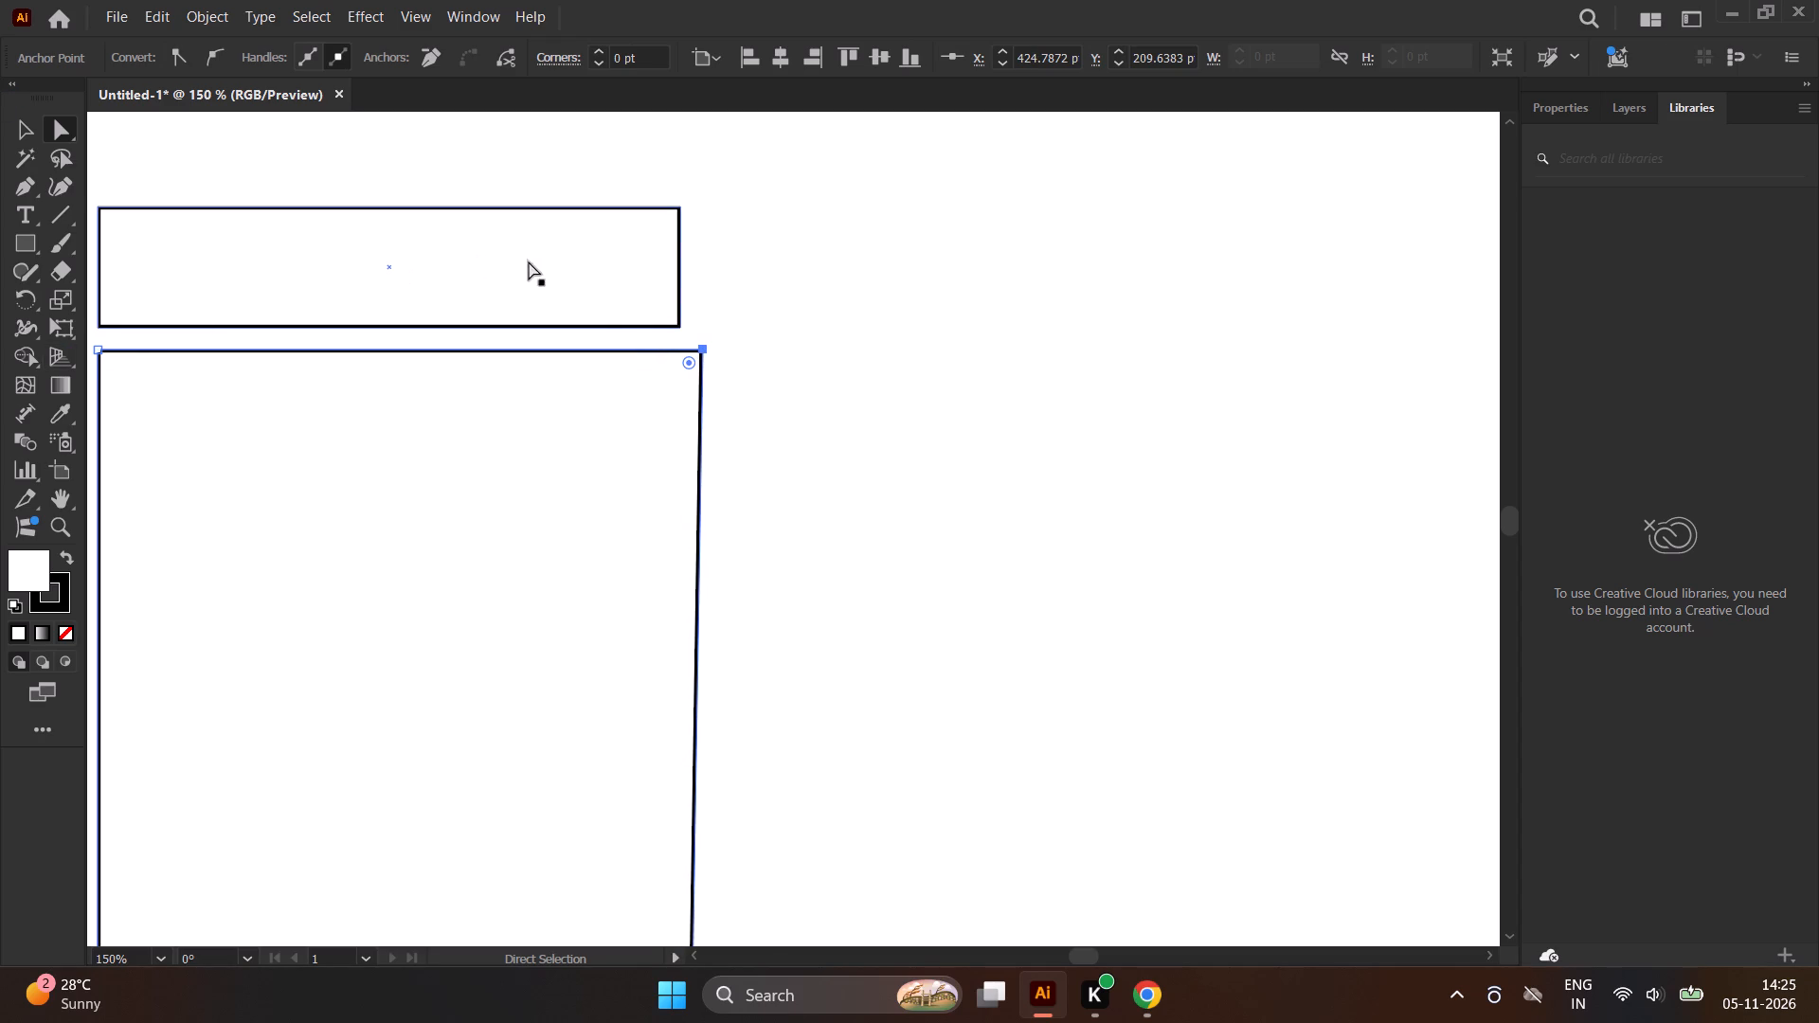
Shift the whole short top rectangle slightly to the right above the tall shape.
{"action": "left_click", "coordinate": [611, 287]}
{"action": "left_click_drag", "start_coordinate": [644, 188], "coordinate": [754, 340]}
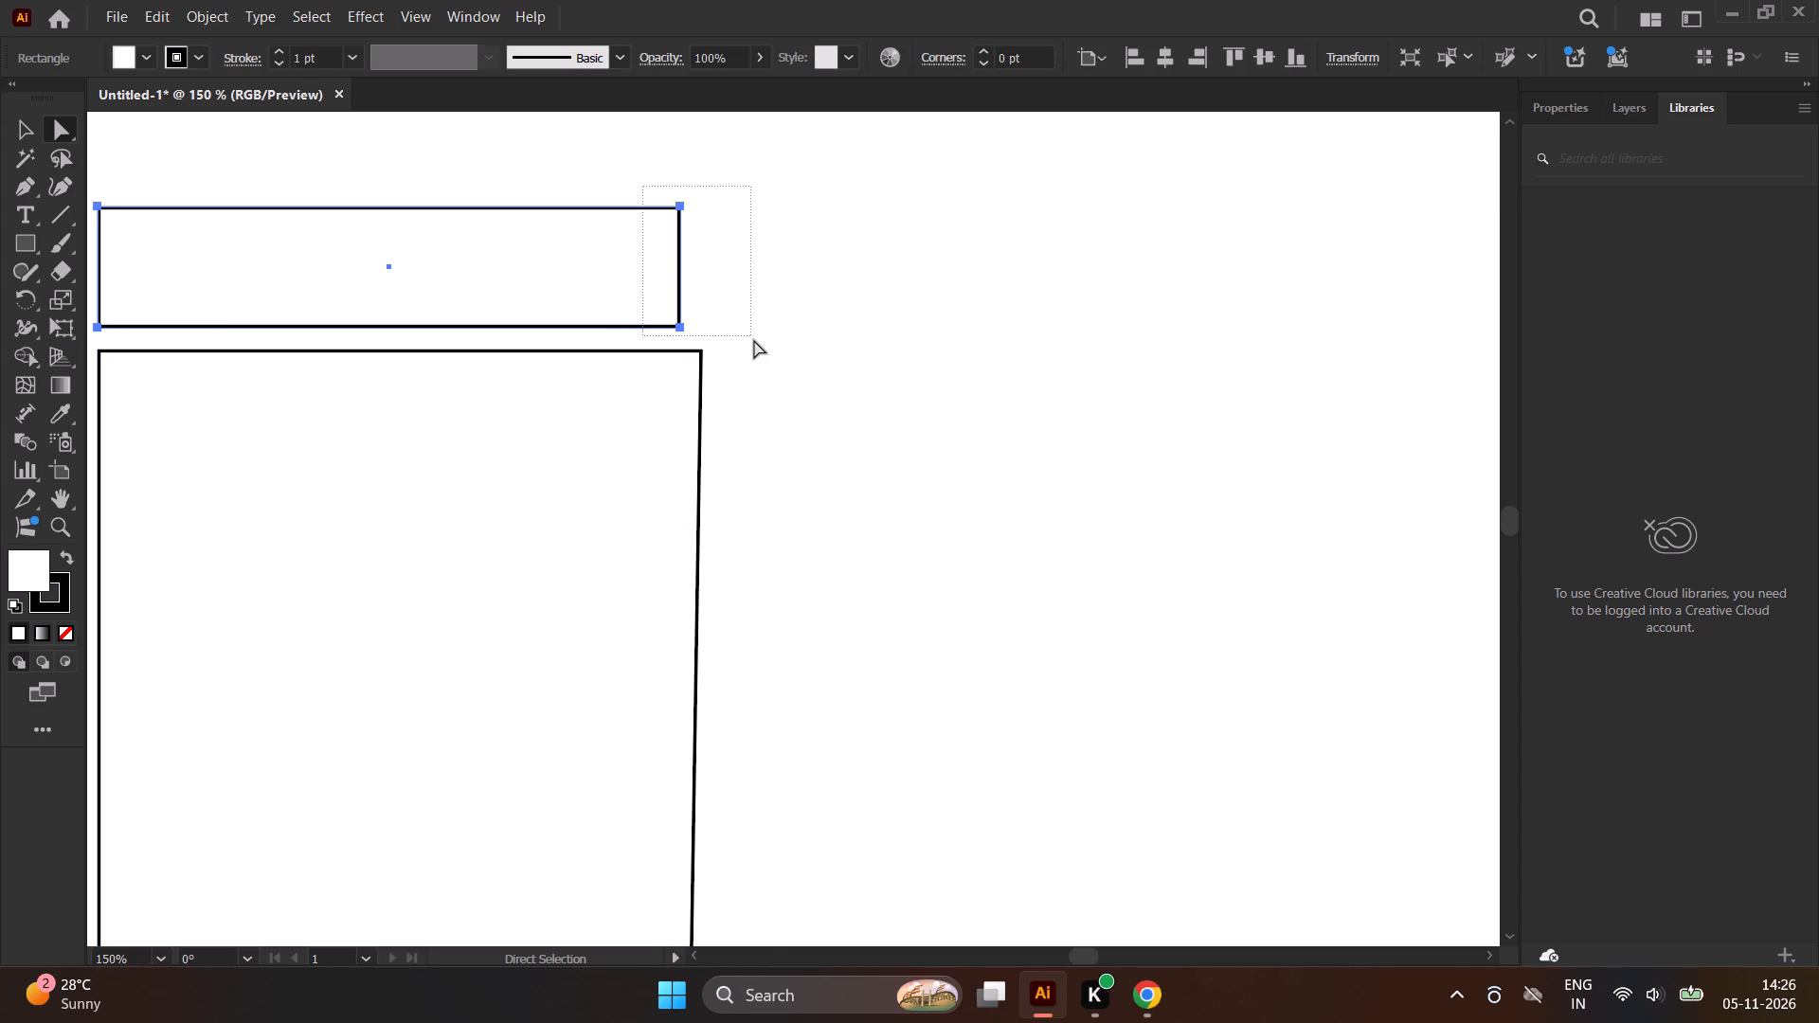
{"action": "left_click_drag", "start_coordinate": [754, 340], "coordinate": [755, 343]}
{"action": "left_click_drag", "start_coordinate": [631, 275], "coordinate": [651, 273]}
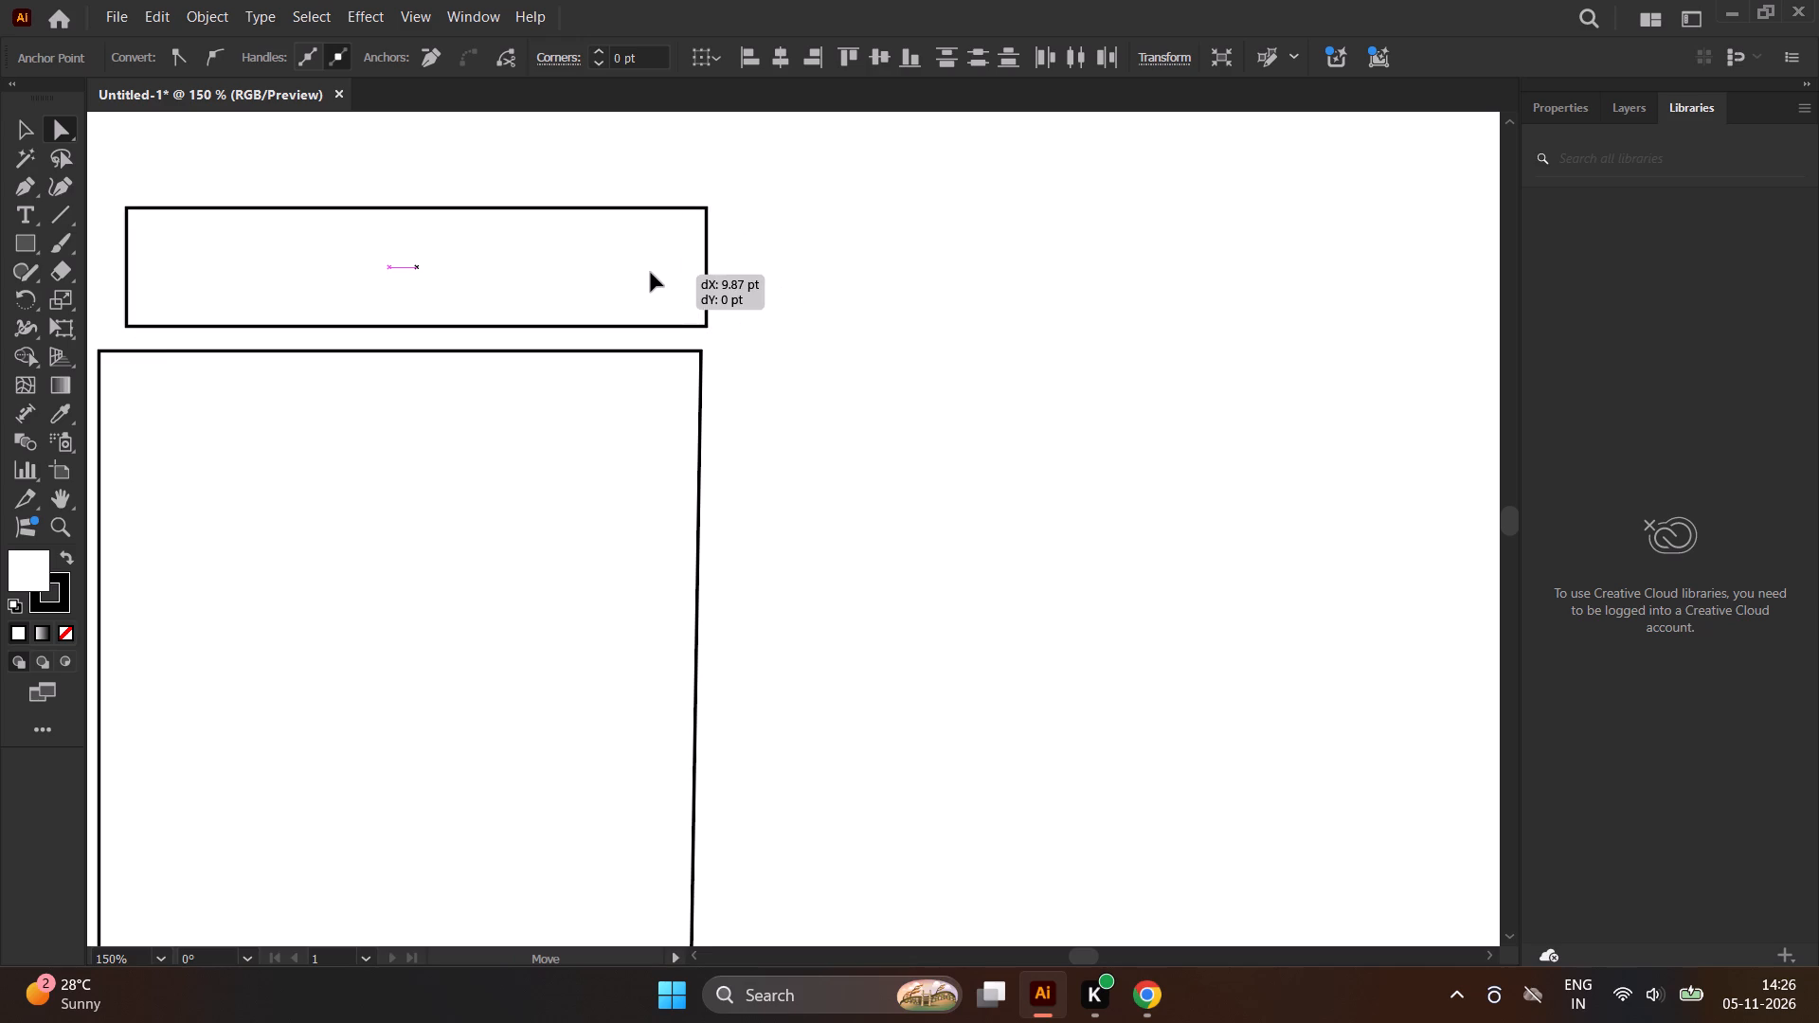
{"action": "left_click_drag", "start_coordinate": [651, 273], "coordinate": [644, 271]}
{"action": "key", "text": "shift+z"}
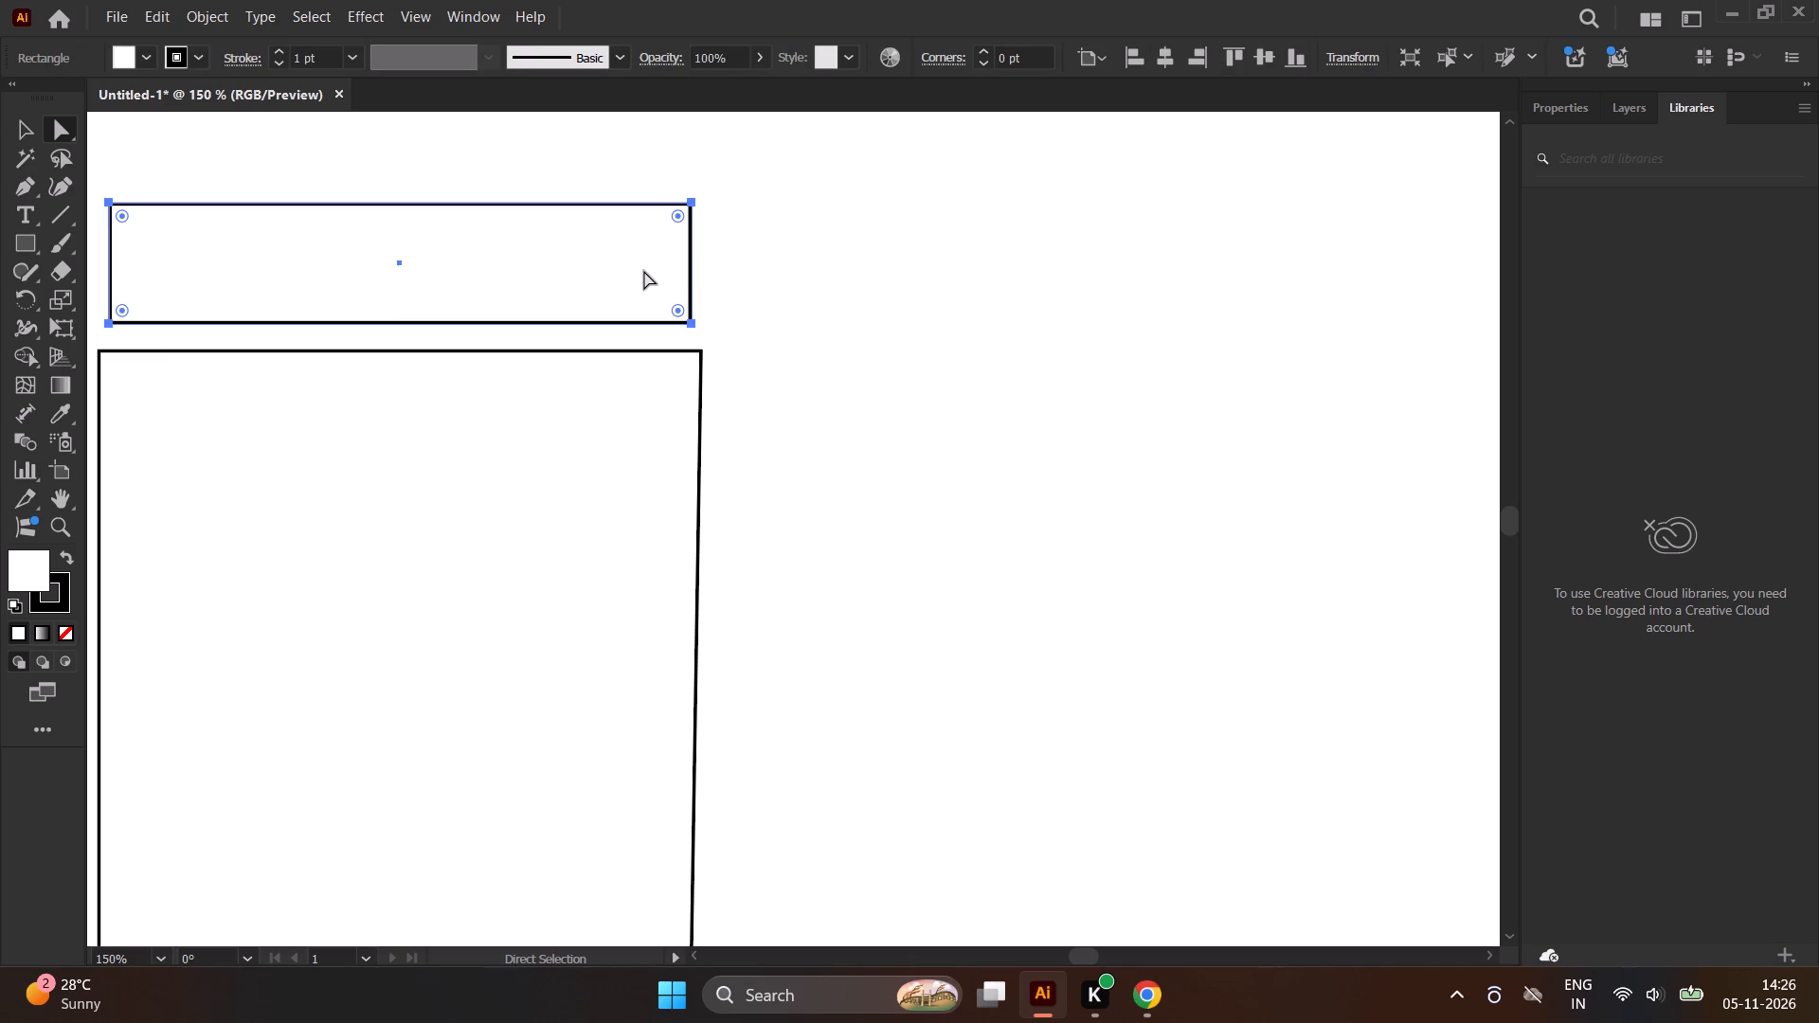
Nudge only the short top rectangle's bottom-right anchor point 3 pt to the right.
{"action": "left_click_drag", "start_coordinate": [753, 268], "coordinate": [666, 340]}
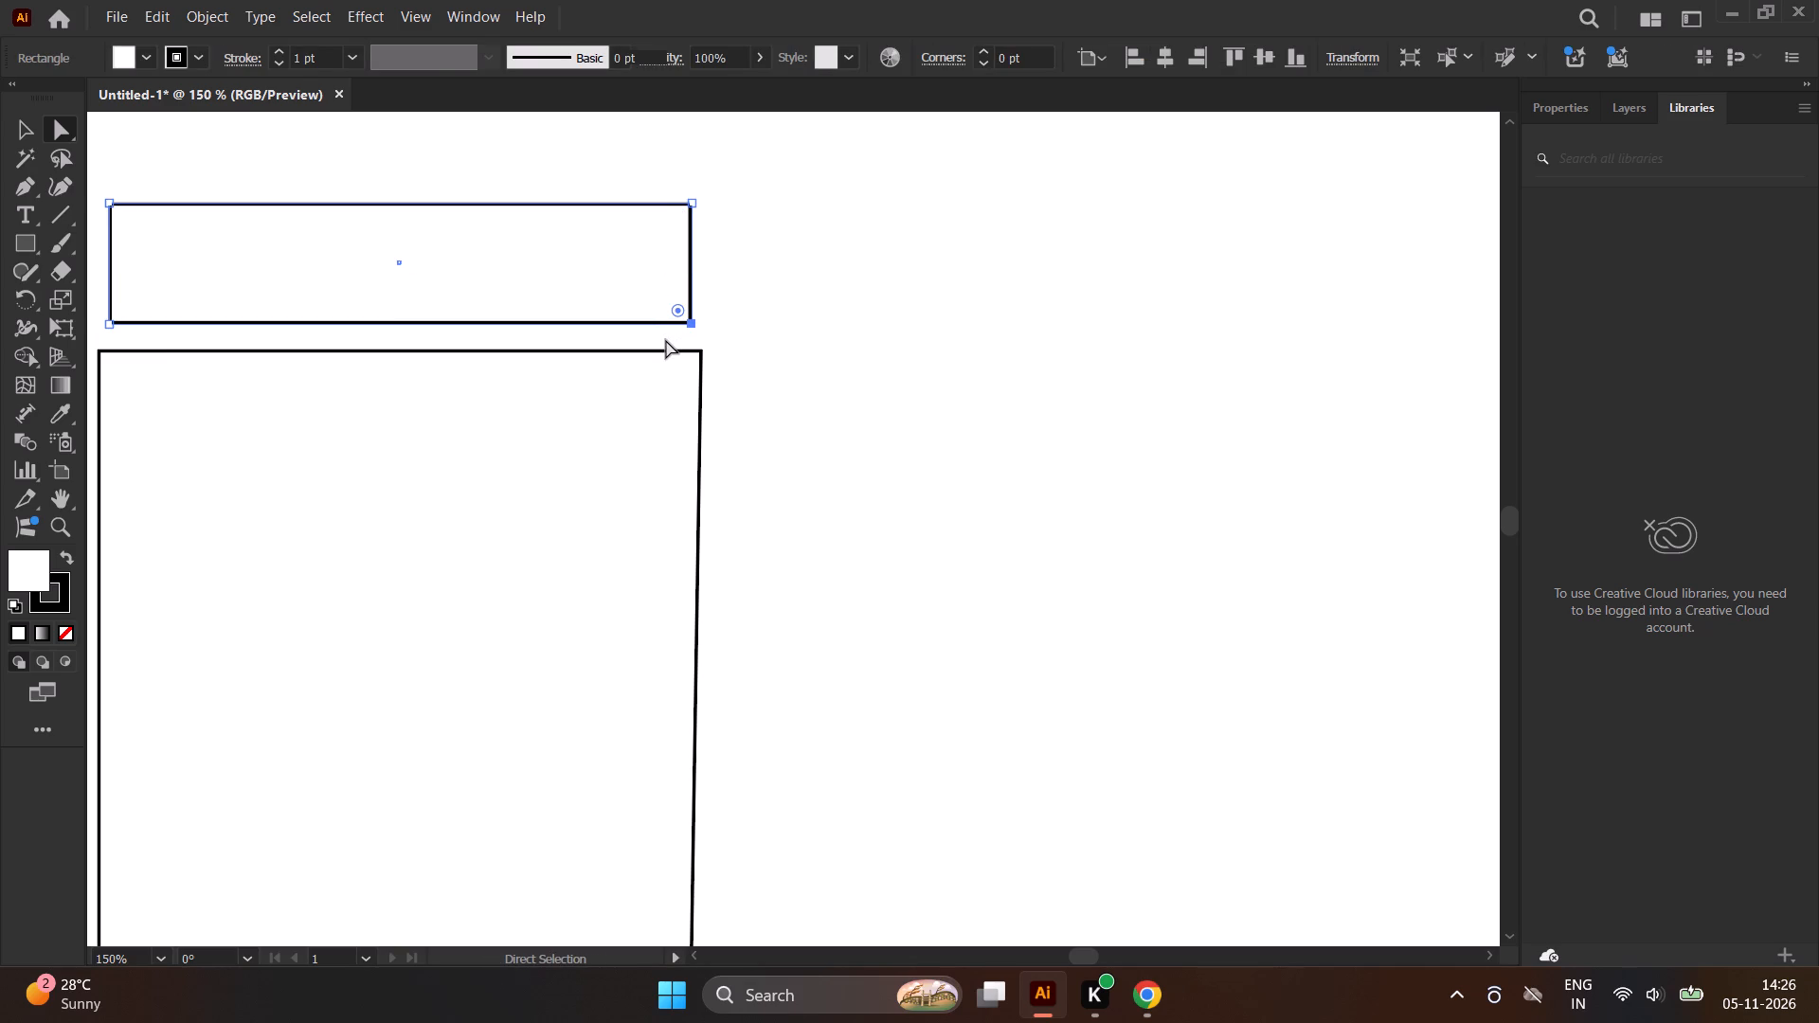
{"action": "key", "text": "Right"}
{"action": "key", "text": "Right"}
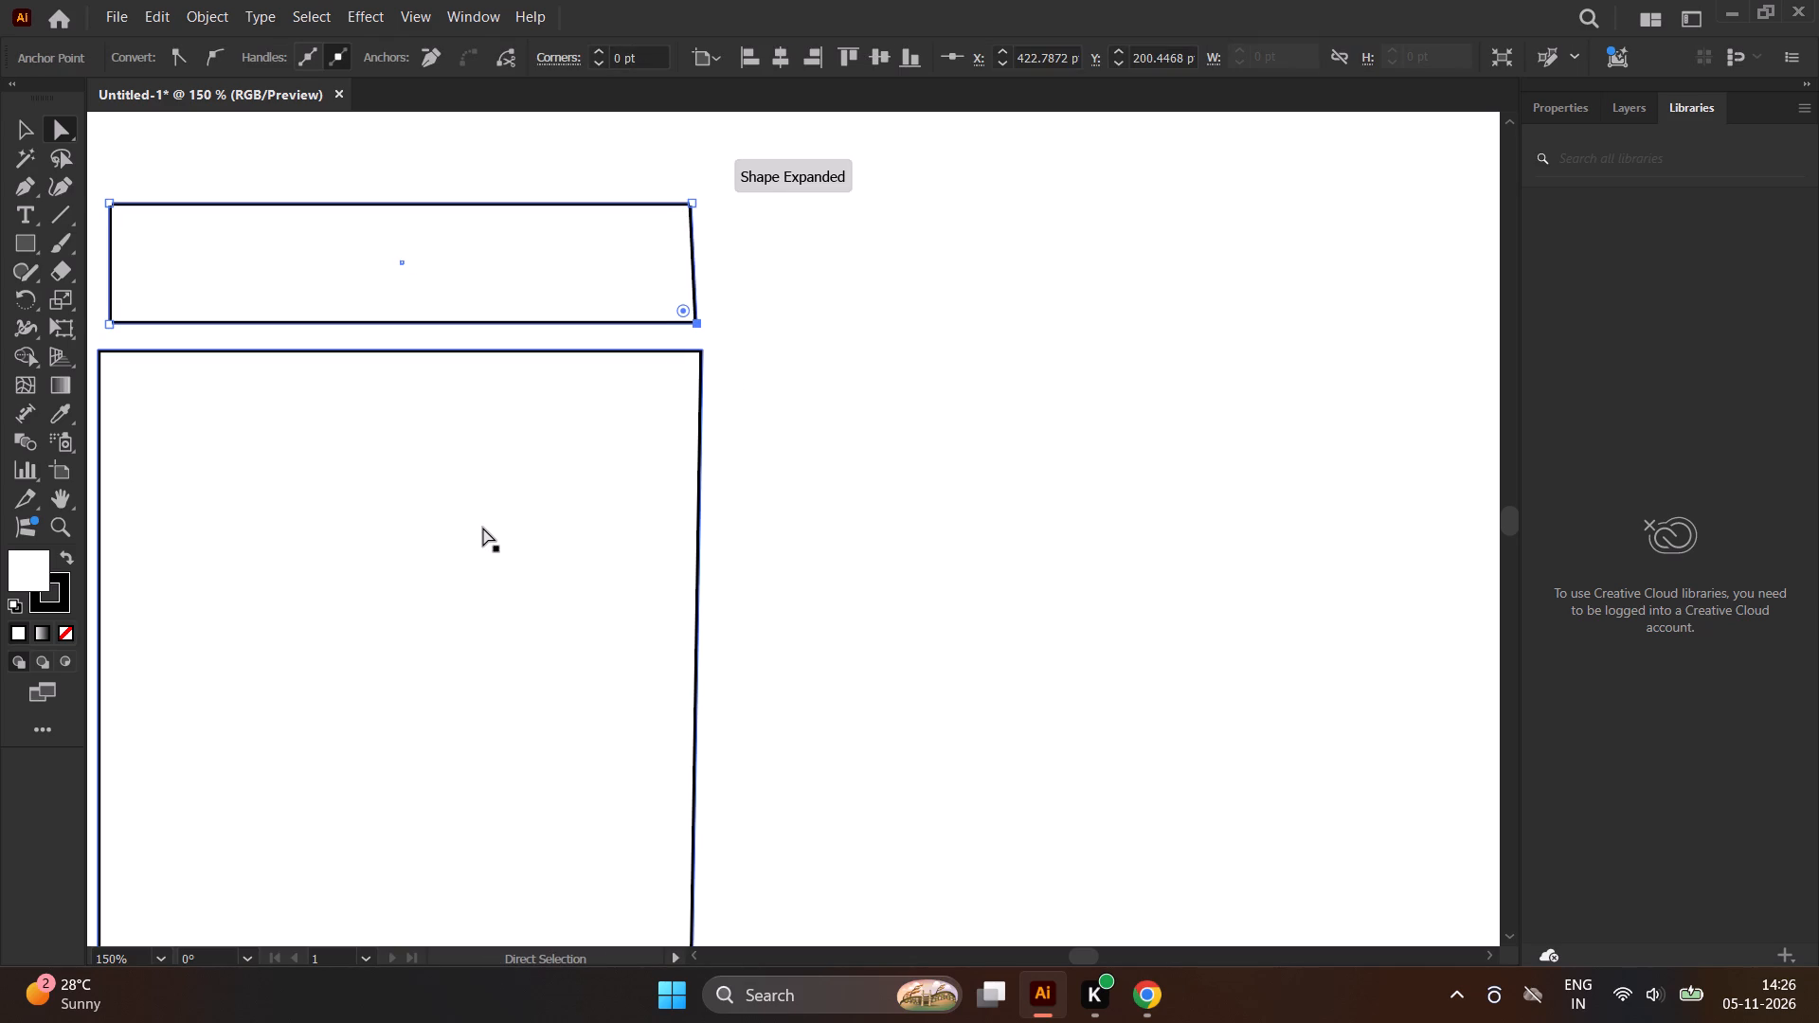
{"action": "key", "text": "Right"}
Move the short top shape down onto the tall shape, matching its bottom-left corner to the tall shape's top-left corner.
{"action": "scroll", "coordinate": [616, 435], "scroll_direction": "down", "scroll_amount": 3}
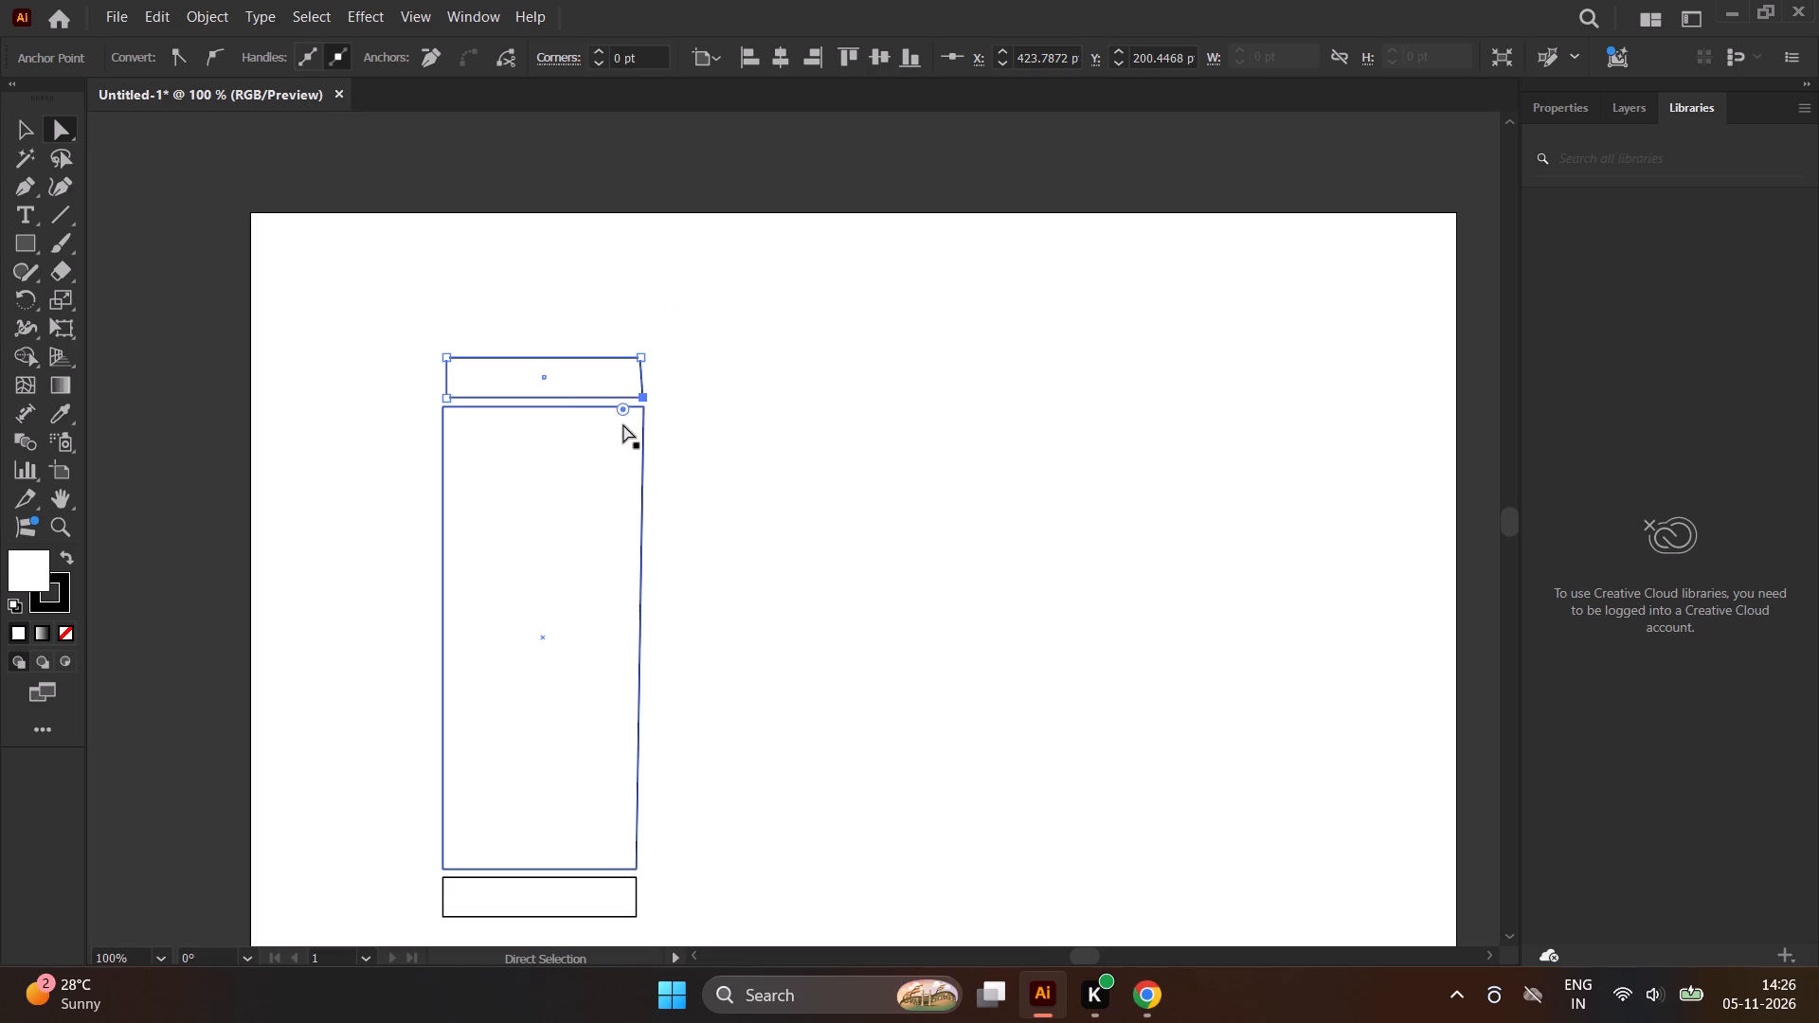
{"action": "scroll", "coordinate": [564, 372], "scroll_direction": "up", "scroll_amount": 2}
{"action": "left_click_drag", "start_coordinate": [333, 392], "coordinate": [336, 396]}
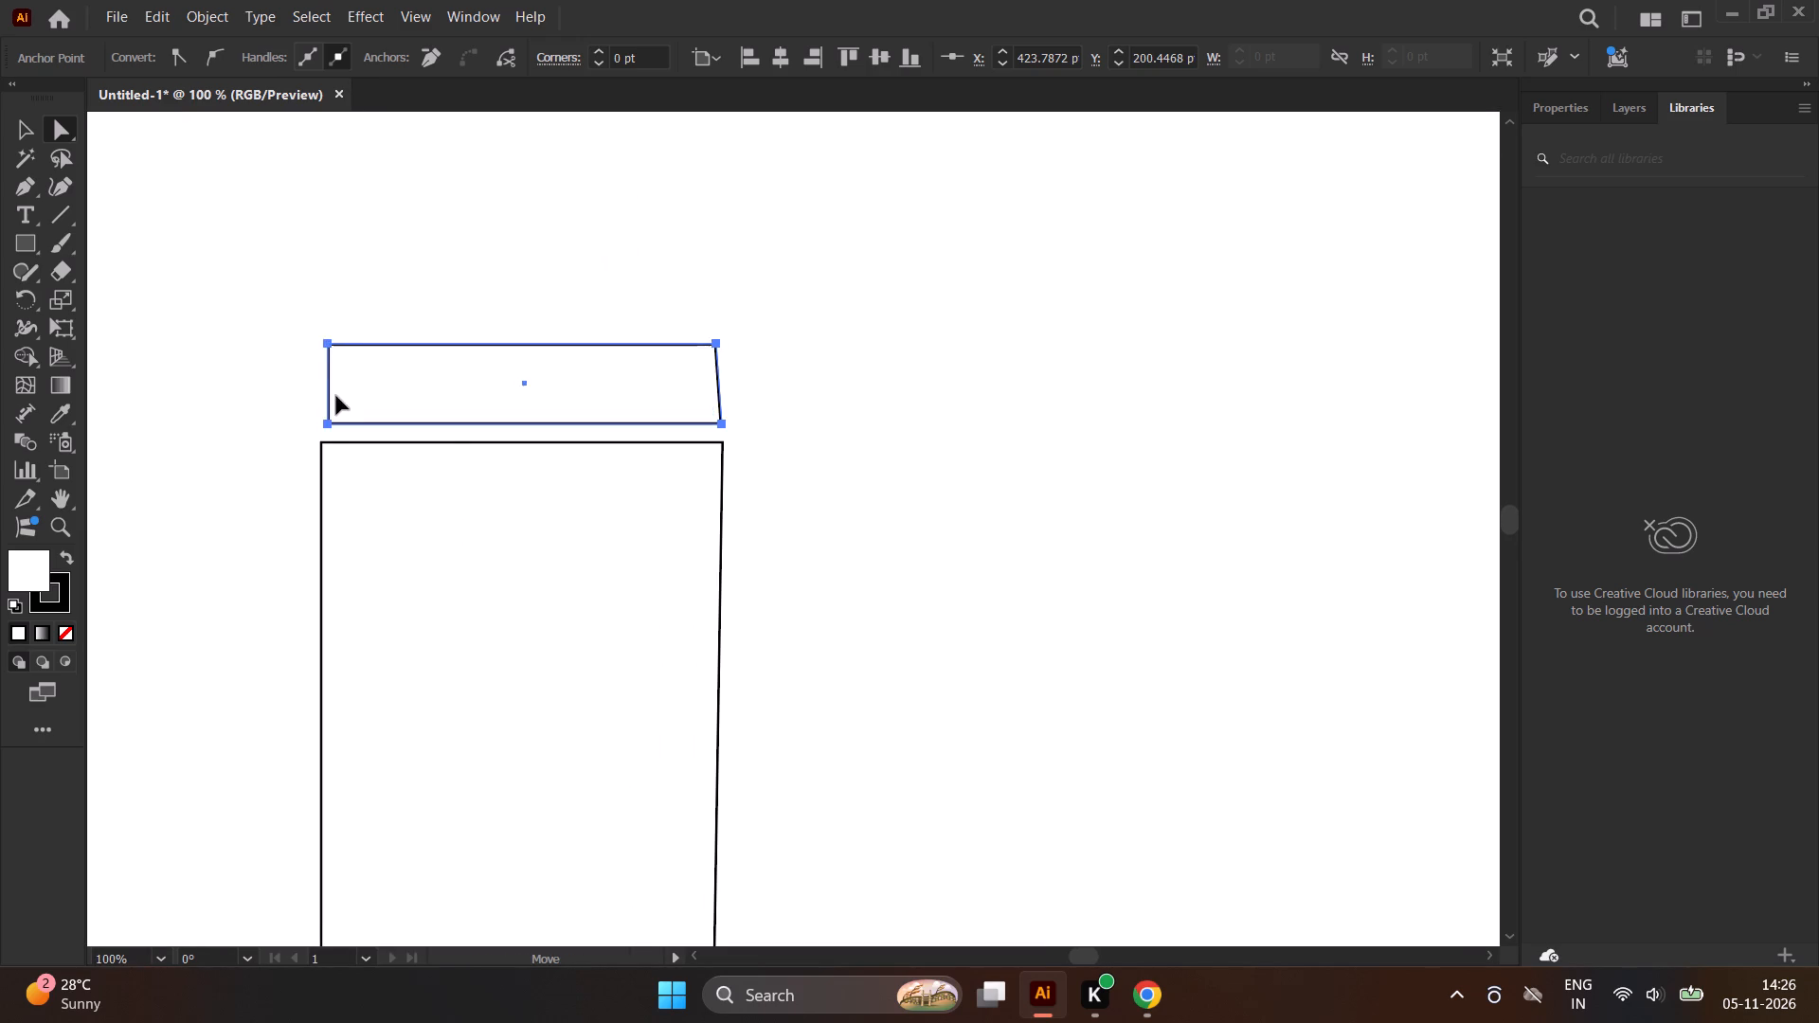
{"action": "left_click_drag", "start_coordinate": [336, 396], "coordinate": [326, 406]}
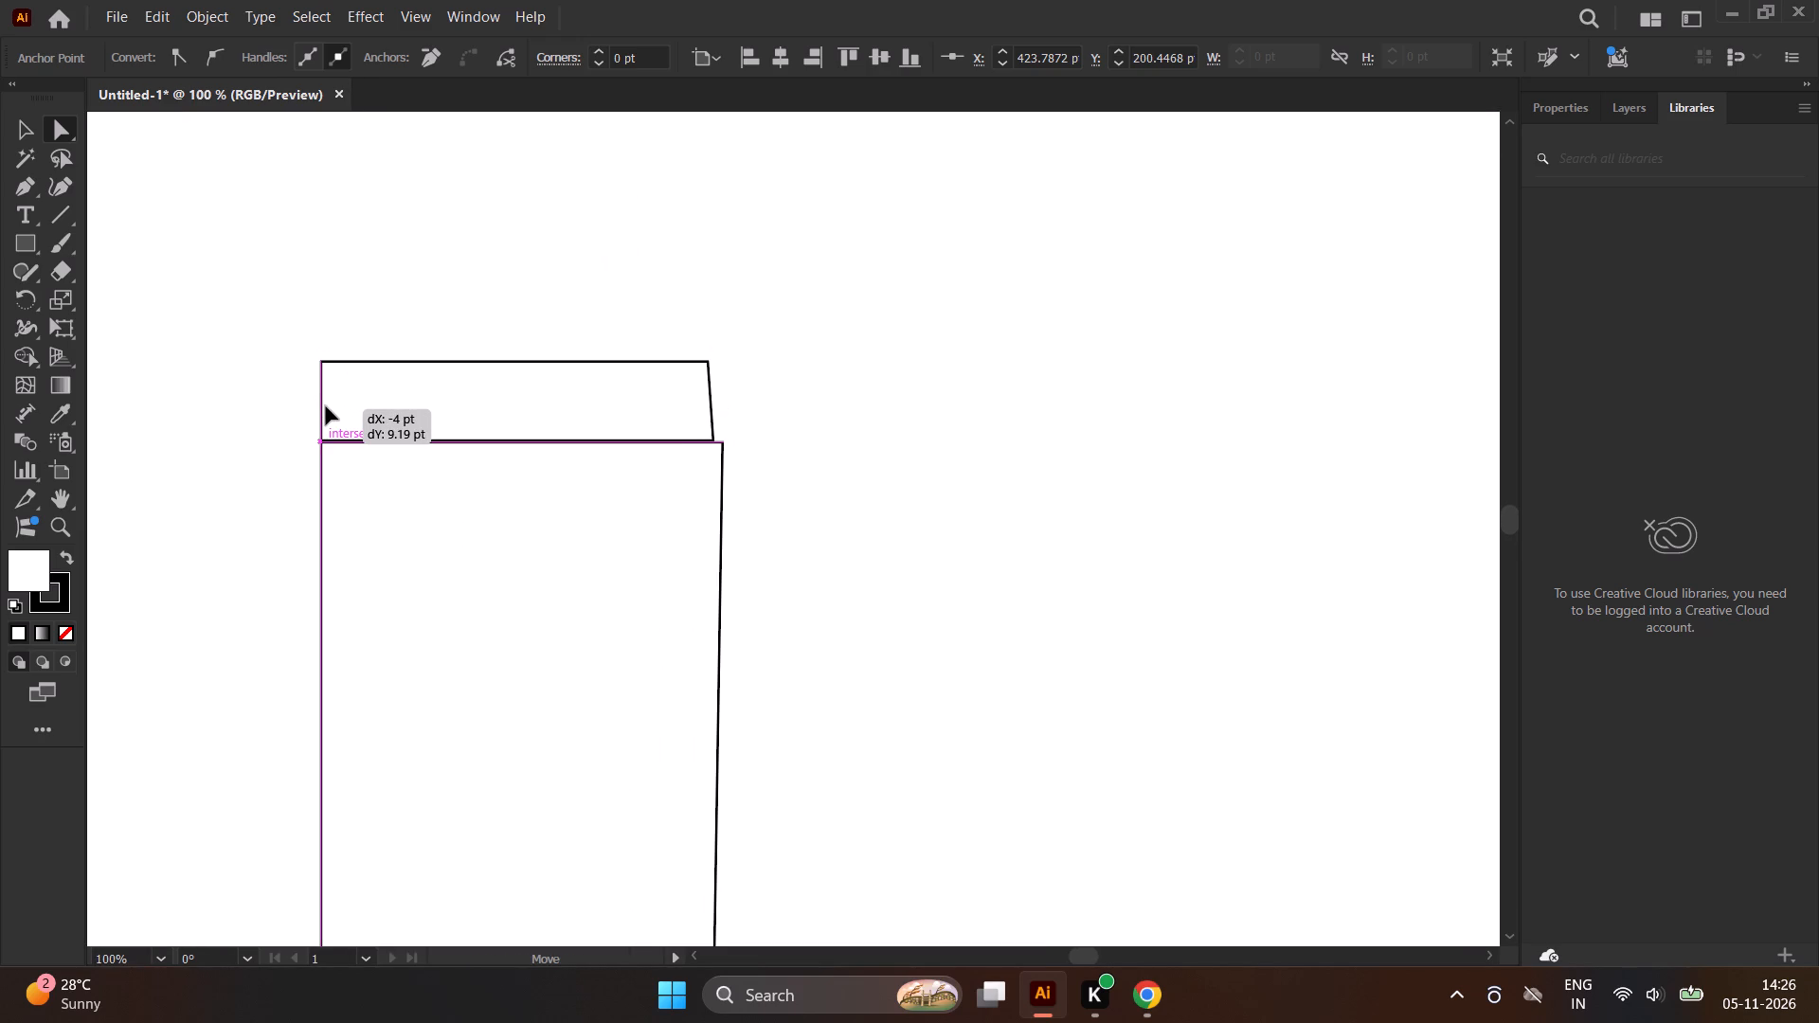
{"action": "left_click_drag", "start_coordinate": [326, 406], "coordinate": [327, 406]}
{"action": "scroll", "coordinate": [428, 407], "scroll_direction": "up", "scroll_amount": 1}
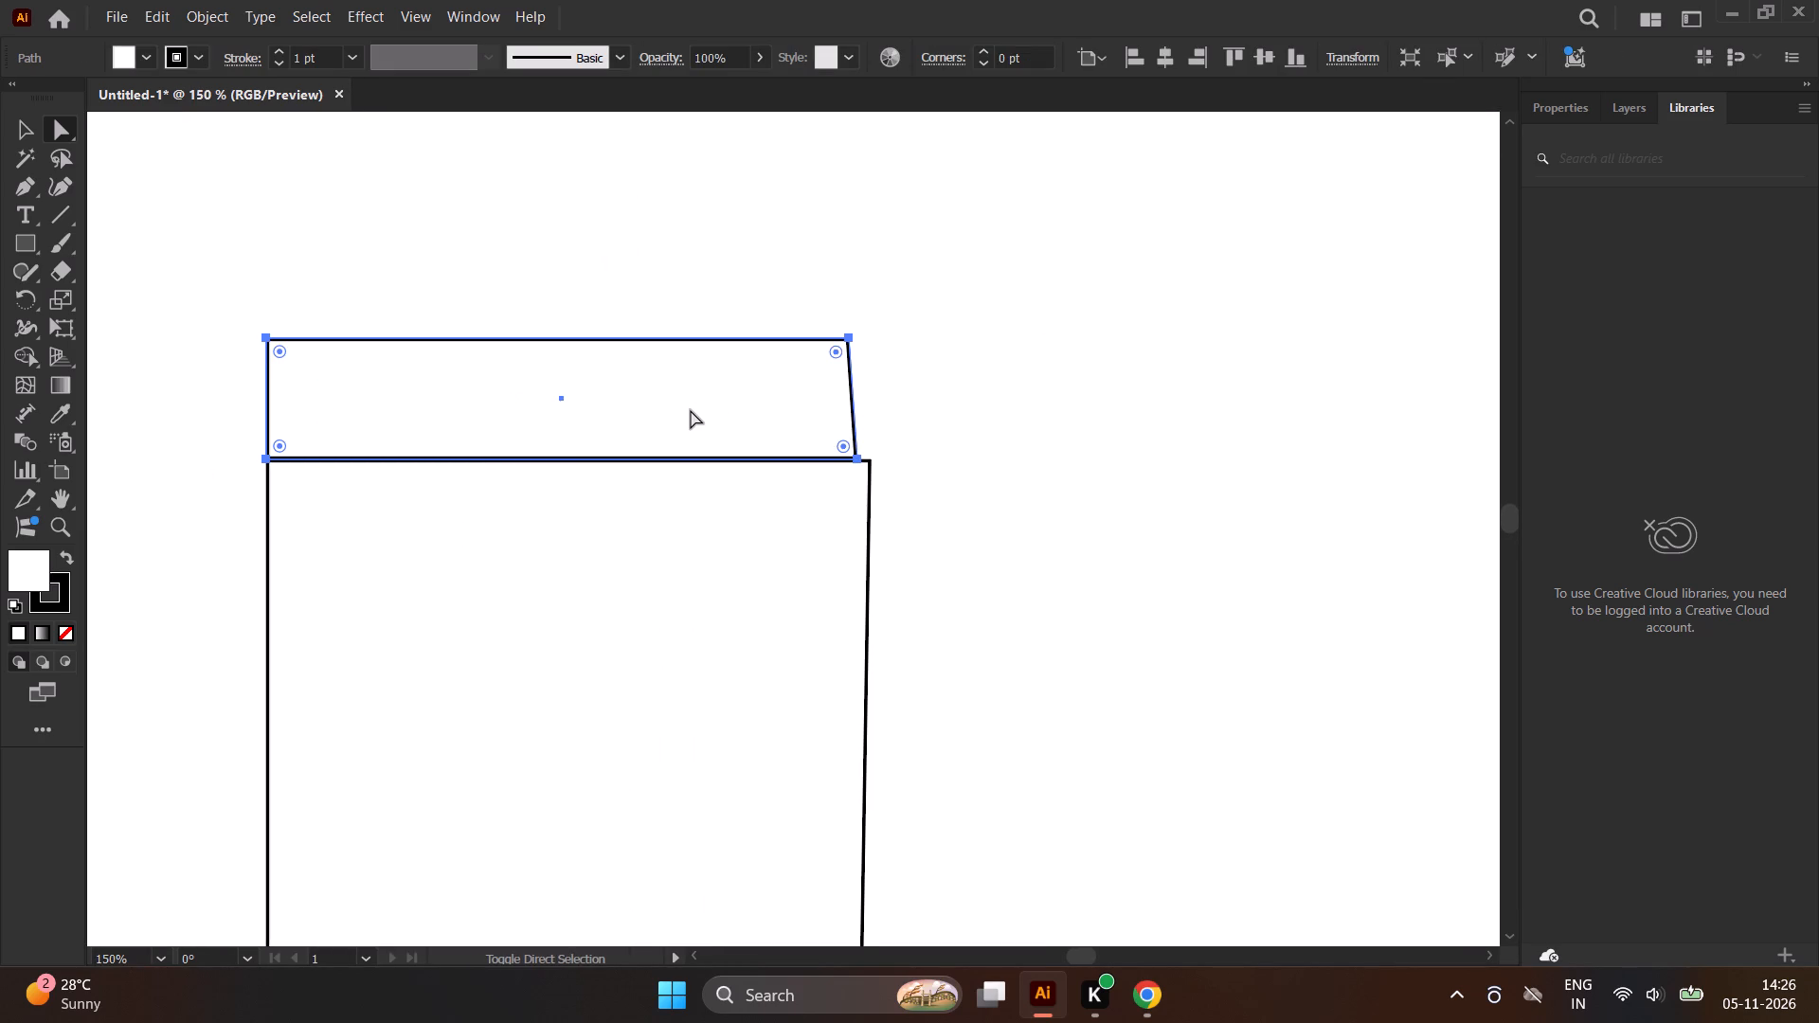
Undo the recent corner edits and moves until the short top shape and the tall shape are plain rectangles again.
{"action": "type", "text": "ZZZZ"}
{"action": "key", "text": "ctrl+z"}
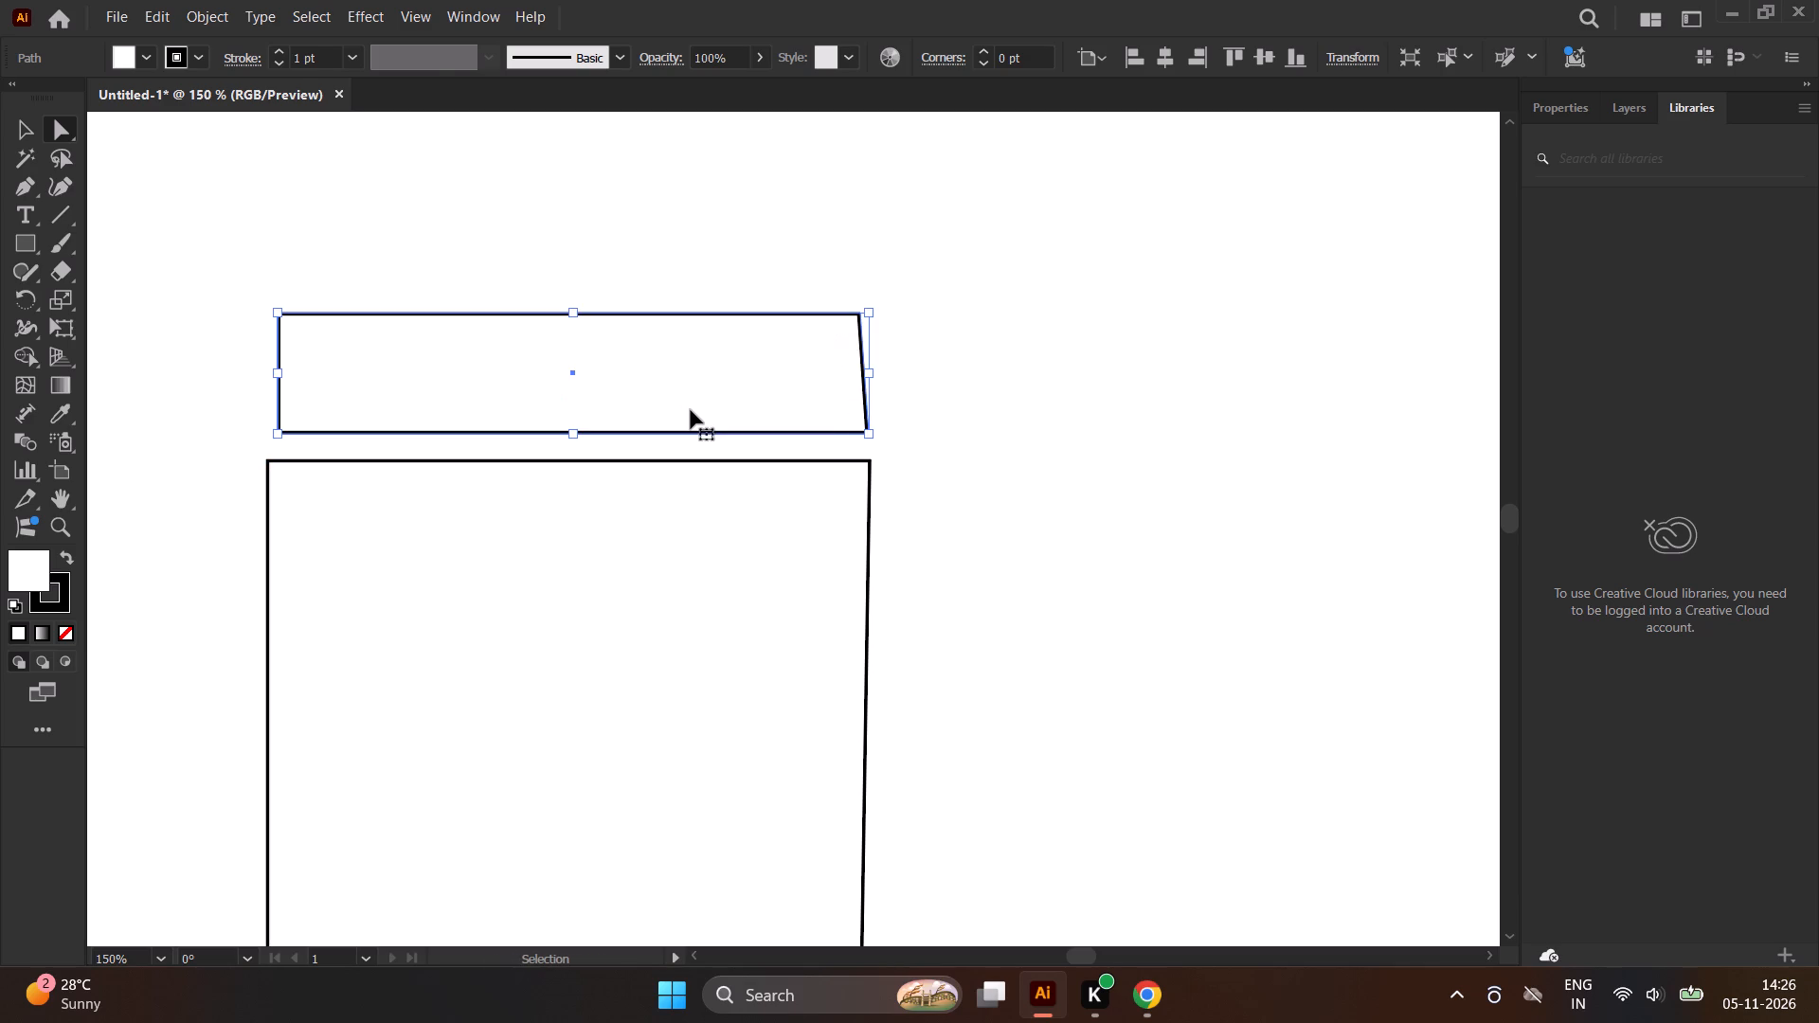
{"action": "key", "text": "ctrl+z"}
{"action": "key", "text": "ctrl+z"}
{"action": "key", "text": "ctrl+z"}
{"action": "key", "text": "ctrl+z"}
{"action": "key", "text": "ctrl+z"}
{"action": "key", "text": "ctrl+z"}
{"action": "key", "text": "ctrl+z"}
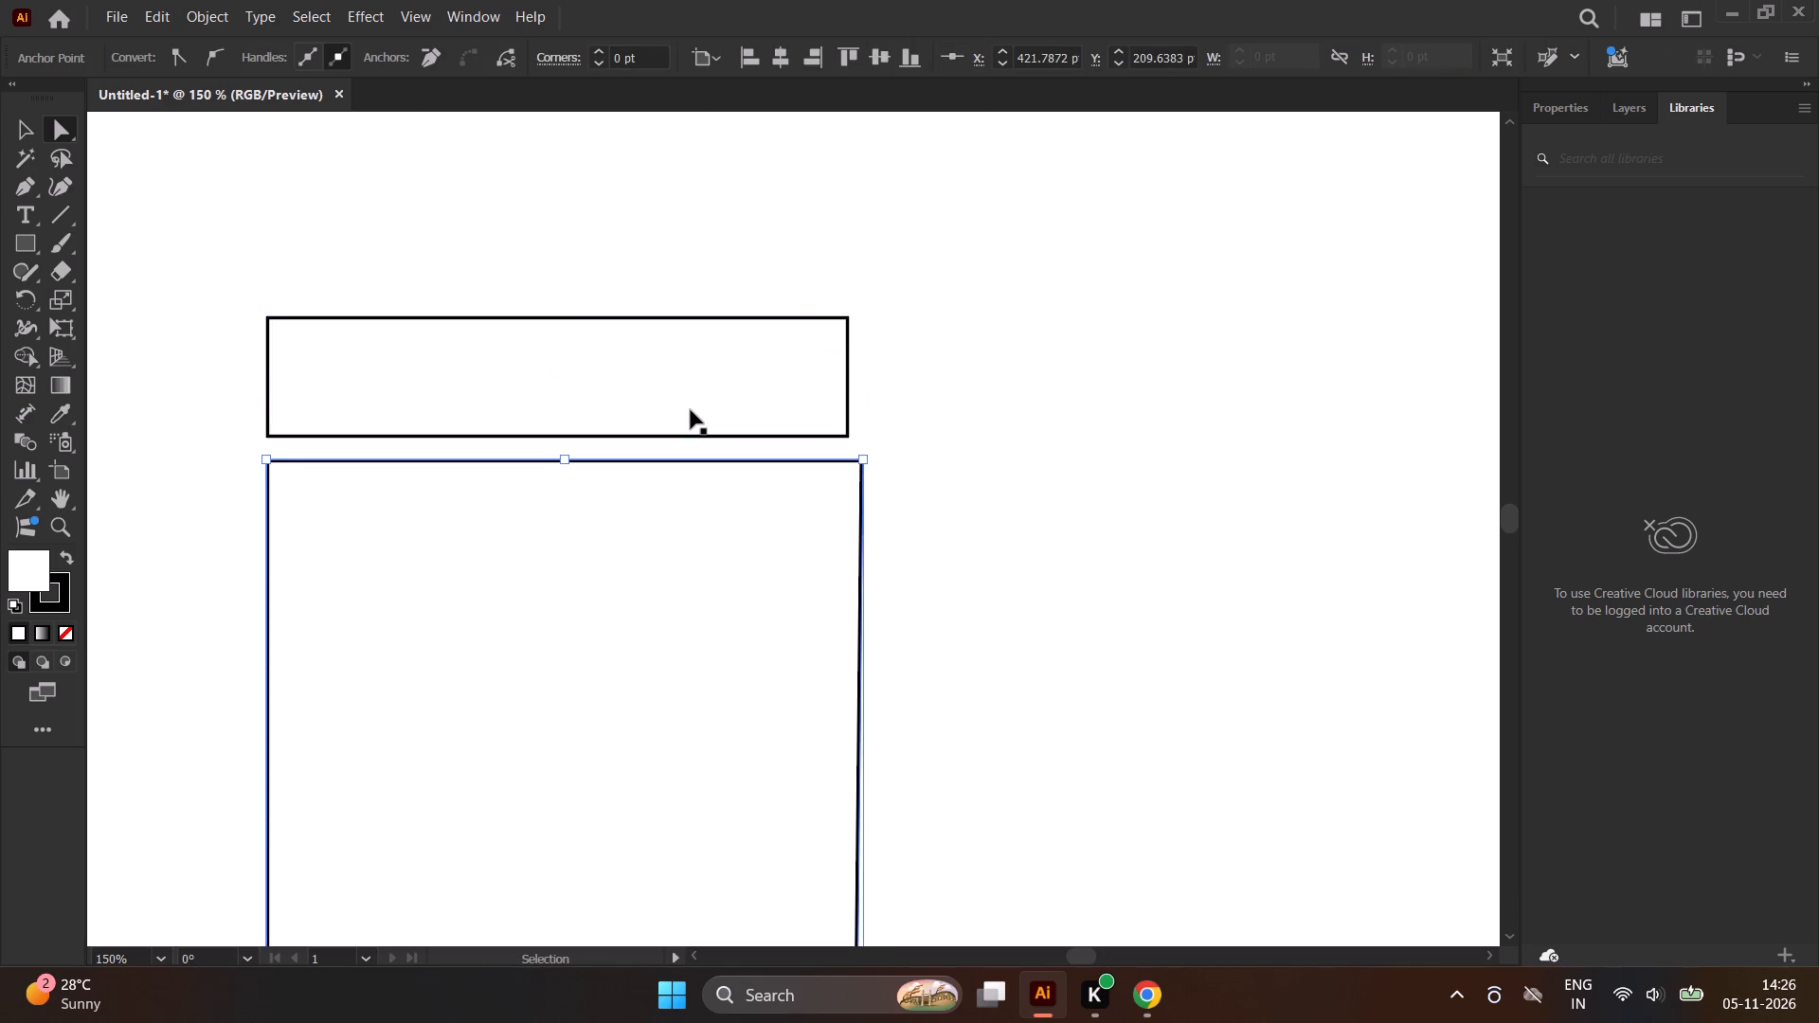
{"action": "key", "text": "ctrl+z"}
{"action": "key", "text": "ctrl+z"}
{"action": "key", "text": "ctrl+z"}
{"action": "key", "text": "ctrl+z"}
{"action": "key", "text": "ctrl+z"}
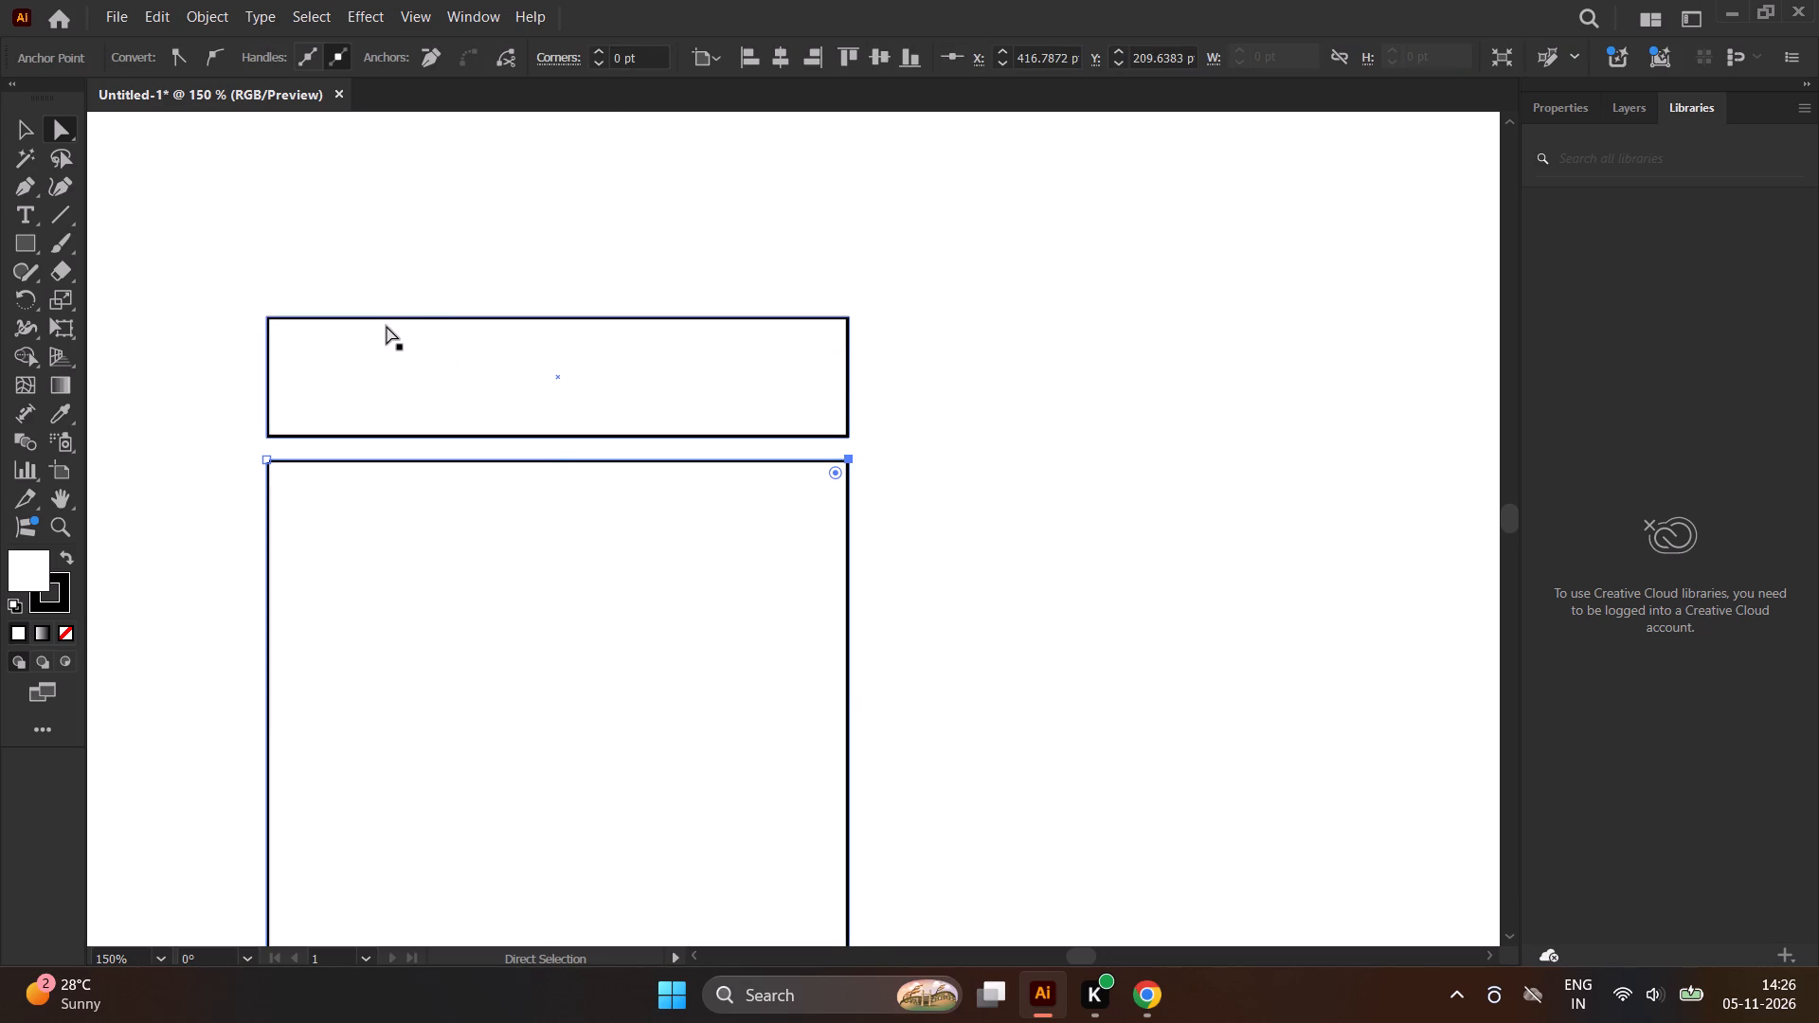
Move the short top rectangle straight down onto the tall rectangle, matching its bottom edge to the tall one's top edge.
{"action": "key", "text": "v"}
{"action": "left_click_drag", "start_coordinate": [427, 338], "coordinate": [435, 350]}
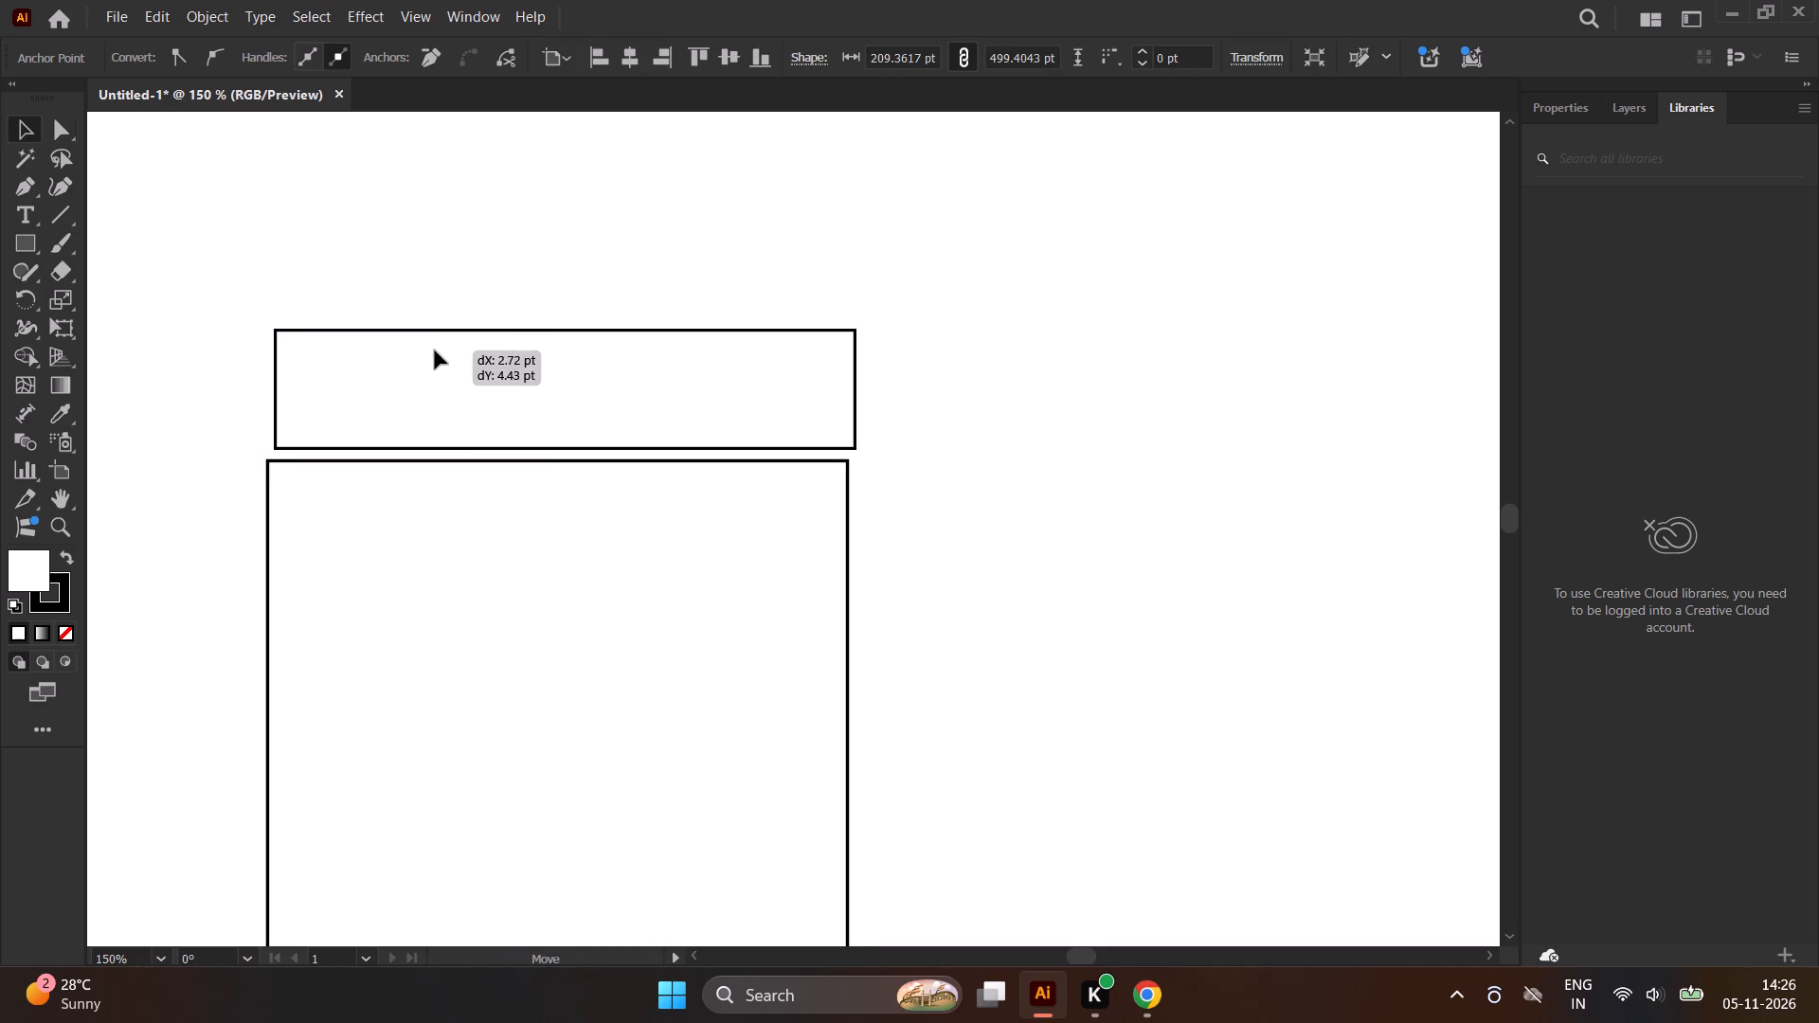
{"action": "left_click_drag", "start_coordinate": [435, 350], "coordinate": [427, 359]}
{"action": "scroll", "coordinate": [746, 458], "scroll_direction": "up", "scroll_amount": 2}
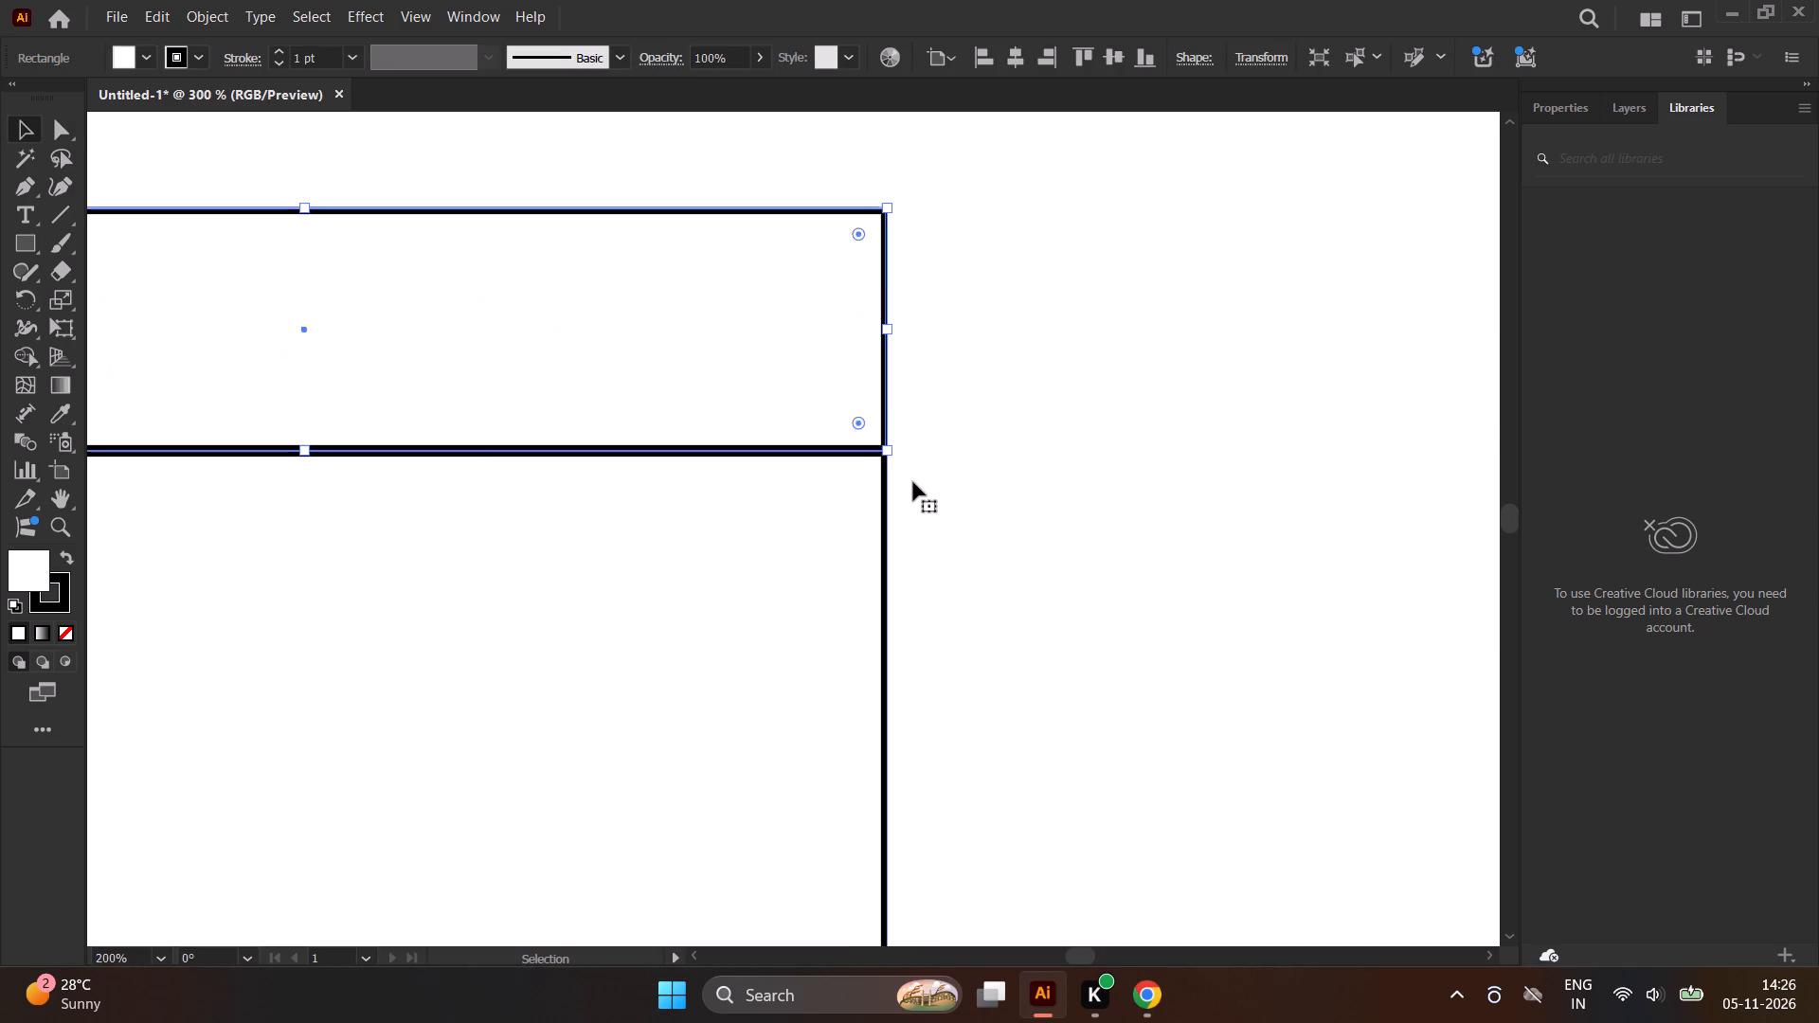
{"action": "scroll", "coordinate": [911, 446], "scroll_direction": "up", "scroll_amount": 1}
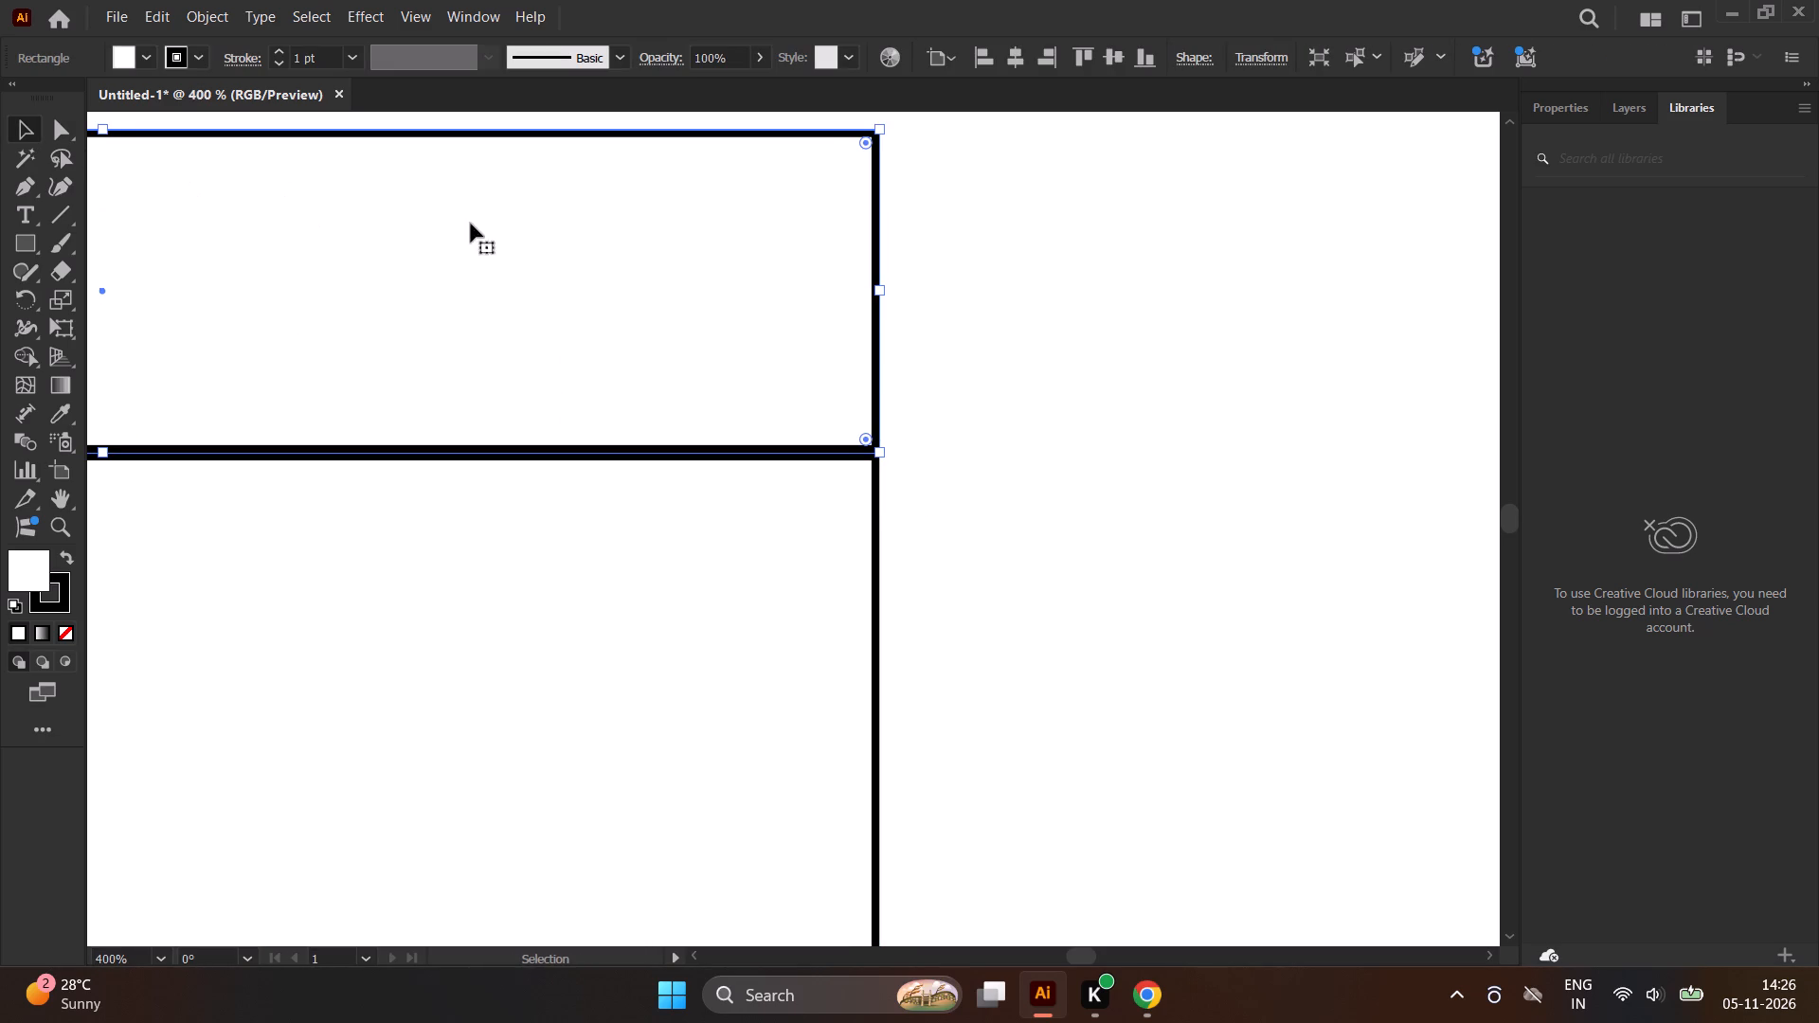
{"action": "left_click", "coordinate": [710, 315]}
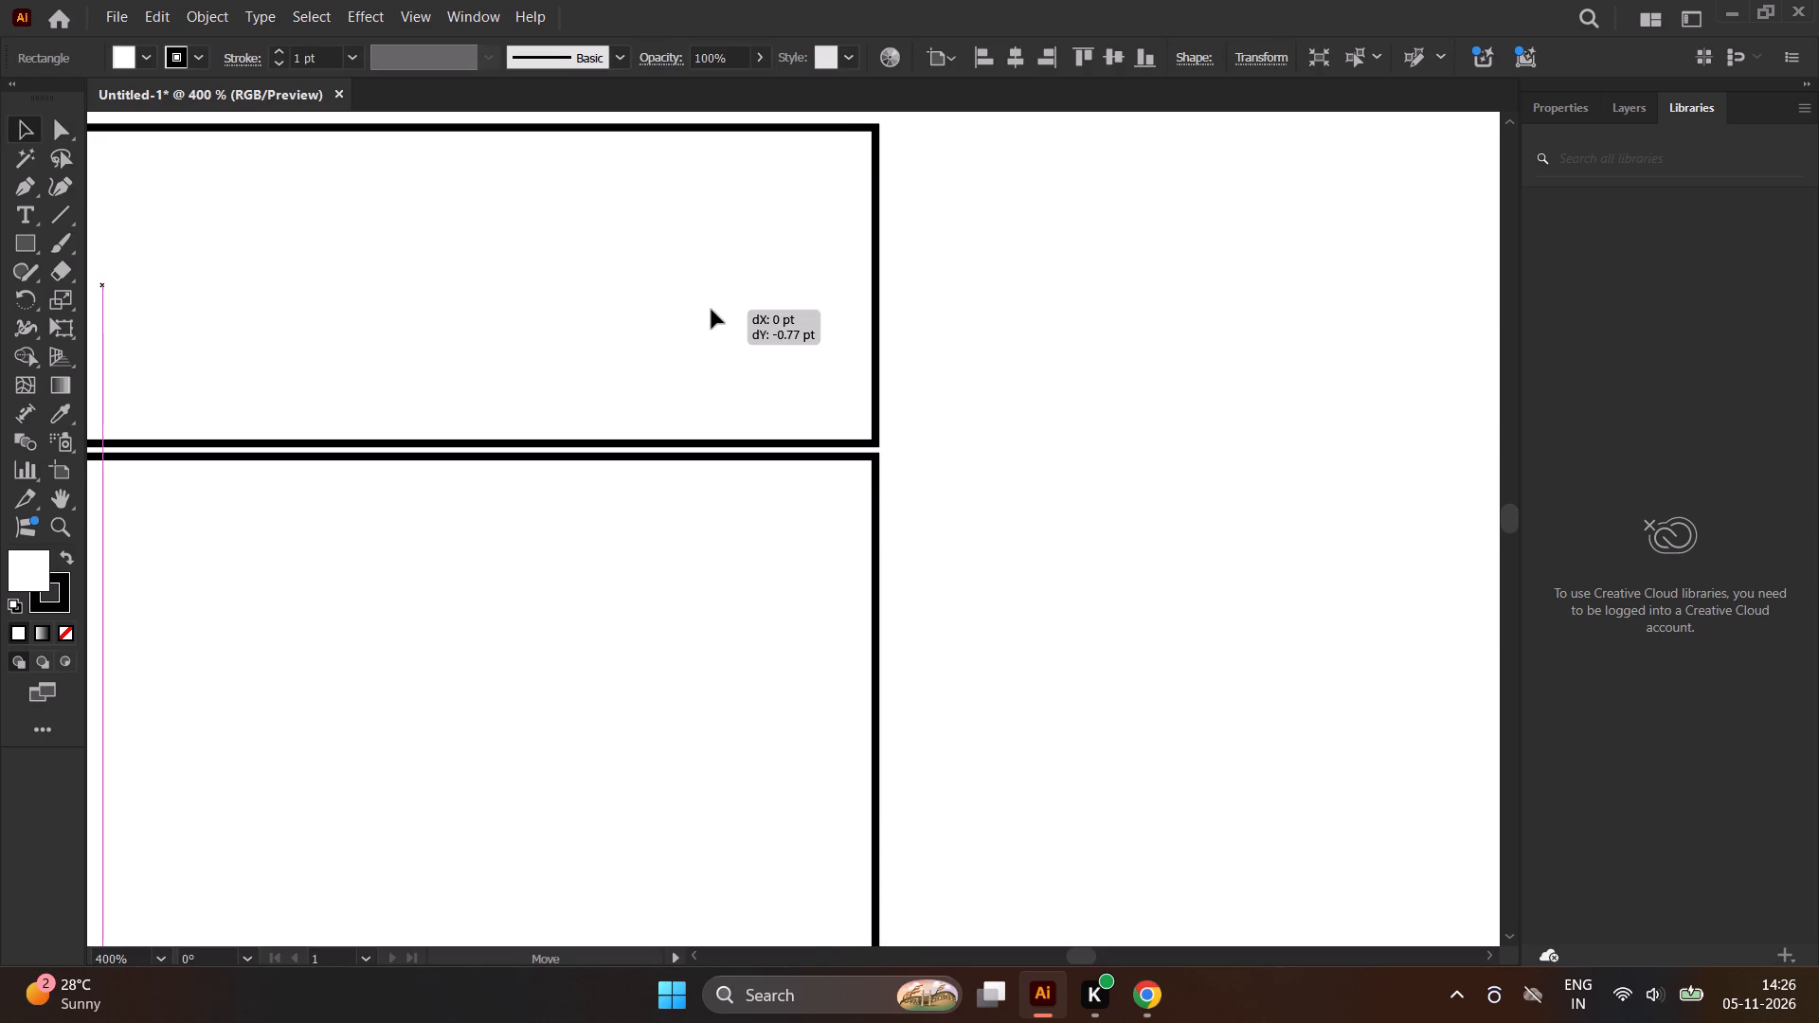
Select the short top rectangle and the tall rectangle together and nudge both 2 pt to the right.
{"action": "left_click_drag", "start_coordinate": [933, 351], "coordinate": [930, 481]}
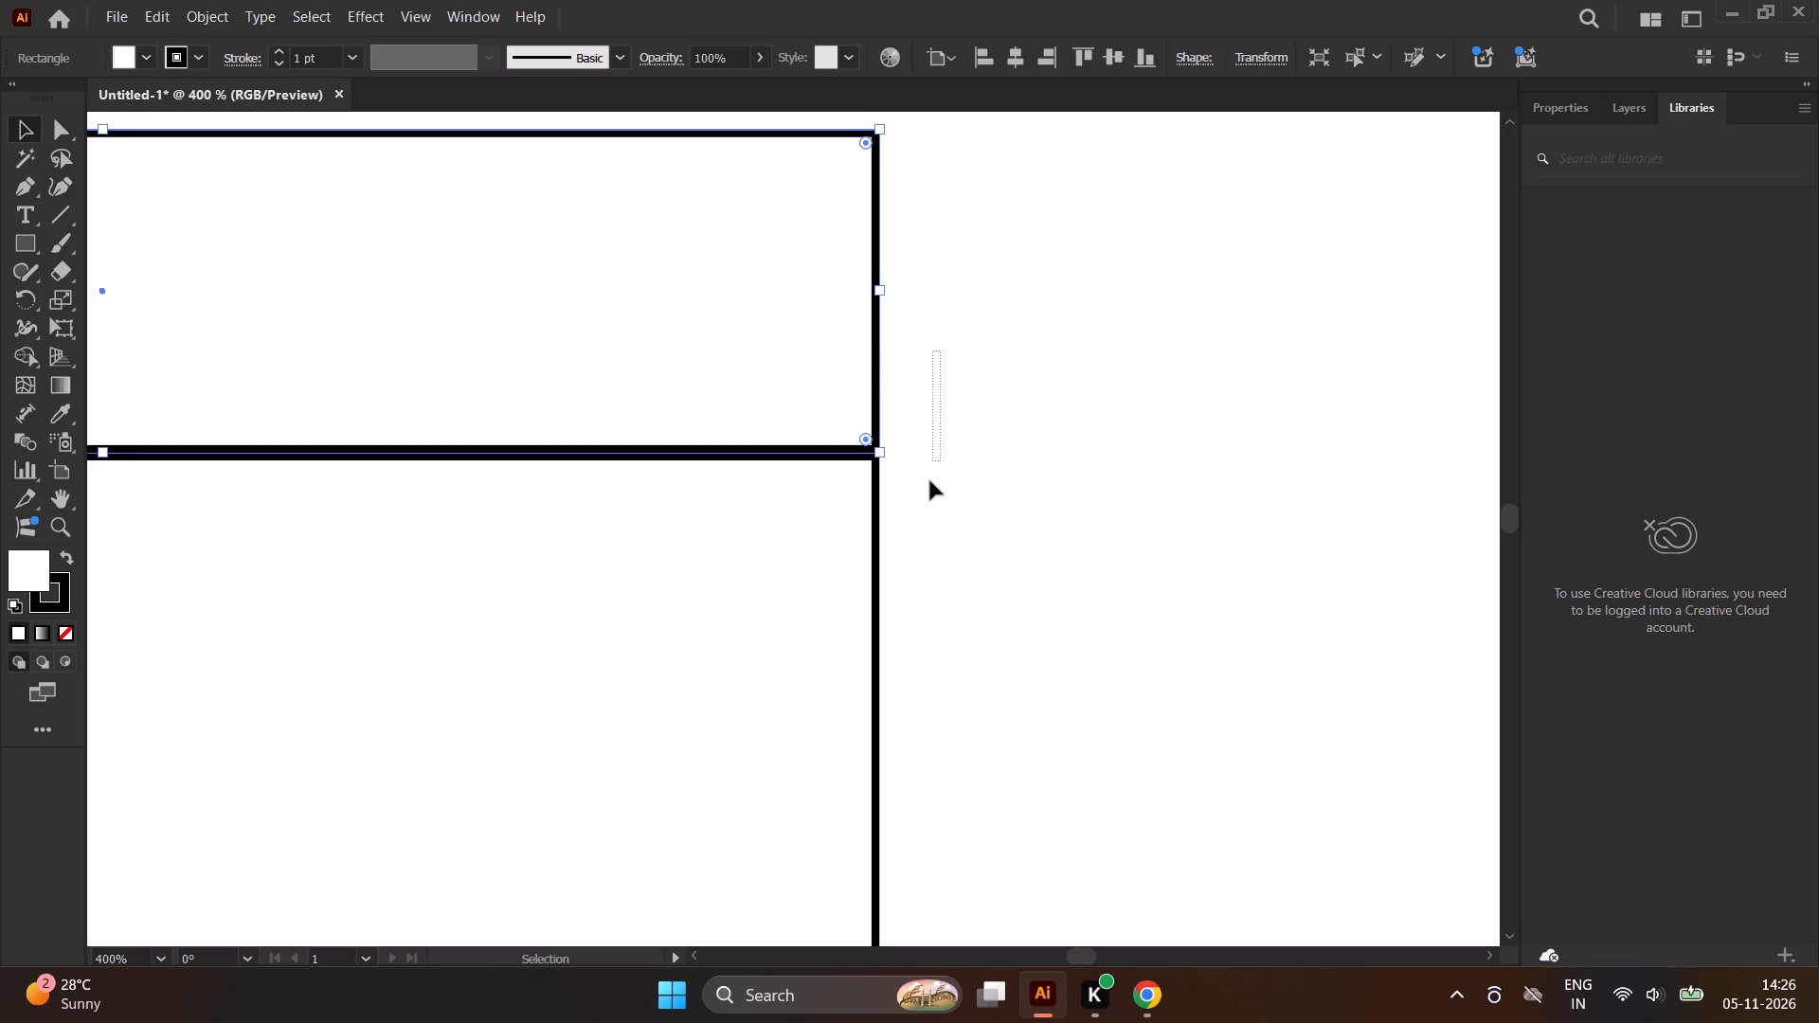
{"action": "left_click_drag", "start_coordinate": [930, 481], "coordinate": [797, 494]}
{"action": "scroll", "coordinate": [797, 494], "scroll_direction": "down", "scroll_amount": 3}
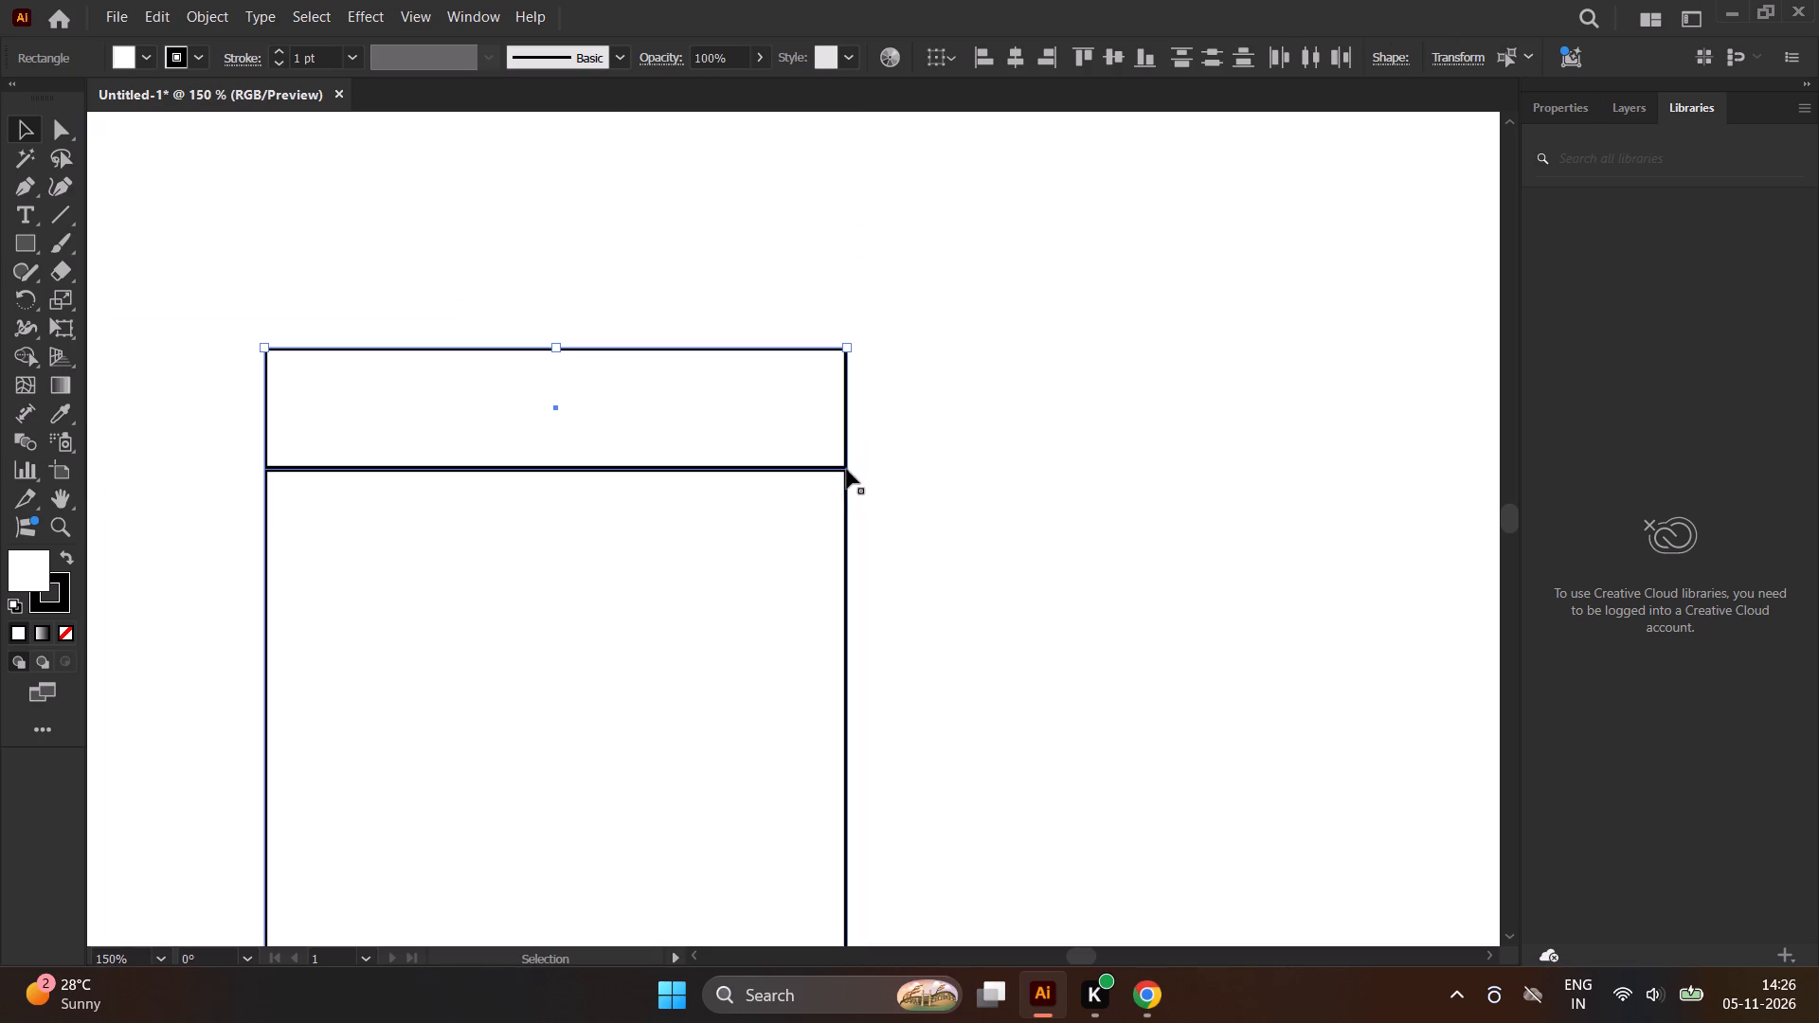
{"action": "left_click", "coordinate": [63, 130]}
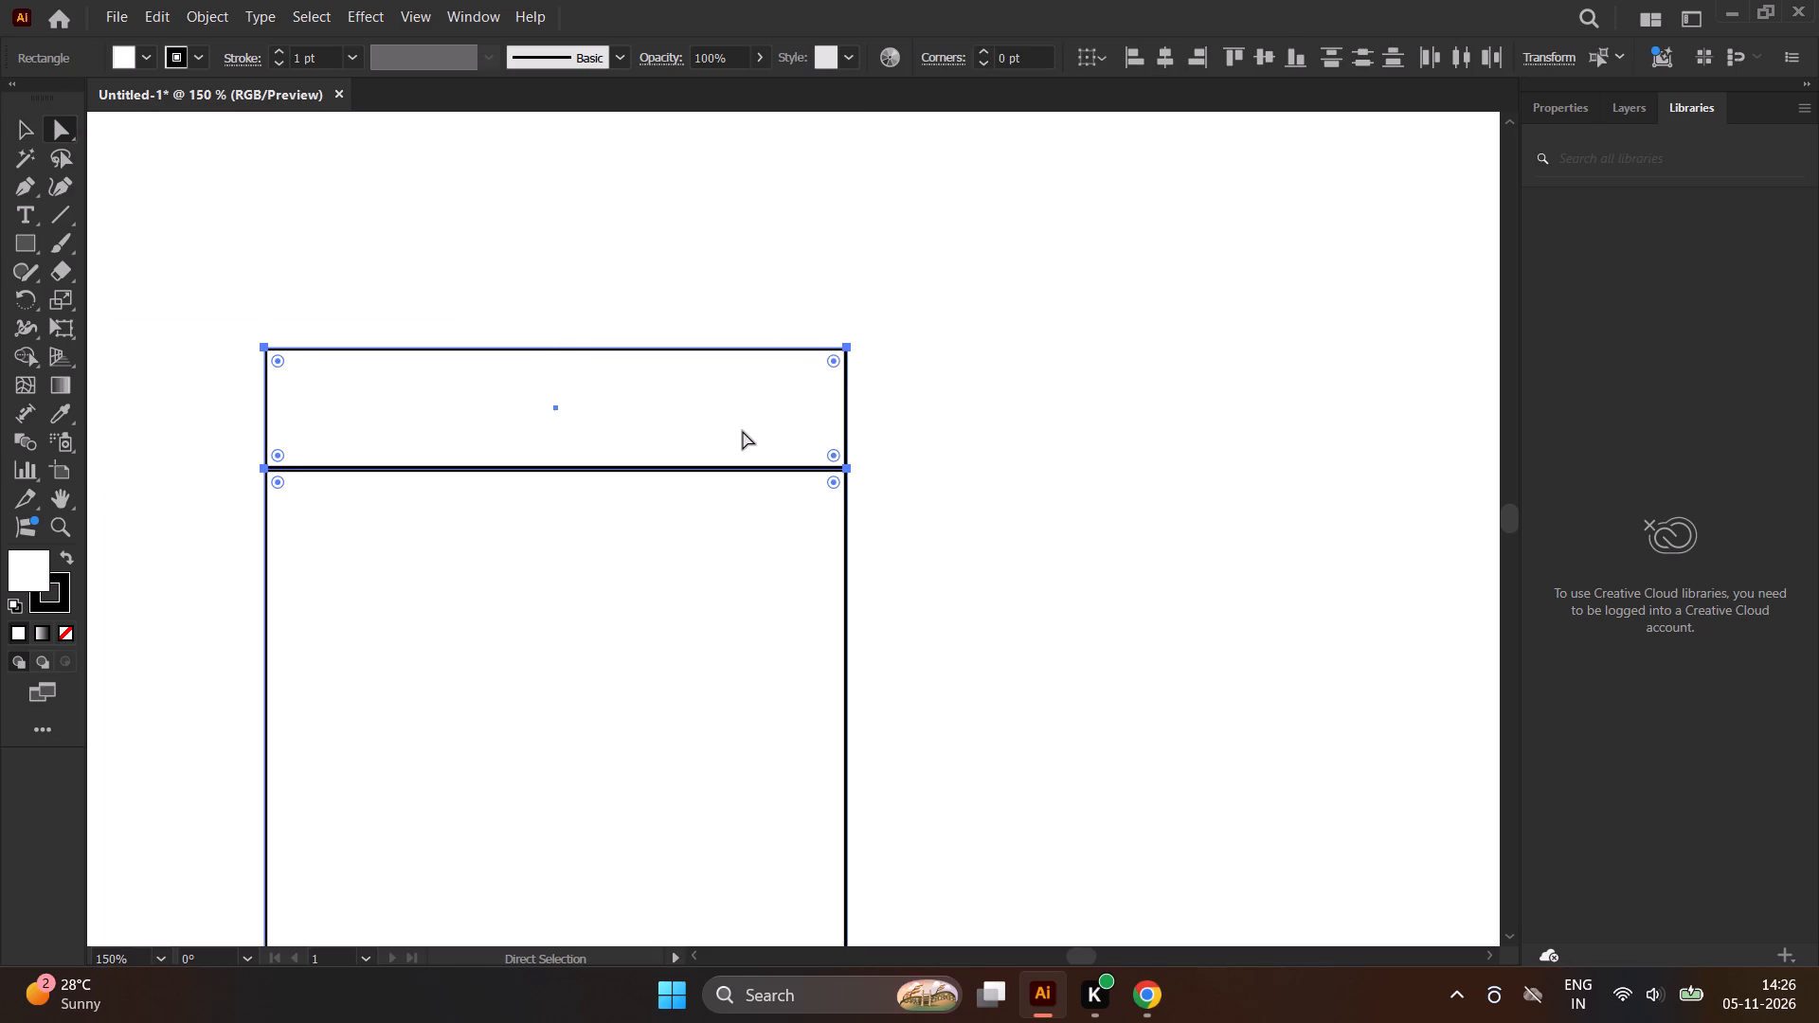
{"action": "key", "text": "Right"}
{"action": "key", "text": "Right"}
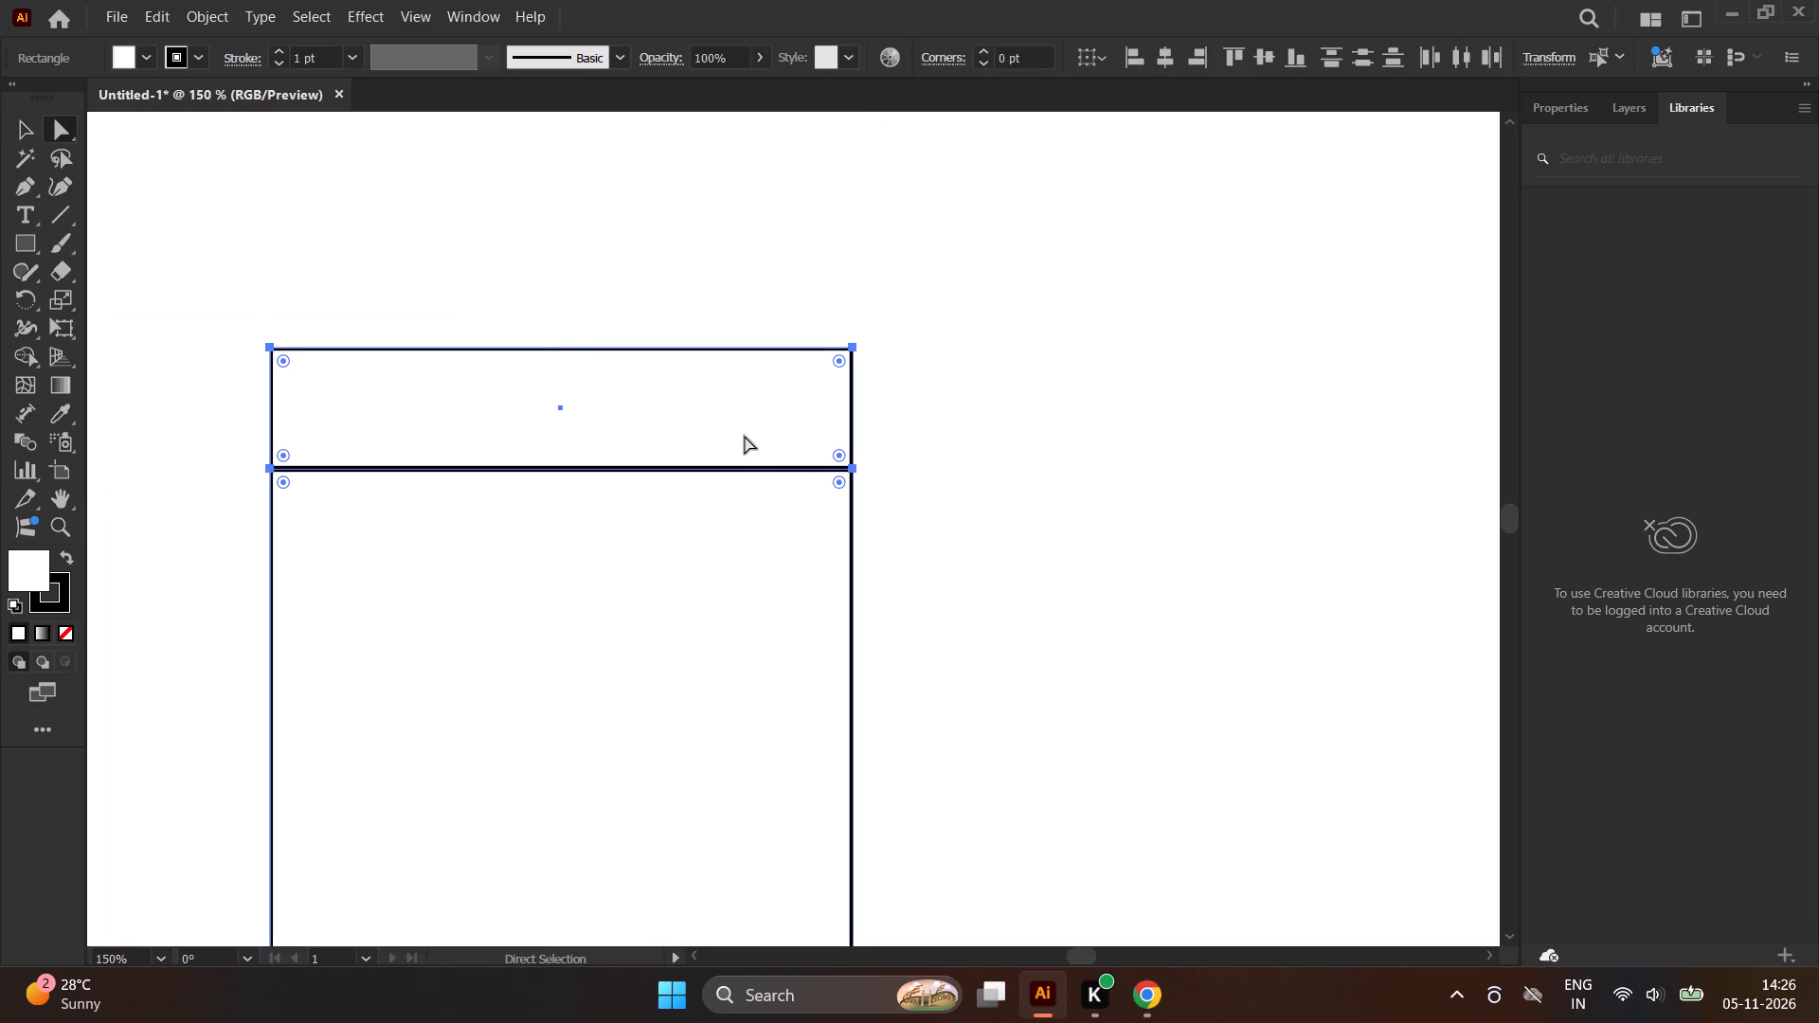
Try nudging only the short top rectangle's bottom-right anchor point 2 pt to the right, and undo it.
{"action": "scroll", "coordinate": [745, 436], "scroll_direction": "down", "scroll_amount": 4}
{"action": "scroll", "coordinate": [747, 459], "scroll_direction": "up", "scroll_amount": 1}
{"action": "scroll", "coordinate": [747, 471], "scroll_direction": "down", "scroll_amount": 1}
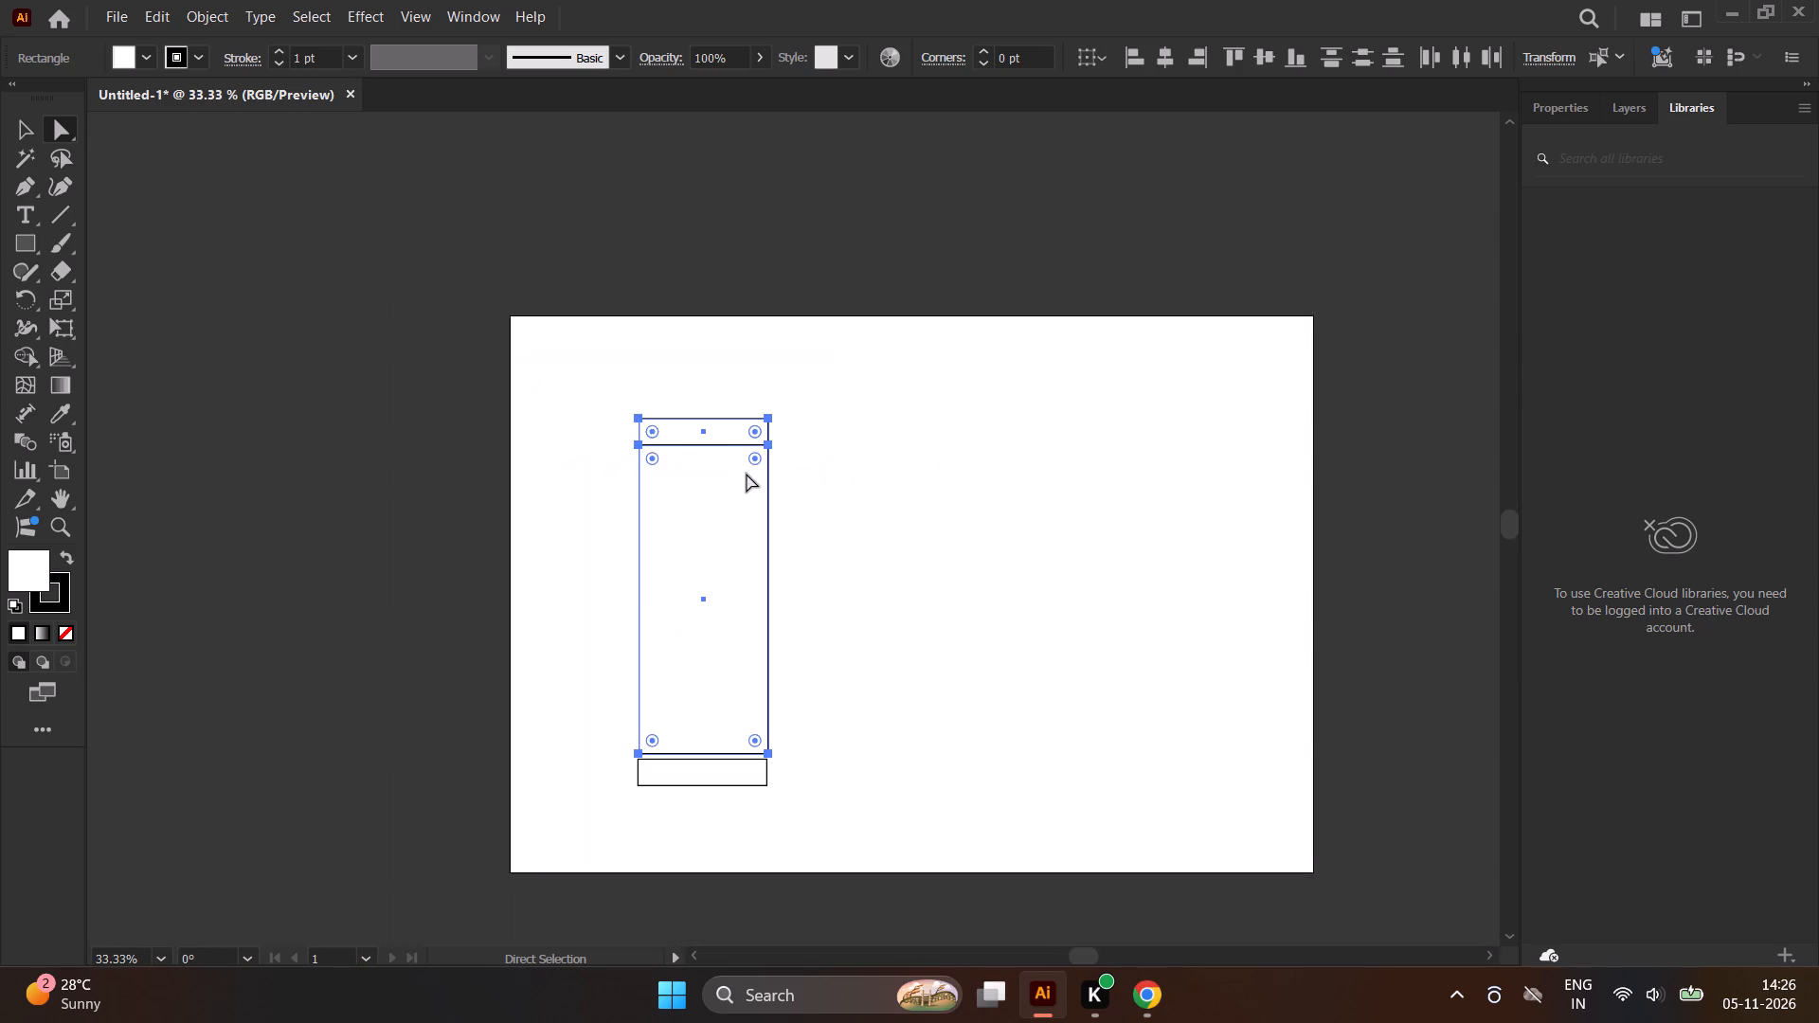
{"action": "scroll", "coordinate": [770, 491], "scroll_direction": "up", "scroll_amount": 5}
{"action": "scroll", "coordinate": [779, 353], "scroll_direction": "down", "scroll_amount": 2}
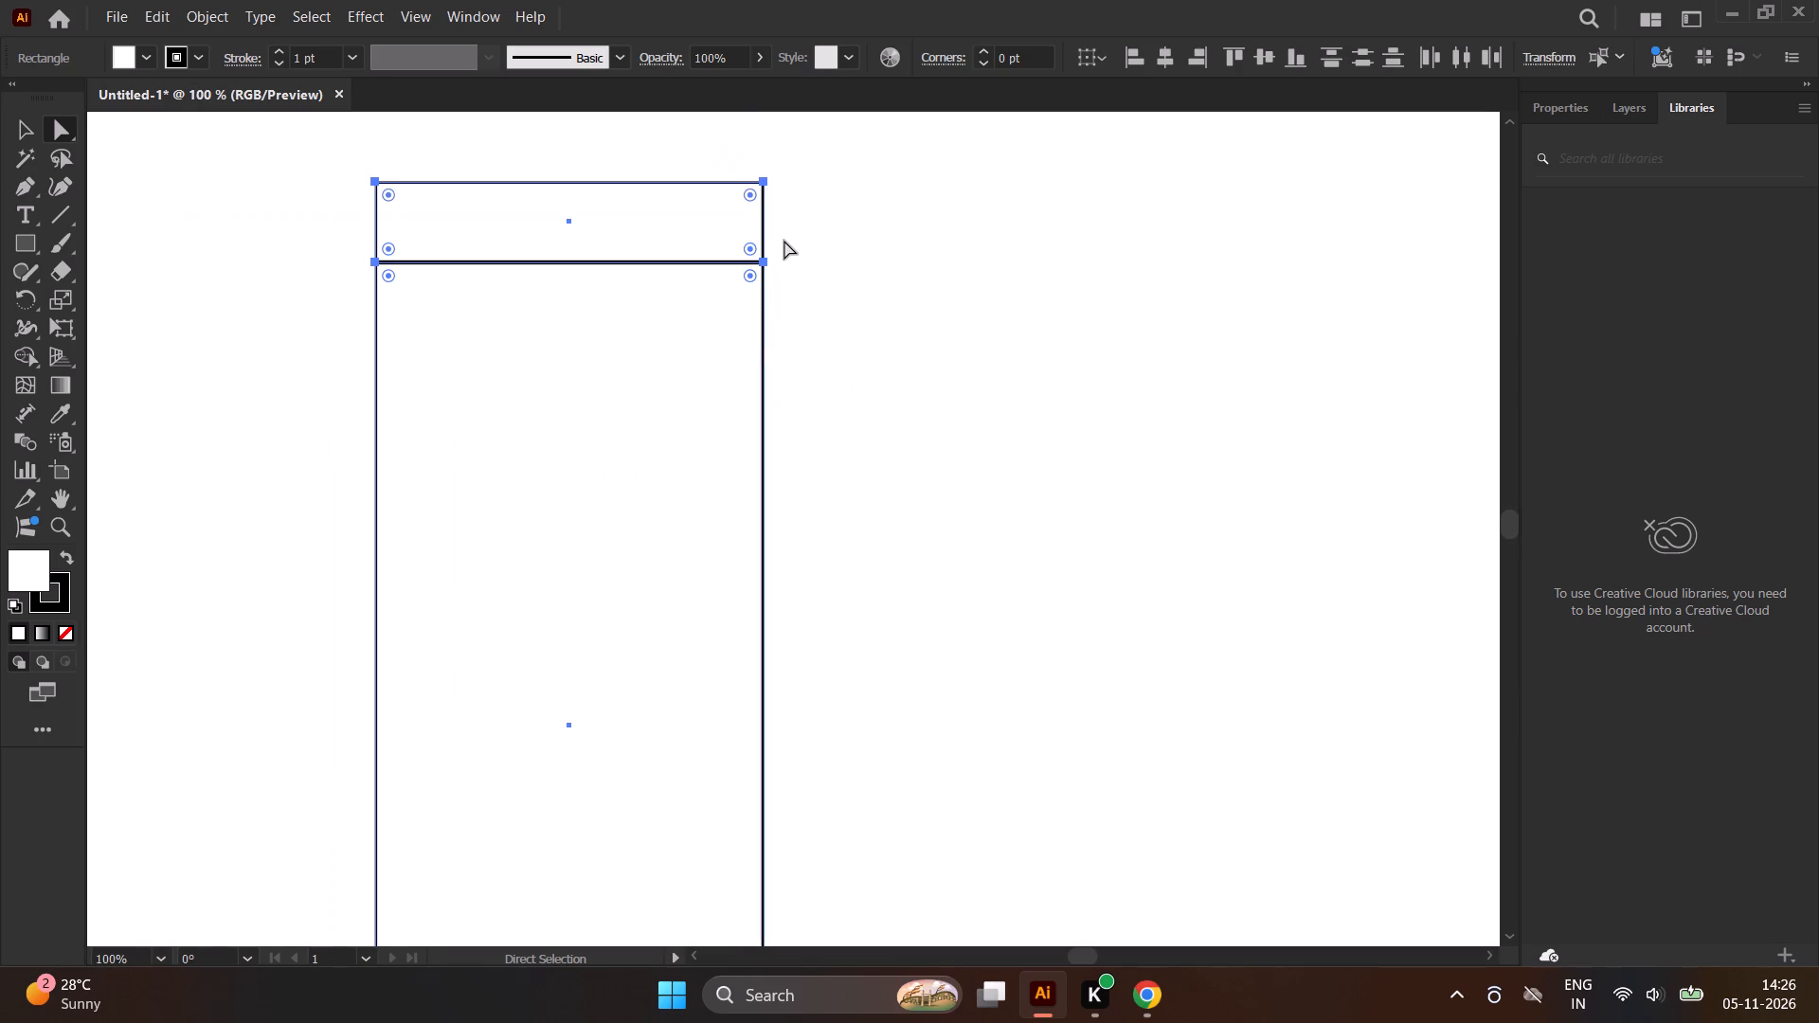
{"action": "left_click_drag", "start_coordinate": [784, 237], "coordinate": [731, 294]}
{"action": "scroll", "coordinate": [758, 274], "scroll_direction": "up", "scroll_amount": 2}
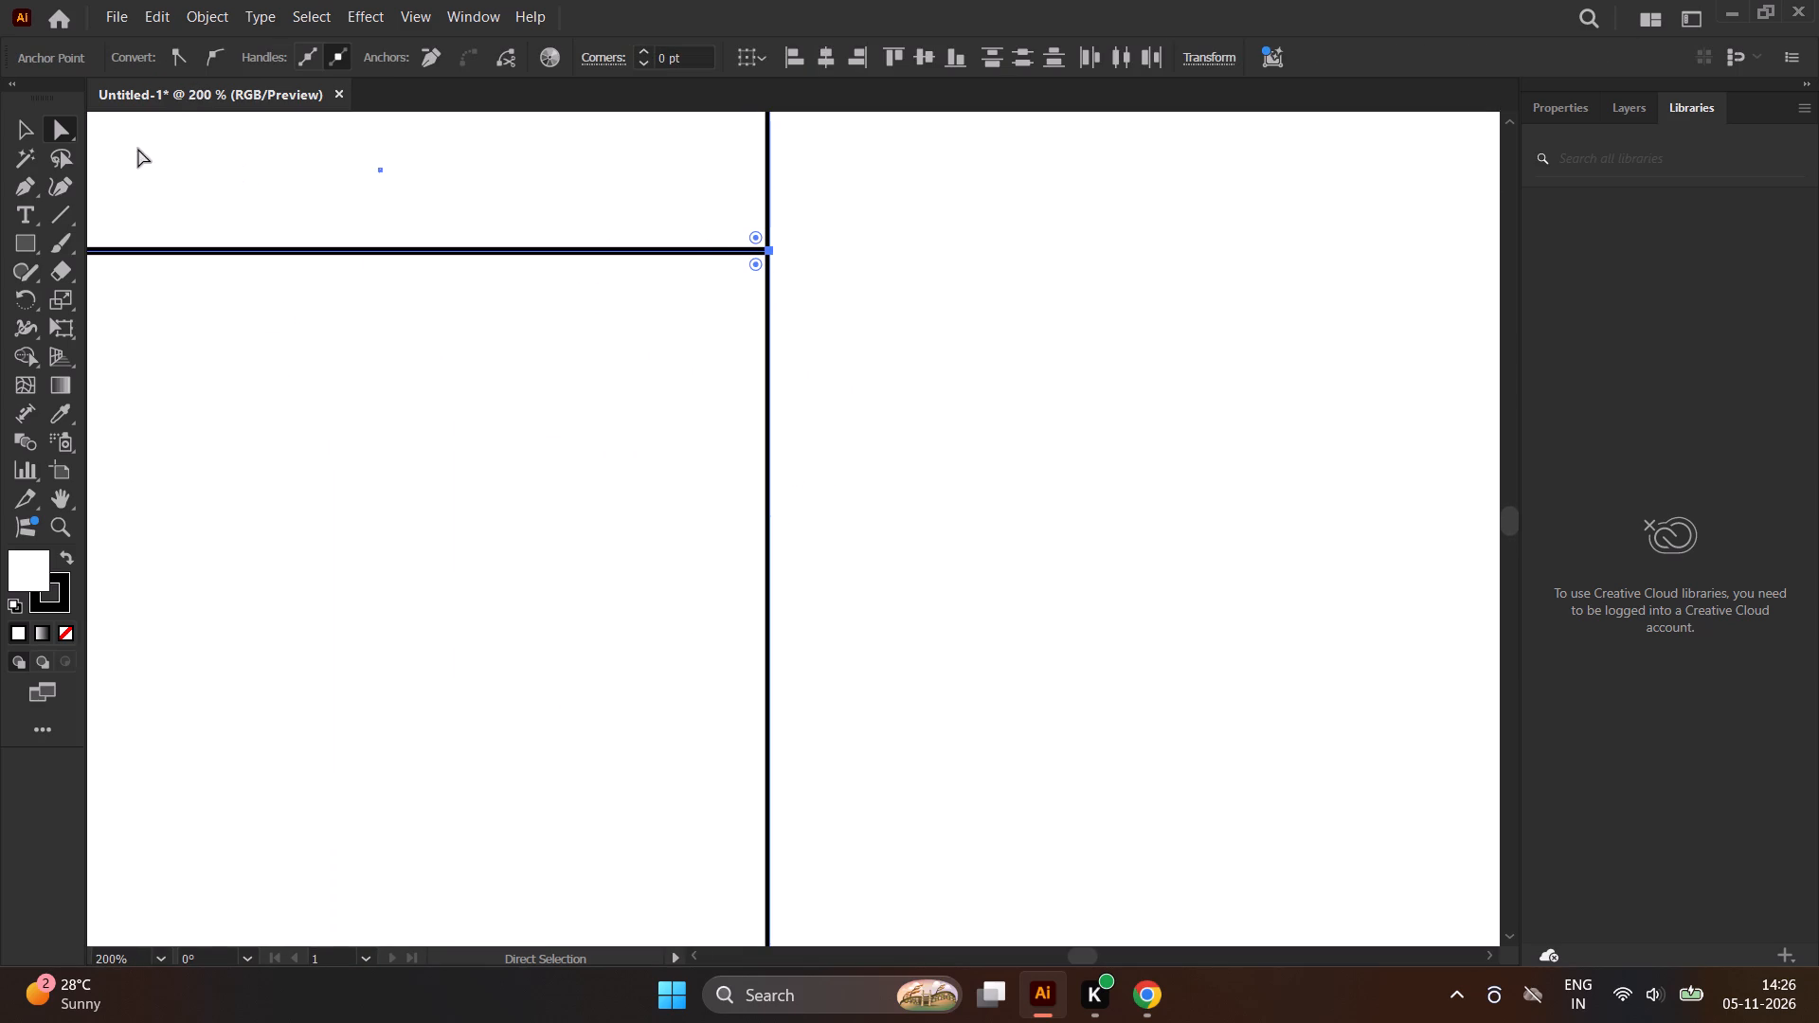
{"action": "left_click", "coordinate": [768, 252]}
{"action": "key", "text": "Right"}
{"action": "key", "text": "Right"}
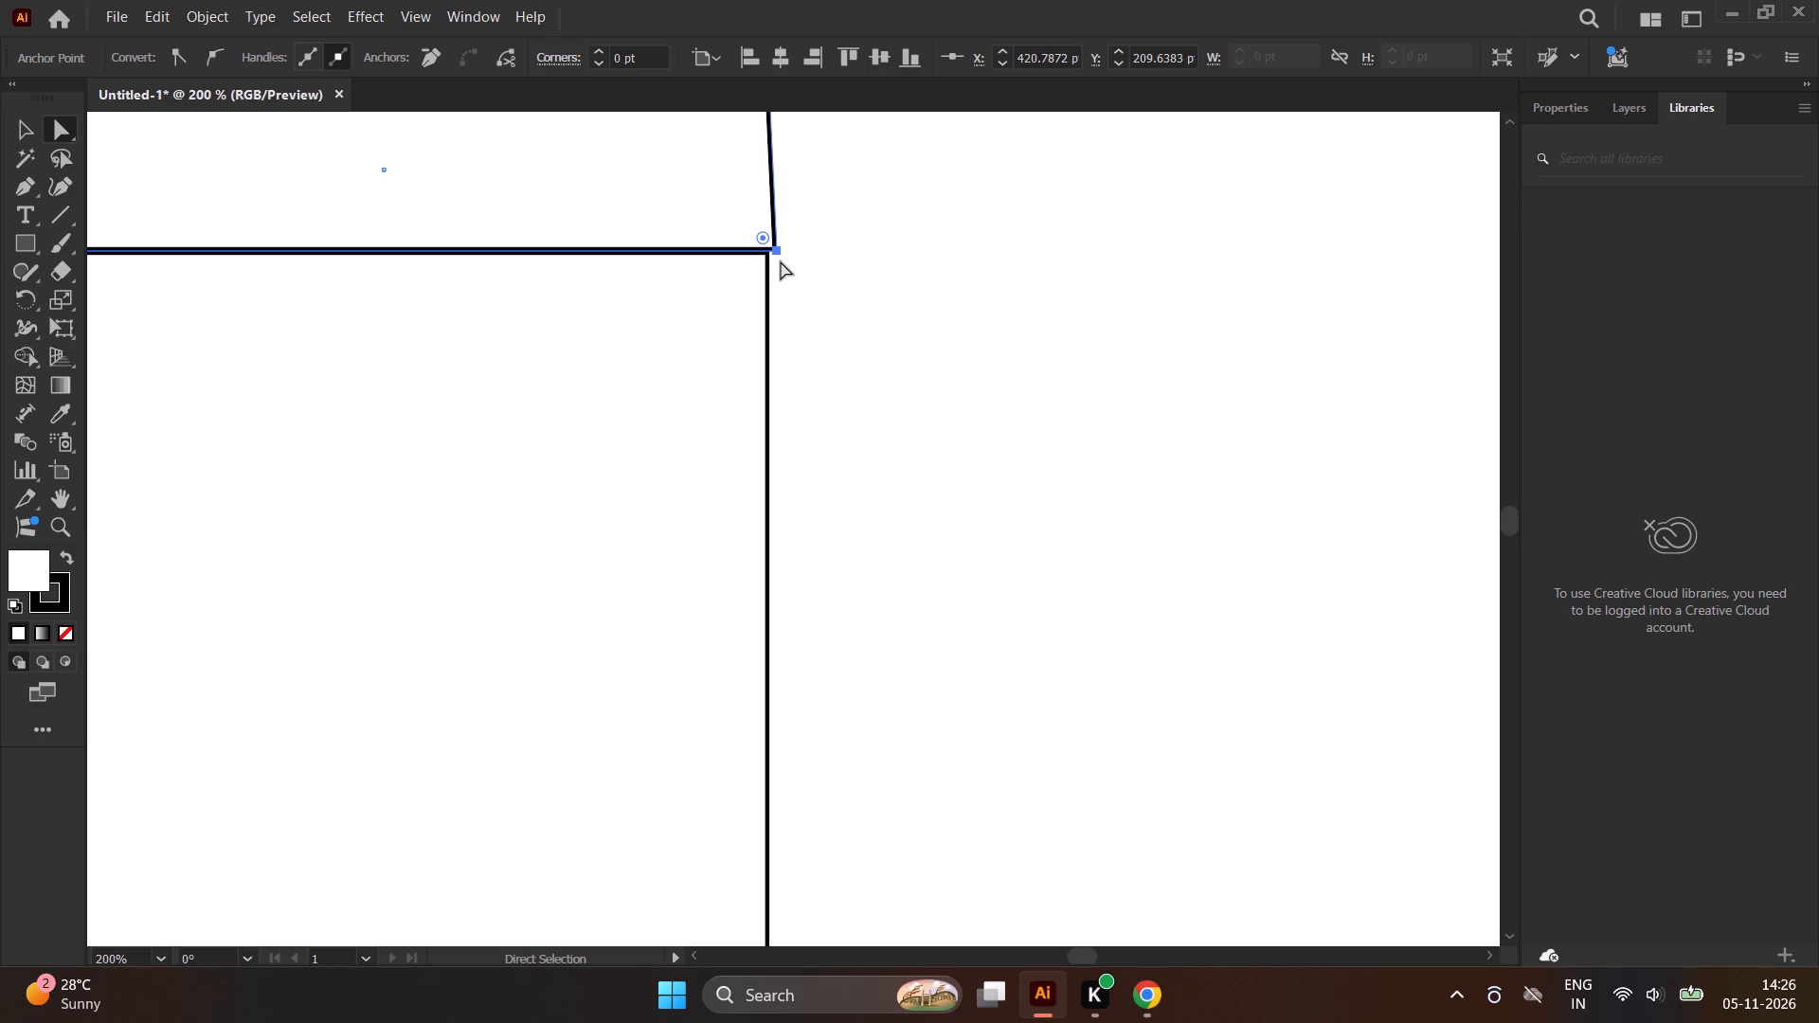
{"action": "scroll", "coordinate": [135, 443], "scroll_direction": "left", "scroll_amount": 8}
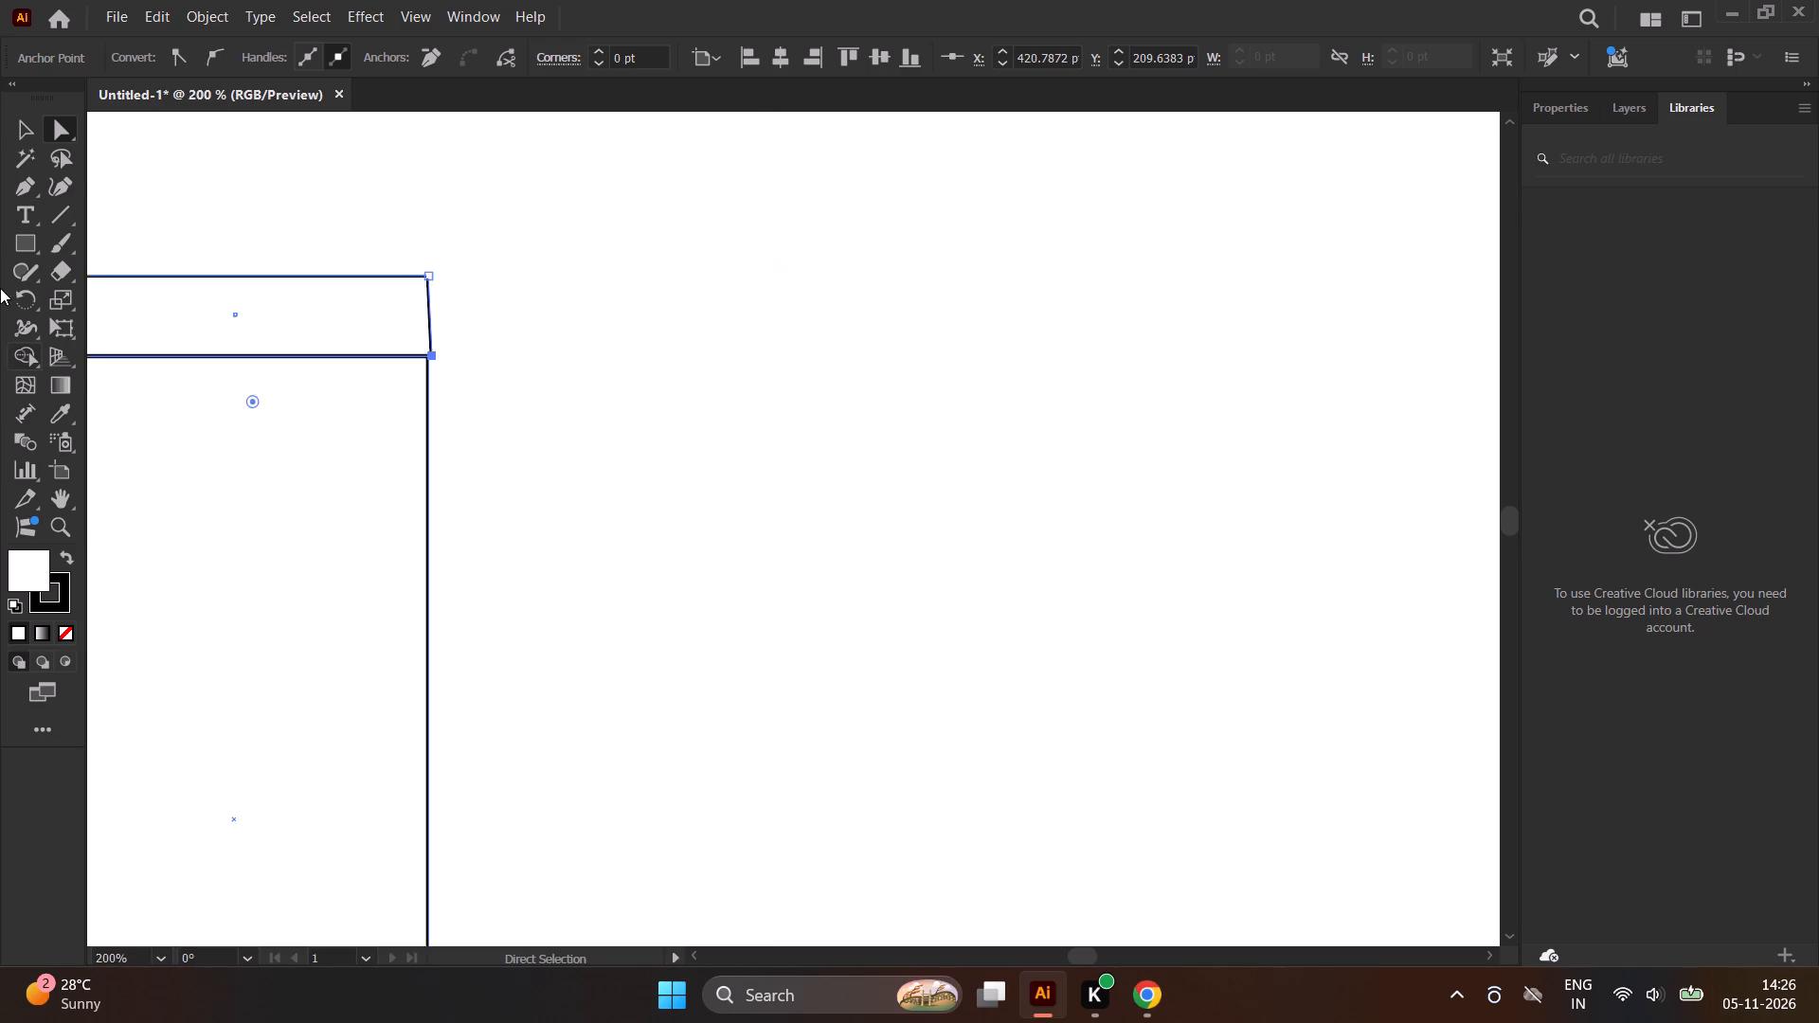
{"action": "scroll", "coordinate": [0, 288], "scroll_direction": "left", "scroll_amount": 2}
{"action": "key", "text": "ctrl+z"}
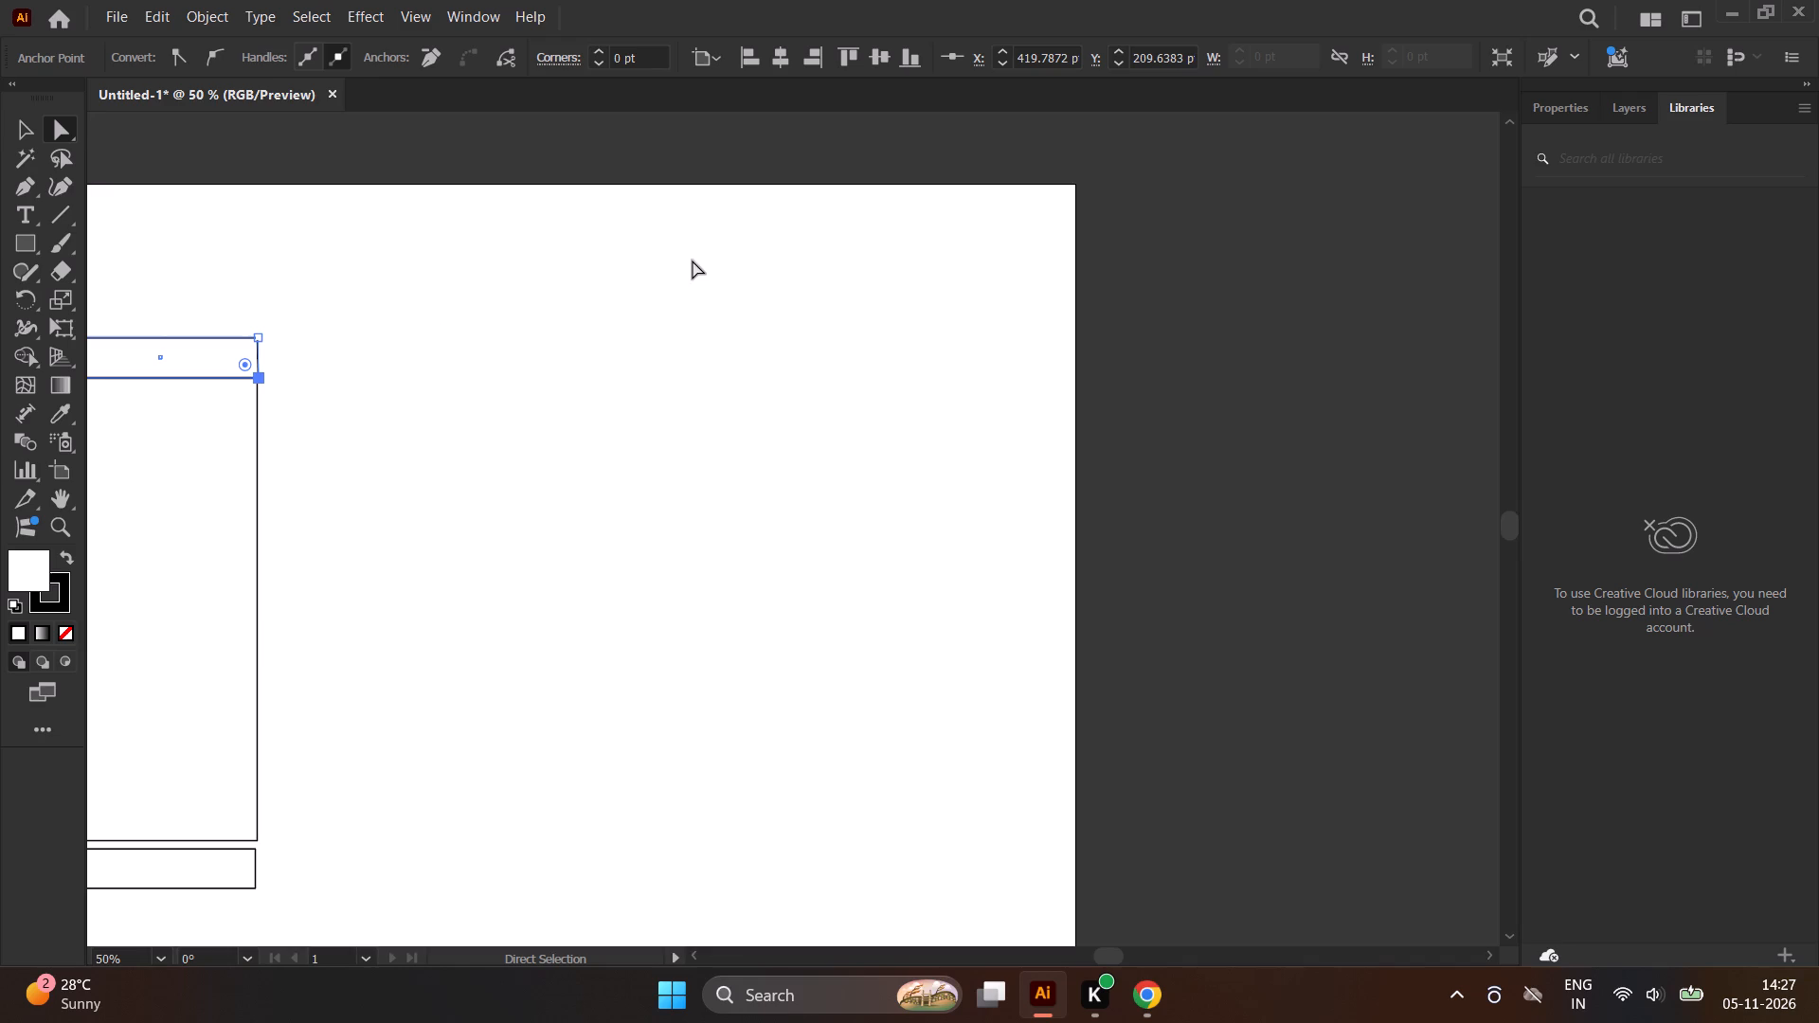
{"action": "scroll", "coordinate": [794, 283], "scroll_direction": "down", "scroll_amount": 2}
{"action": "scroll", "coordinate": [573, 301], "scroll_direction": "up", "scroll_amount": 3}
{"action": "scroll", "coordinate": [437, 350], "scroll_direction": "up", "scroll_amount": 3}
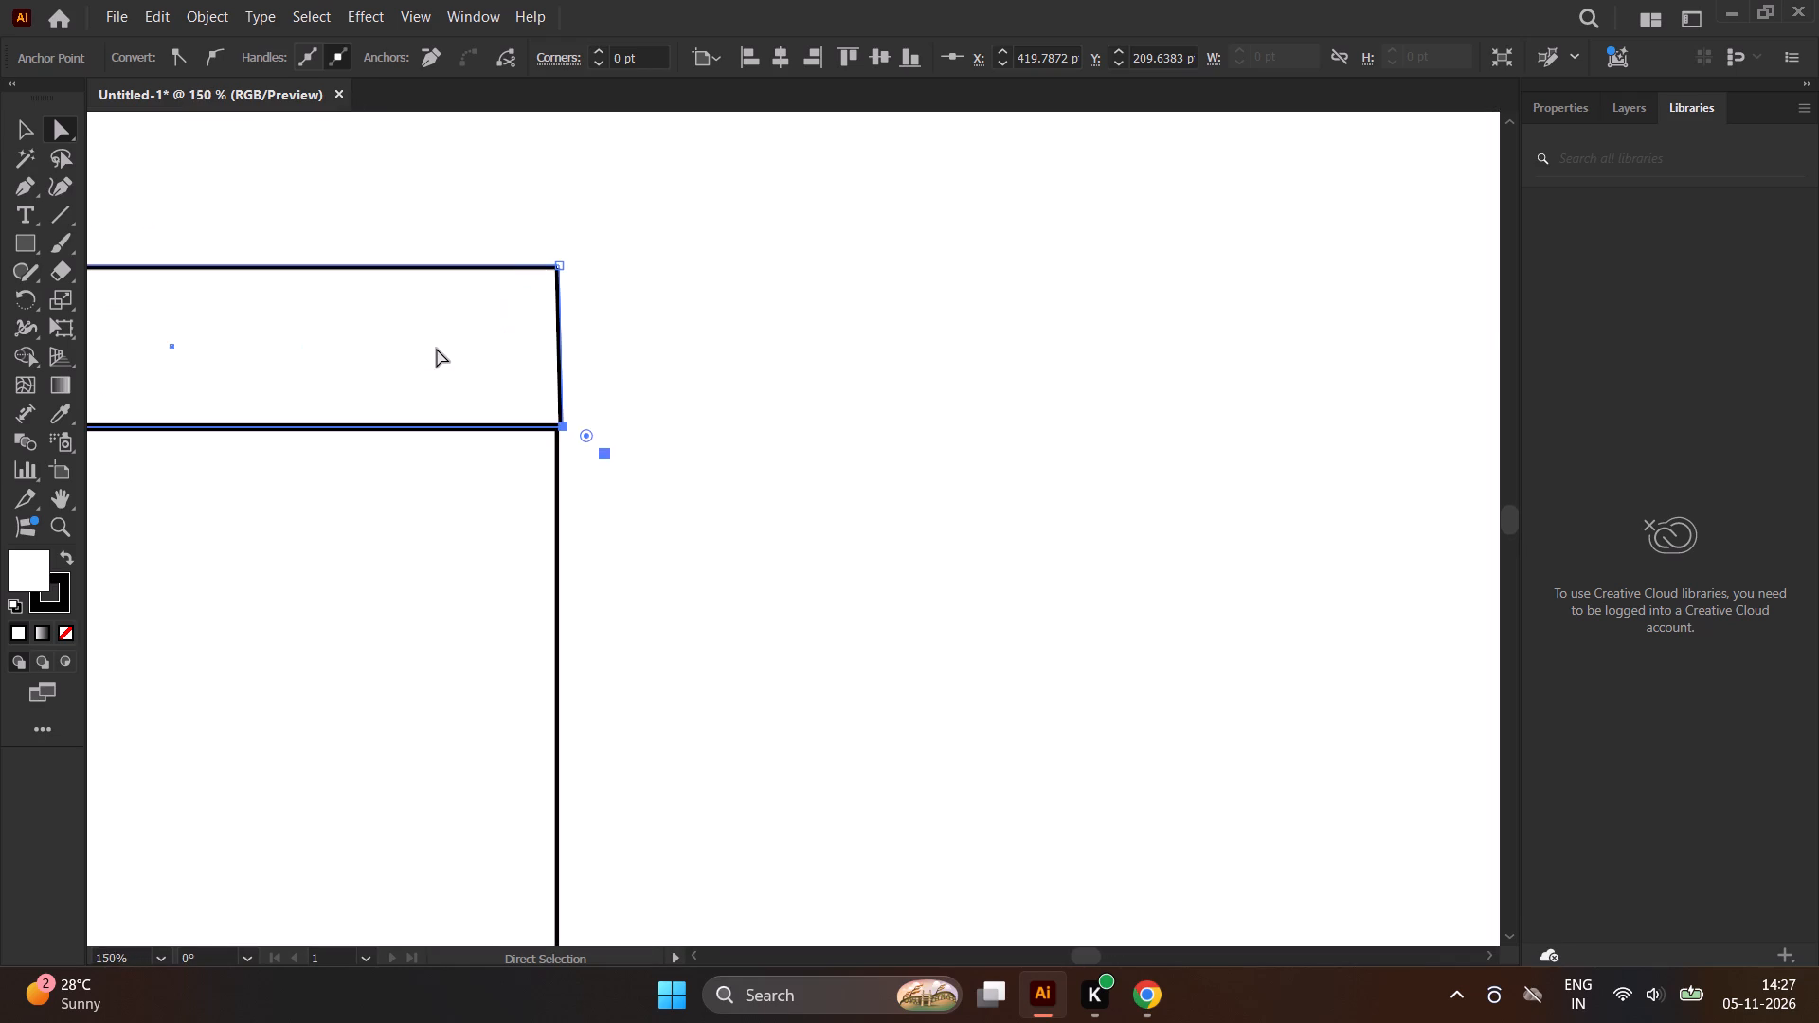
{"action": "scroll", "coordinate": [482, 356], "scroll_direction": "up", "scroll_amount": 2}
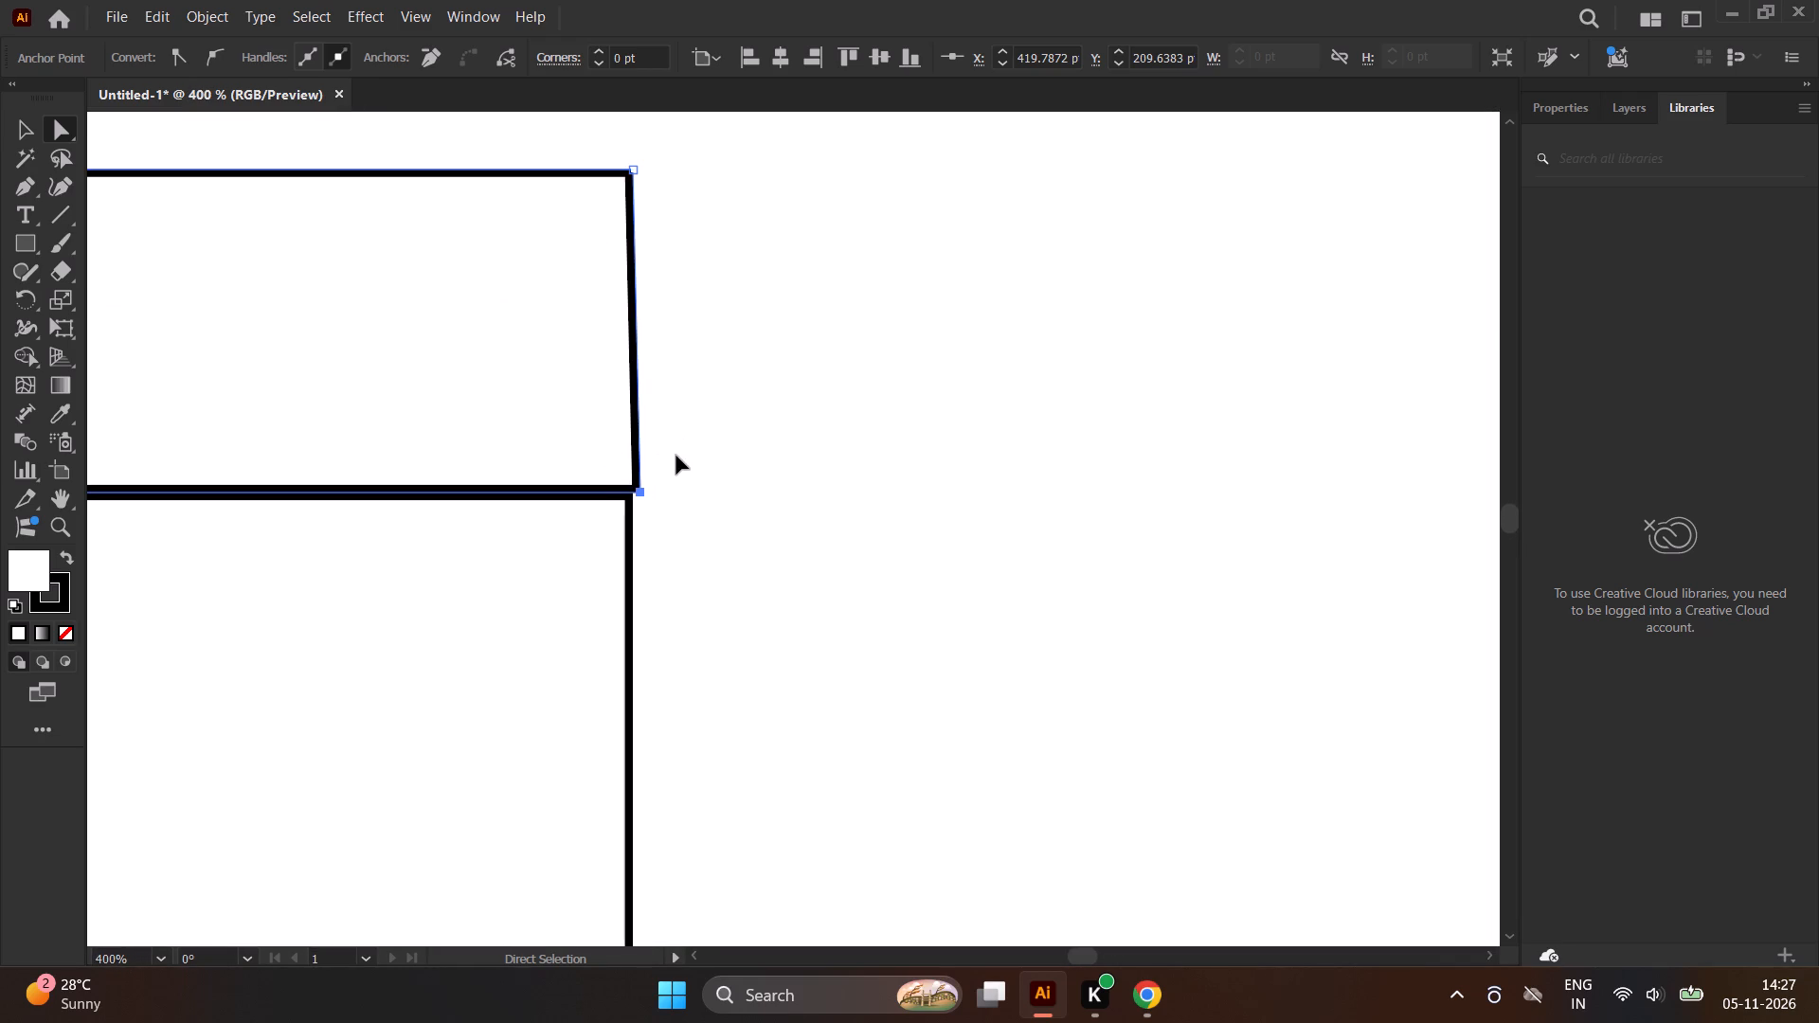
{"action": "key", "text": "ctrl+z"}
Select both overlapping anchor points at the two rectangles' right-hand junction and move them horizontally outward about 8 pt.
{"action": "left_click_drag", "start_coordinate": [668, 465], "coordinate": [587, 516], "text": "ctrl"}
{"action": "key", "text": "ctrl+z"}
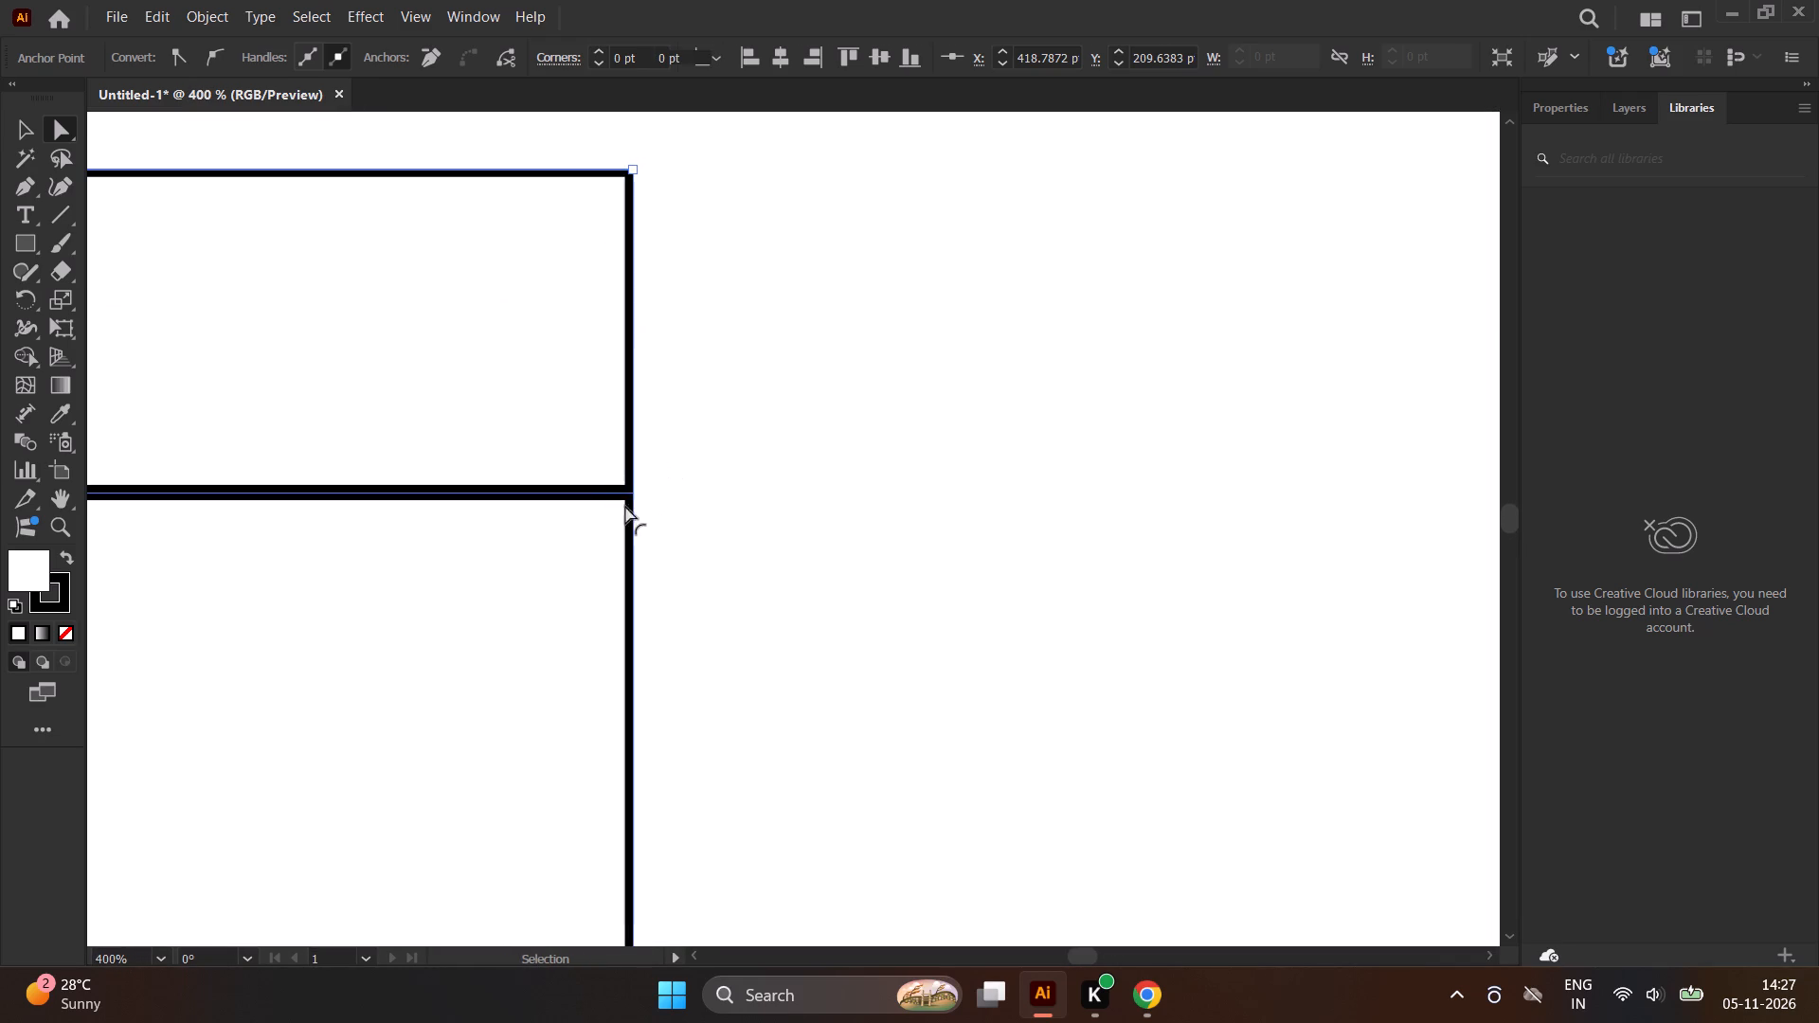
{"action": "left_click_drag", "start_coordinate": [632, 493], "coordinate": [669, 493]}
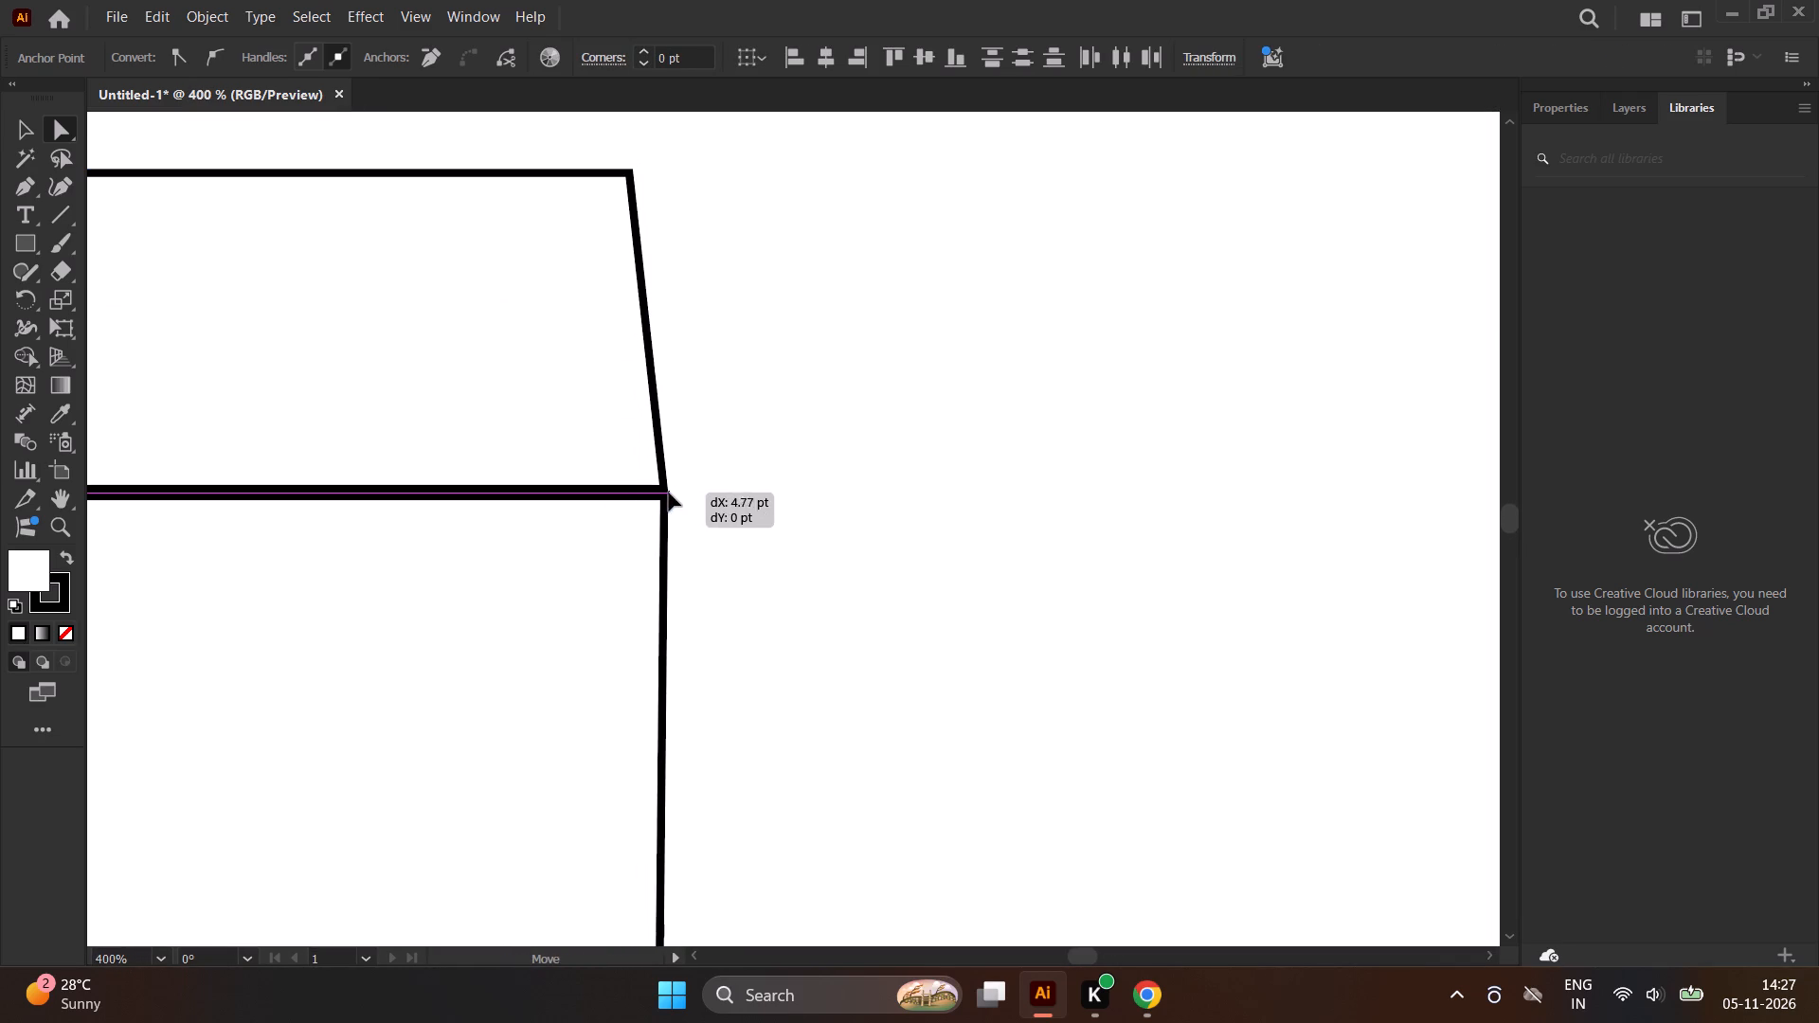
{"action": "left_click_drag", "start_coordinate": [669, 493], "coordinate": [691, 493]}
{"action": "scroll", "coordinate": [691, 492], "scroll_direction": "down", "scroll_amount": 5}
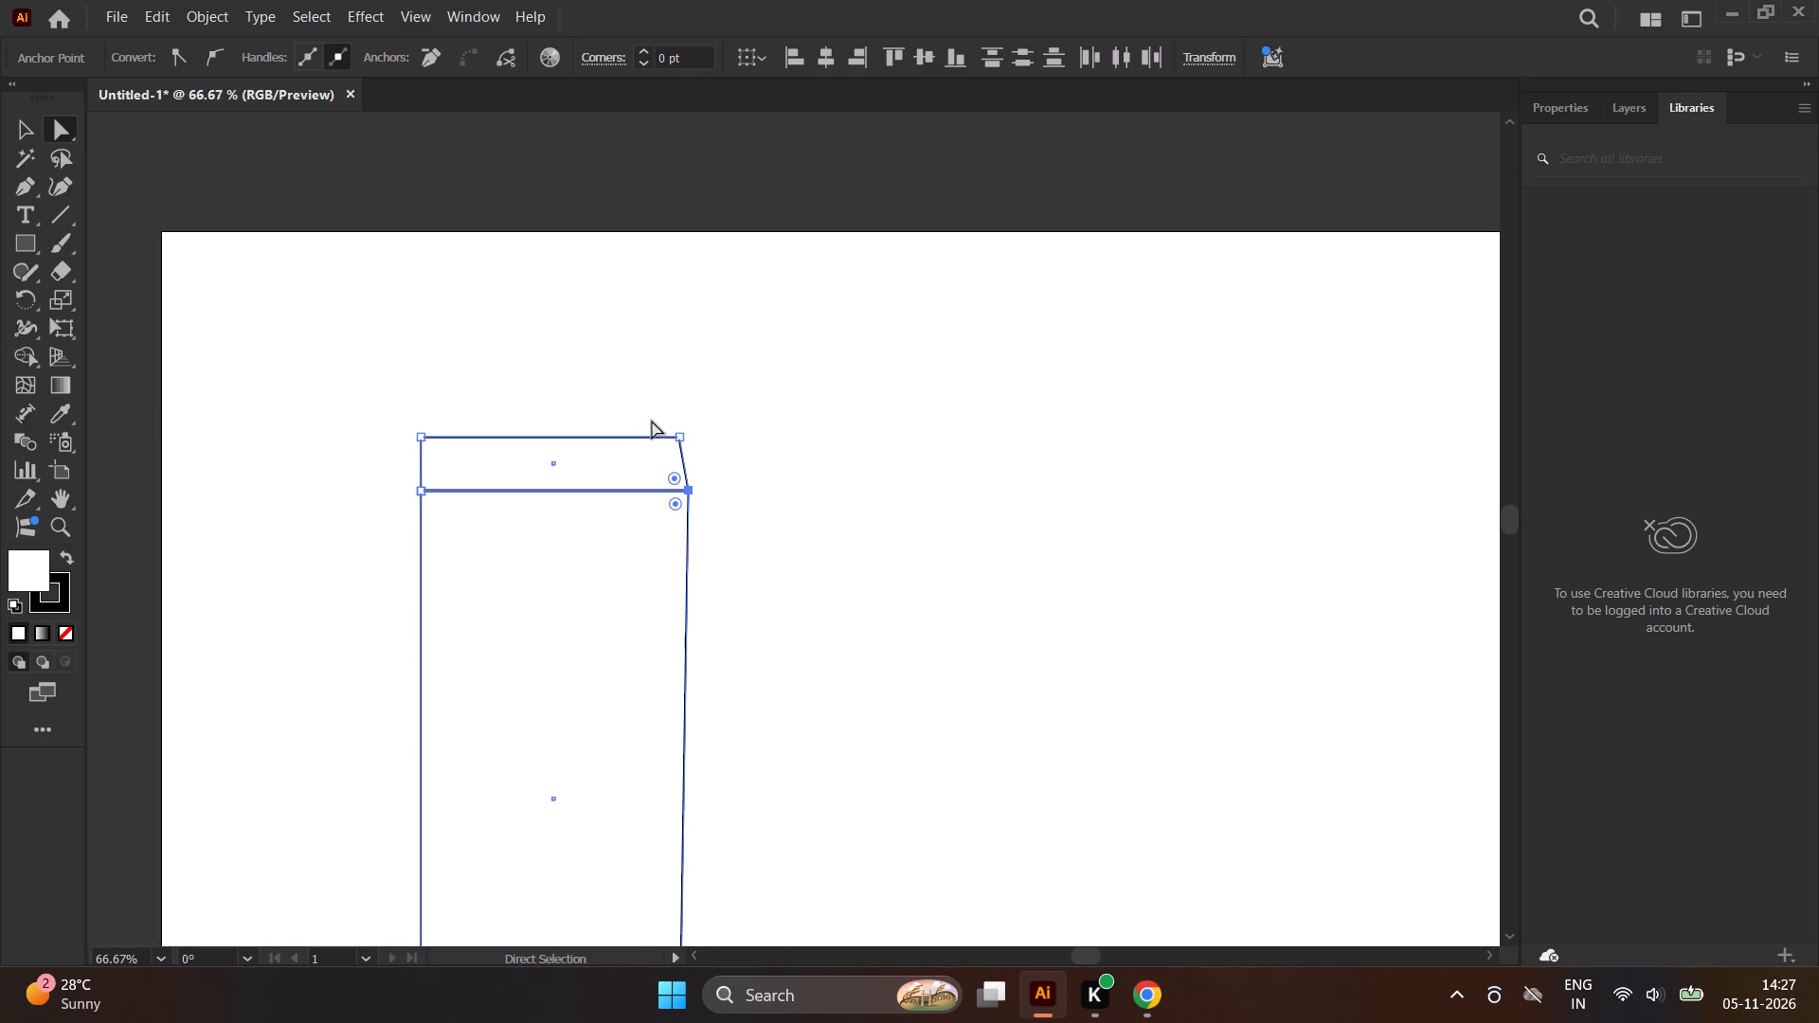
Select both overlapping anchor points at the shapes' left-hand junction and nudge them 20 pt outward to the left.
{"action": "left_click_drag", "start_coordinate": [403, 476], "coordinate": [449, 530]}
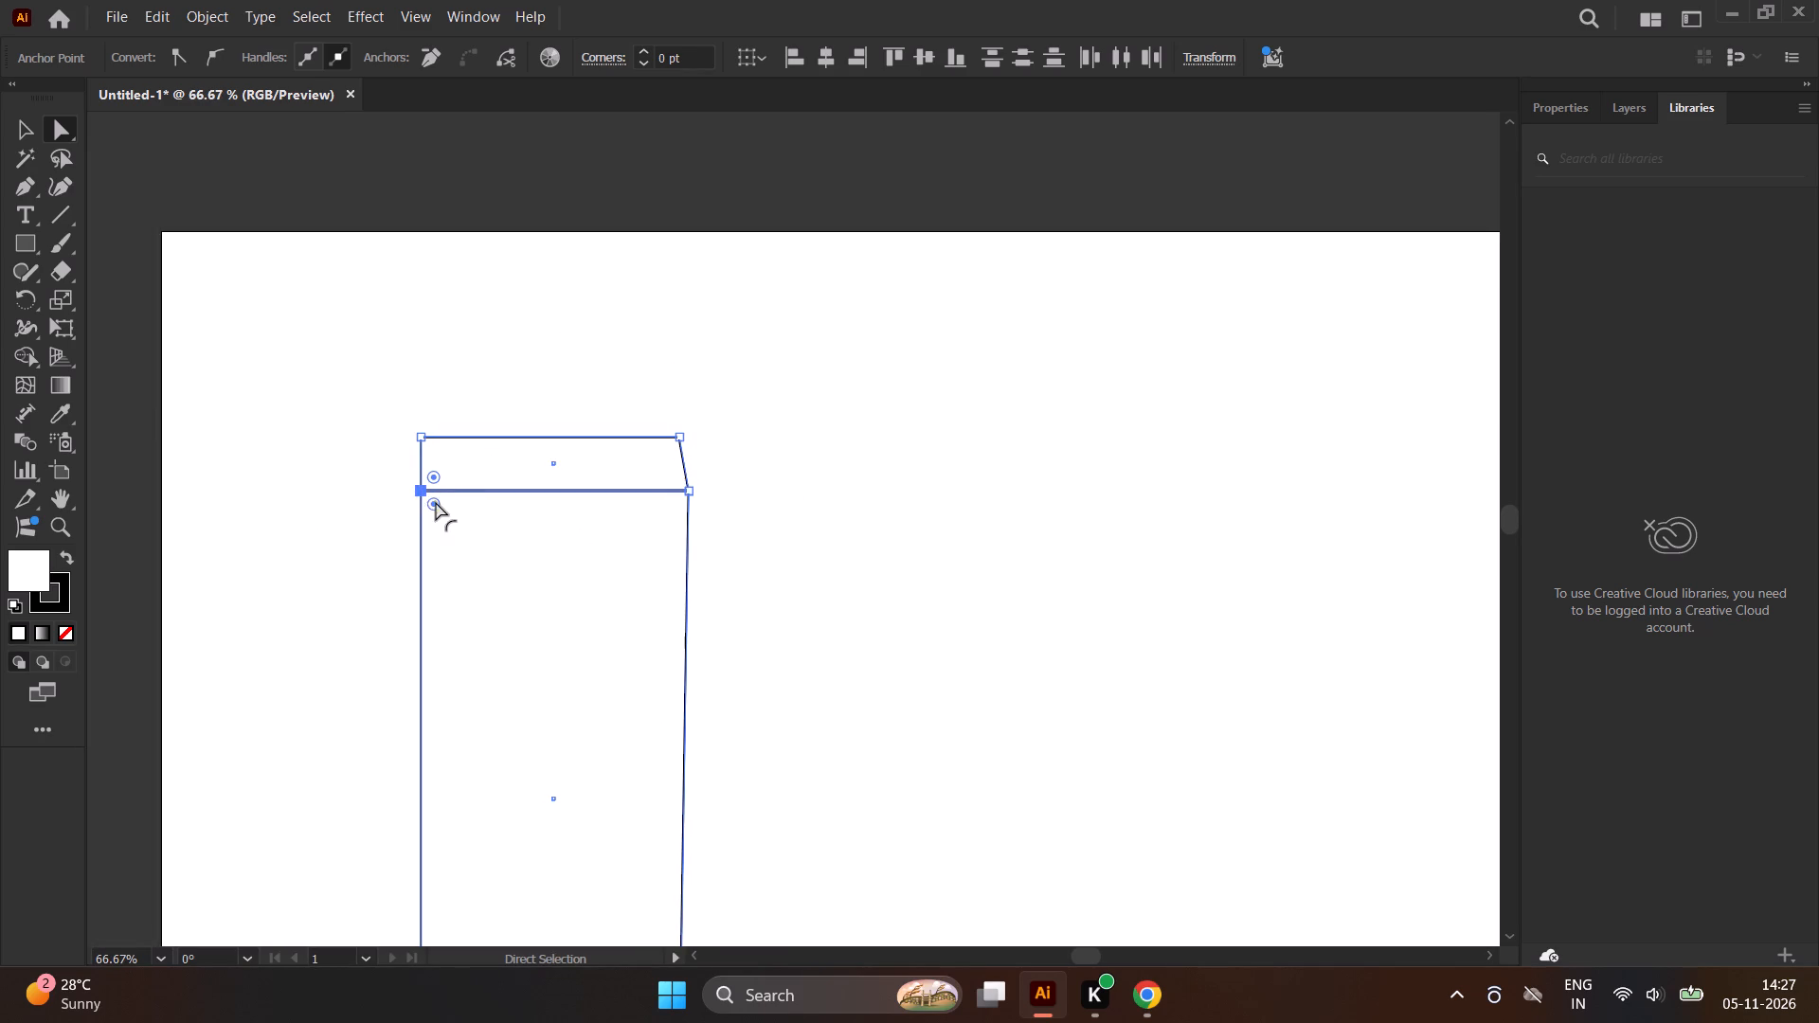
{"action": "left_click", "coordinate": [421, 489]}
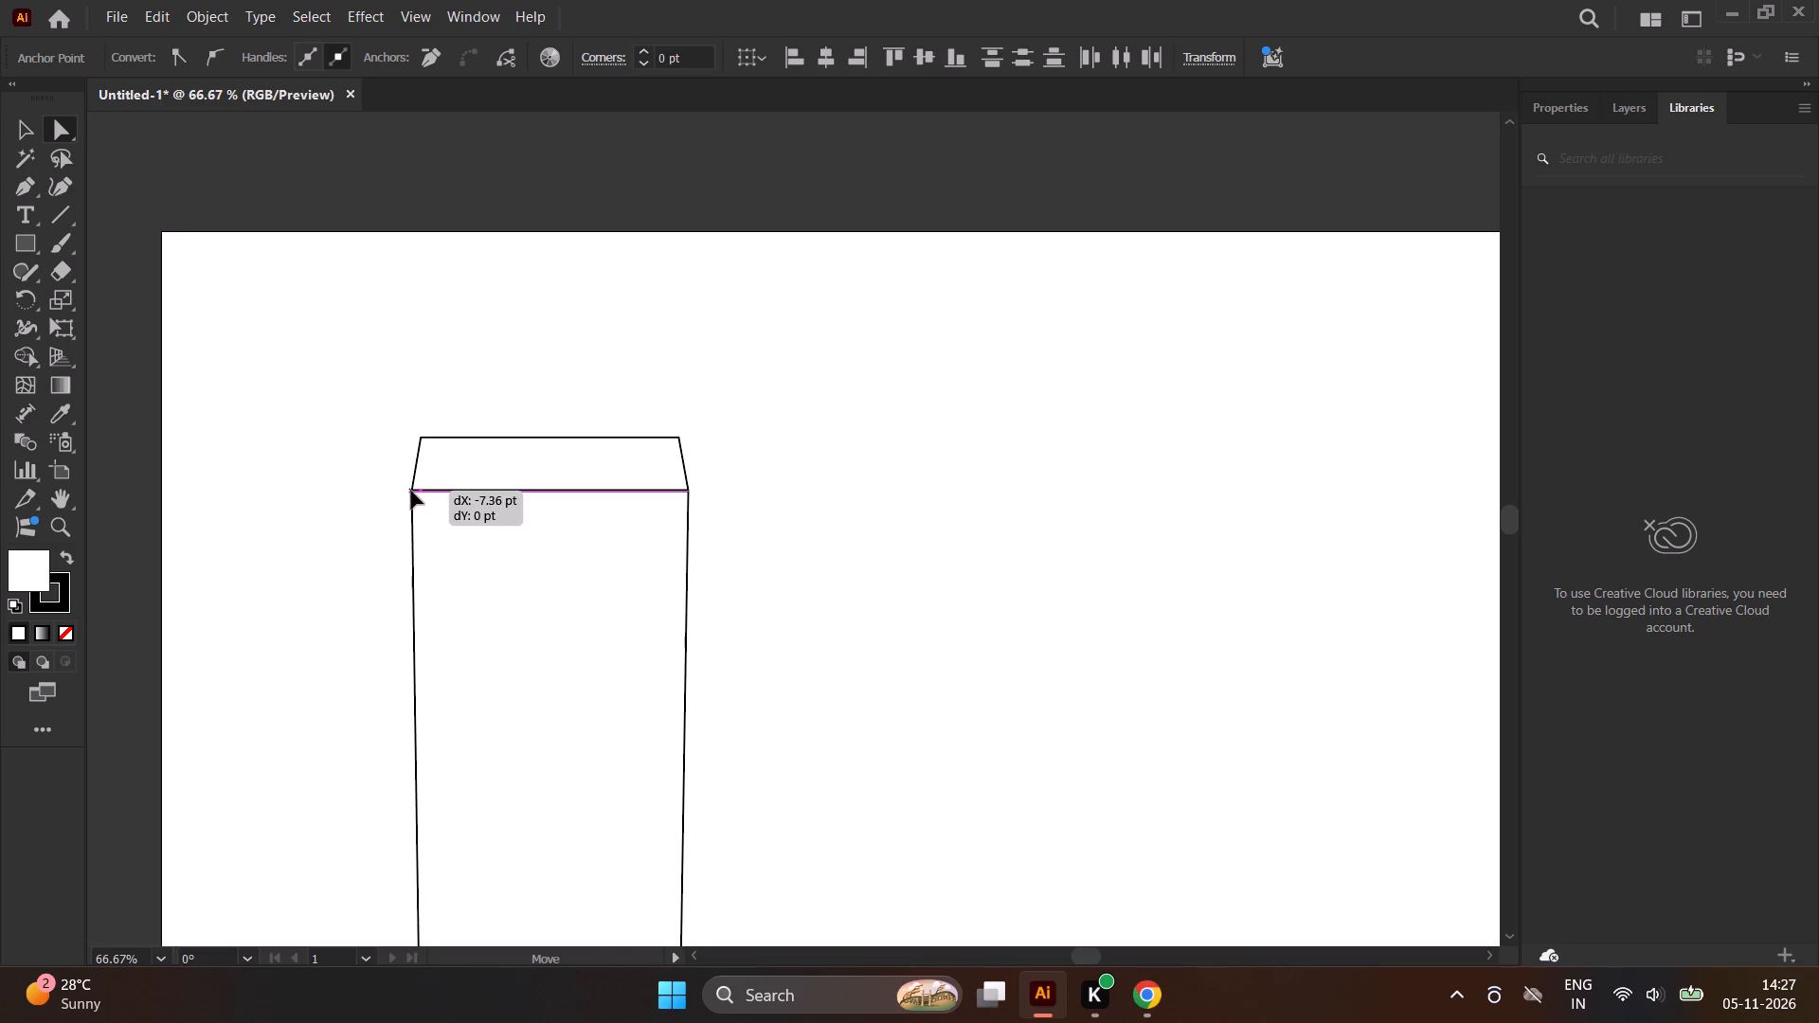
{"action": "scroll", "coordinate": [417, 488], "scroll_direction": "up", "scroll_amount": 1}
{"action": "scroll", "coordinate": [417, 488], "scroll_direction": "down", "scroll_amount": 3}
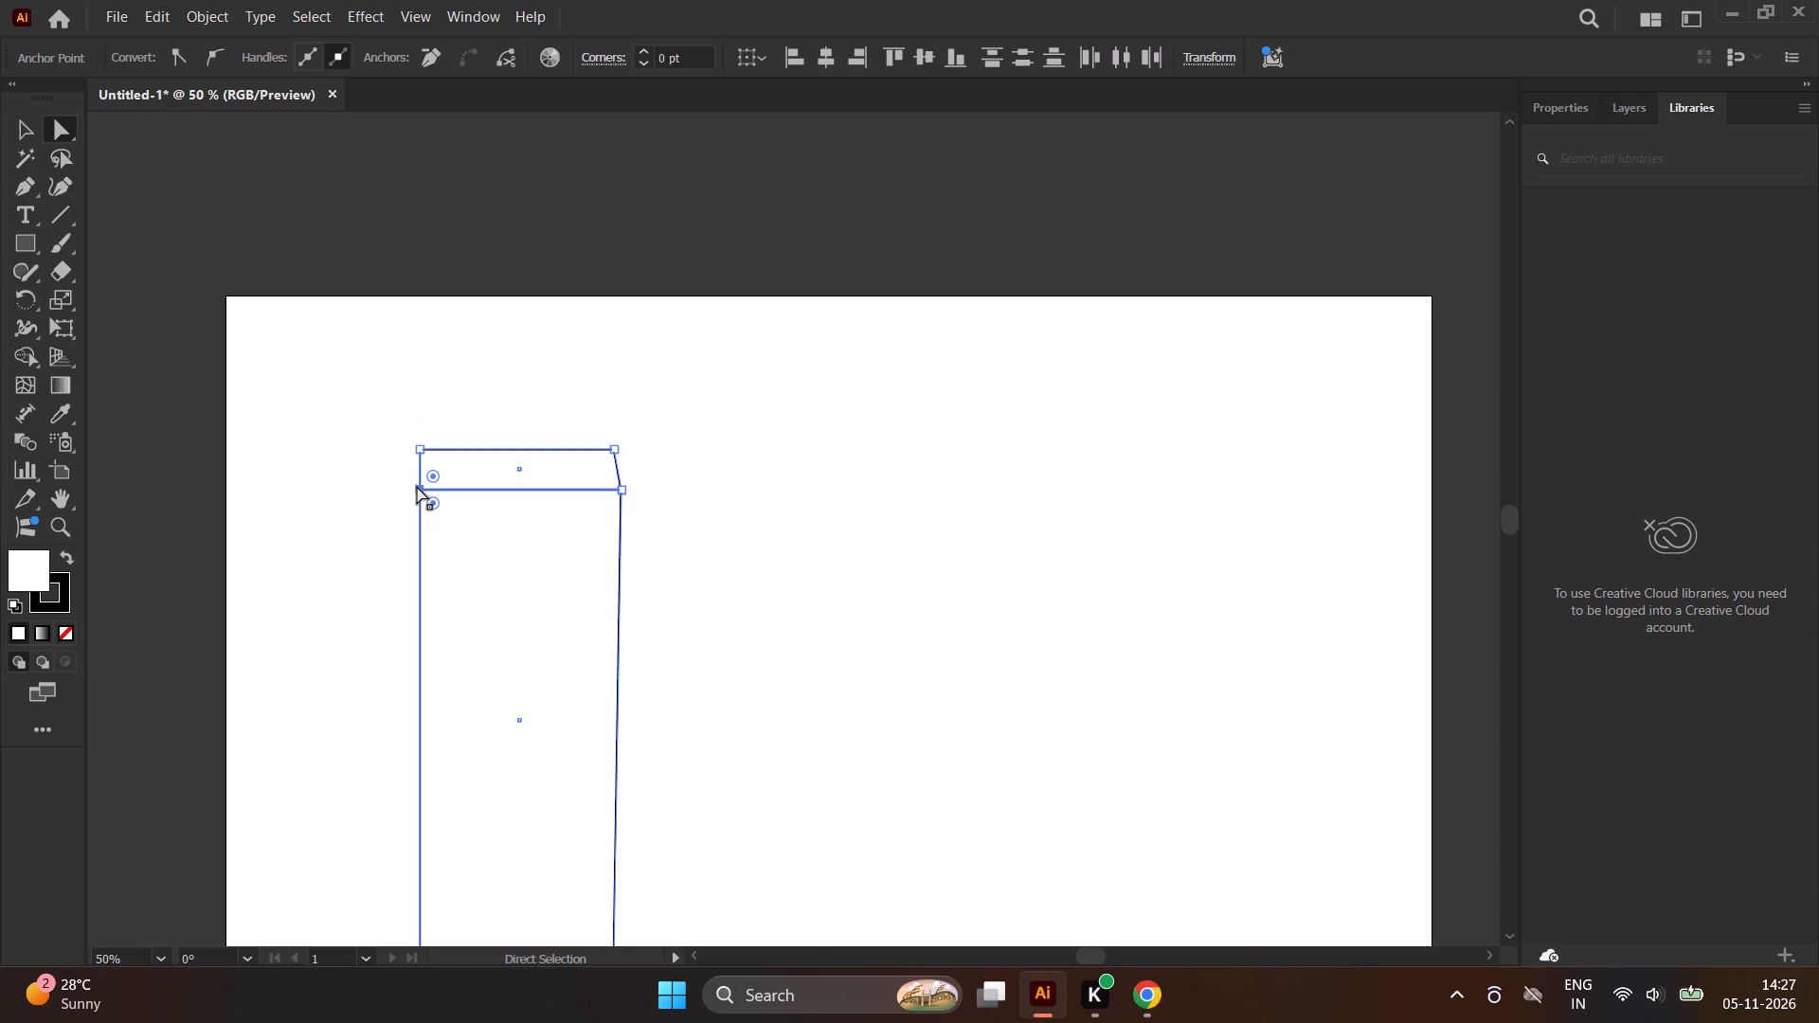
{"action": "key", "text": "Left"}
{"action": "key", "text": "Left"}
{"action": "key", "text": "Left"}
{"action": "key", "text": "Left"}
{"action": "key", "text": "Left"}
{"action": "key", "text": "Left"}
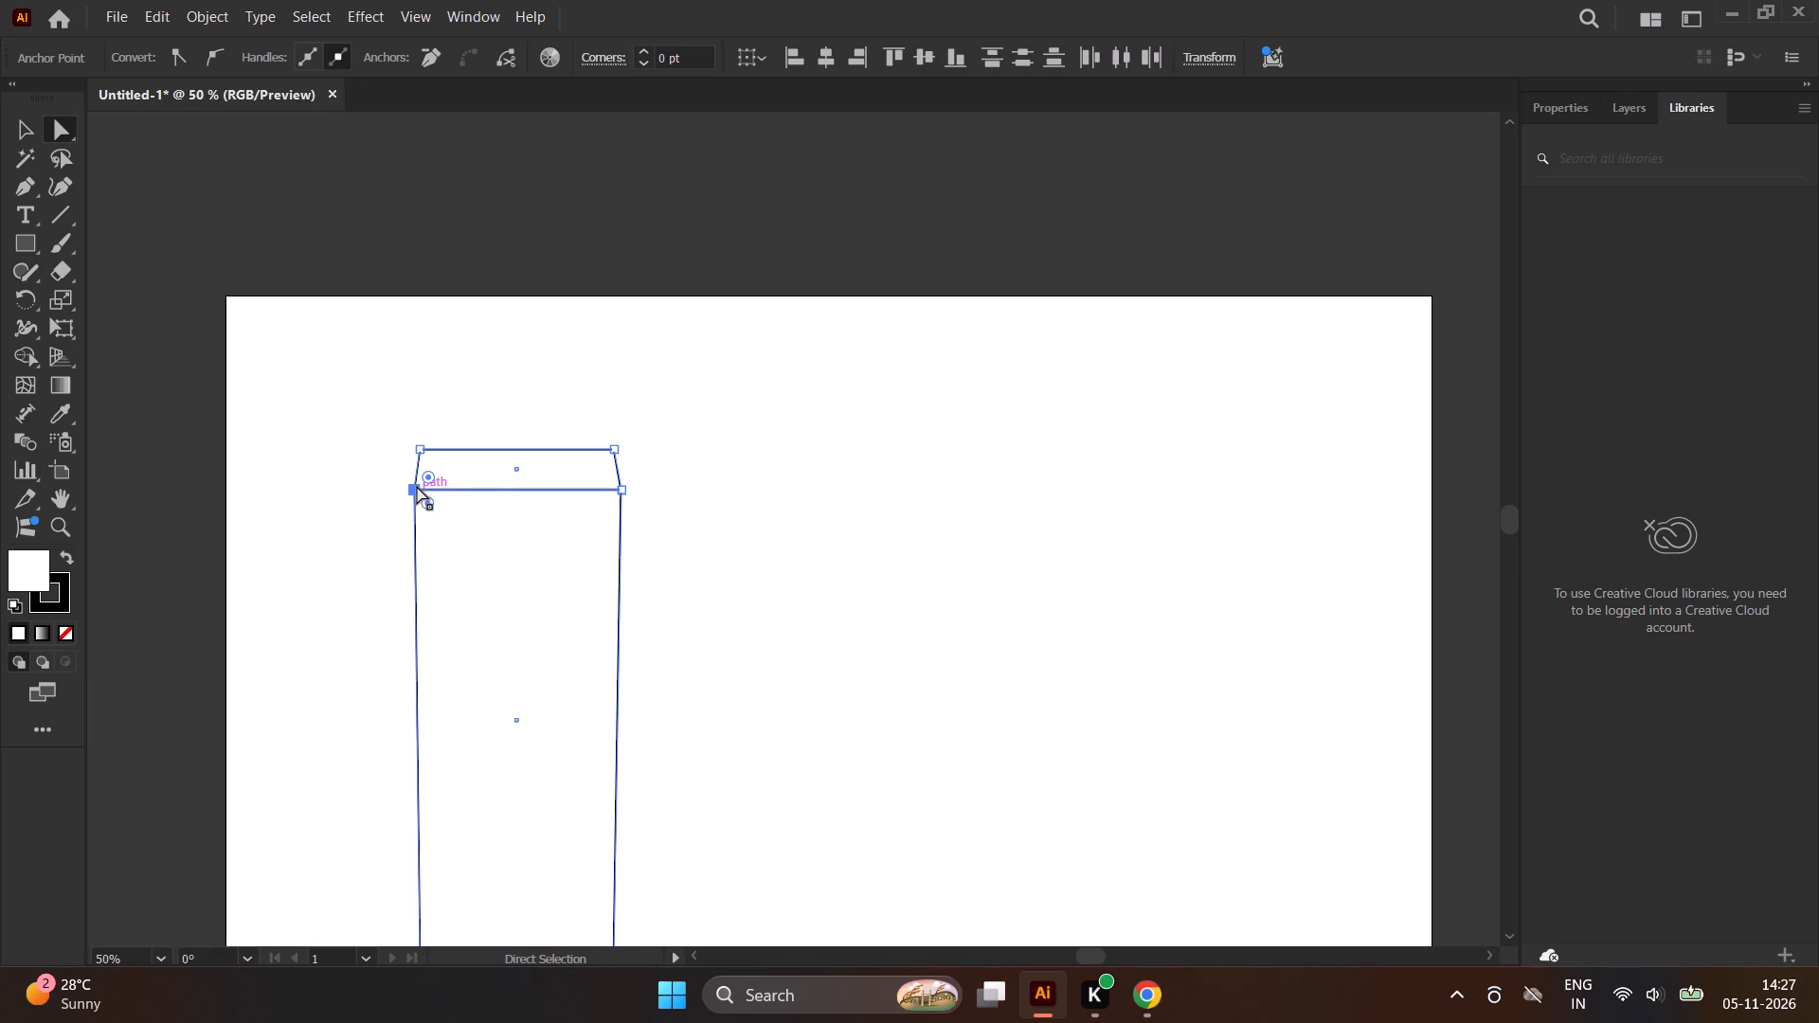
{"action": "key", "text": "Left"}
{"action": "key", "text": "Left"}
{"action": "key", "text": "Left"}
{"action": "key", "text": "Left"}
{"action": "key", "text": "Left"}
{"action": "key", "text": "Left"}
{"action": "key", "text": "Left"}
{"action": "key", "text": "Left"}
{"action": "key", "text": "Left"}
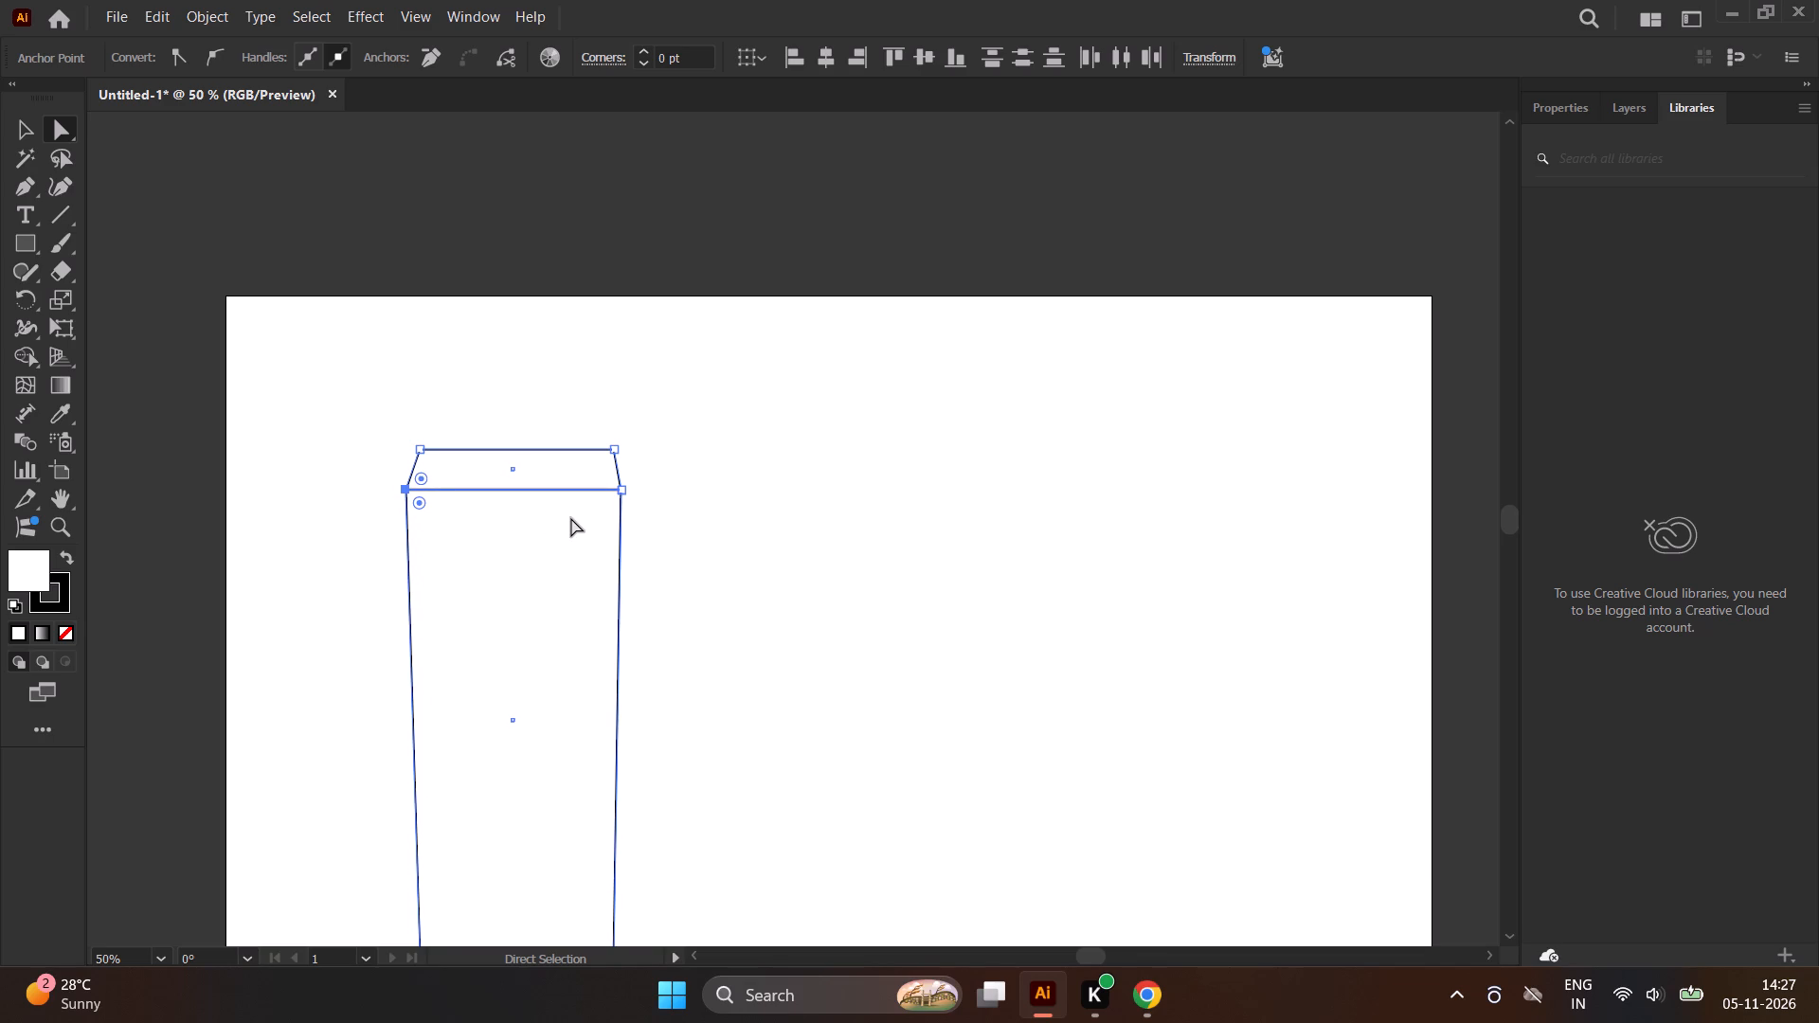
{"action": "key", "text": "Left"}
{"action": "key", "text": "Left"}
{"action": "key", "text": "Left"}
{"action": "key", "text": "Left"}
{"action": "key", "text": "Left"}
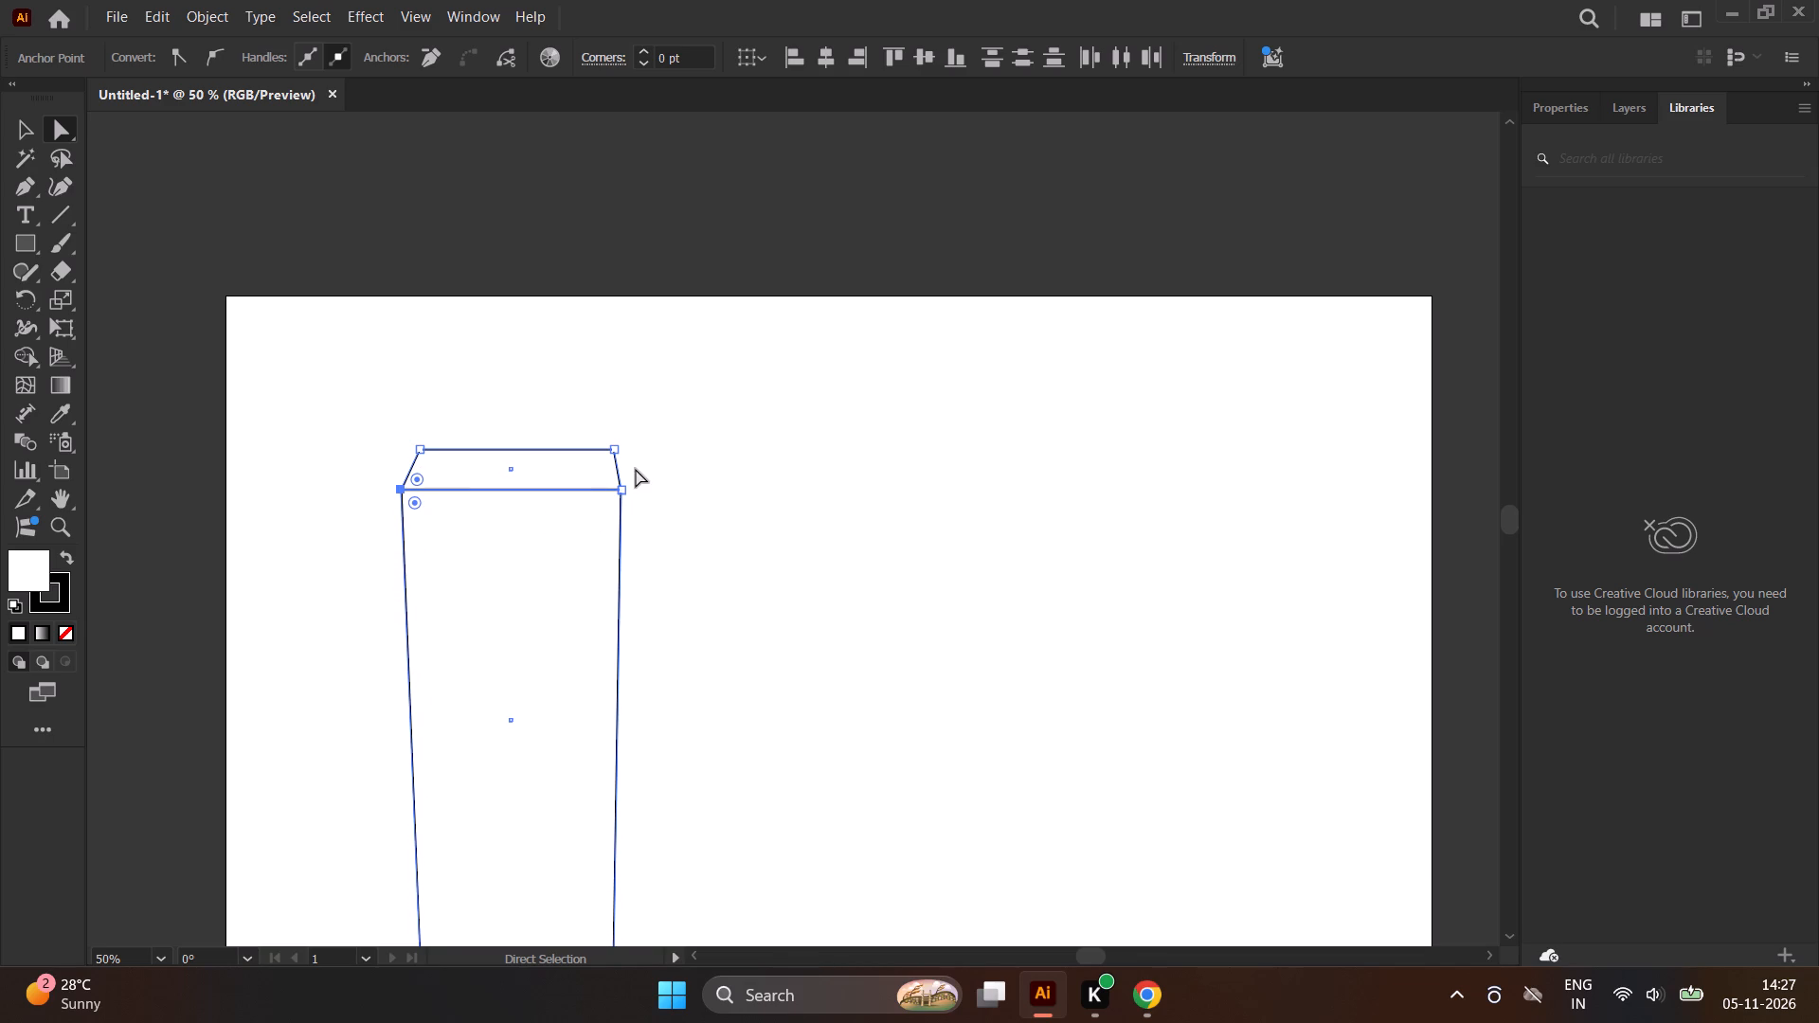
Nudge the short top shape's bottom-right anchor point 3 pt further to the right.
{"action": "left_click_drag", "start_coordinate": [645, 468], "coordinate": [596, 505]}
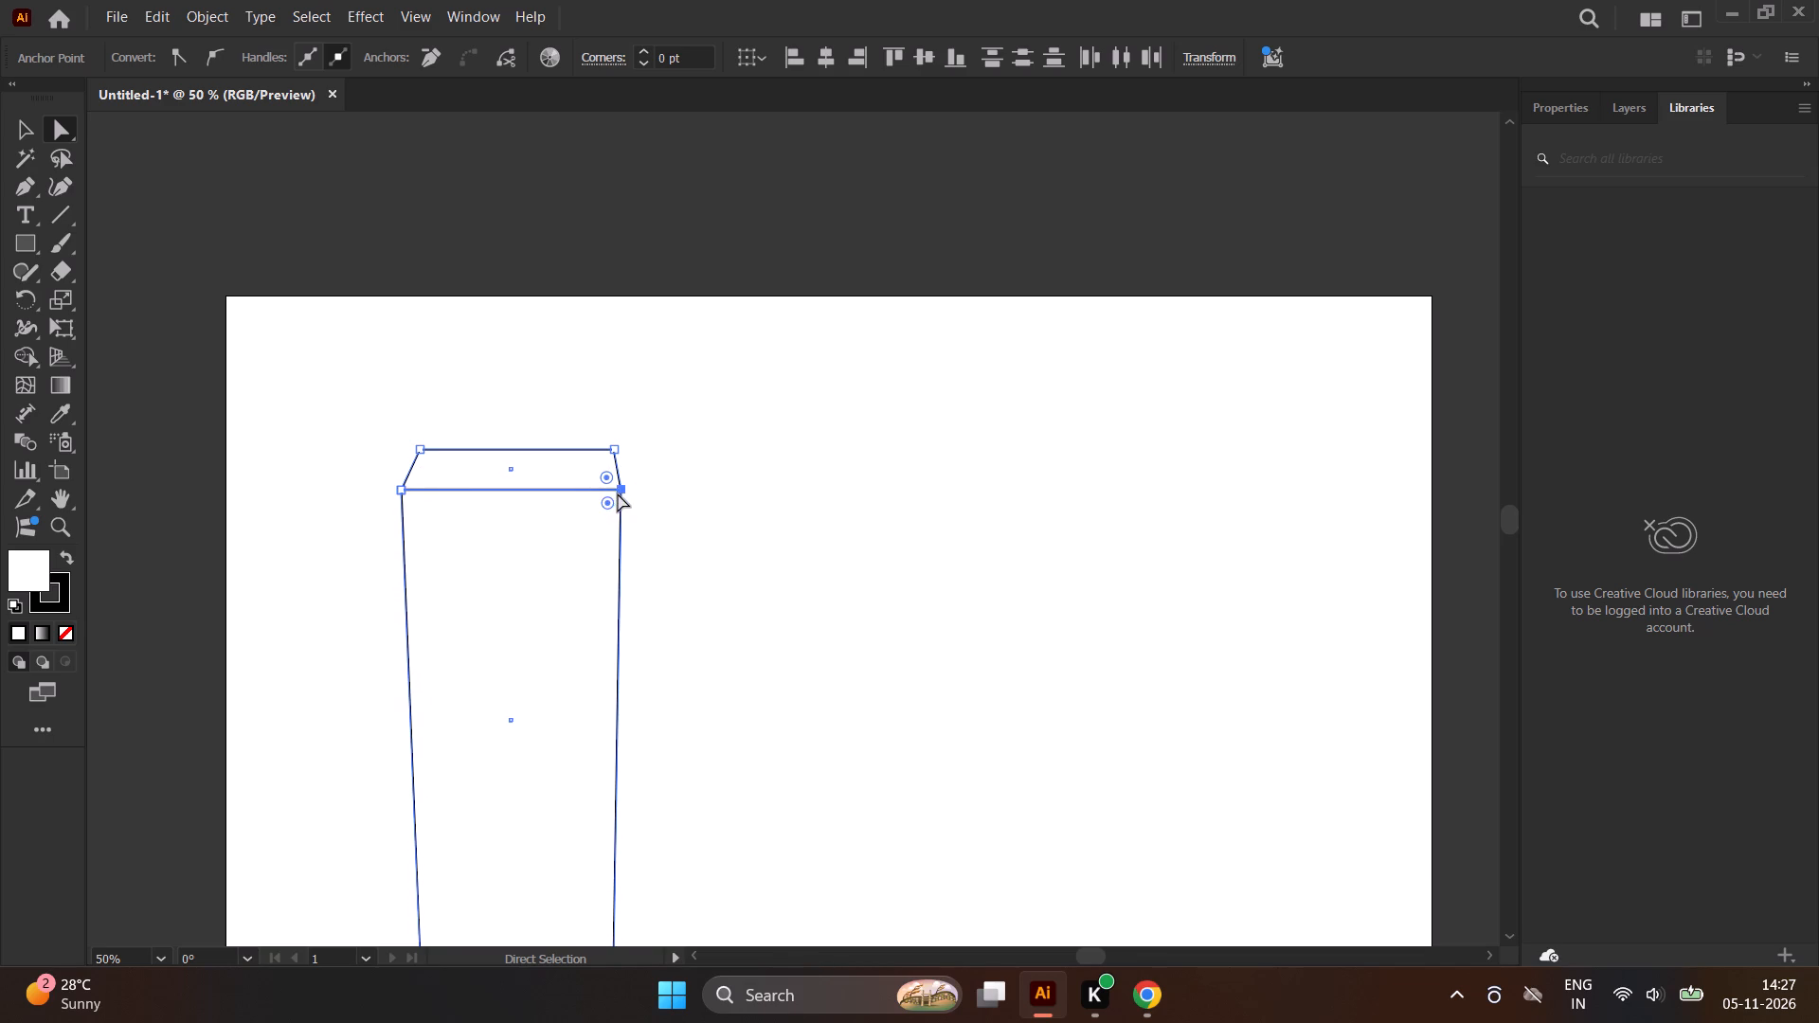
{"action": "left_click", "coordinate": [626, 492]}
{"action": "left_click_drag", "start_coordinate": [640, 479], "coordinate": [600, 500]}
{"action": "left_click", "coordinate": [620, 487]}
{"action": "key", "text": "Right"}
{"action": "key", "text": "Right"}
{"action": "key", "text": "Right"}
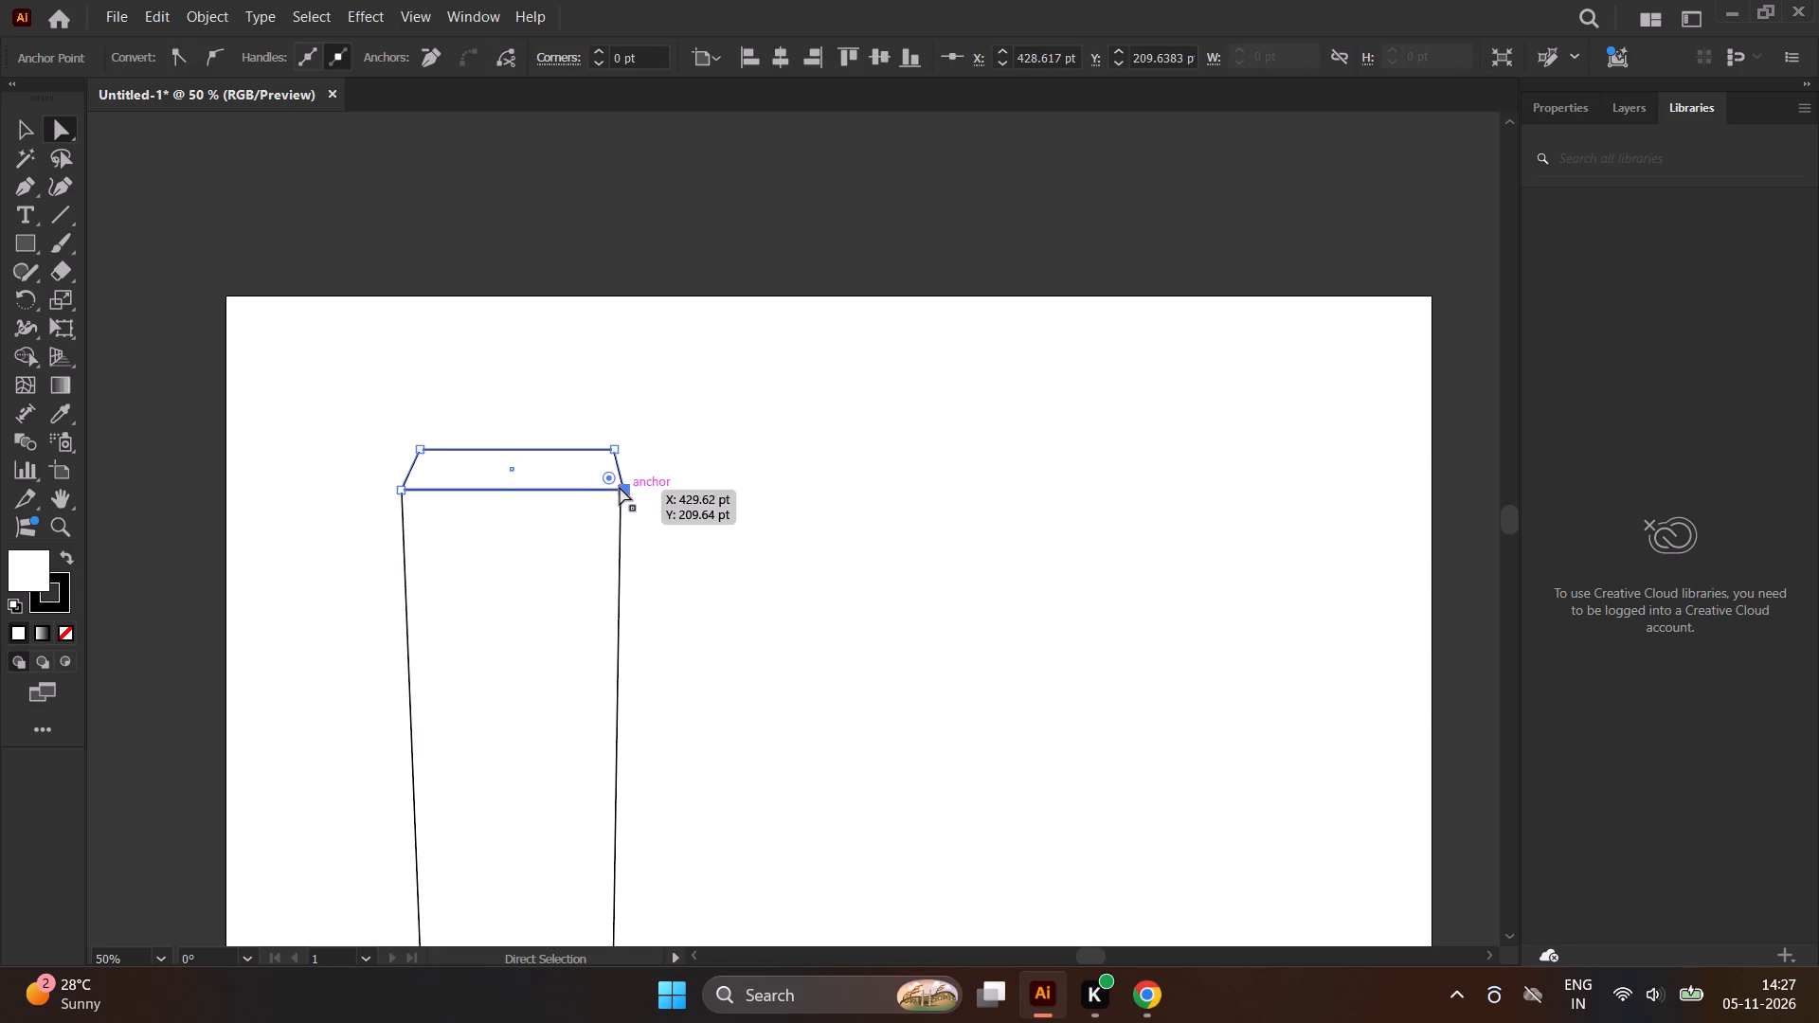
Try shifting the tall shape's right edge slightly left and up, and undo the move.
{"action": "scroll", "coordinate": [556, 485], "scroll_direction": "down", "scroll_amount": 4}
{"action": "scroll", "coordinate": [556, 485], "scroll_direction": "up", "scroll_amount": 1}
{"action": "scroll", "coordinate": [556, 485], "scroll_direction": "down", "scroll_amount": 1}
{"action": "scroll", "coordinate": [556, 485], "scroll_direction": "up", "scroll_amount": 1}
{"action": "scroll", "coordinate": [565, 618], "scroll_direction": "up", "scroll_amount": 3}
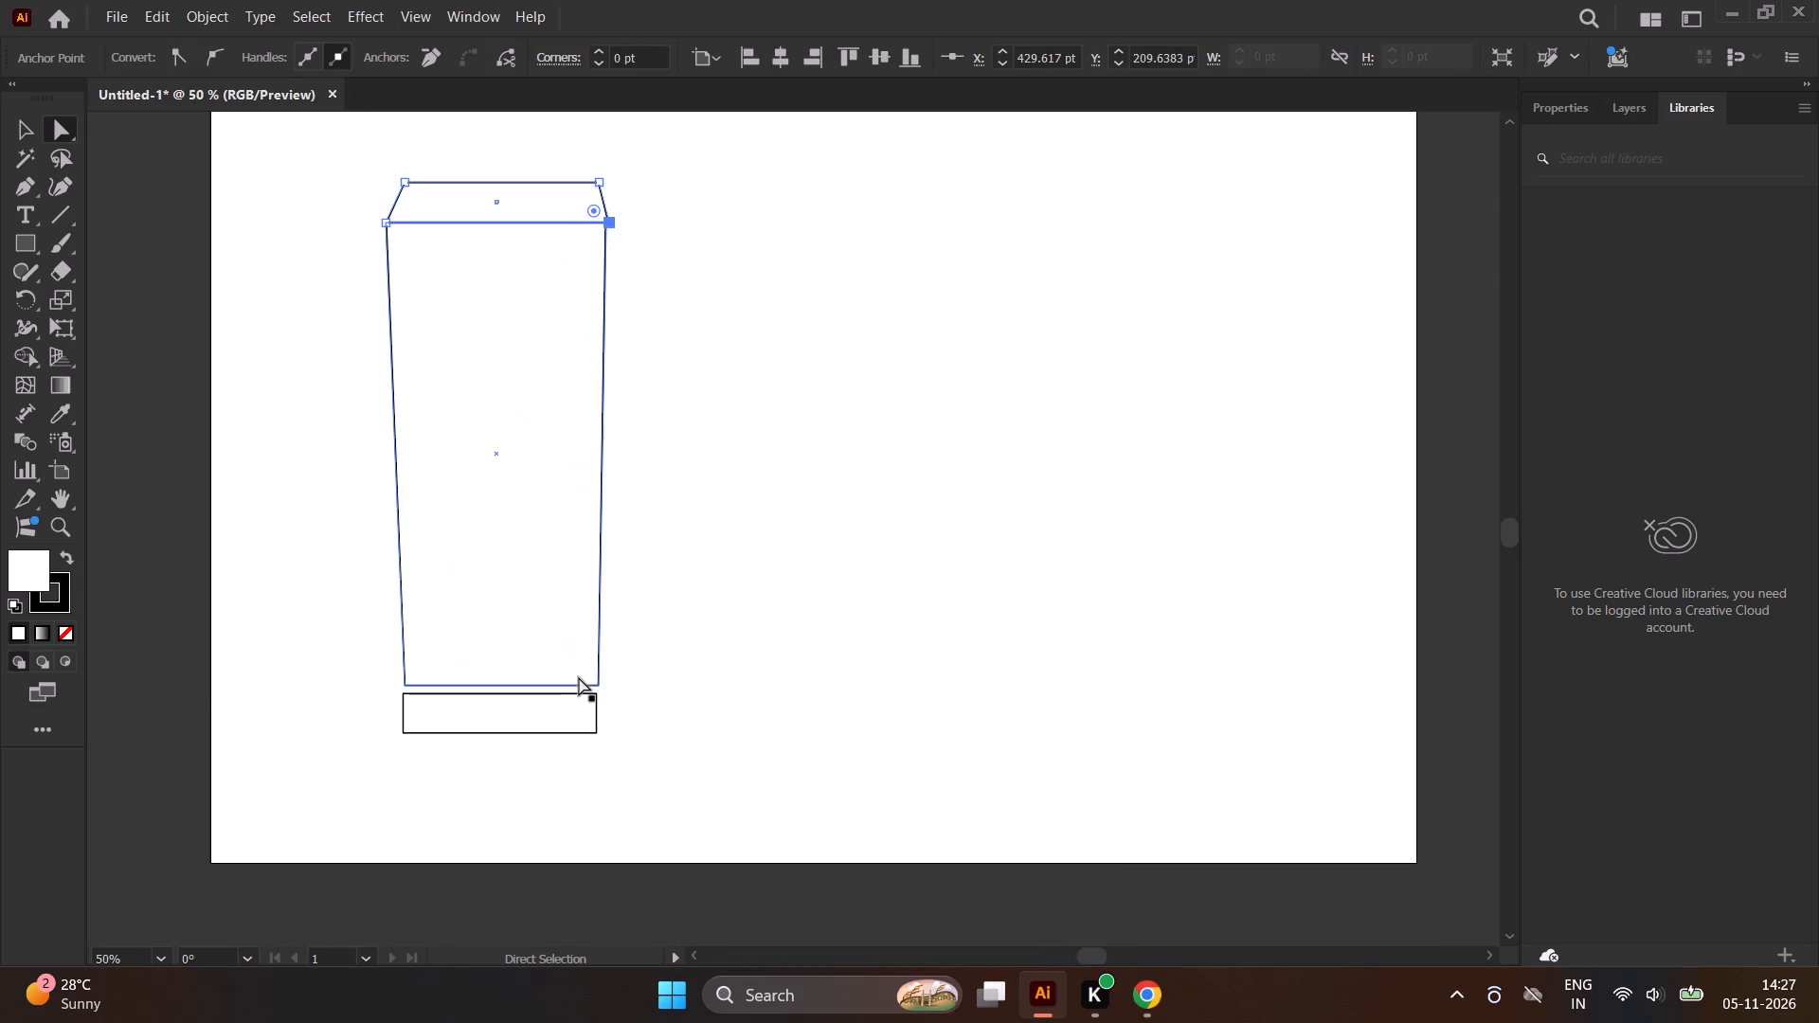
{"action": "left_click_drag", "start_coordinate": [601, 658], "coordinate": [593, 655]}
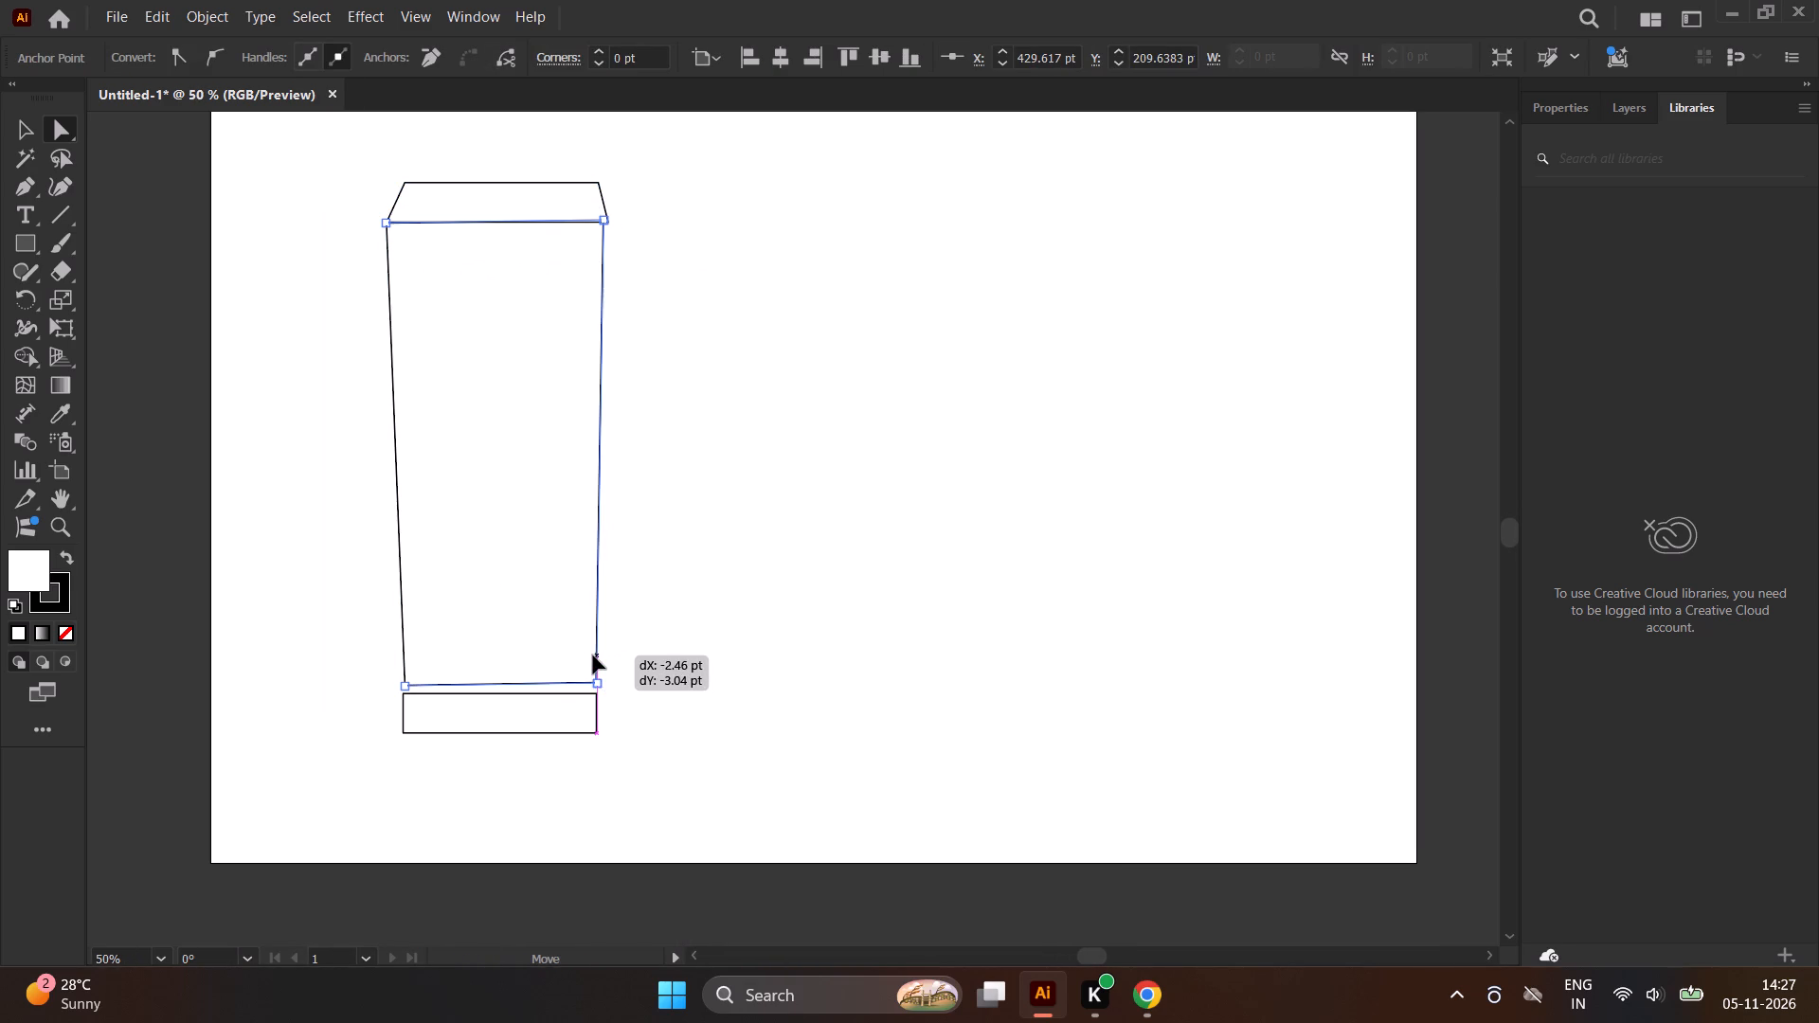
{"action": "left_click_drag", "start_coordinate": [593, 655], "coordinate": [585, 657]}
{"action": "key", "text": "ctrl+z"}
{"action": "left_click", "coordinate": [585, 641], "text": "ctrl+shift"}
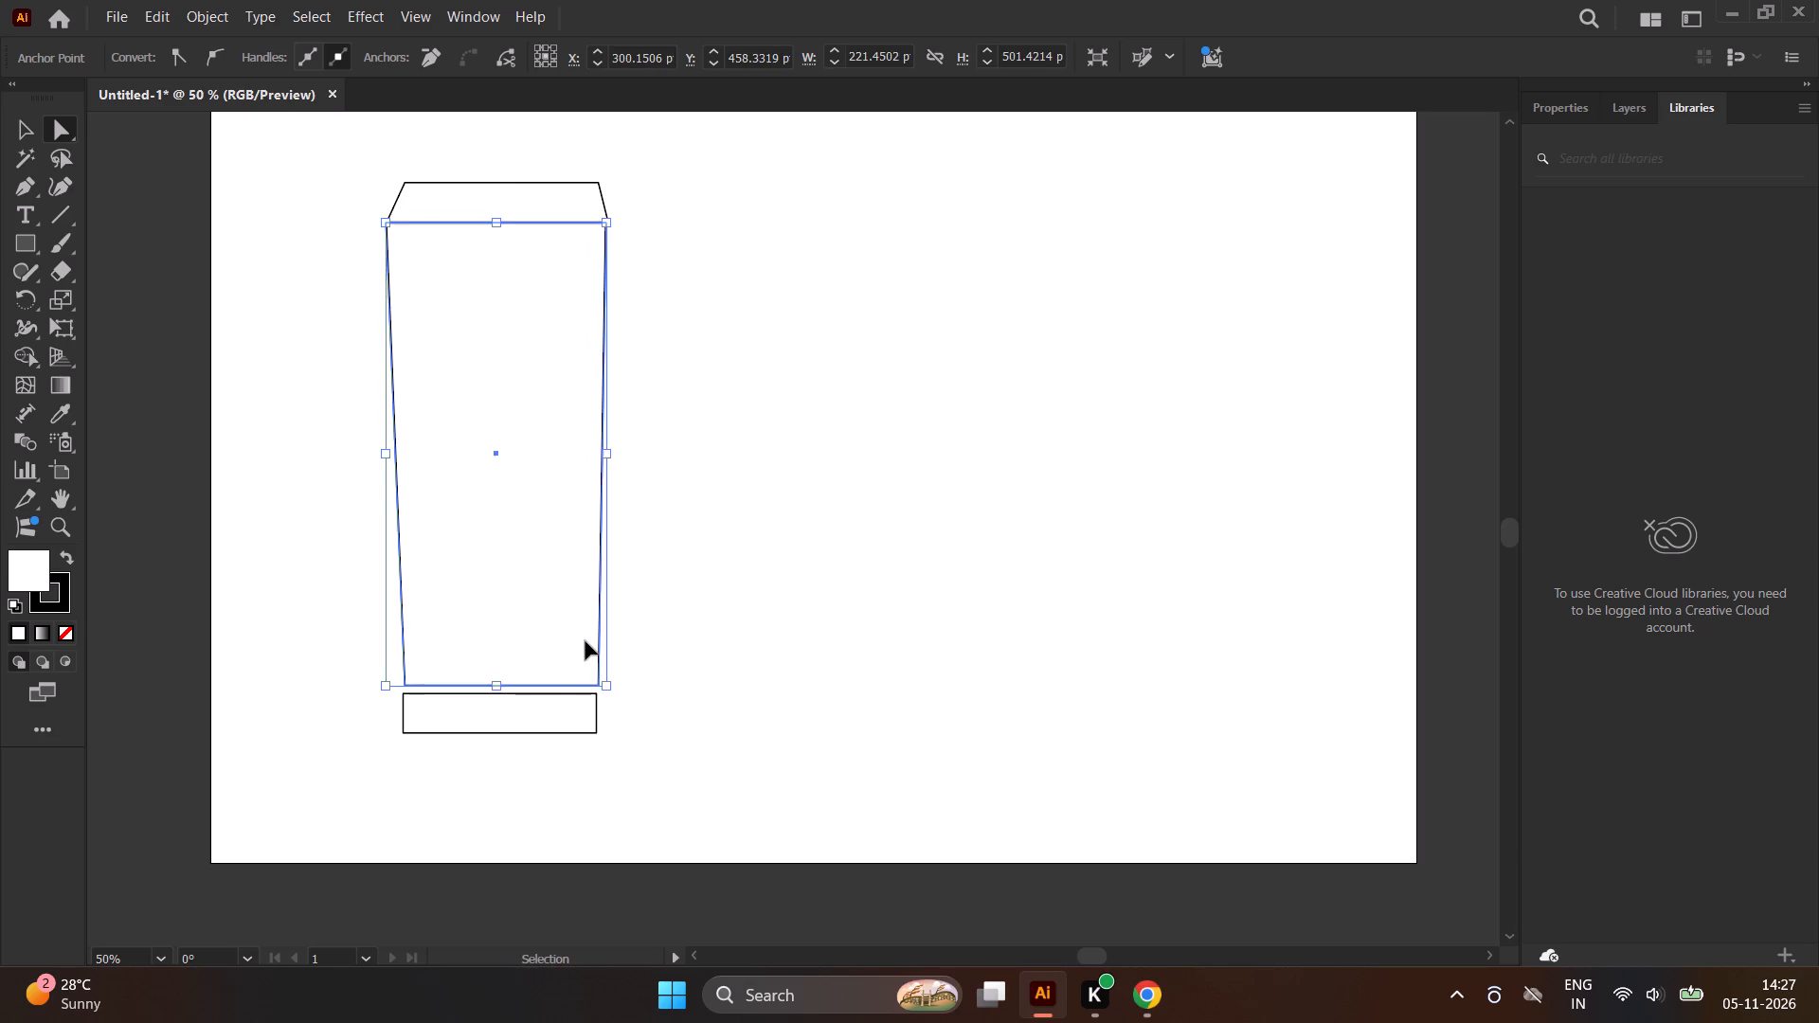
Undo the short top shape's bottom-right corner nudges and the most recent outward nudges of the shared left-hand junction.
{"action": "key", "text": "ctrl+z"}
{"action": "key", "text": "ctrl+z"}
{"action": "key", "text": "ctrl+z"}
{"action": "key", "text": "ctrl+z"}
{"action": "key", "text": "ctrl+z"}
{"action": "key", "text": "ctrl+z"}
{"action": "key", "text": "ctrl+z"}
{"action": "key", "text": "ctrl+z"}
{"action": "key", "text": "ctrl+z"}
{"action": "key", "text": "ctrl+z"}
{"action": "key", "text": "ctrl+z"}
{"action": "key", "text": "ctrl+z"}
{"action": "key", "text": "ctrl+z"}
{"action": "key", "text": "ctrl+z"}
{"action": "key", "text": "ctrl+z"}
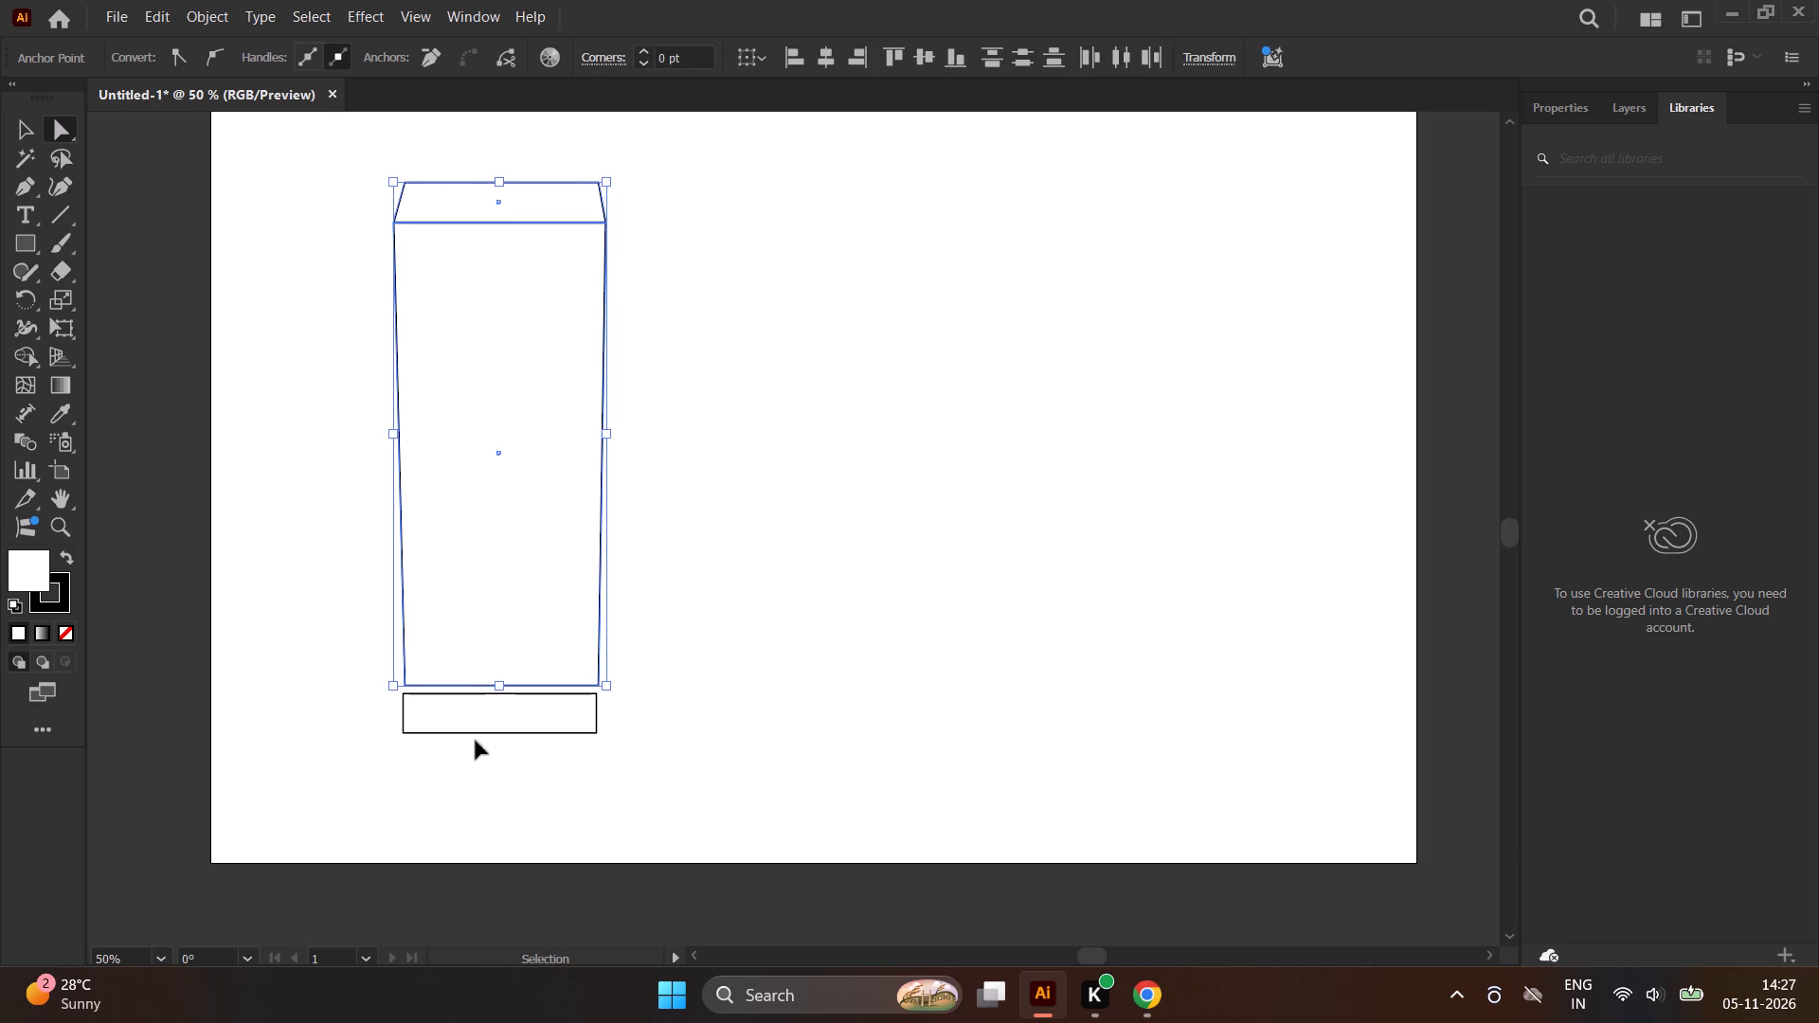
{"action": "key", "text": "ctrl+z"}
{"action": "key", "text": "ctrl+z"}
{"action": "key", "text": "ctrl+z"}
{"action": "key", "text": "ctrl+z"}
{"action": "key", "text": "ctrl+z"}
Switch to the Chrome window with the Adobe Shop Offers page.
{"action": "left_click", "coordinate": [1136, 1003]}
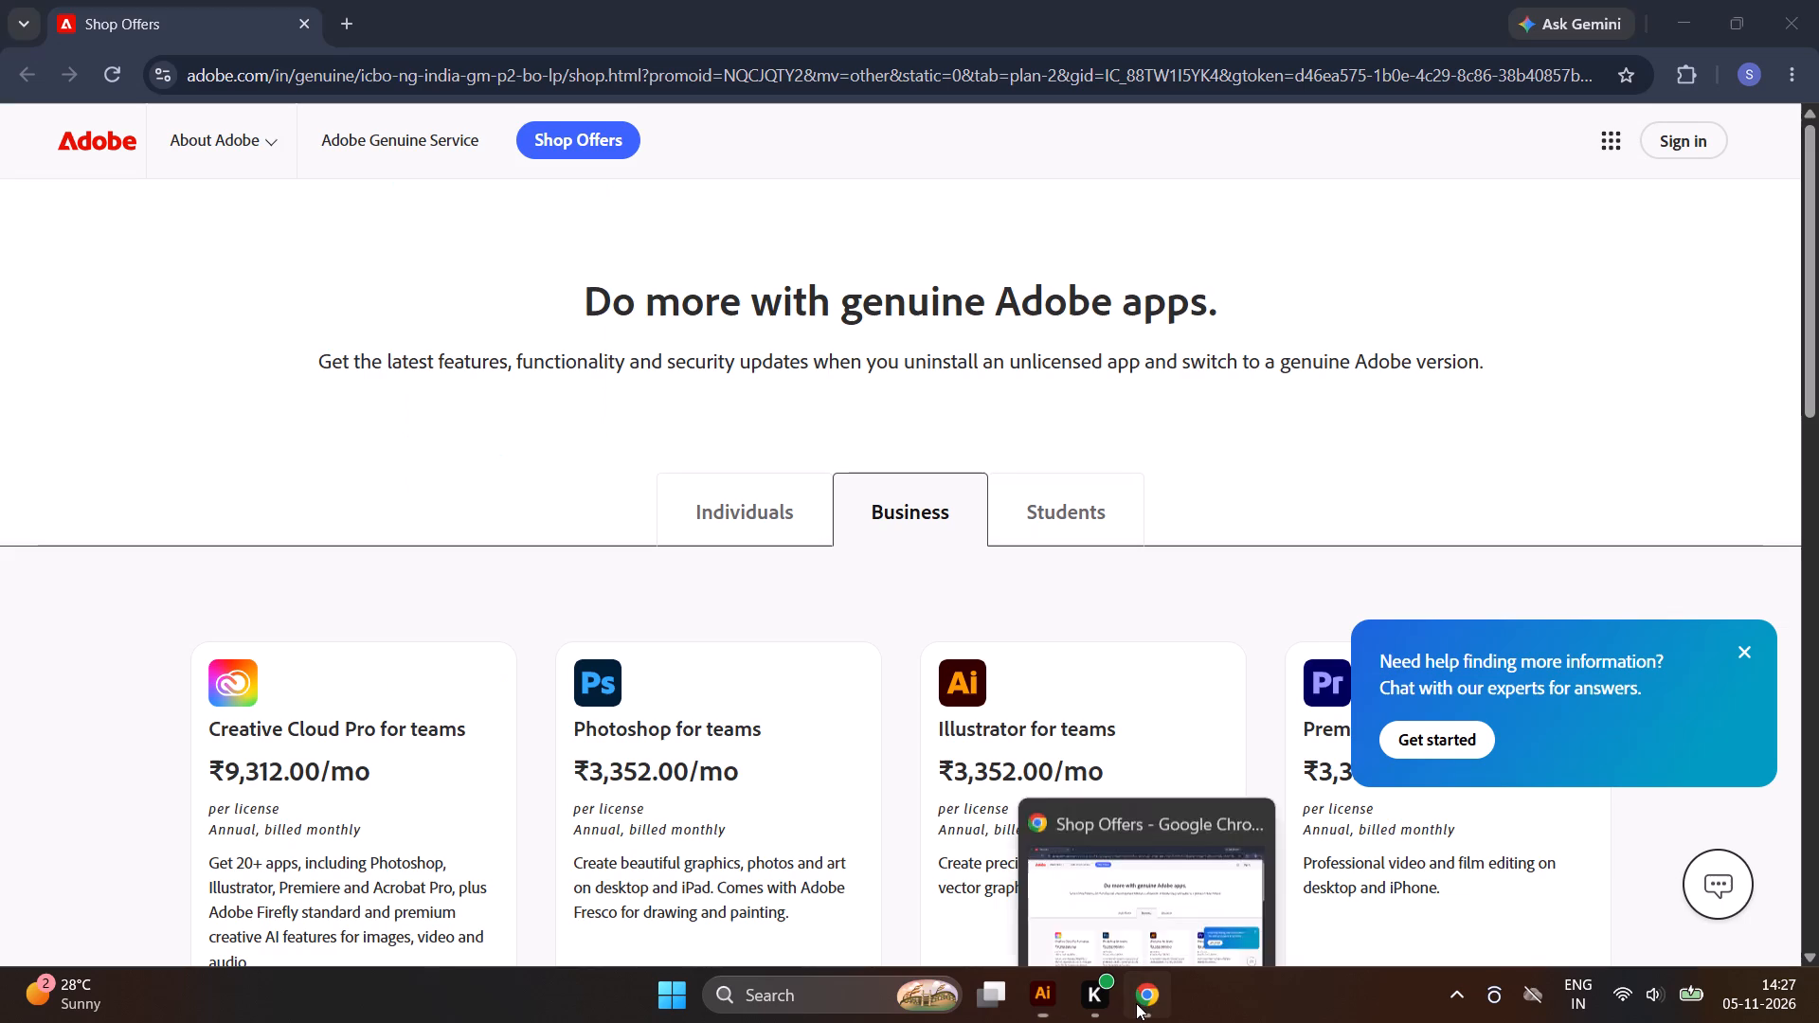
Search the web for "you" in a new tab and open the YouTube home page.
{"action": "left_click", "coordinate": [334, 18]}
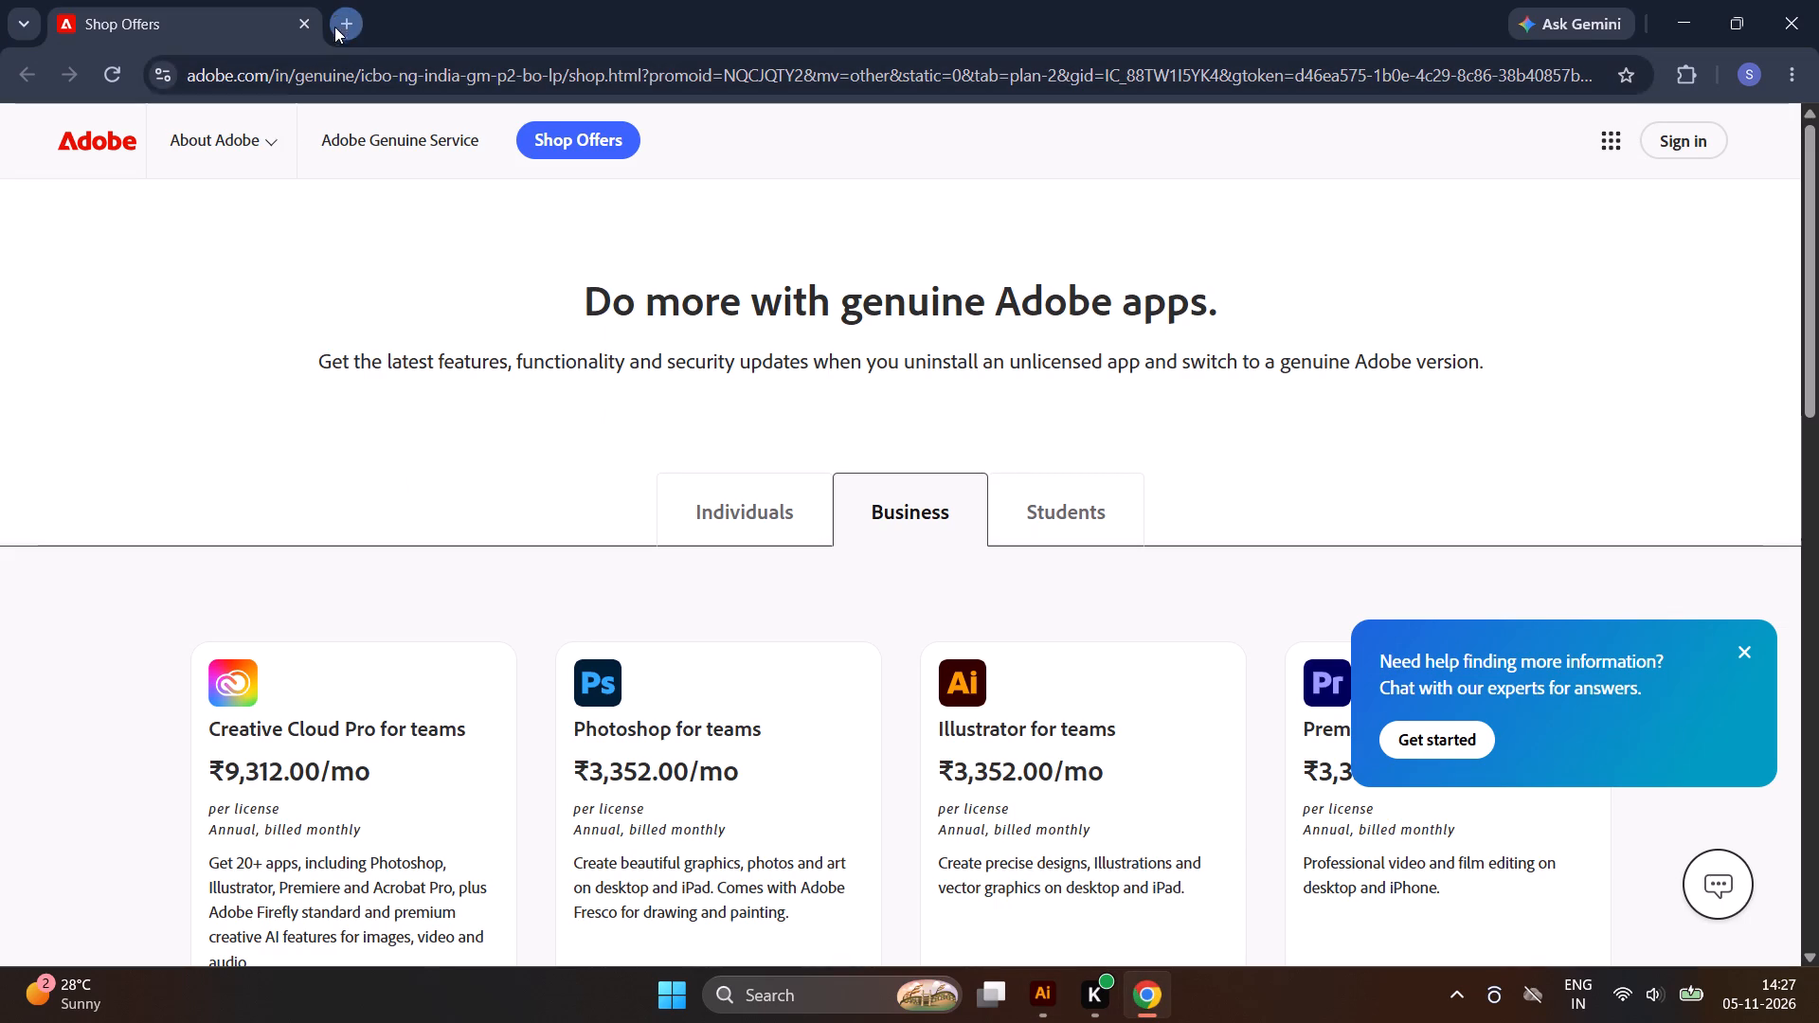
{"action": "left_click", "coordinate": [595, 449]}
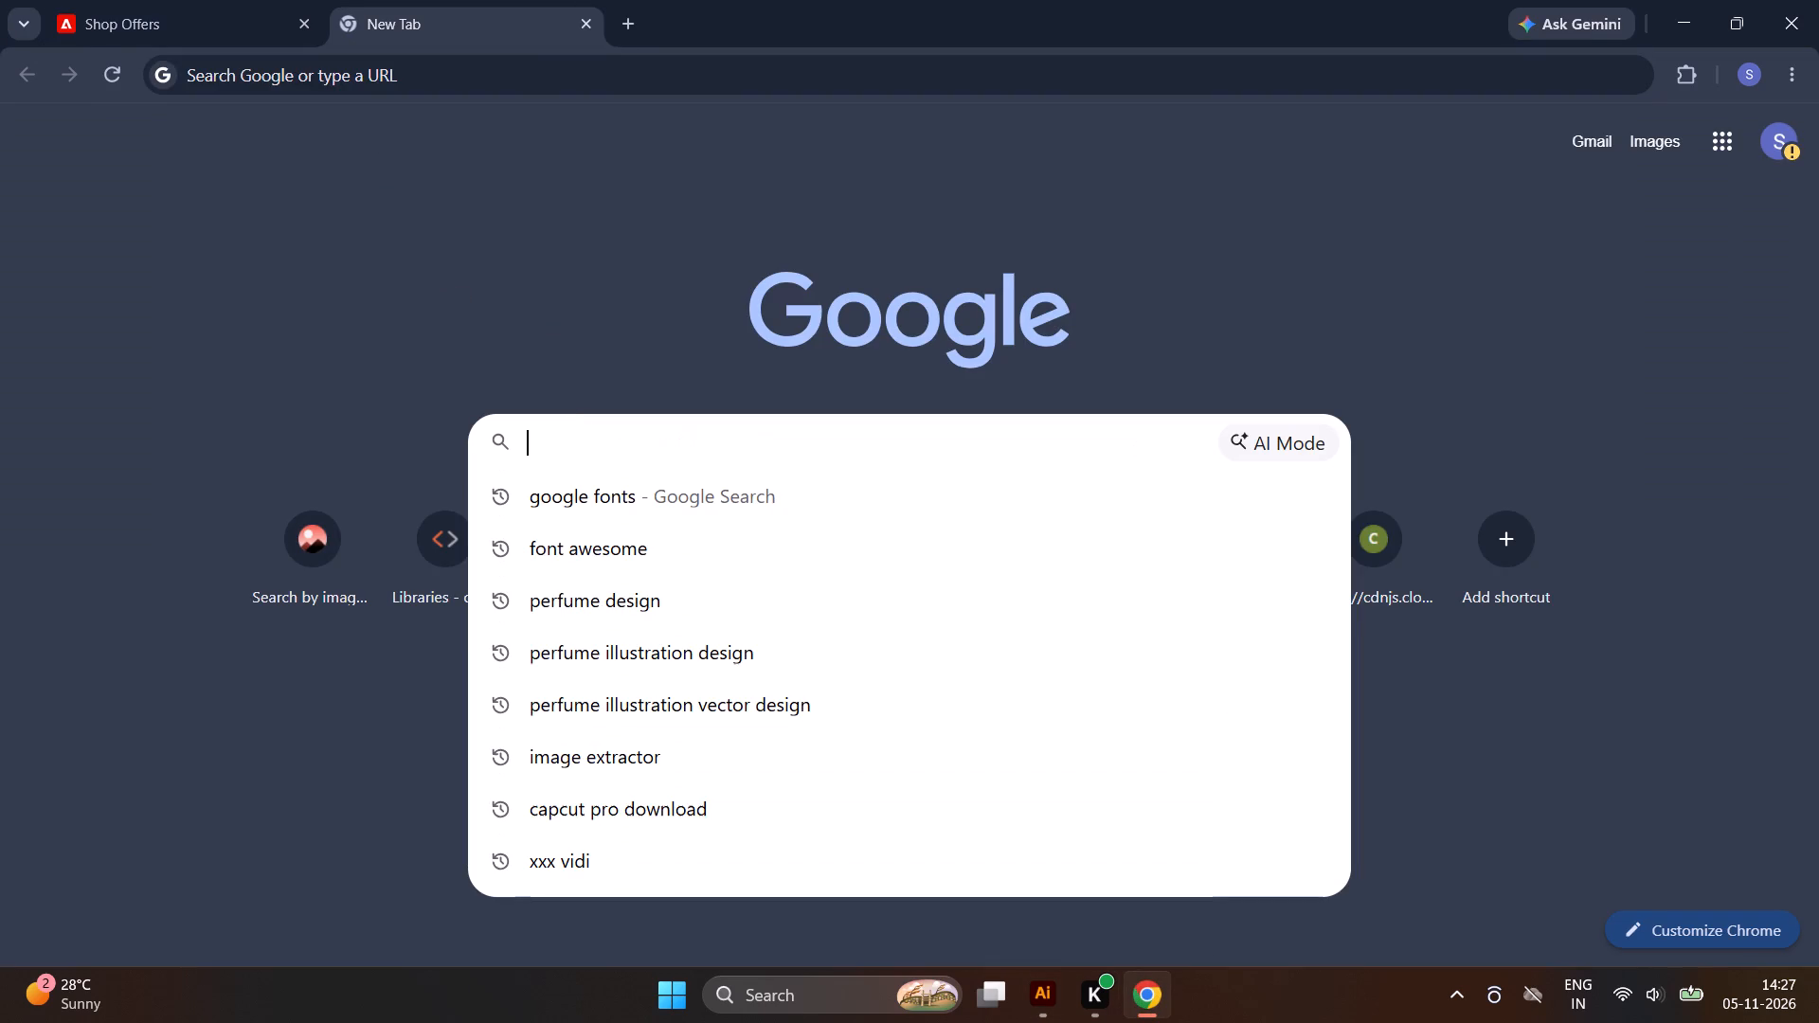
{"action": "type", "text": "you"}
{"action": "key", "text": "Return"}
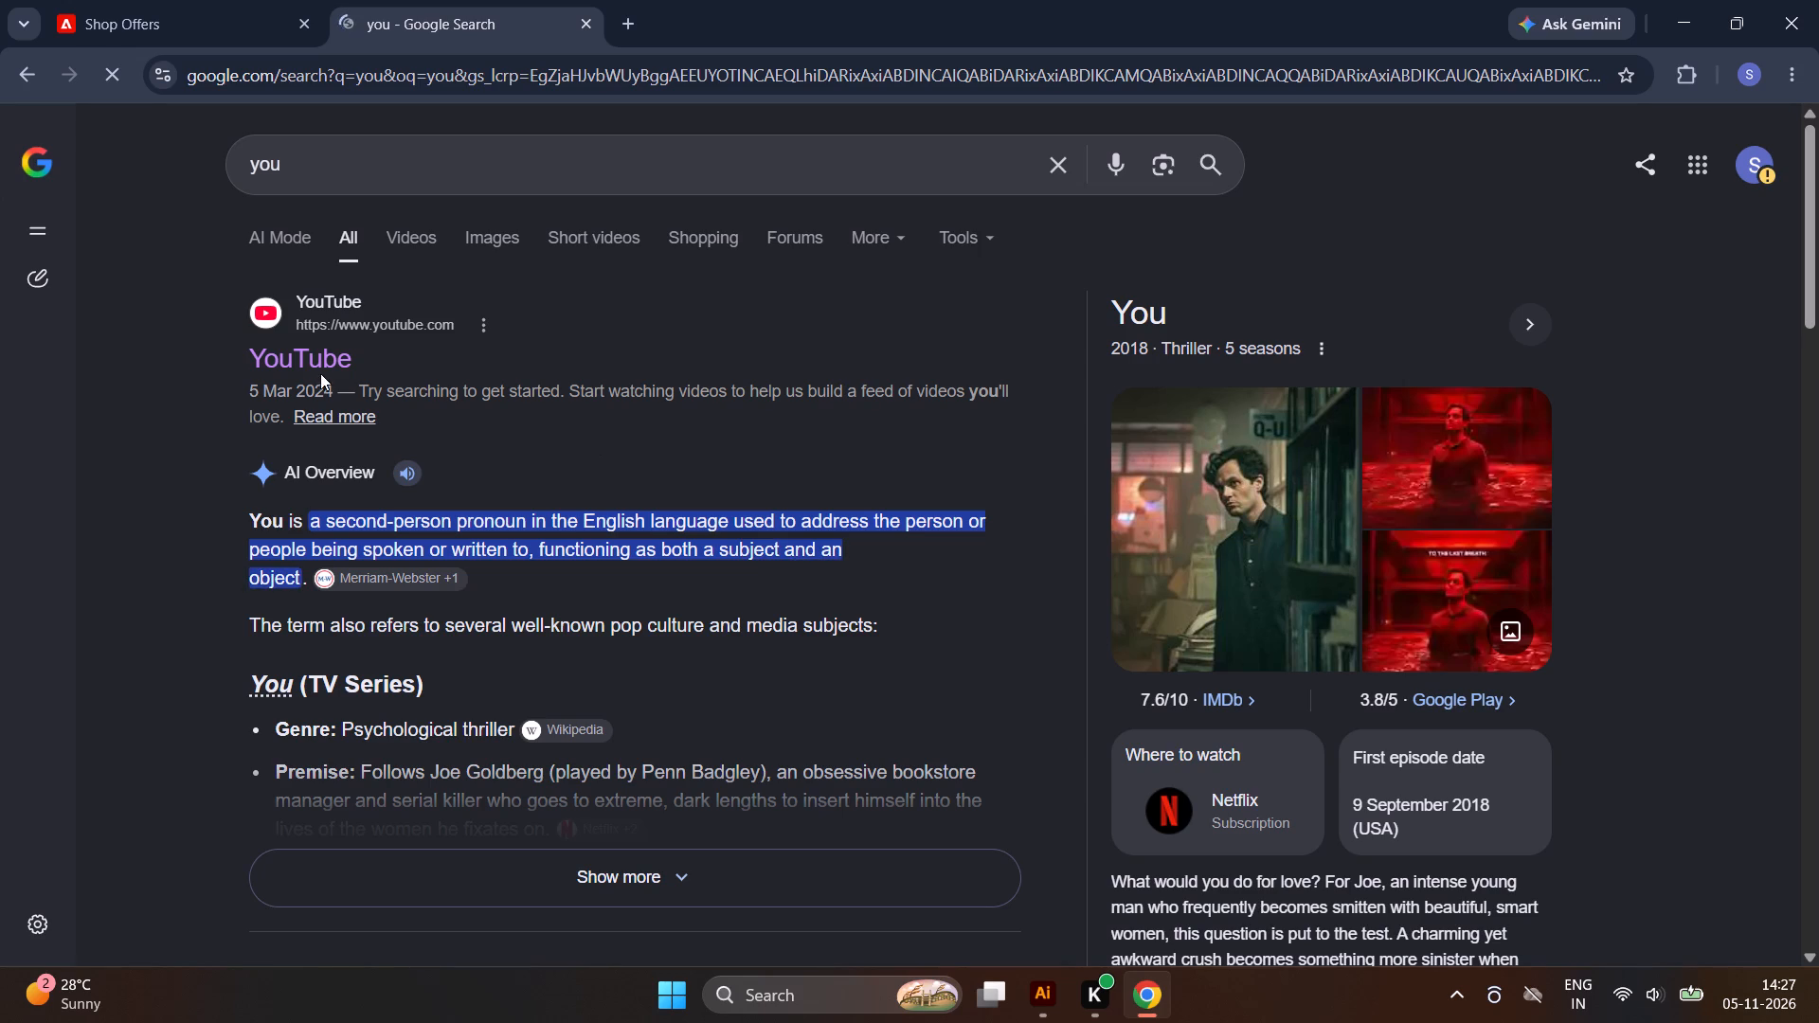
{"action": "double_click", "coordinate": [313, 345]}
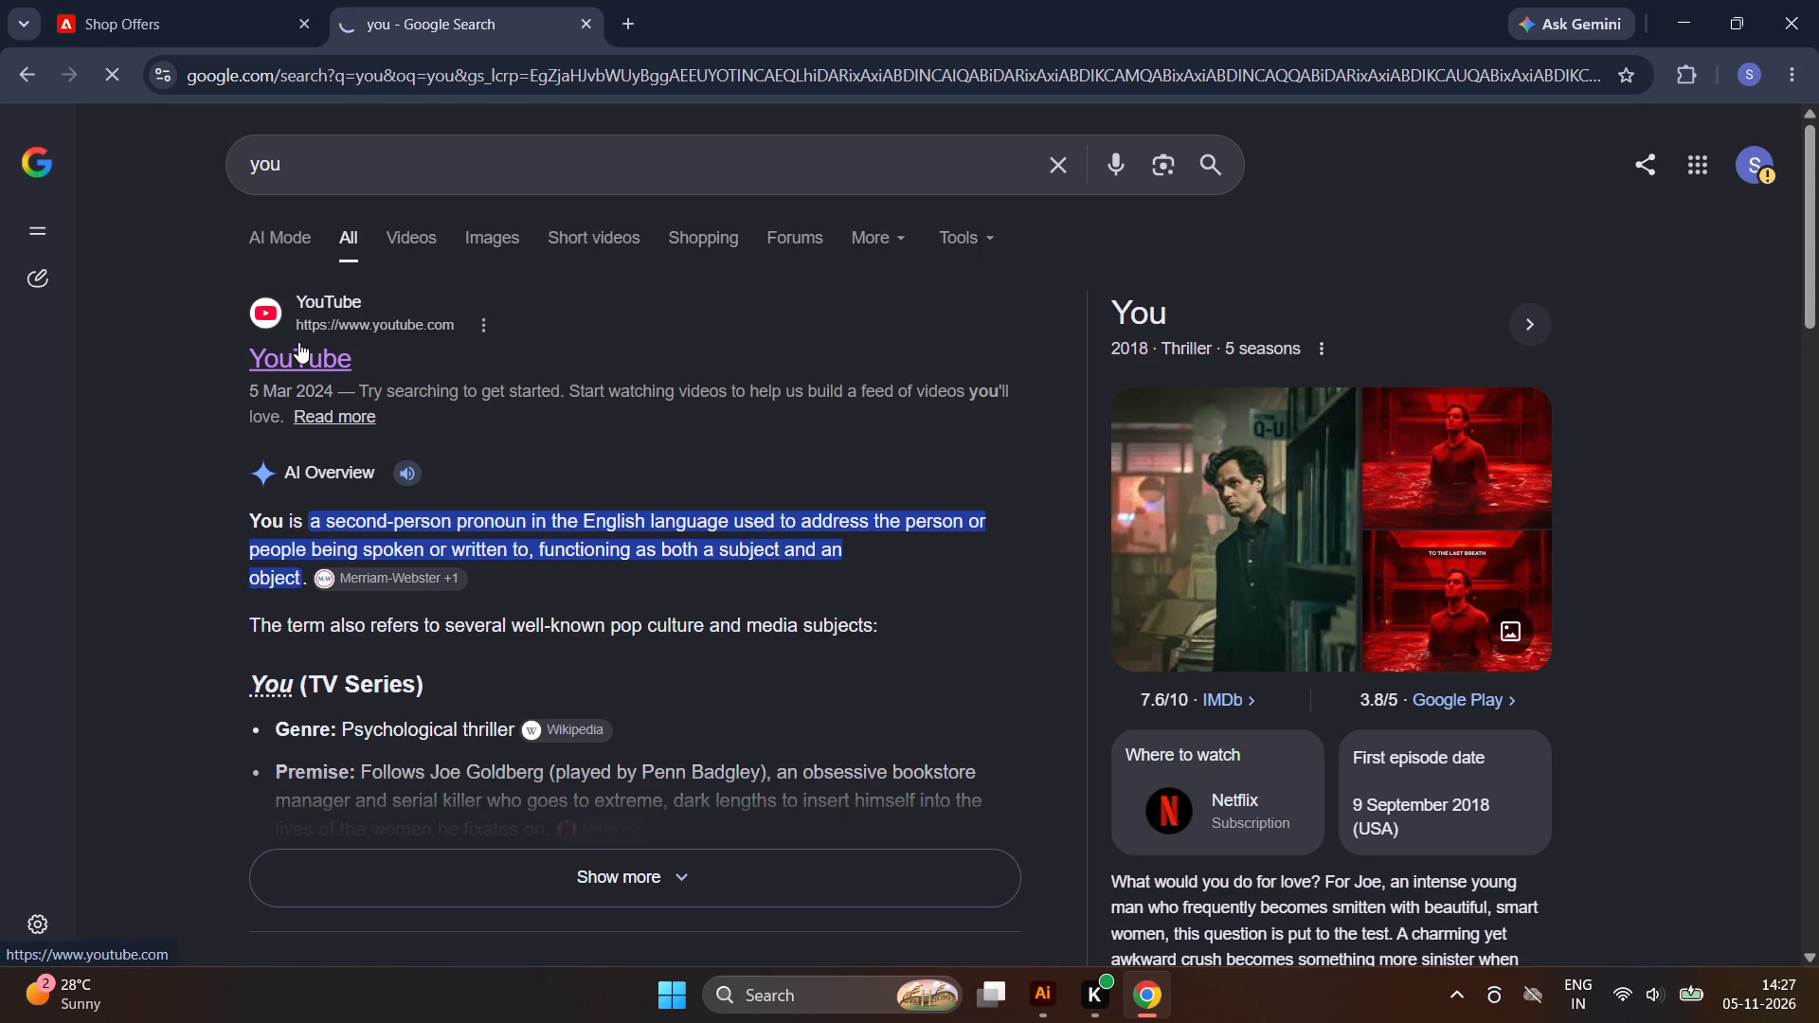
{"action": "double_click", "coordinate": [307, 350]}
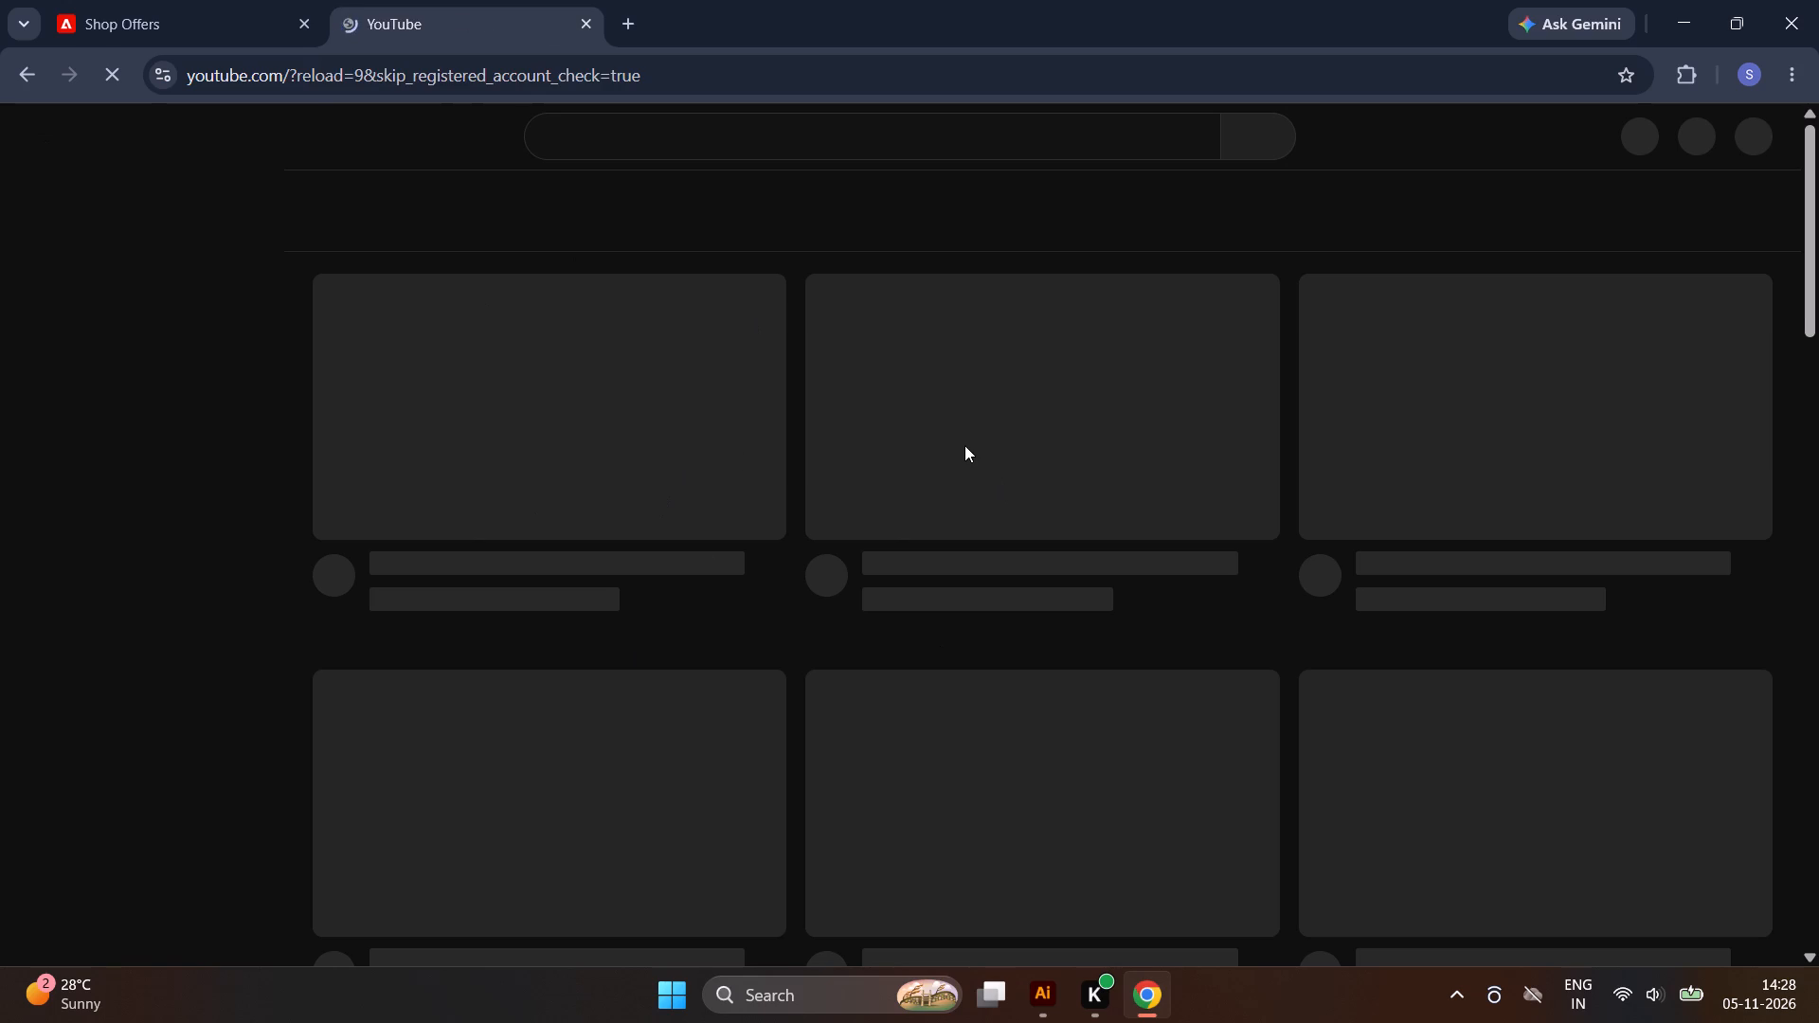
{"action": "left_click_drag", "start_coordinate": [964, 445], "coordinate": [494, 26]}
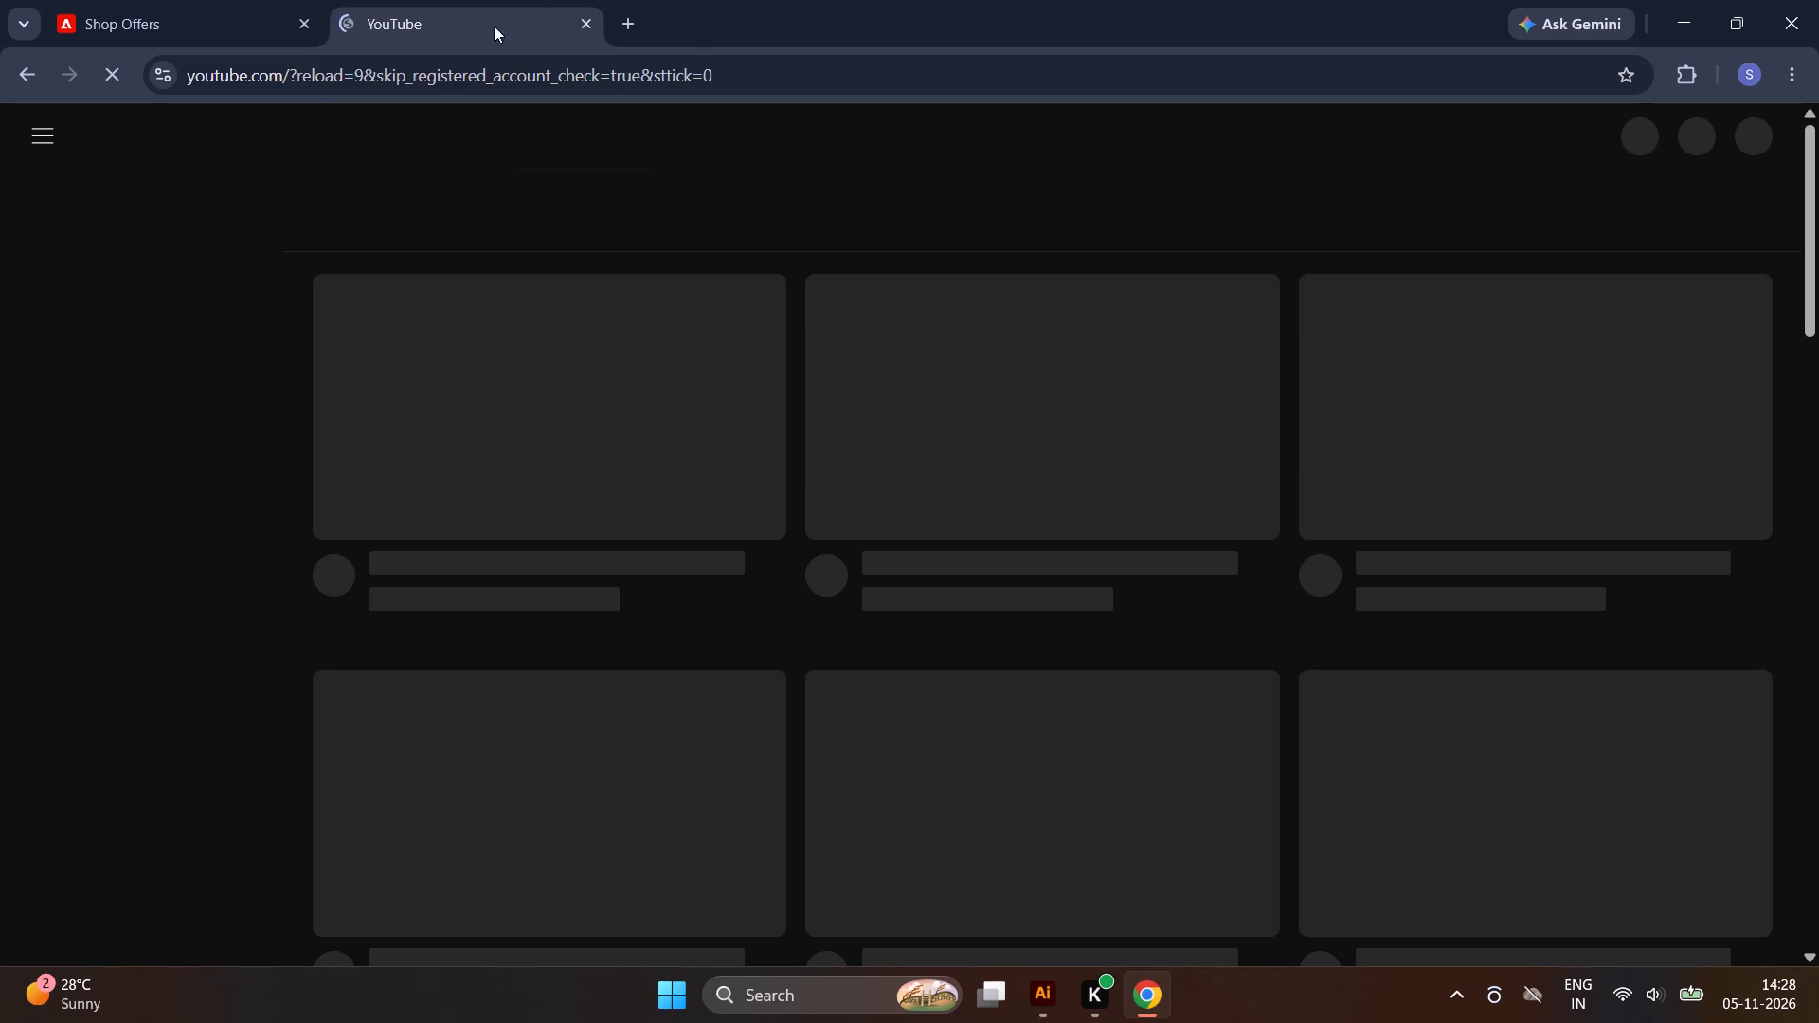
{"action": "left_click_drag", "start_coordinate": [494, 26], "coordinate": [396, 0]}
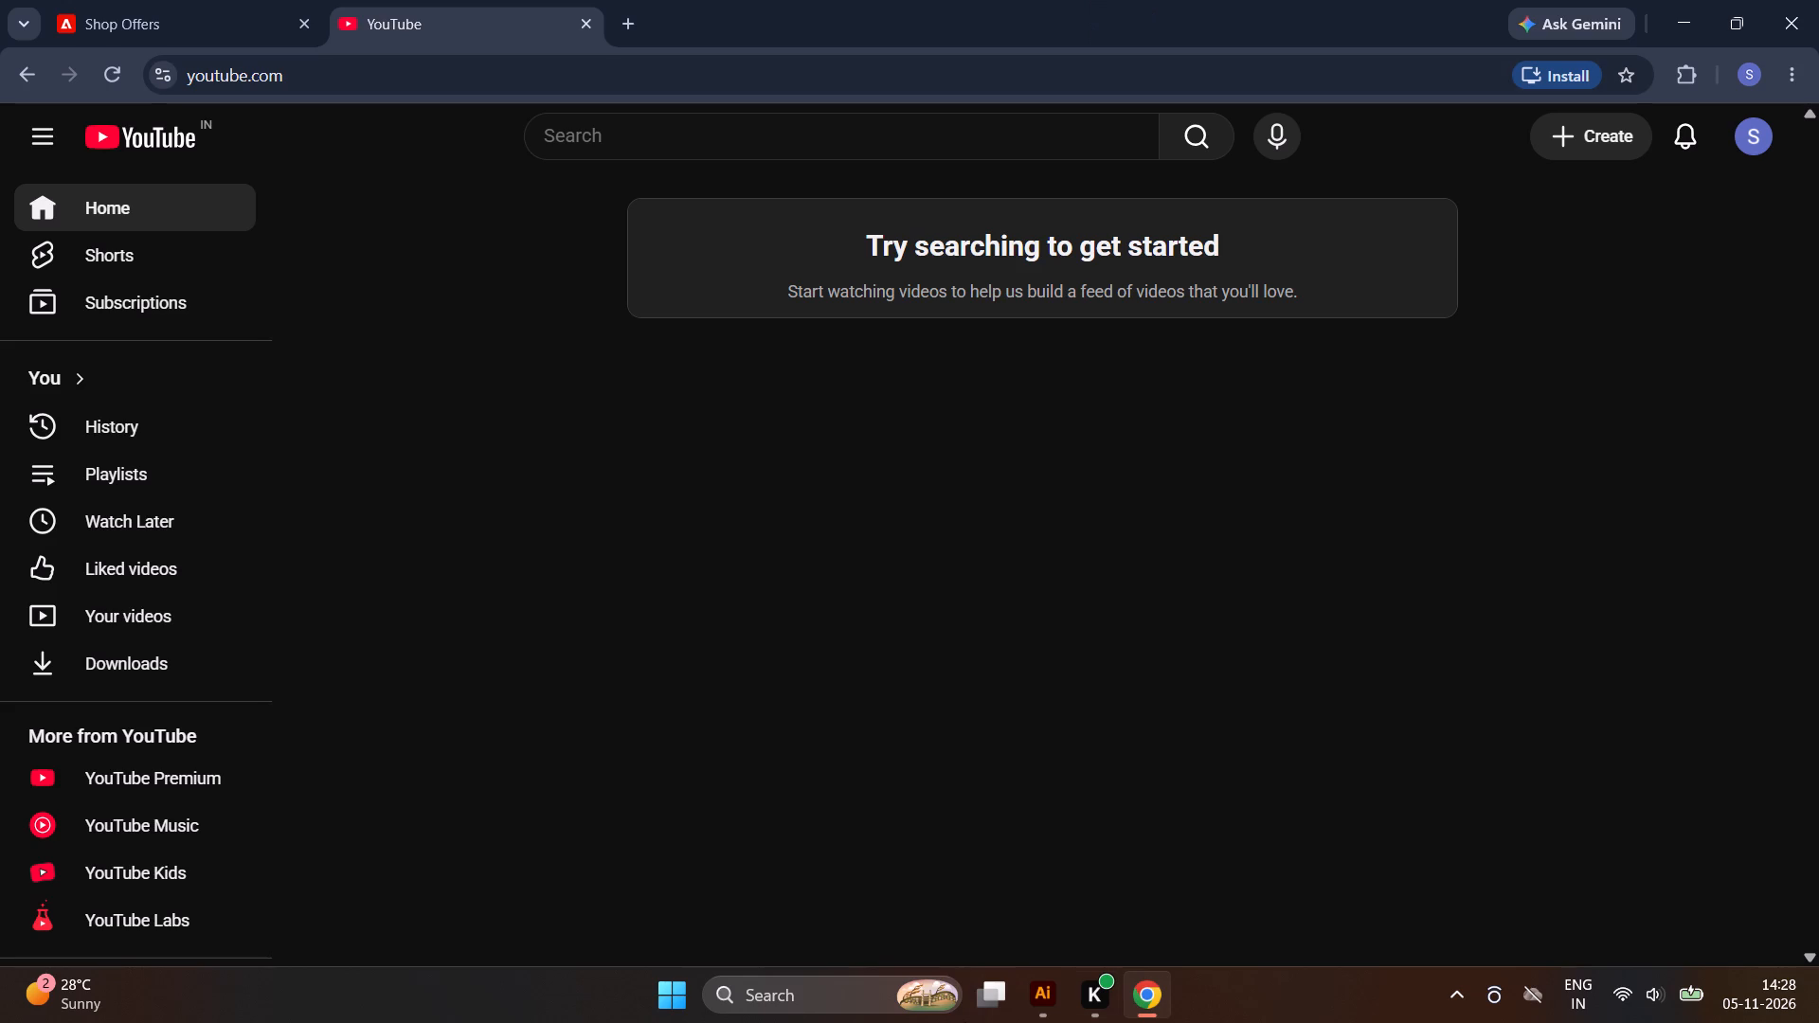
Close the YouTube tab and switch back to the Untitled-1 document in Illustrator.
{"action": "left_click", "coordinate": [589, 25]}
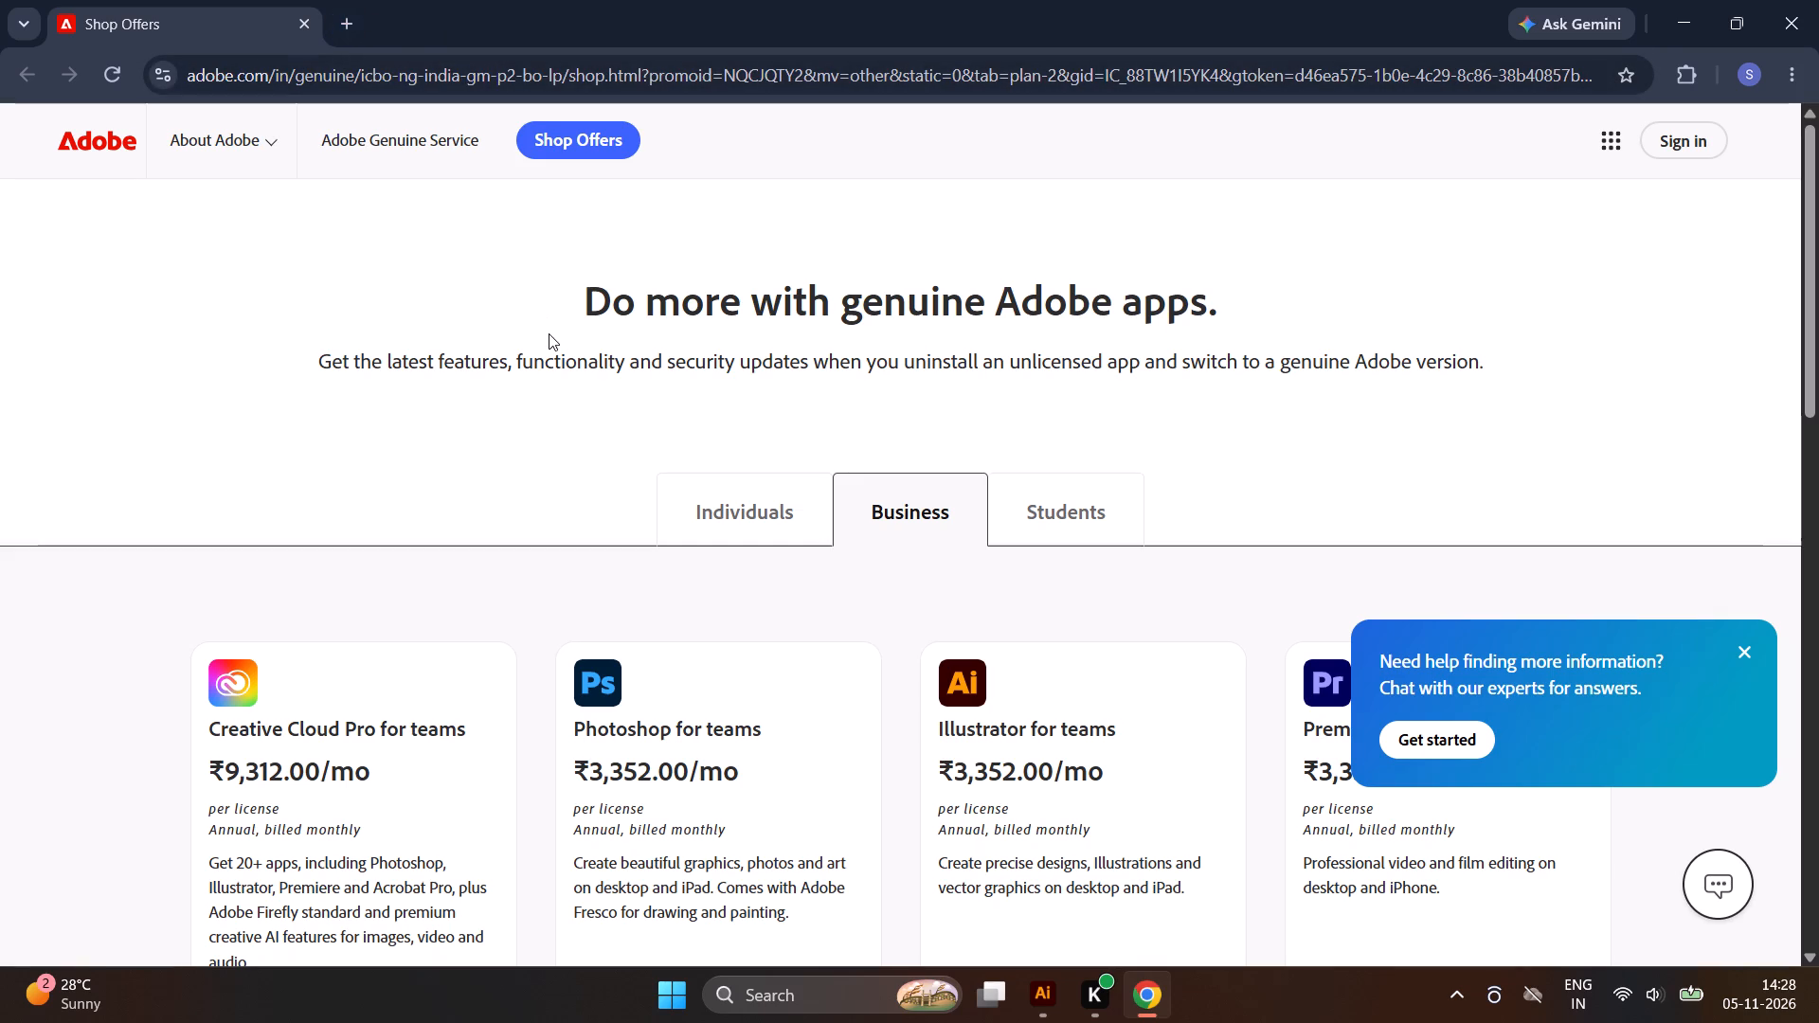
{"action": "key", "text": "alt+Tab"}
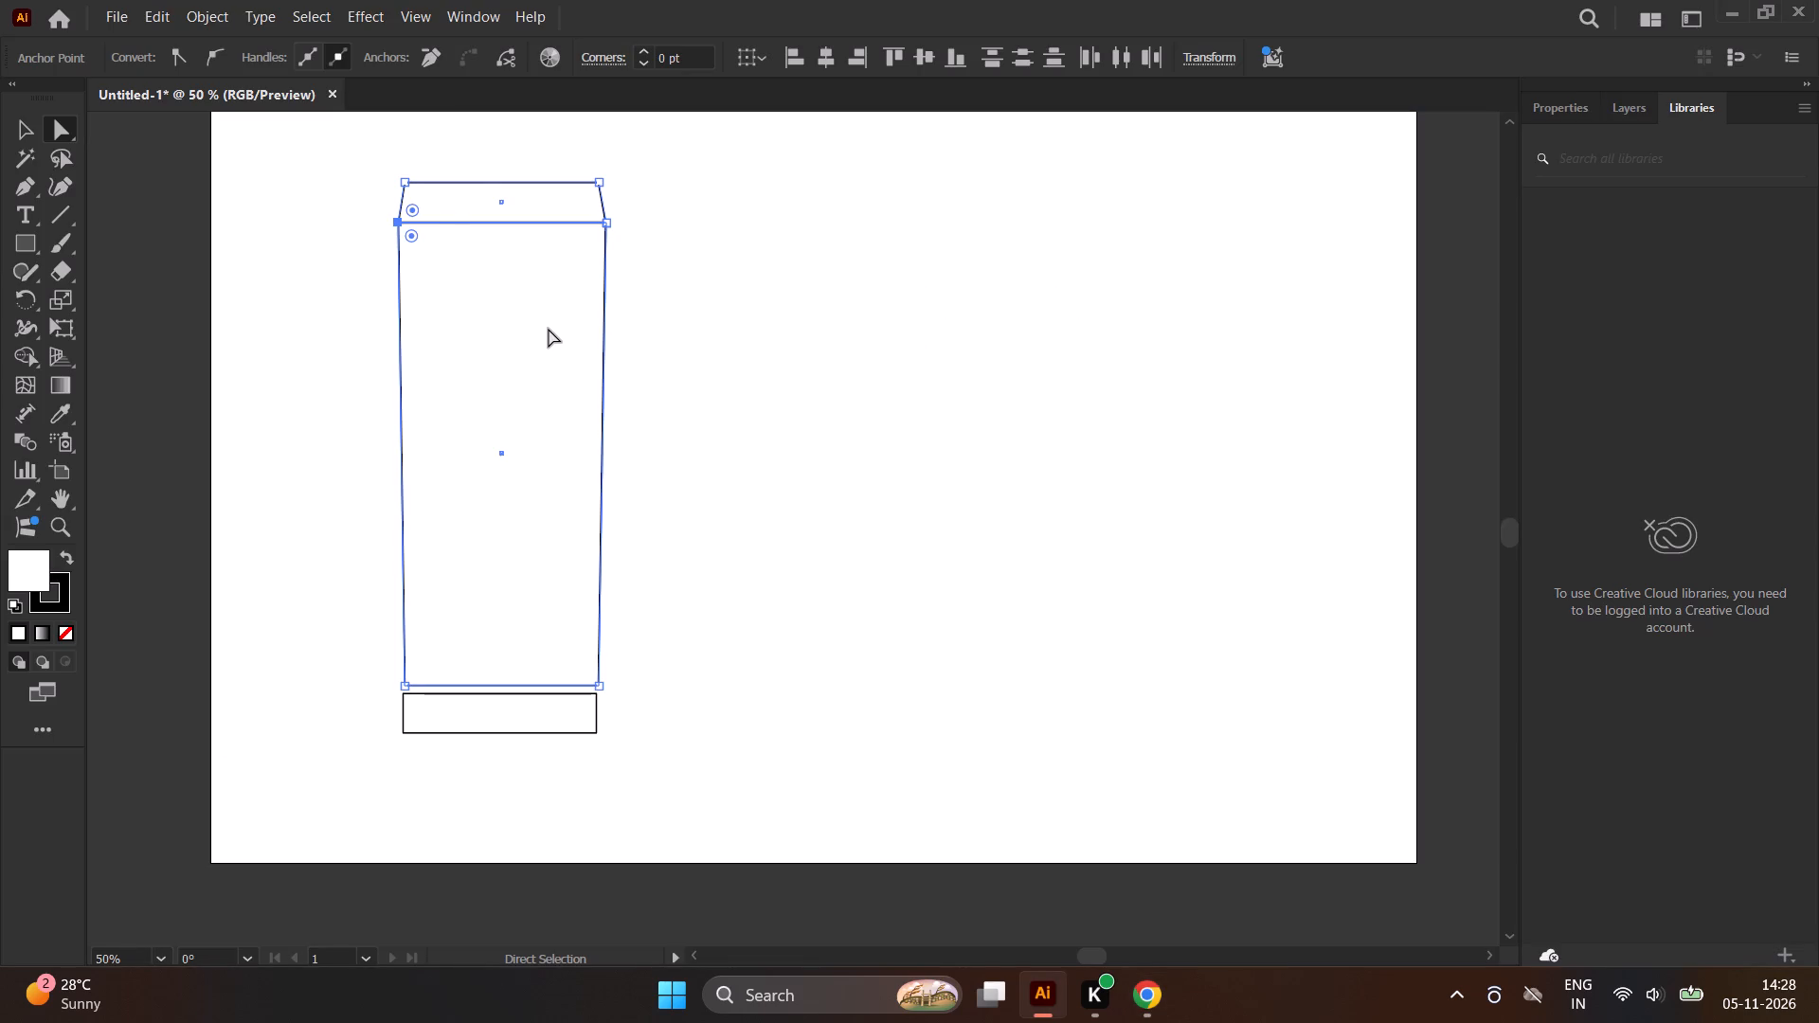
Move the short bottom rectangle up against the tall shape's bottom edge, lined up with its sides, and deselect it.
{"action": "scroll", "coordinate": [386, 182], "scroll_direction": "up", "scroll_amount": 4}
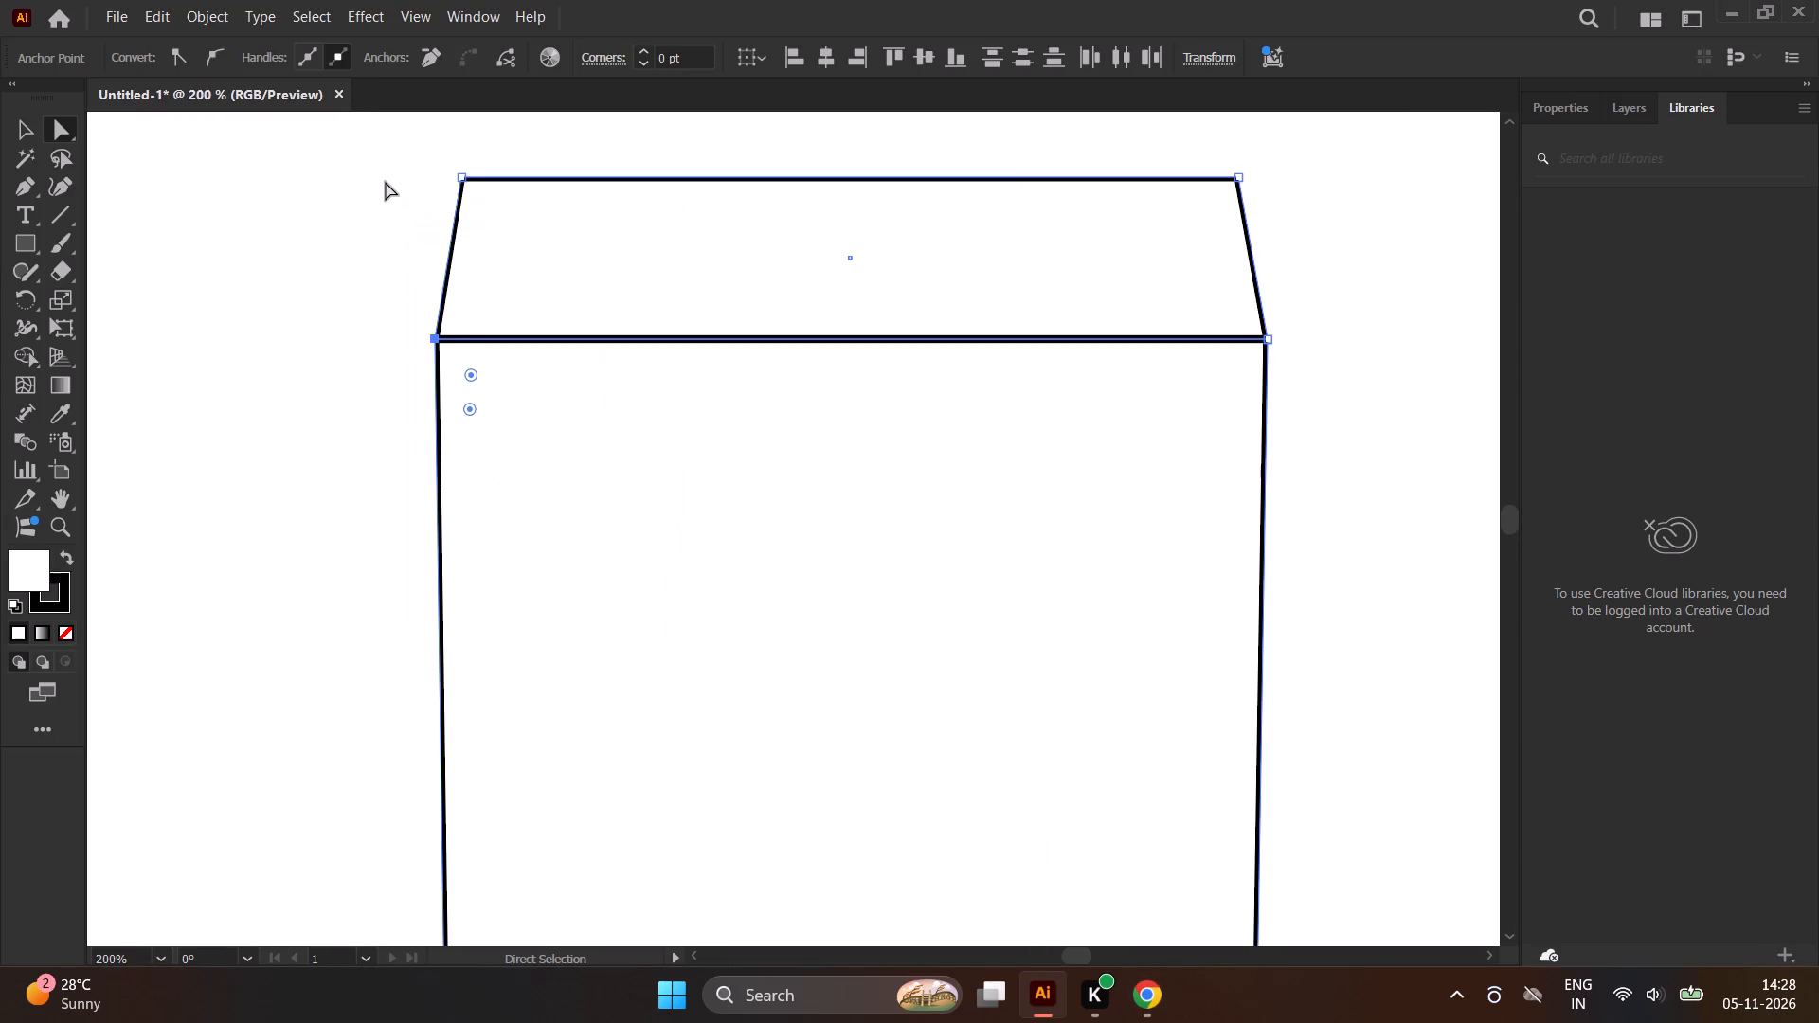
{"action": "scroll", "coordinate": [491, 332], "scroll_direction": "down", "scroll_amount": 1}
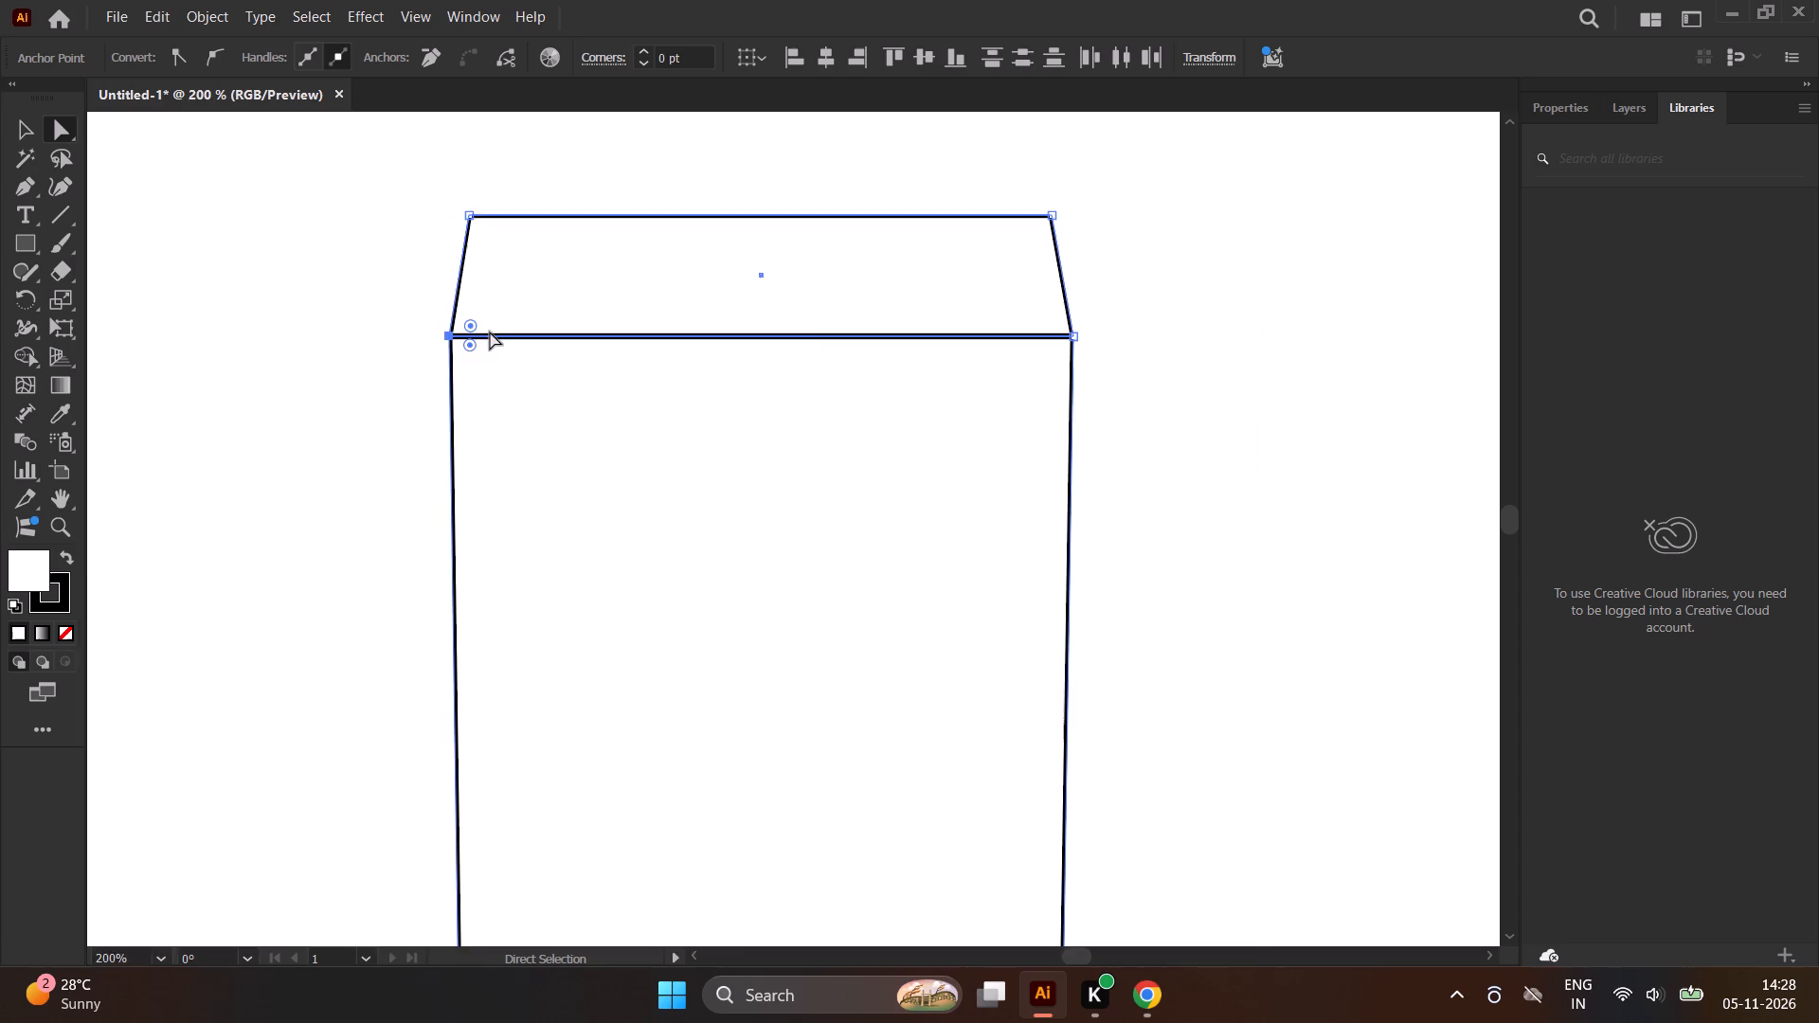
{"action": "scroll", "coordinate": [490, 332], "scroll_direction": "down", "scroll_amount": 3}
{"action": "scroll", "coordinate": [730, 316], "scroll_direction": "down", "scroll_amount": 1}
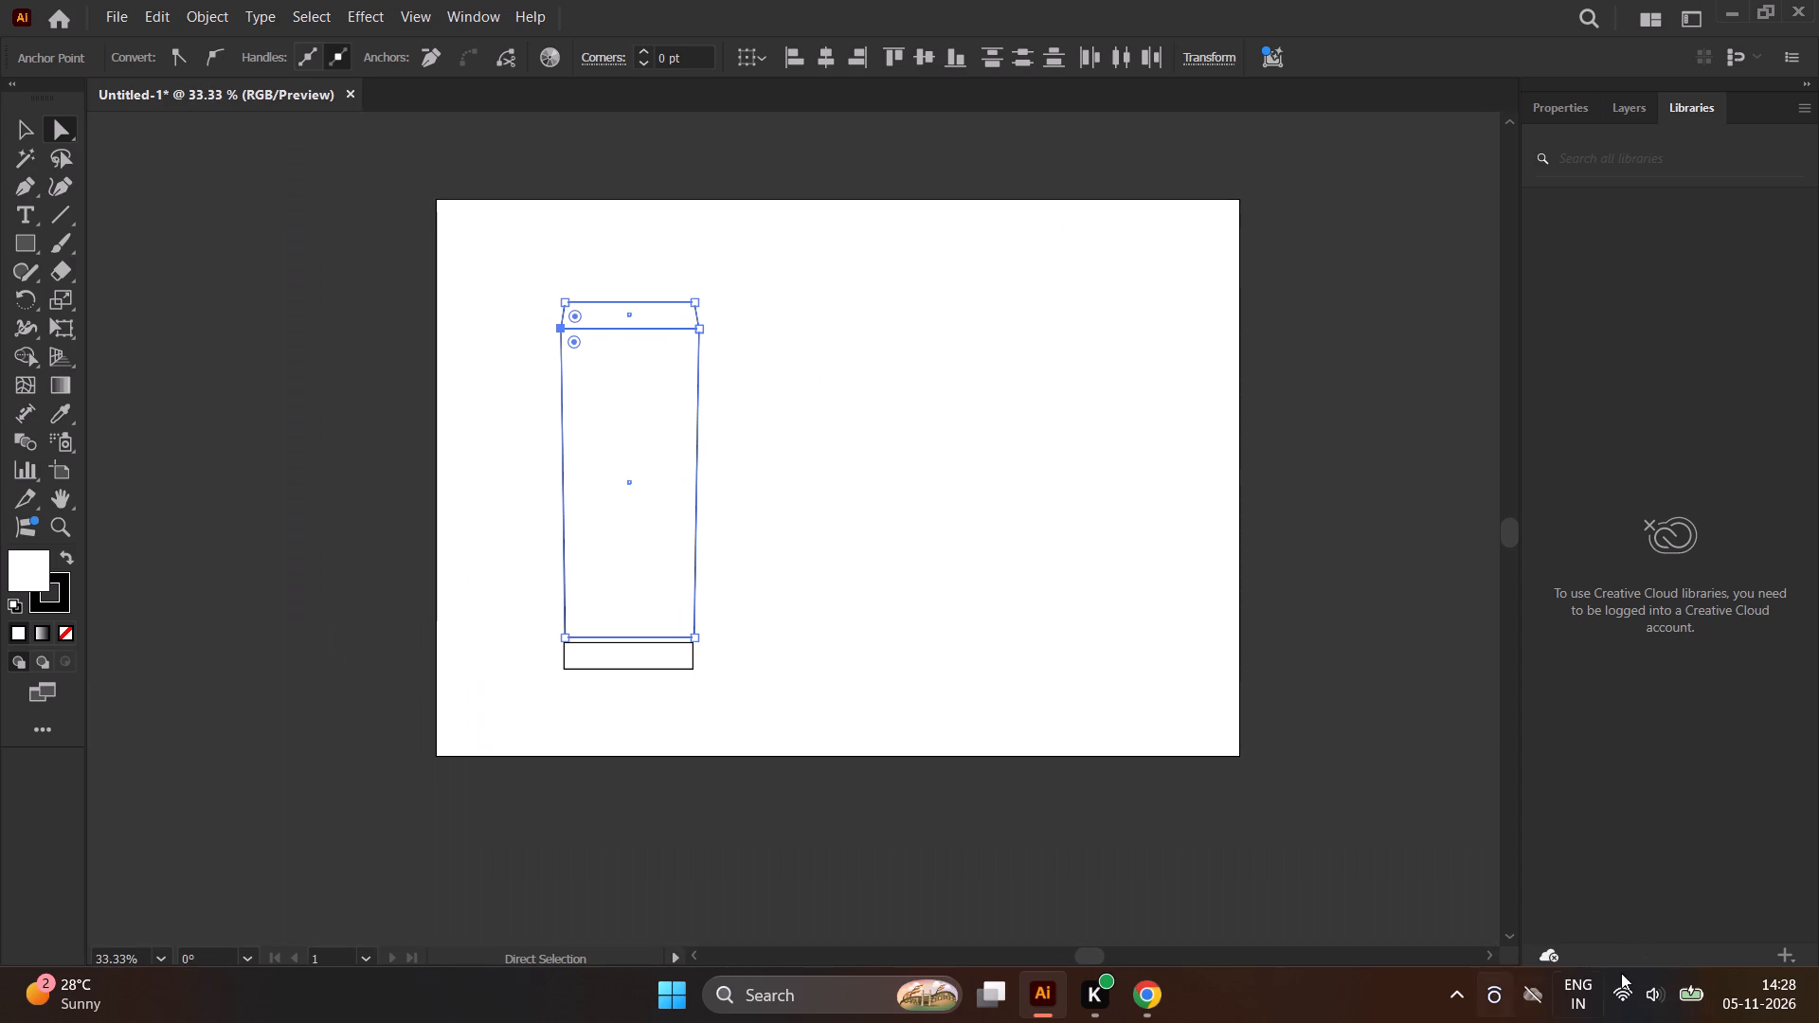
{"action": "scroll", "coordinate": [550, 688], "scroll_direction": "up", "scroll_amount": 4}
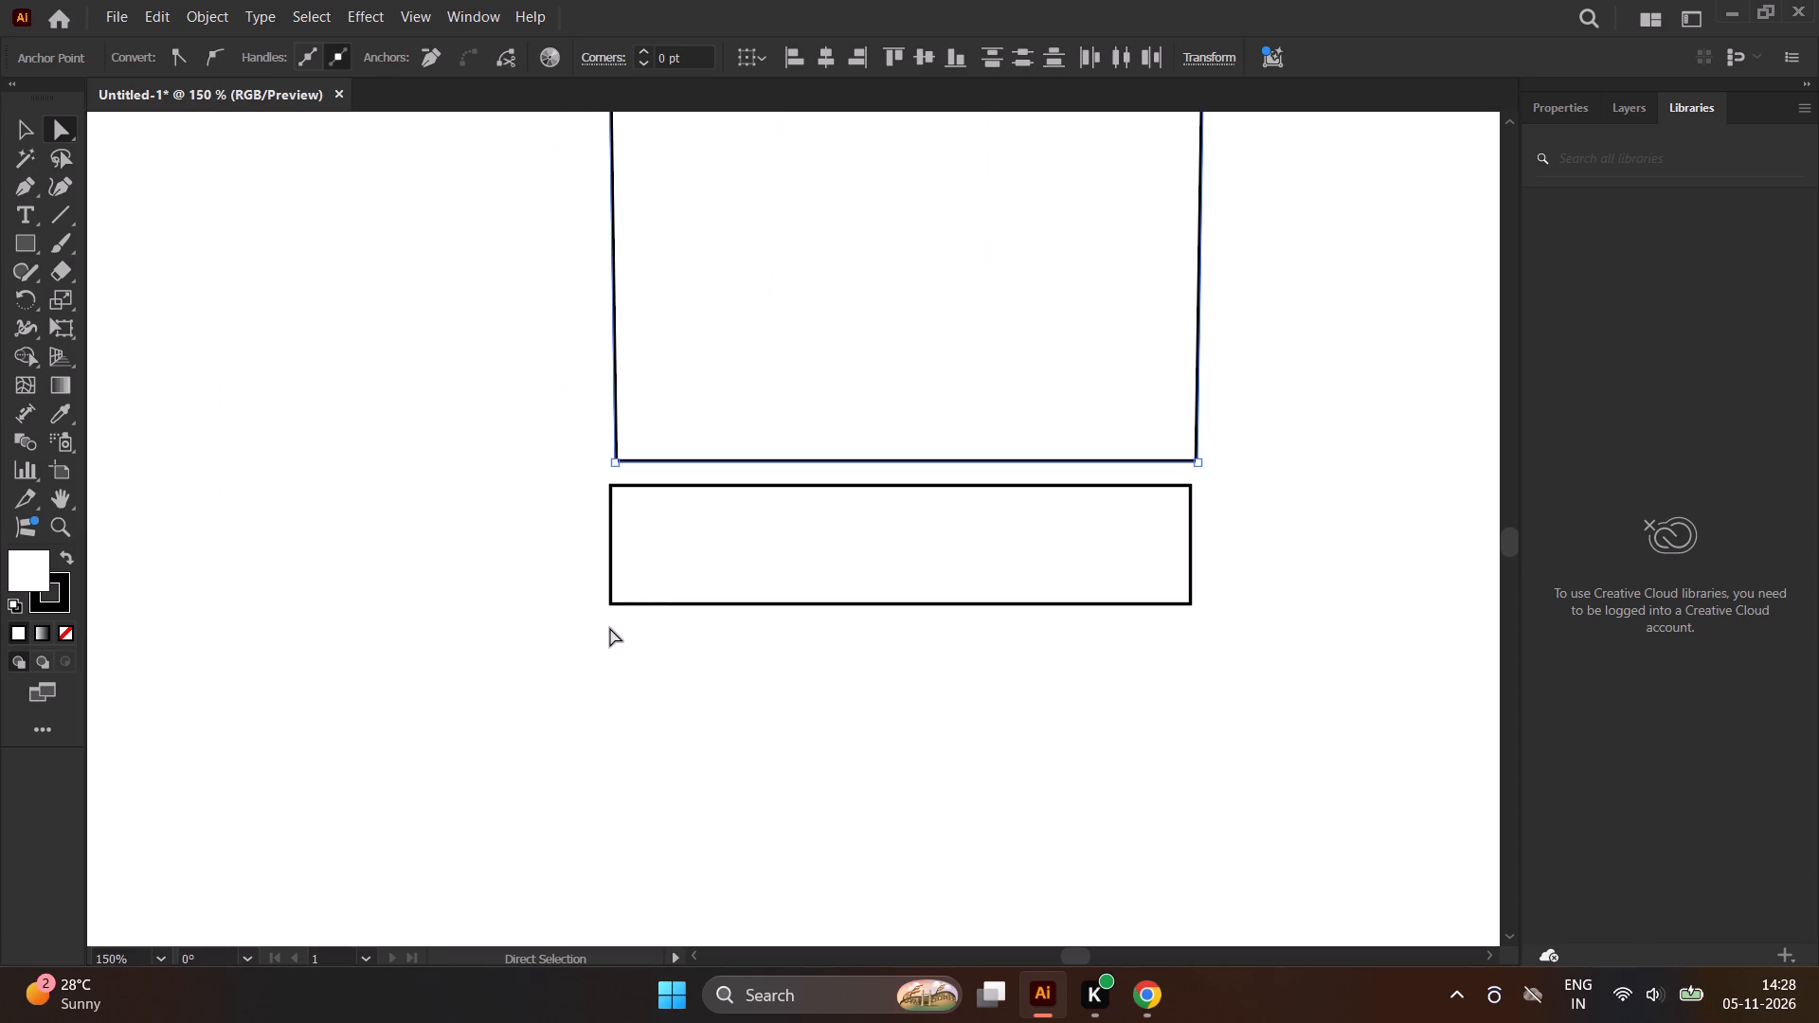
{"action": "left_click_drag", "start_coordinate": [650, 516], "coordinate": [657, 500]}
{"action": "scroll", "coordinate": [505, 553], "scroll_direction": "down", "scroll_amount": 2}
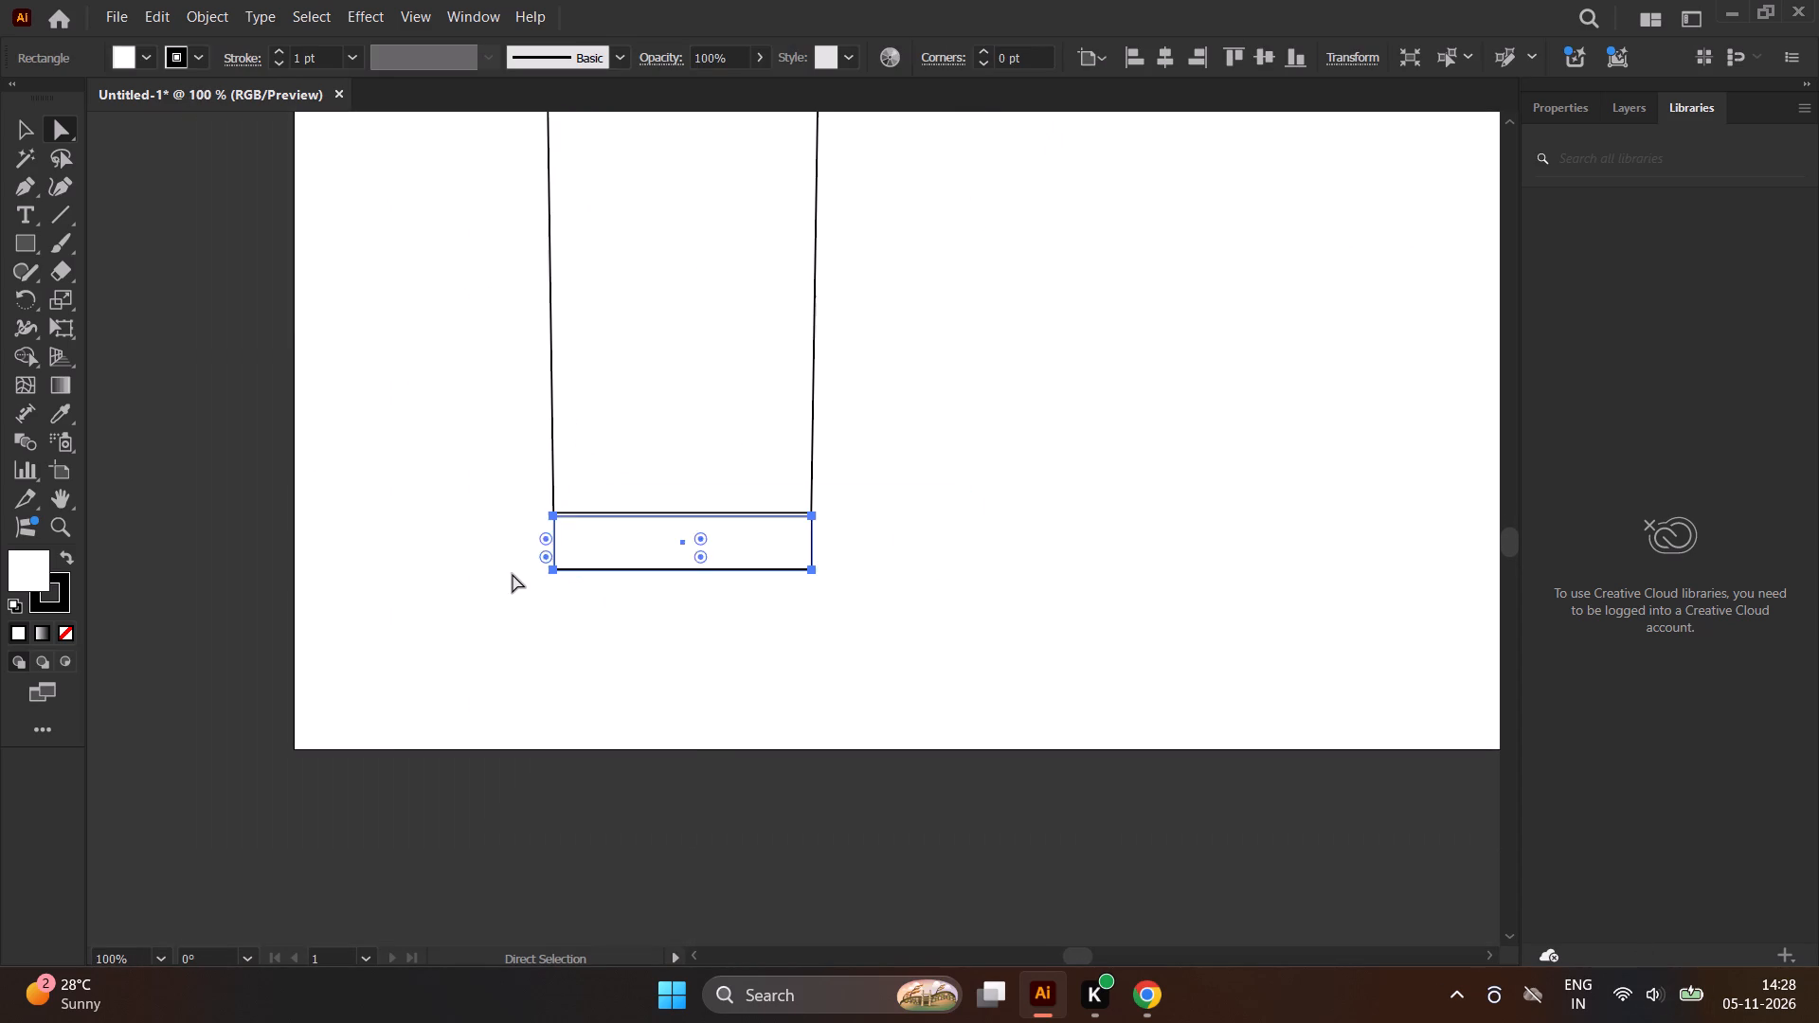
{"action": "scroll", "coordinate": [708, 745], "scroll_direction": "down", "scroll_amount": 2}
{"action": "left_click", "coordinate": [698, 763]}
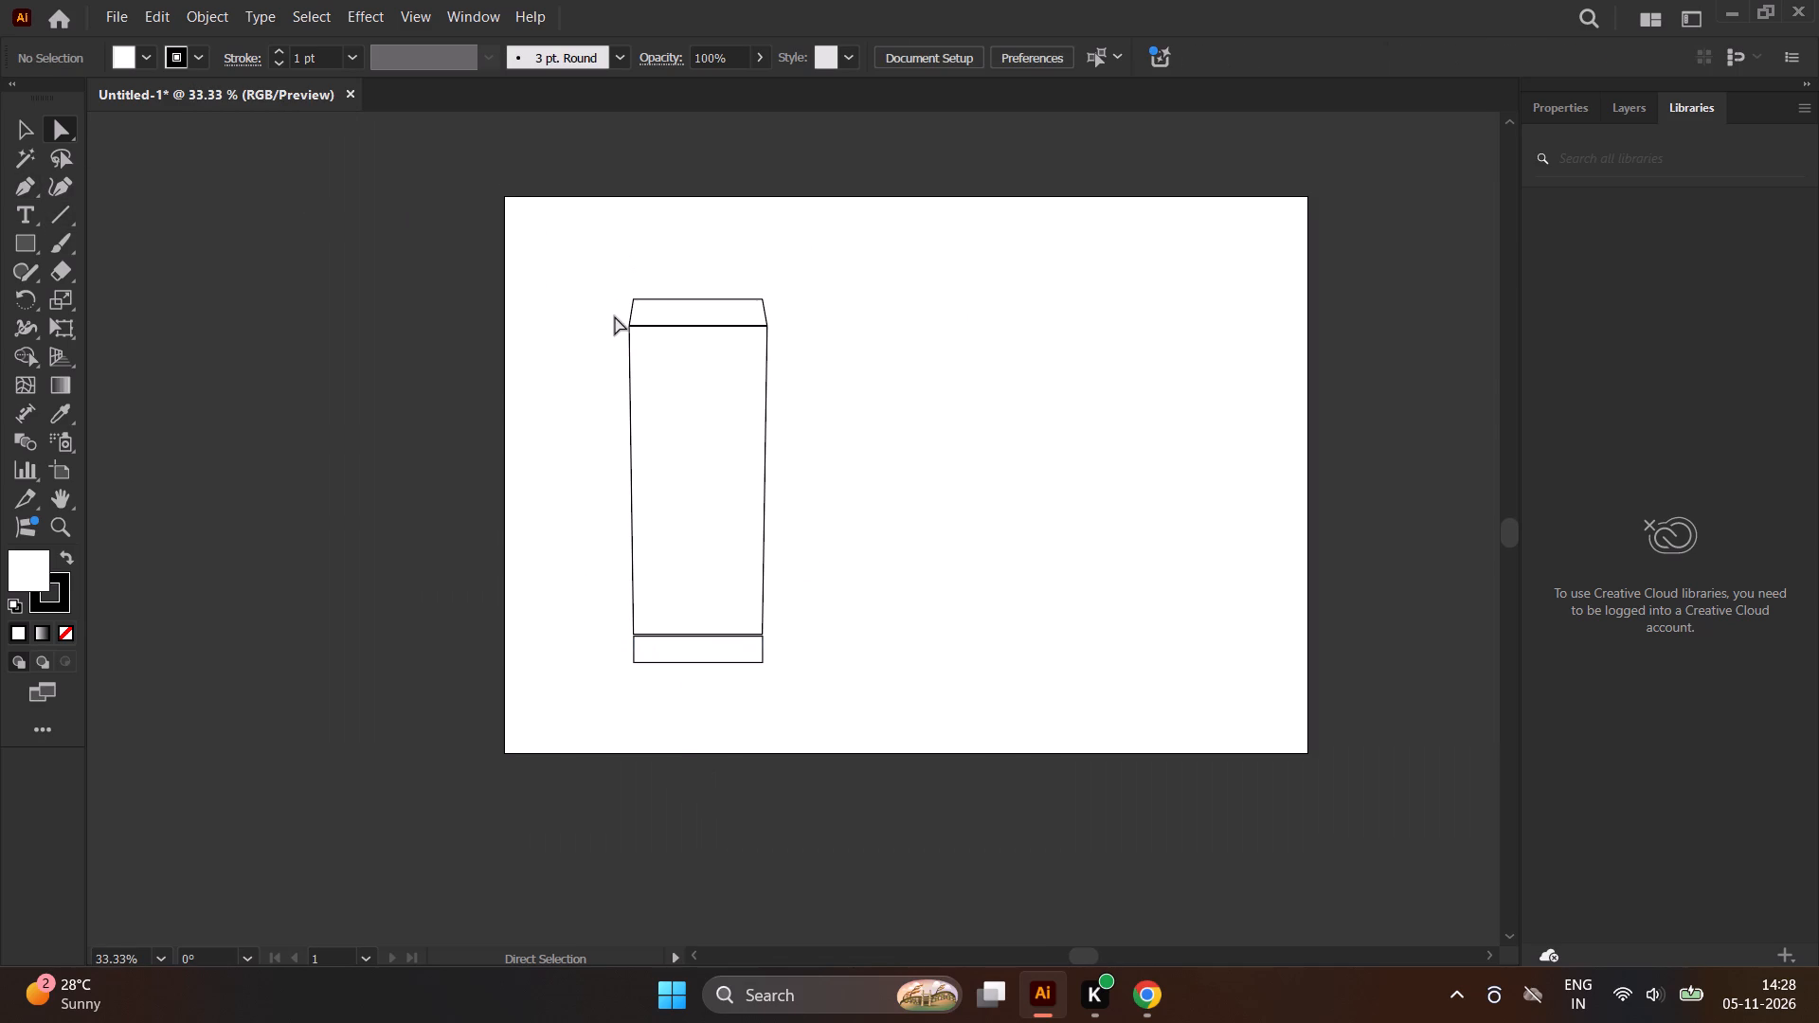
Nudge the left-hand anchor points shared by the short top shape and the tall shape 4 pt outward to the left.
{"action": "scroll", "coordinate": [621, 316], "scroll_direction": "up", "scroll_amount": 3}
{"action": "left_click_drag", "start_coordinate": [621, 314], "coordinate": [661, 369]}
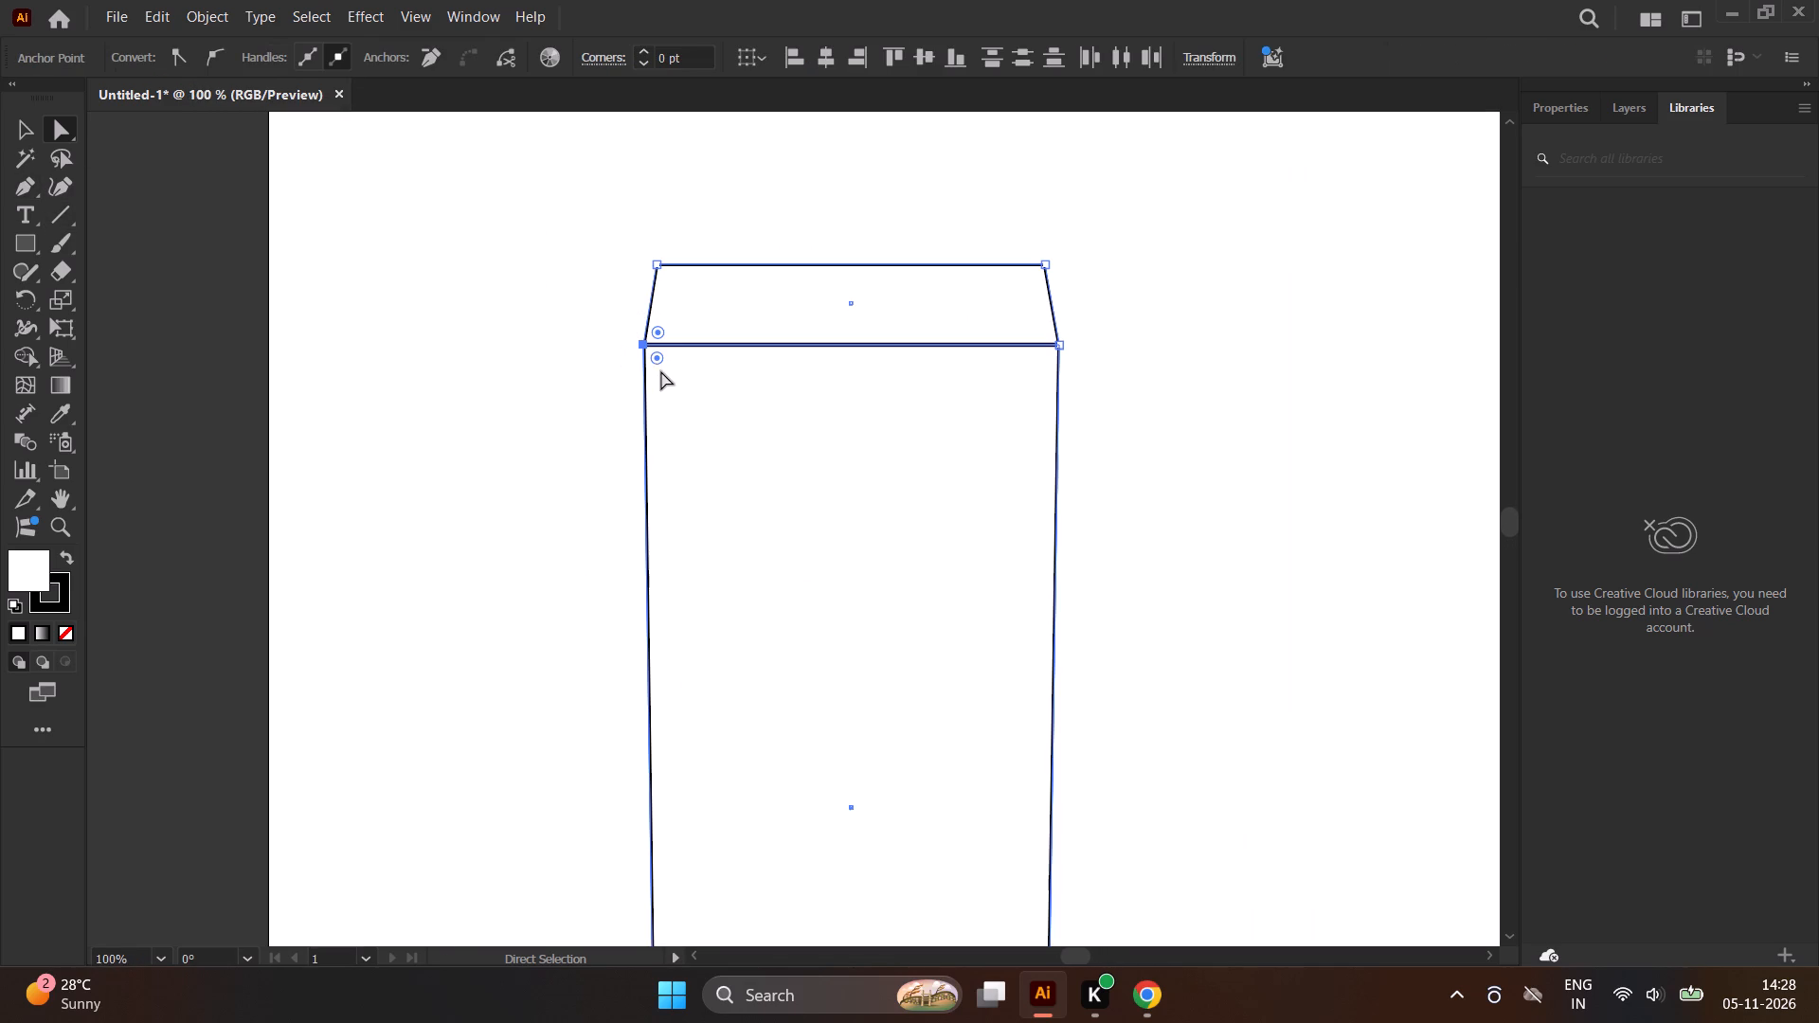
{"action": "key", "text": "Left"}
{"action": "key", "text": "Left"}
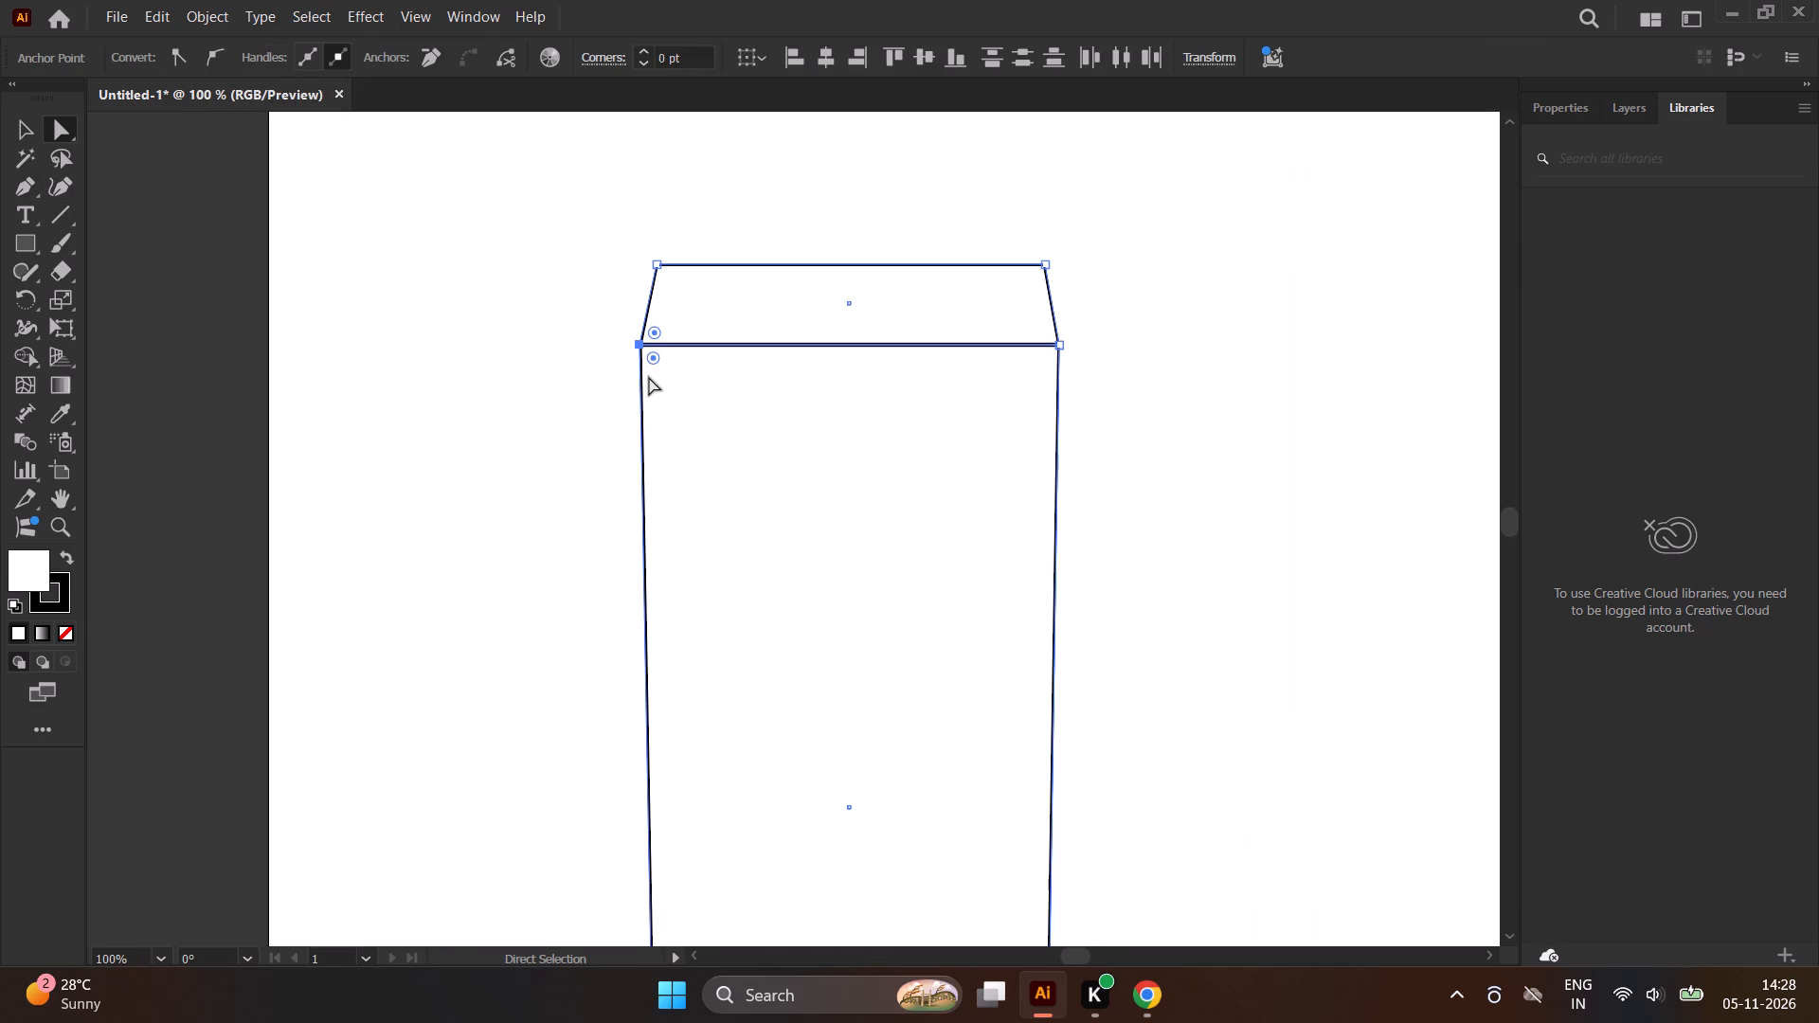
{"action": "key", "text": "Left"}
{"action": "key", "text": "Left"}
{"action": "left_click", "coordinate": [549, 296]}
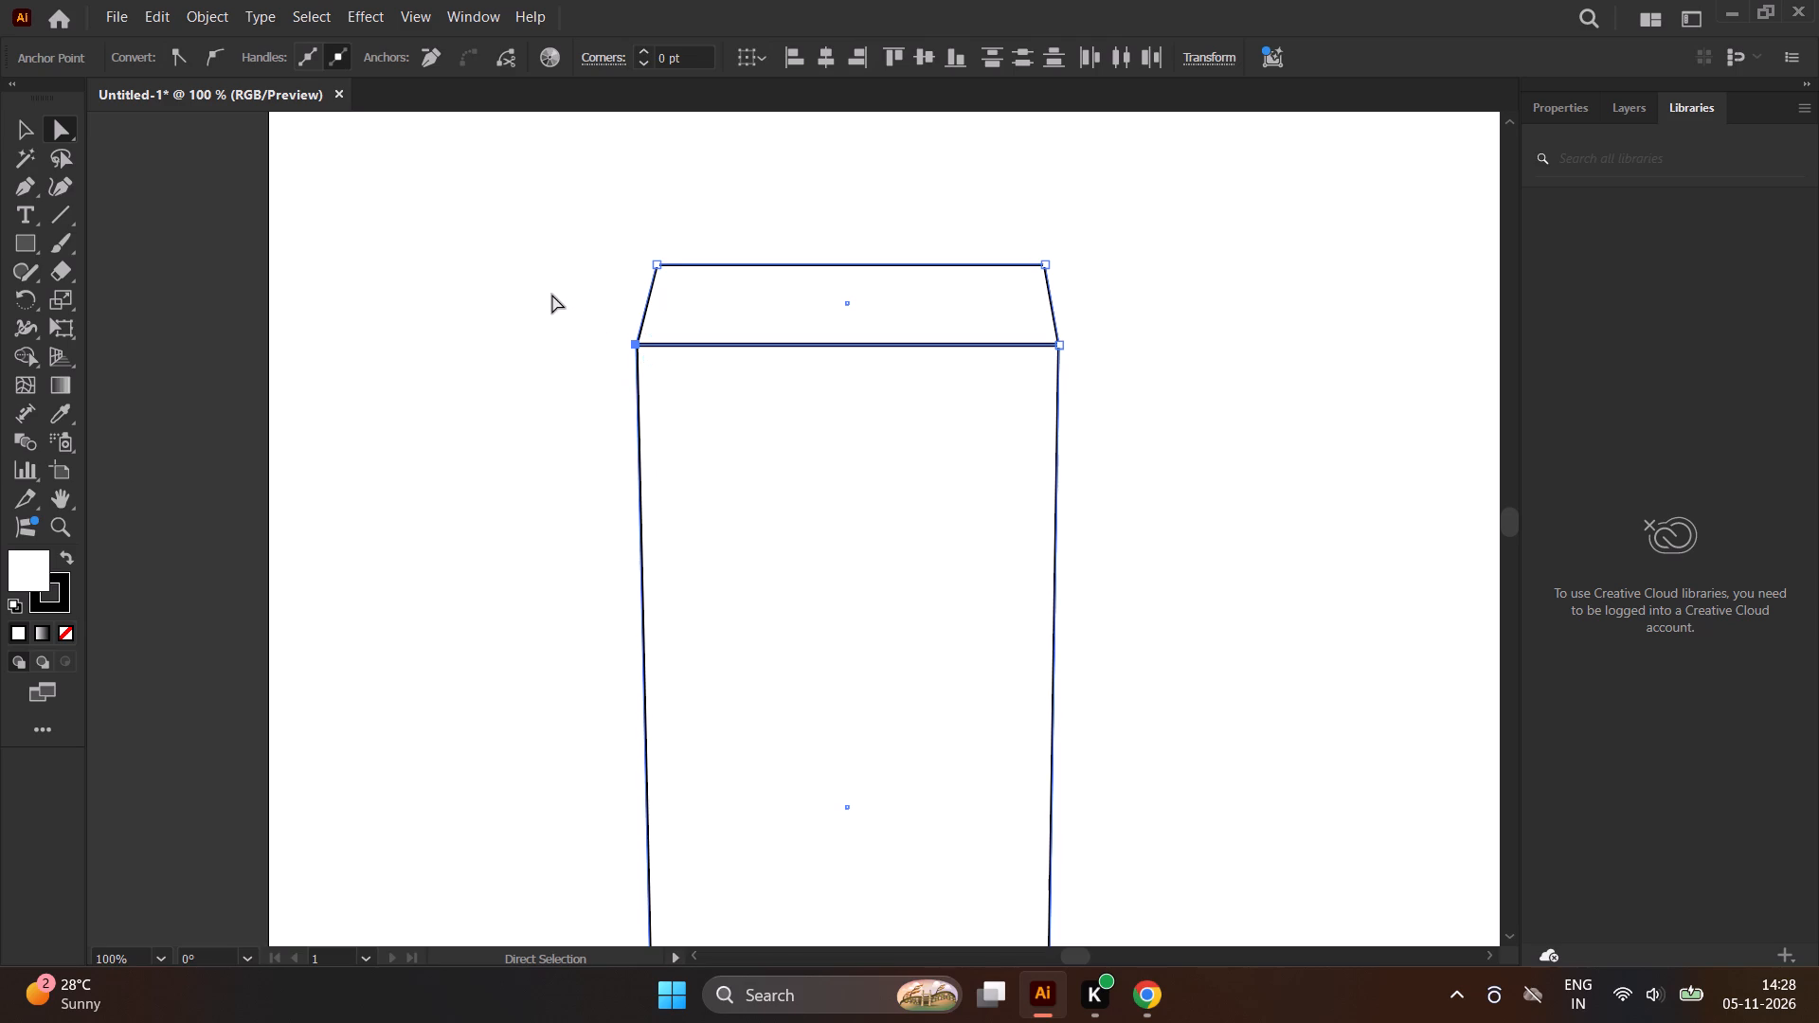
Nudge the right-hand anchor points shared by the short top shape and the tall shape 10 pt outward to the right.
{"action": "scroll", "coordinate": [768, 270], "scroll_direction": "down", "scroll_amount": 2}
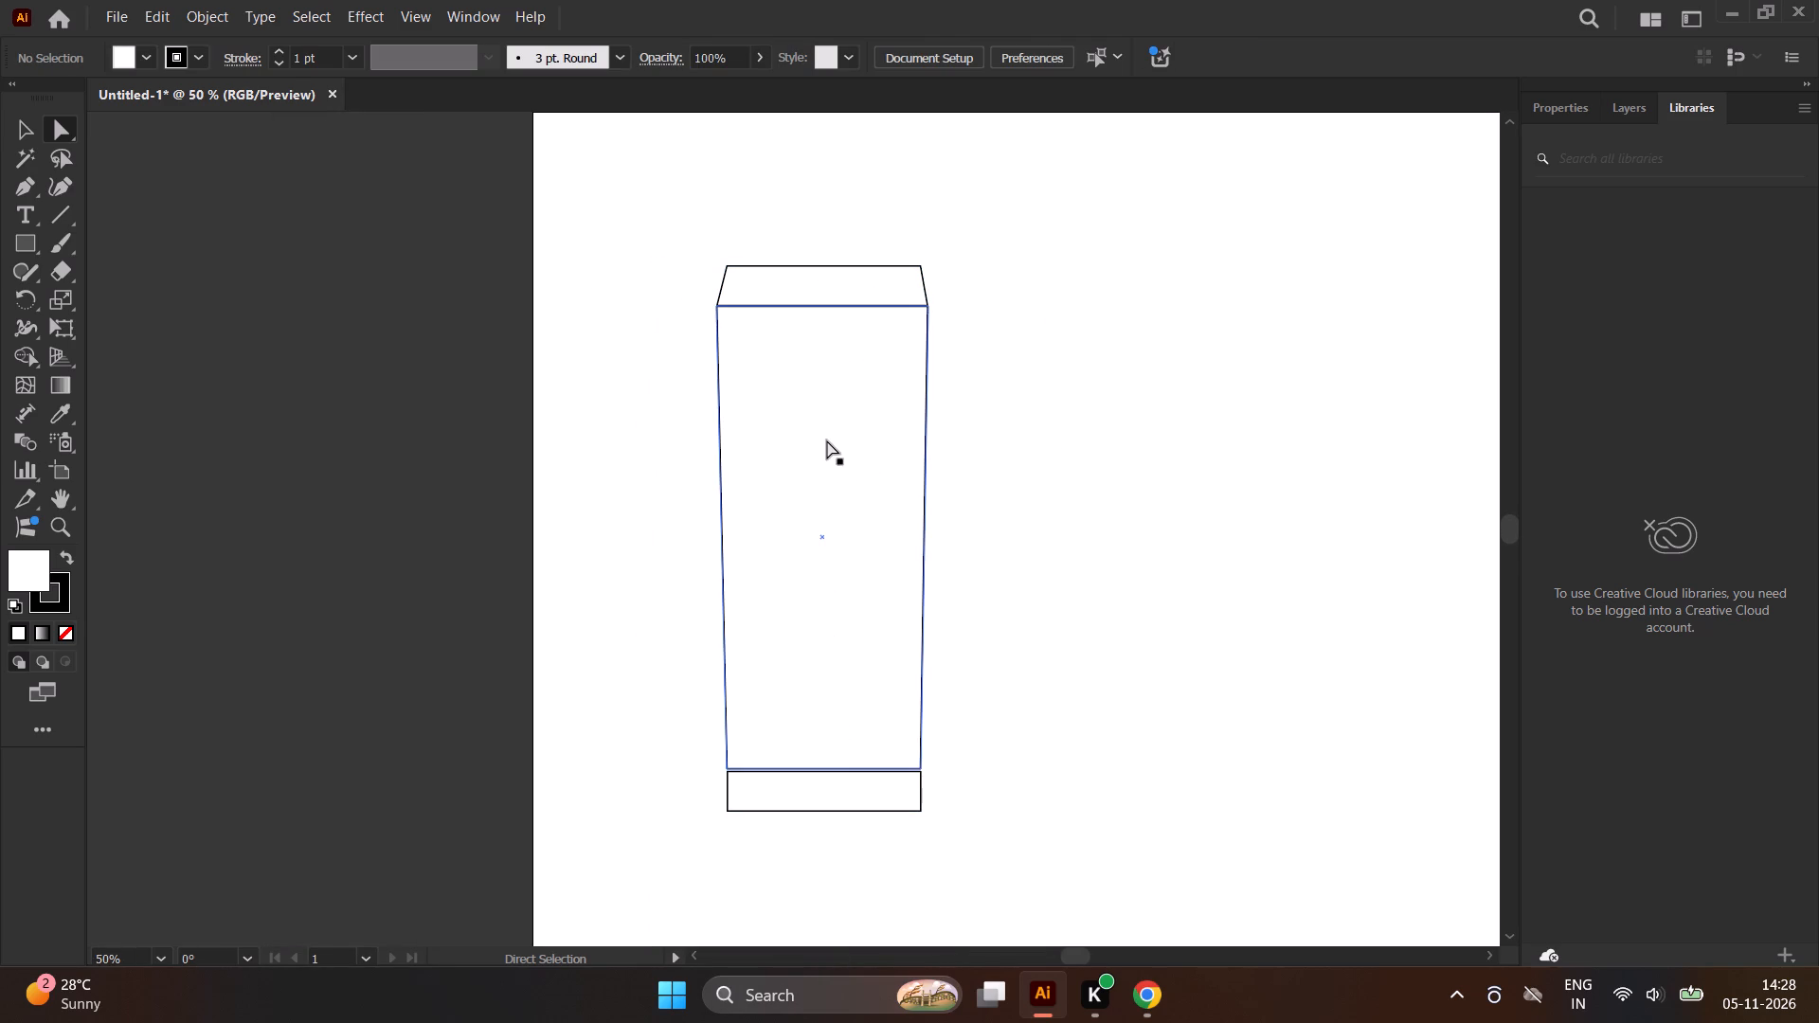
{"action": "left_click_drag", "start_coordinate": [947, 296], "coordinate": [922, 310]}
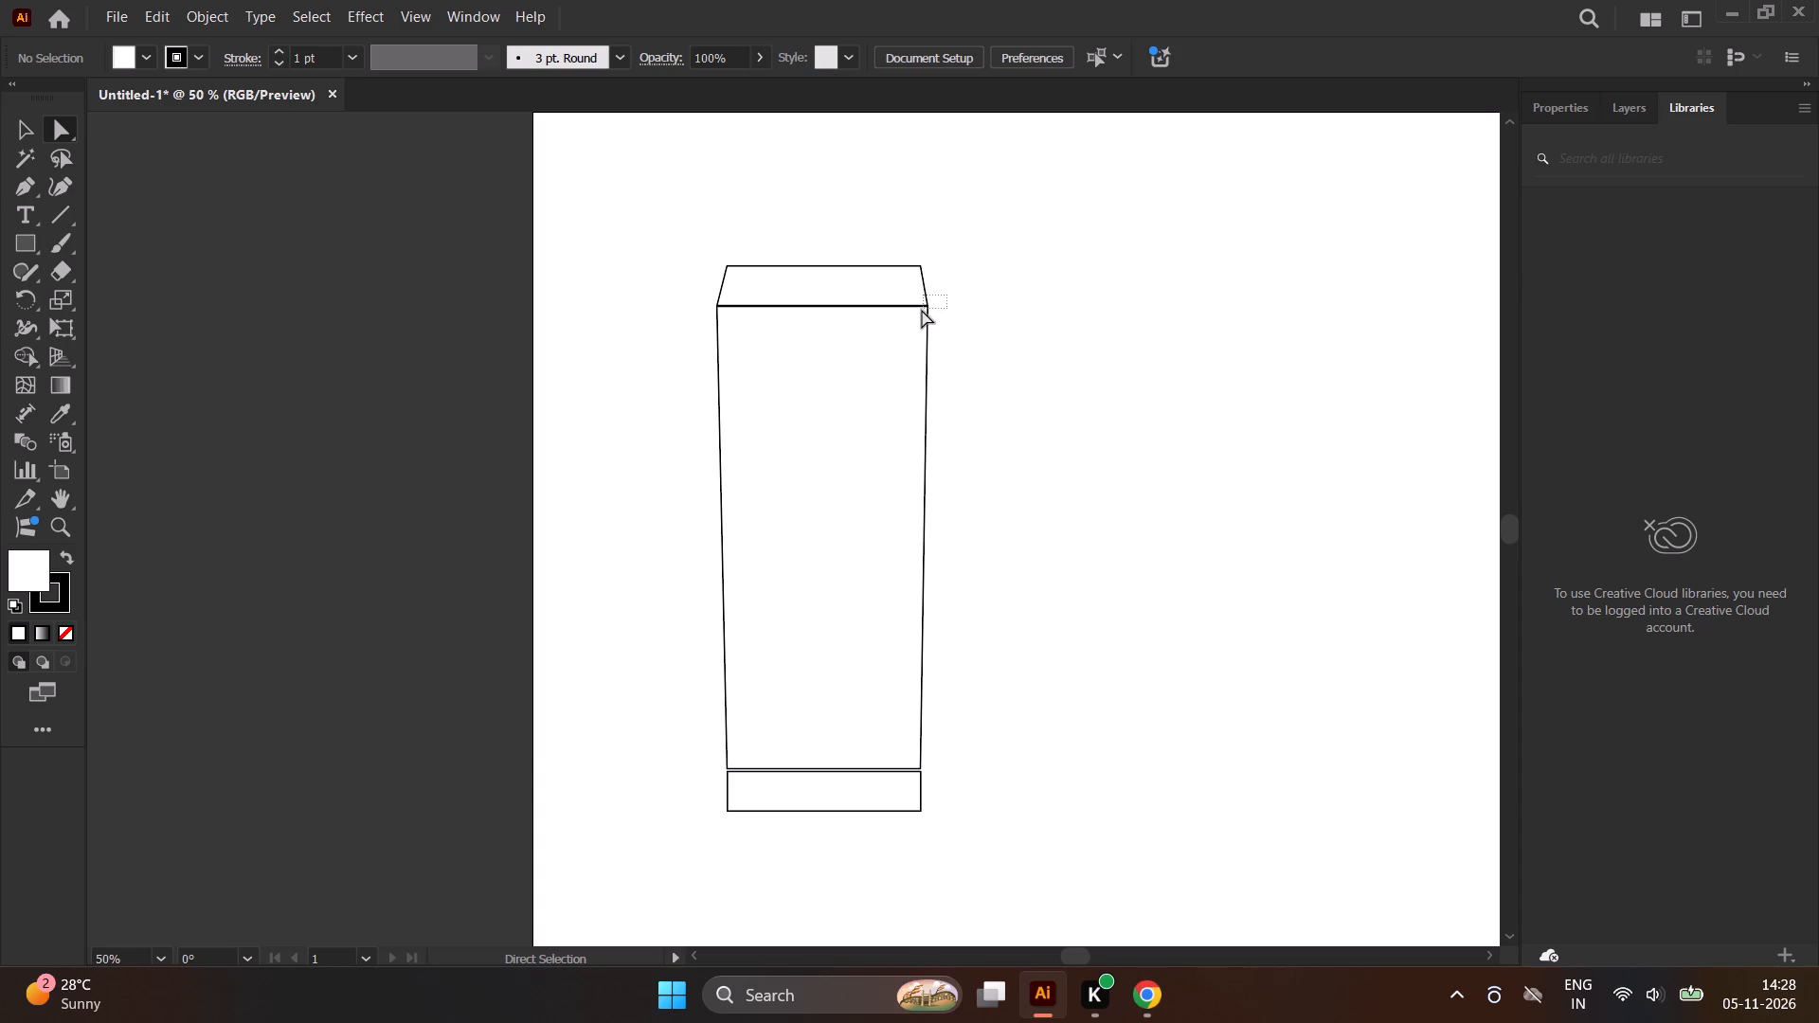
{"action": "left_click_drag", "start_coordinate": [922, 310], "coordinate": [920, 310]}
{"action": "key", "text": "Right"}
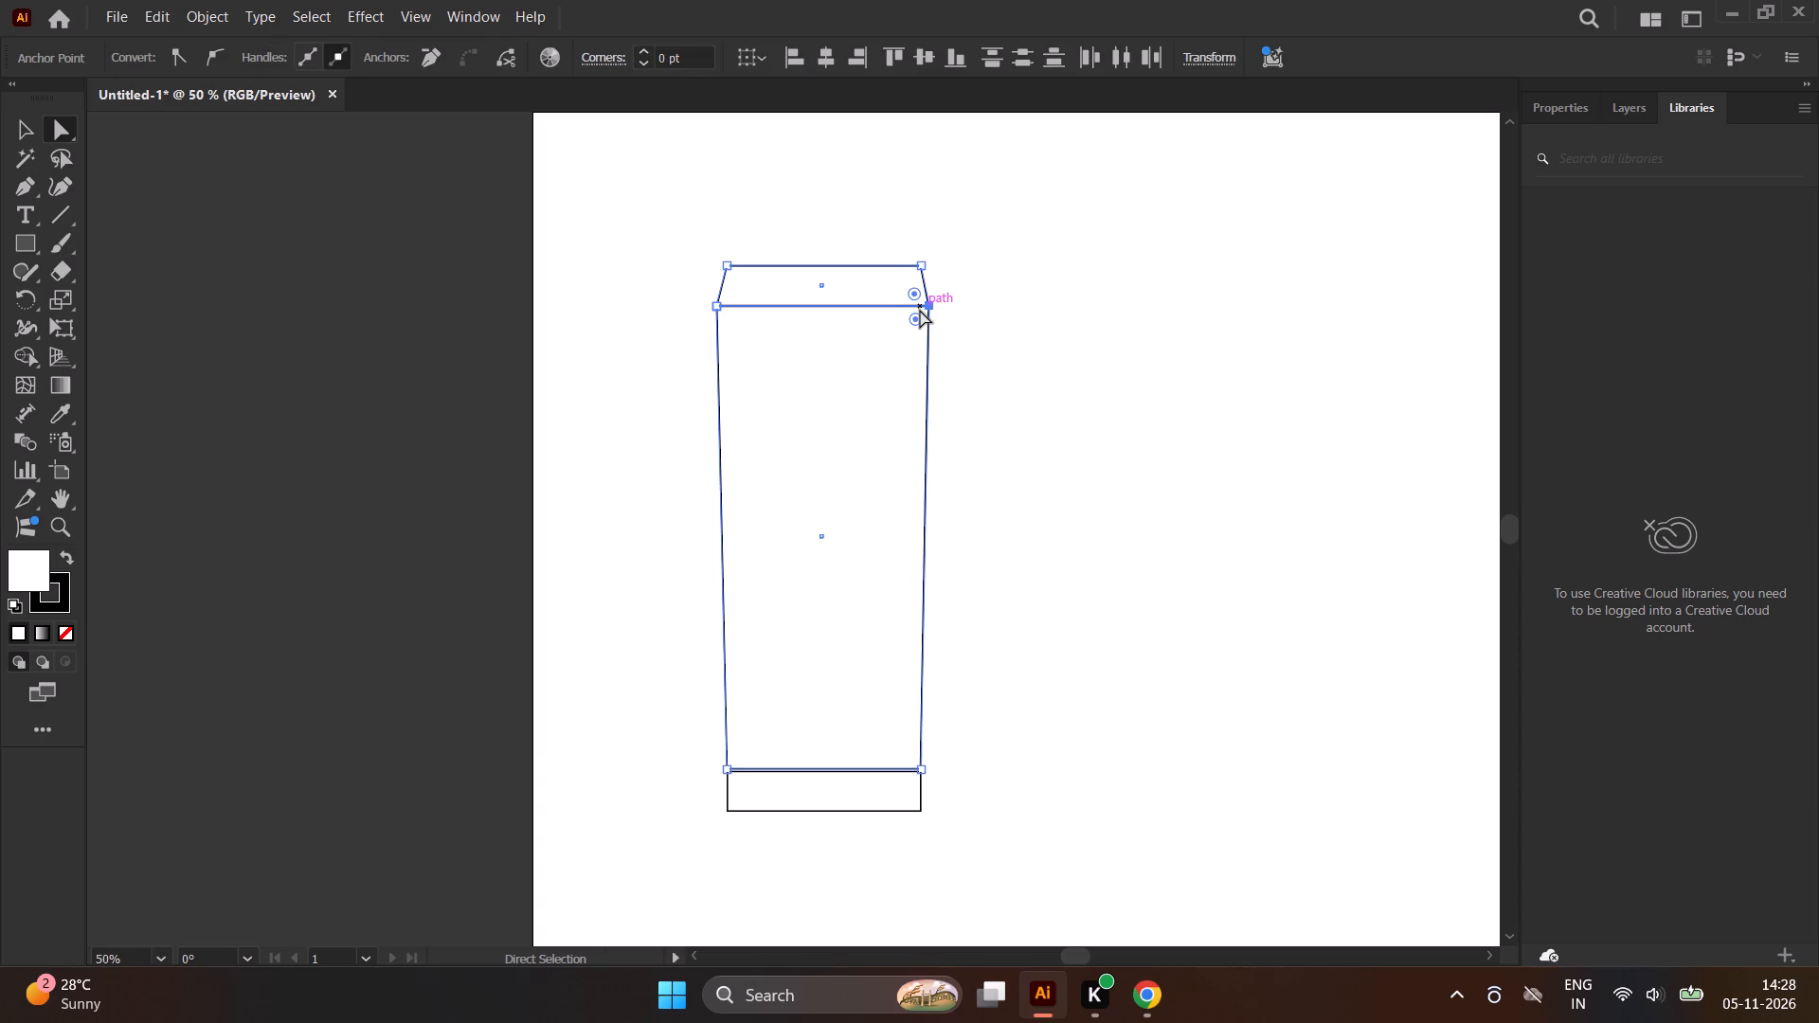
{"action": "key", "text": "Right"}
{"action": "key", "text": "Right"}
{"action": "key", "text": "Right"}
{"action": "key", "text": "Right"}
{"action": "key", "text": "Right"}
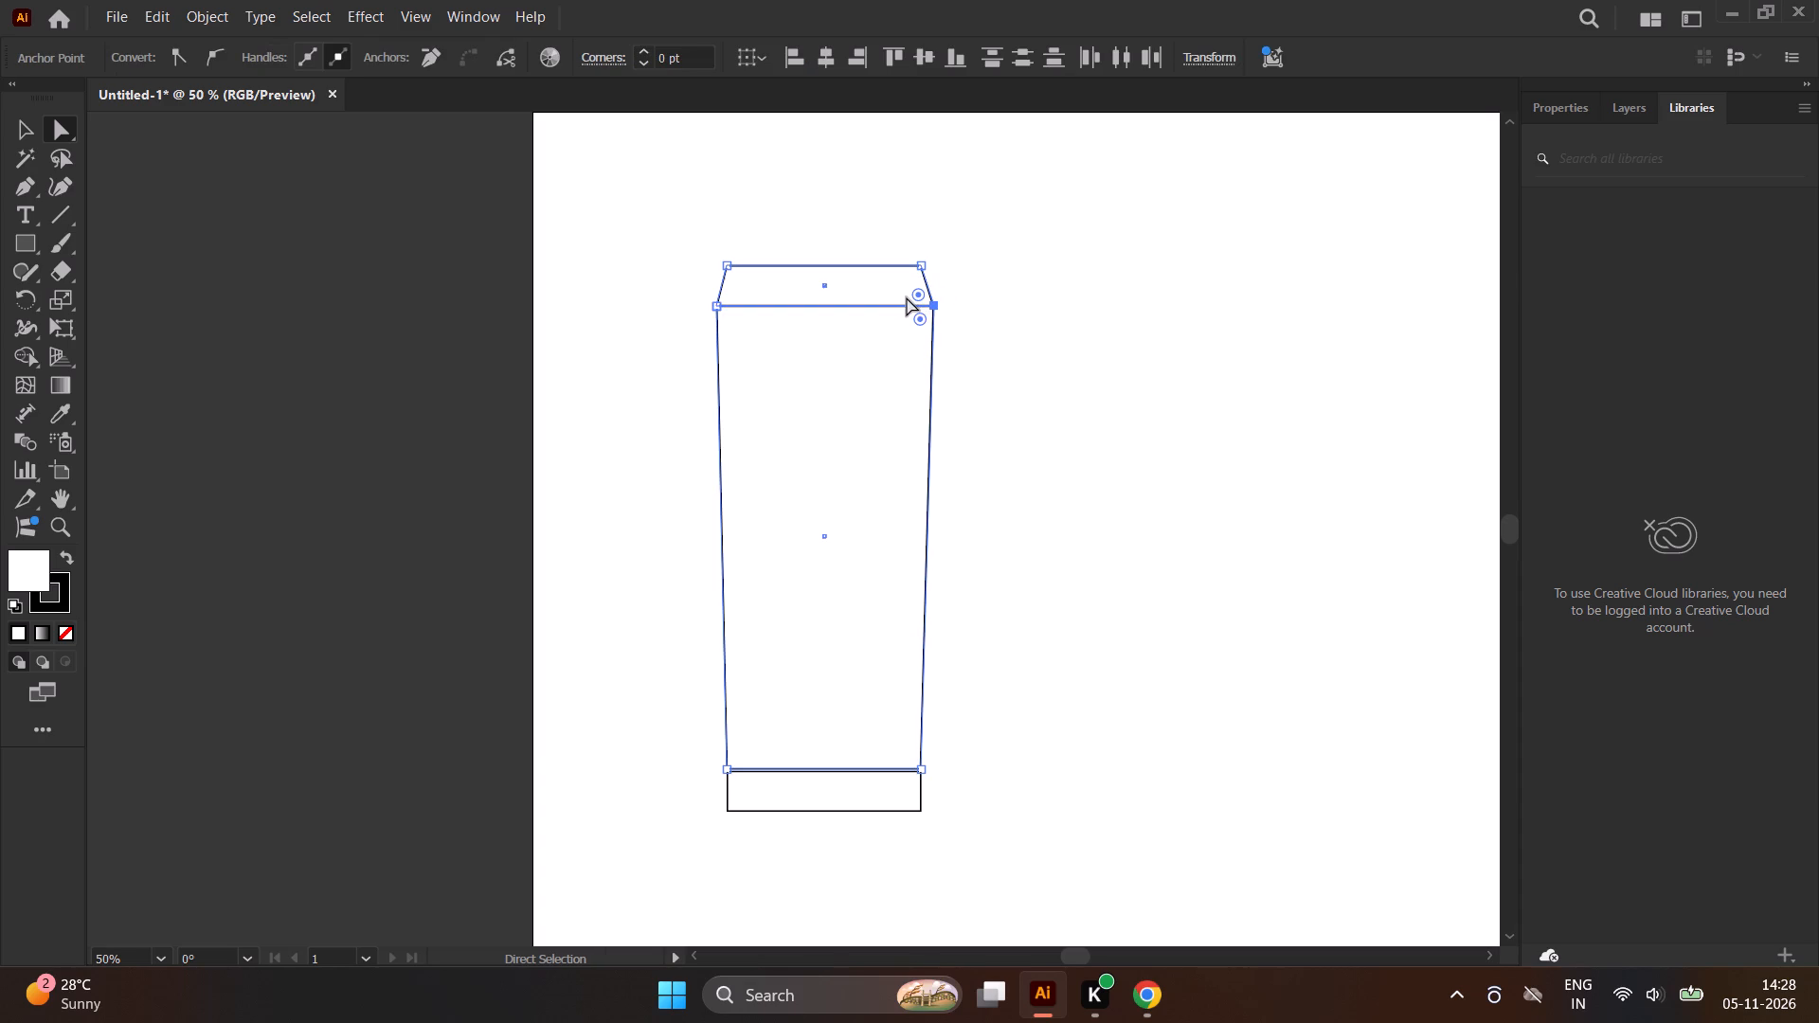
{"action": "key", "text": "Right"}
{"action": "key", "text": "Right"}
{"action": "key", "text": "Right"}
{"action": "key", "text": "Right"}
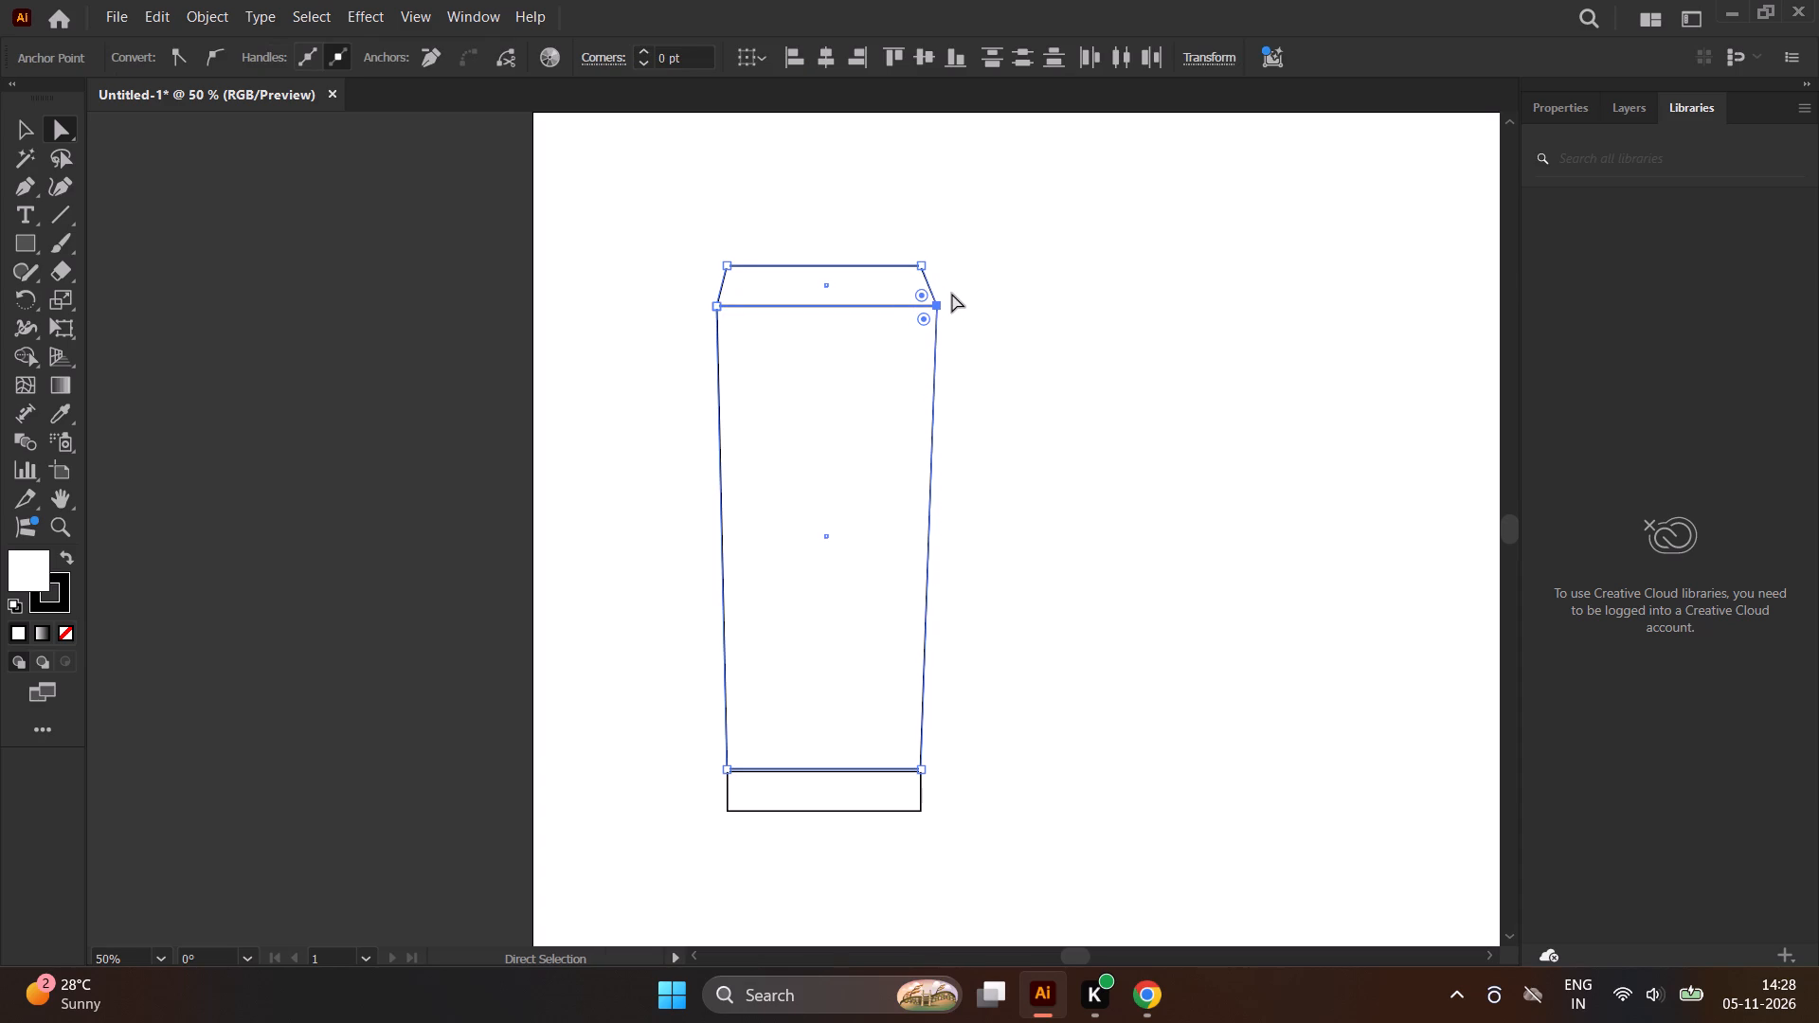
Nudge the shared left-hand anchor points of the top and tall shapes 7 pt further left and deselect them.
{"action": "left_click_drag", "start_coordinate": [683, 288], "coordinate": [729, 312]}
{"action": "key", "text": "Left"}
{"action": "key", "text": "Left"}
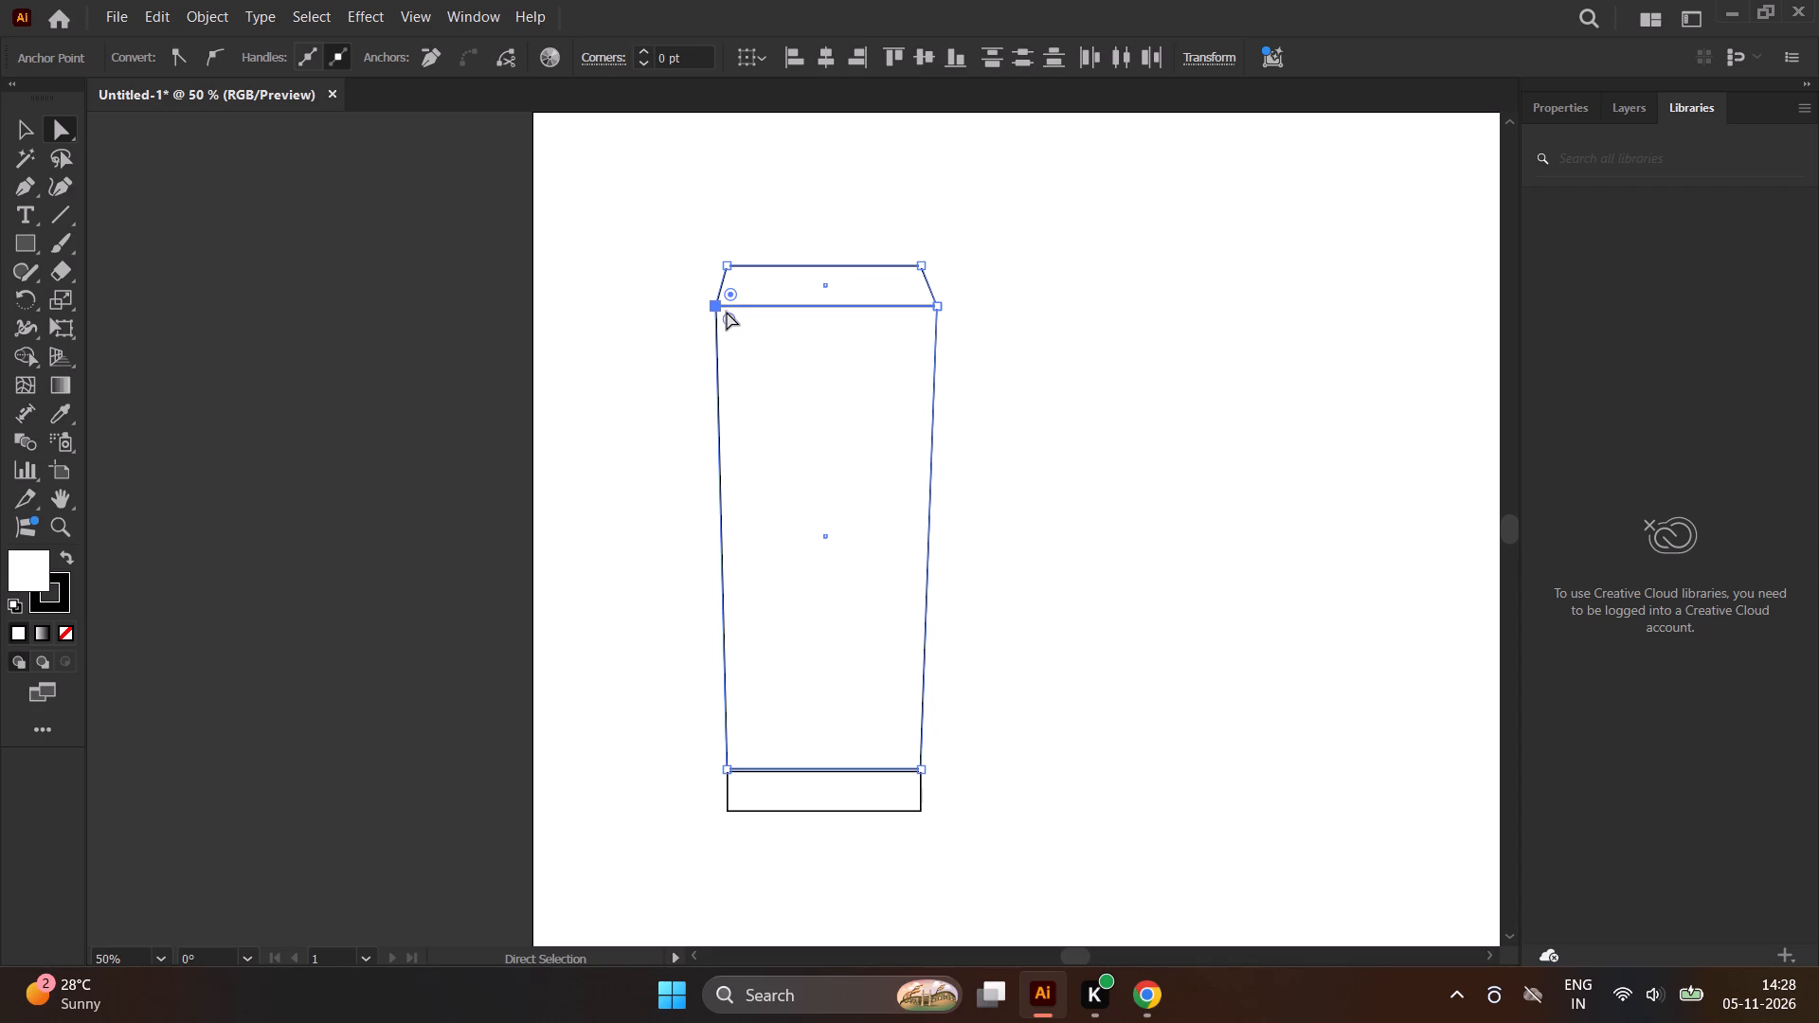
{"action": "key", "text": "Left"}
{"action": "key", "text": "Left"}
{"action": "key", "text": "Left"}
{"action": "key", "text": "Left"}
{"action": "key", "text": "Left"}
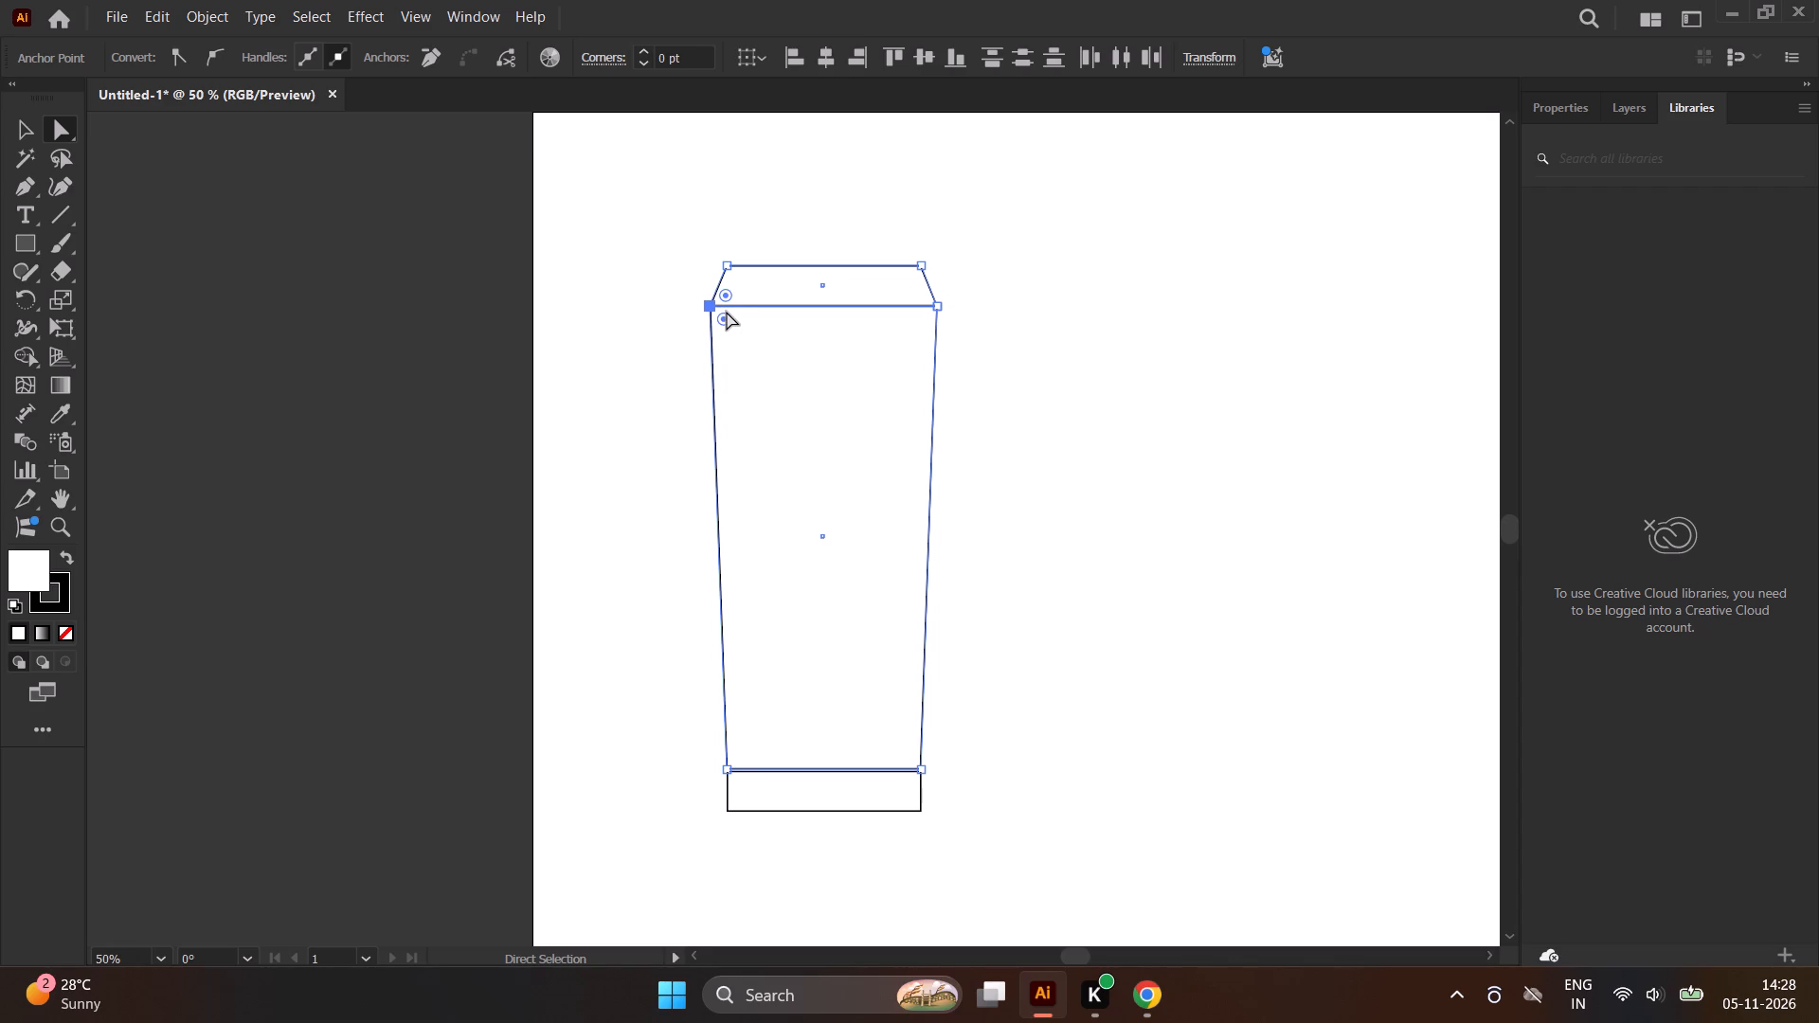
{"action": "left_click", "coordinate": [639, 239]}
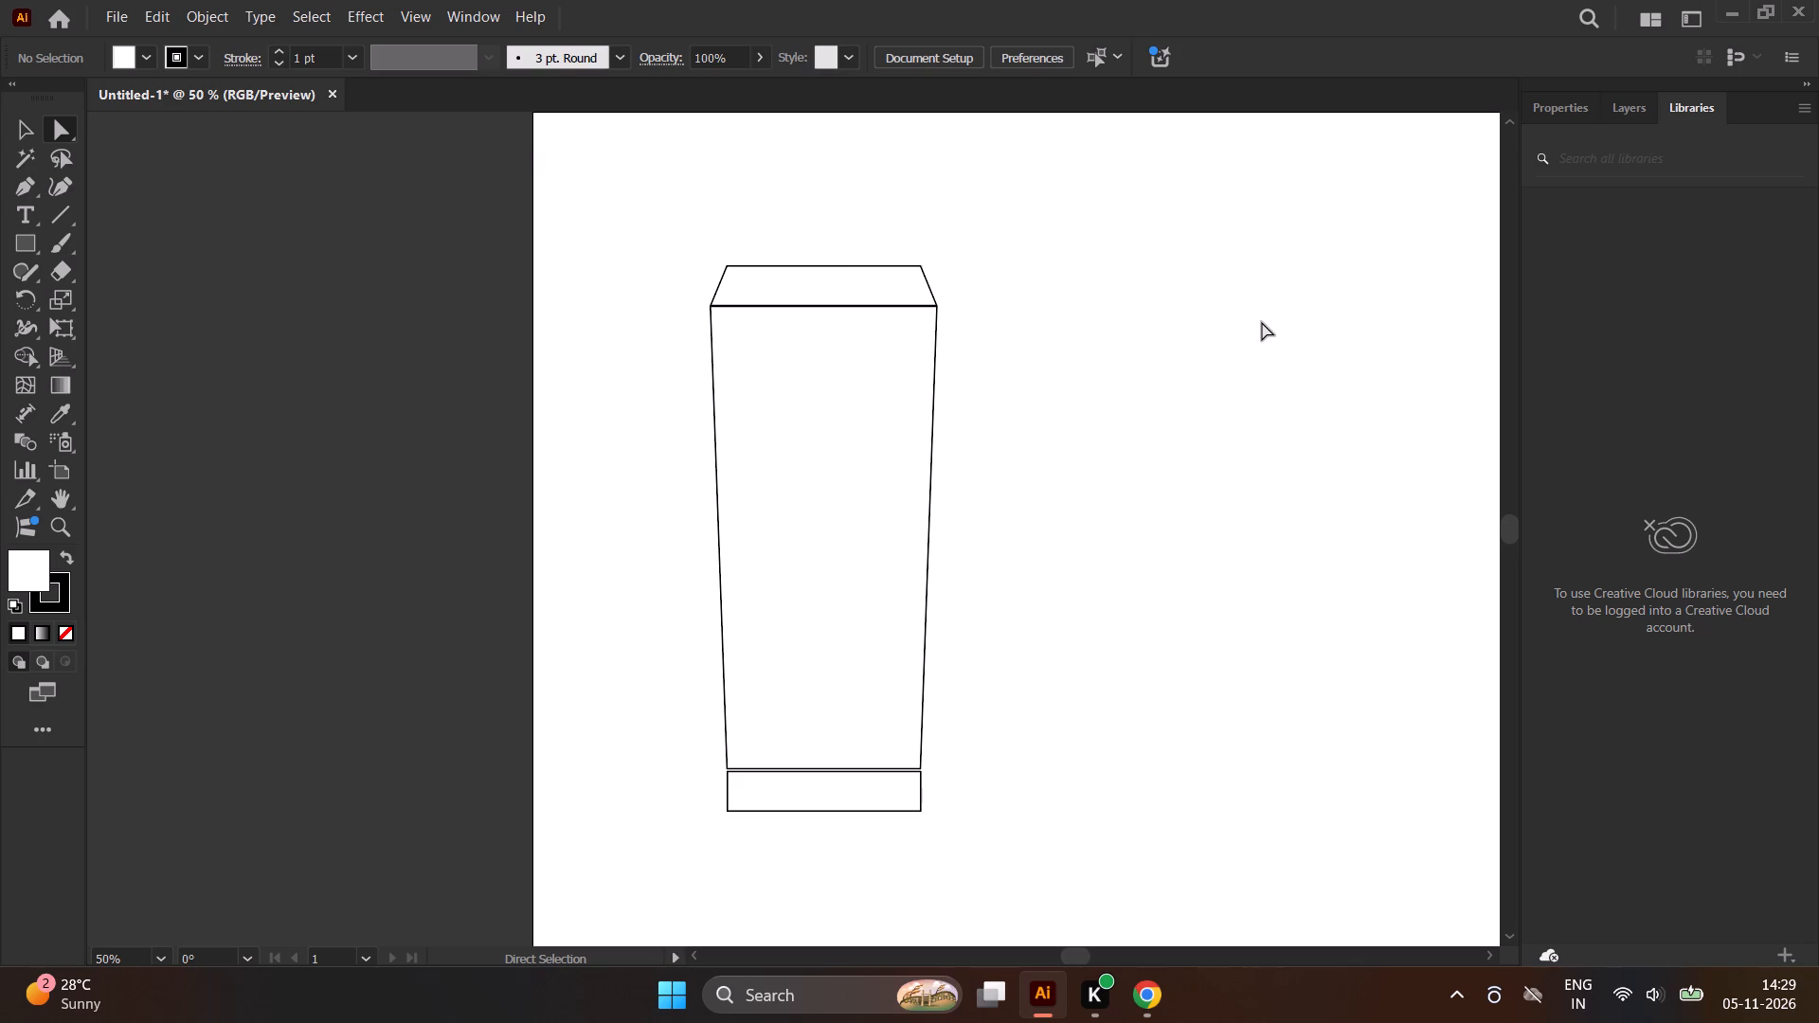
Nudge the same shared left-hand anchor points another 7 pt outward to the left and deselect them.
{"action": "left_click_drag", "start_coordinate": [694, 298], "coordinate": [722, 312]}
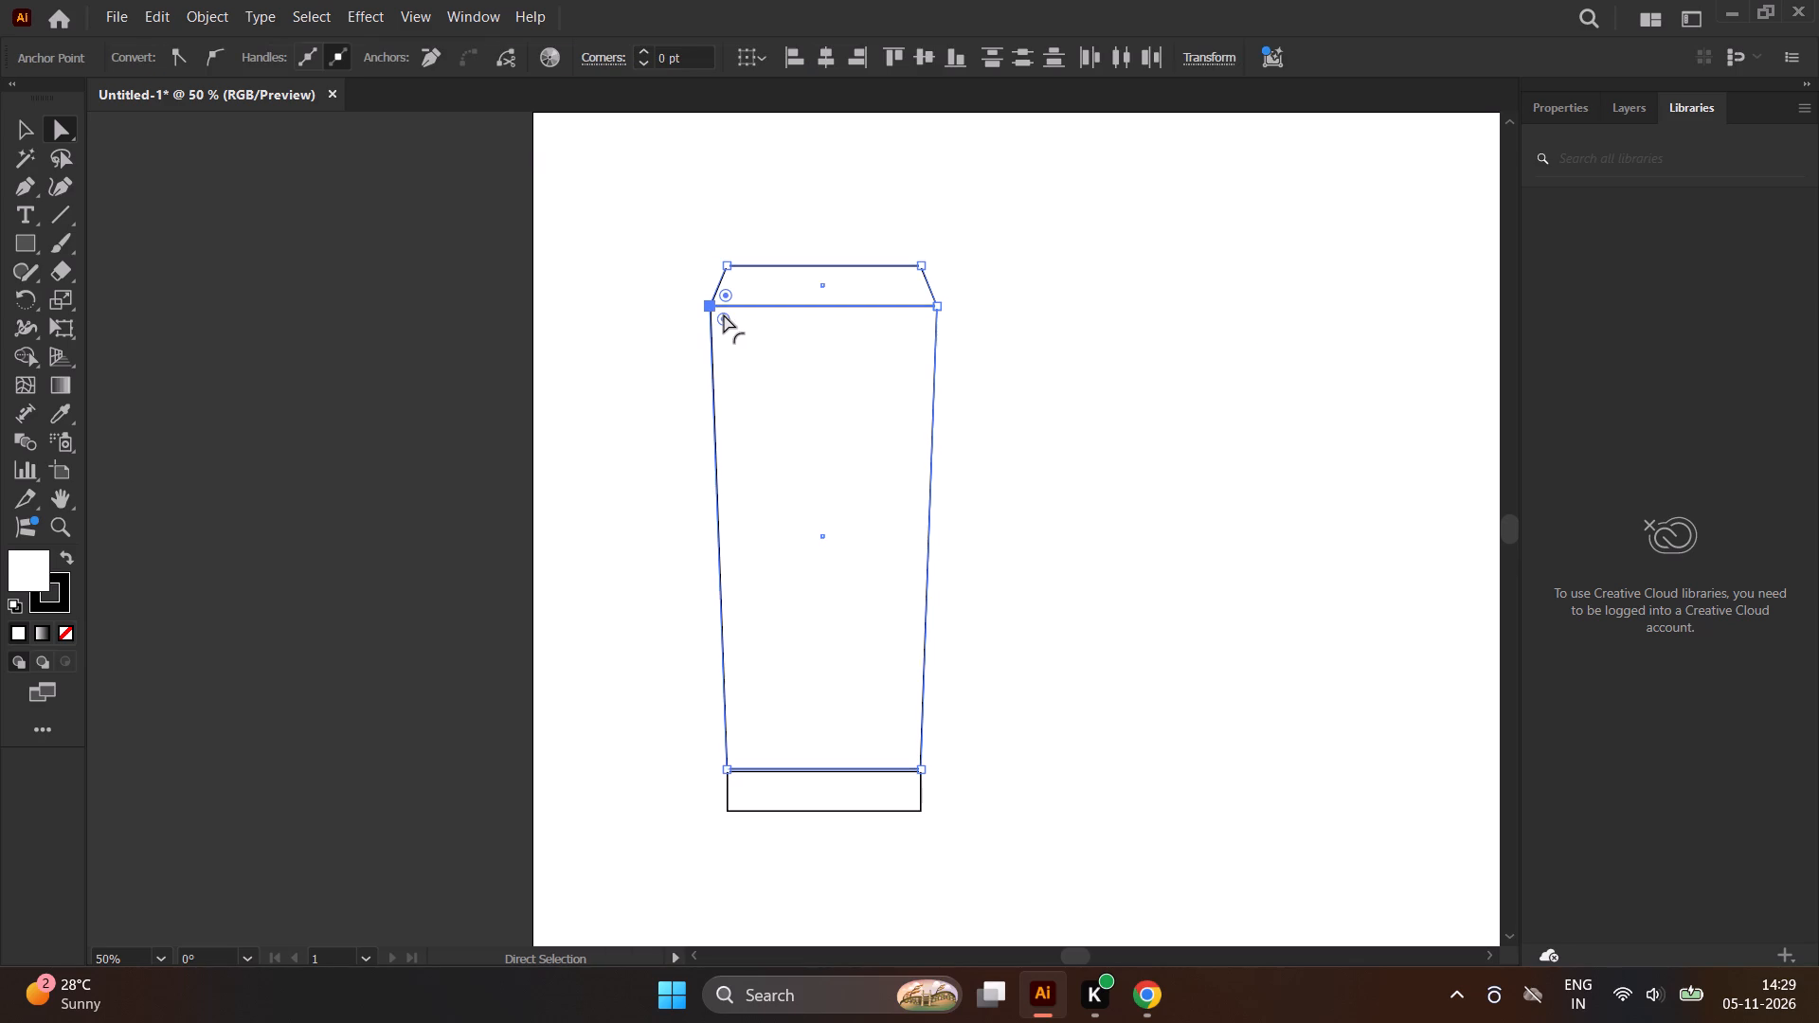
{"action": "key", "text": "Left"}
{"action": "key", "text": "Left"}
{"action": "key", "text": "Left"}
{"action": "key", "text": "Left"}
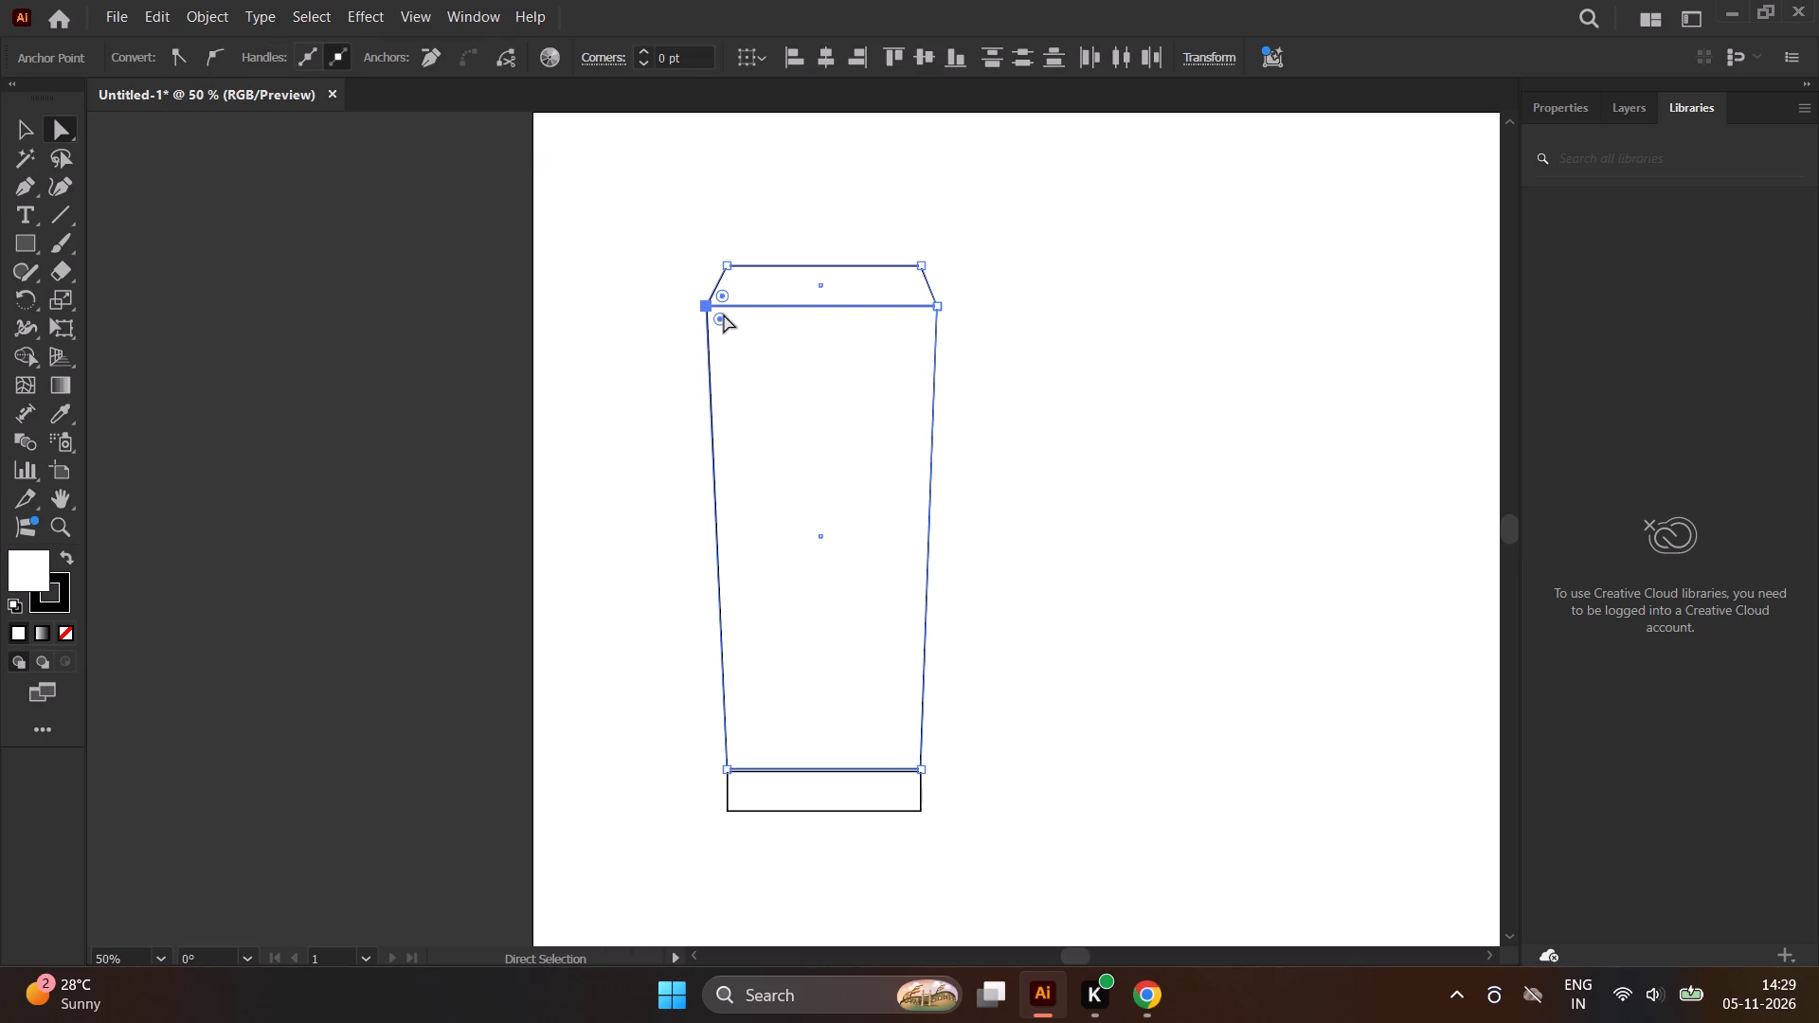
{"action": "key", "text": "Left"}
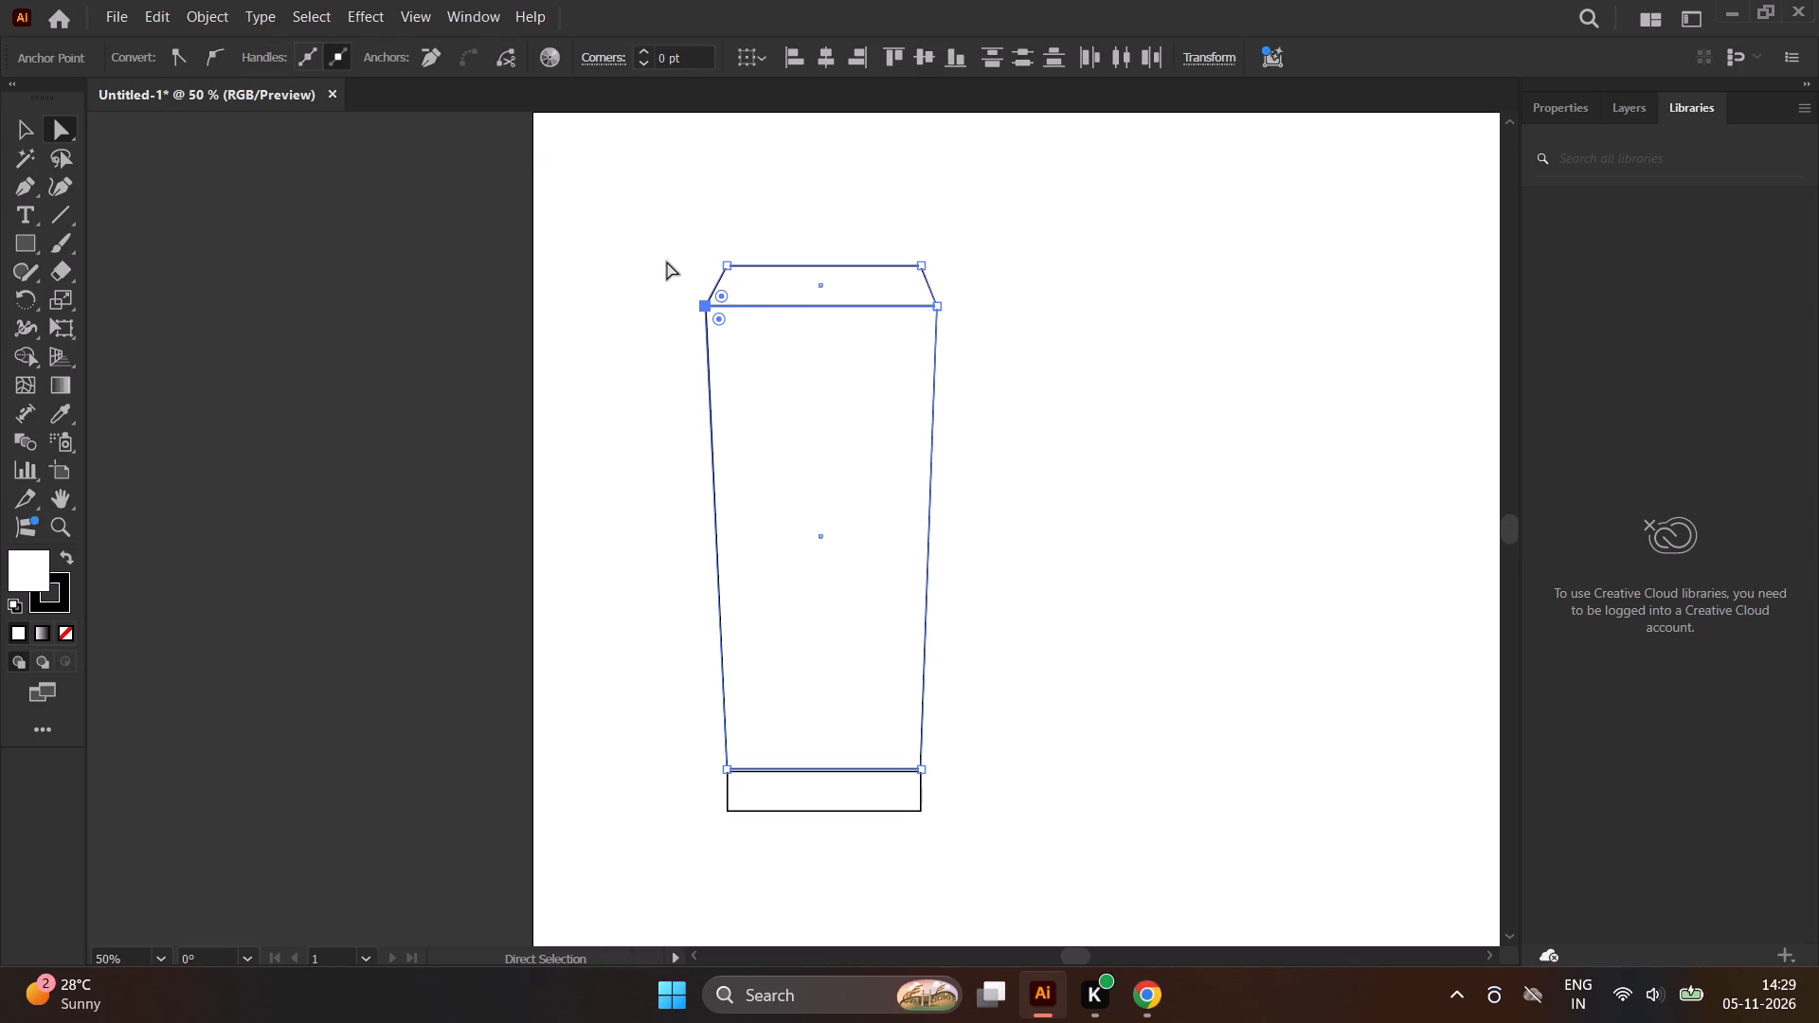
{"action": "key", "text": "Left"}
{"action": "key", "text": "Left"}
{"action": "left_click", "coordinate": [653, 228]}
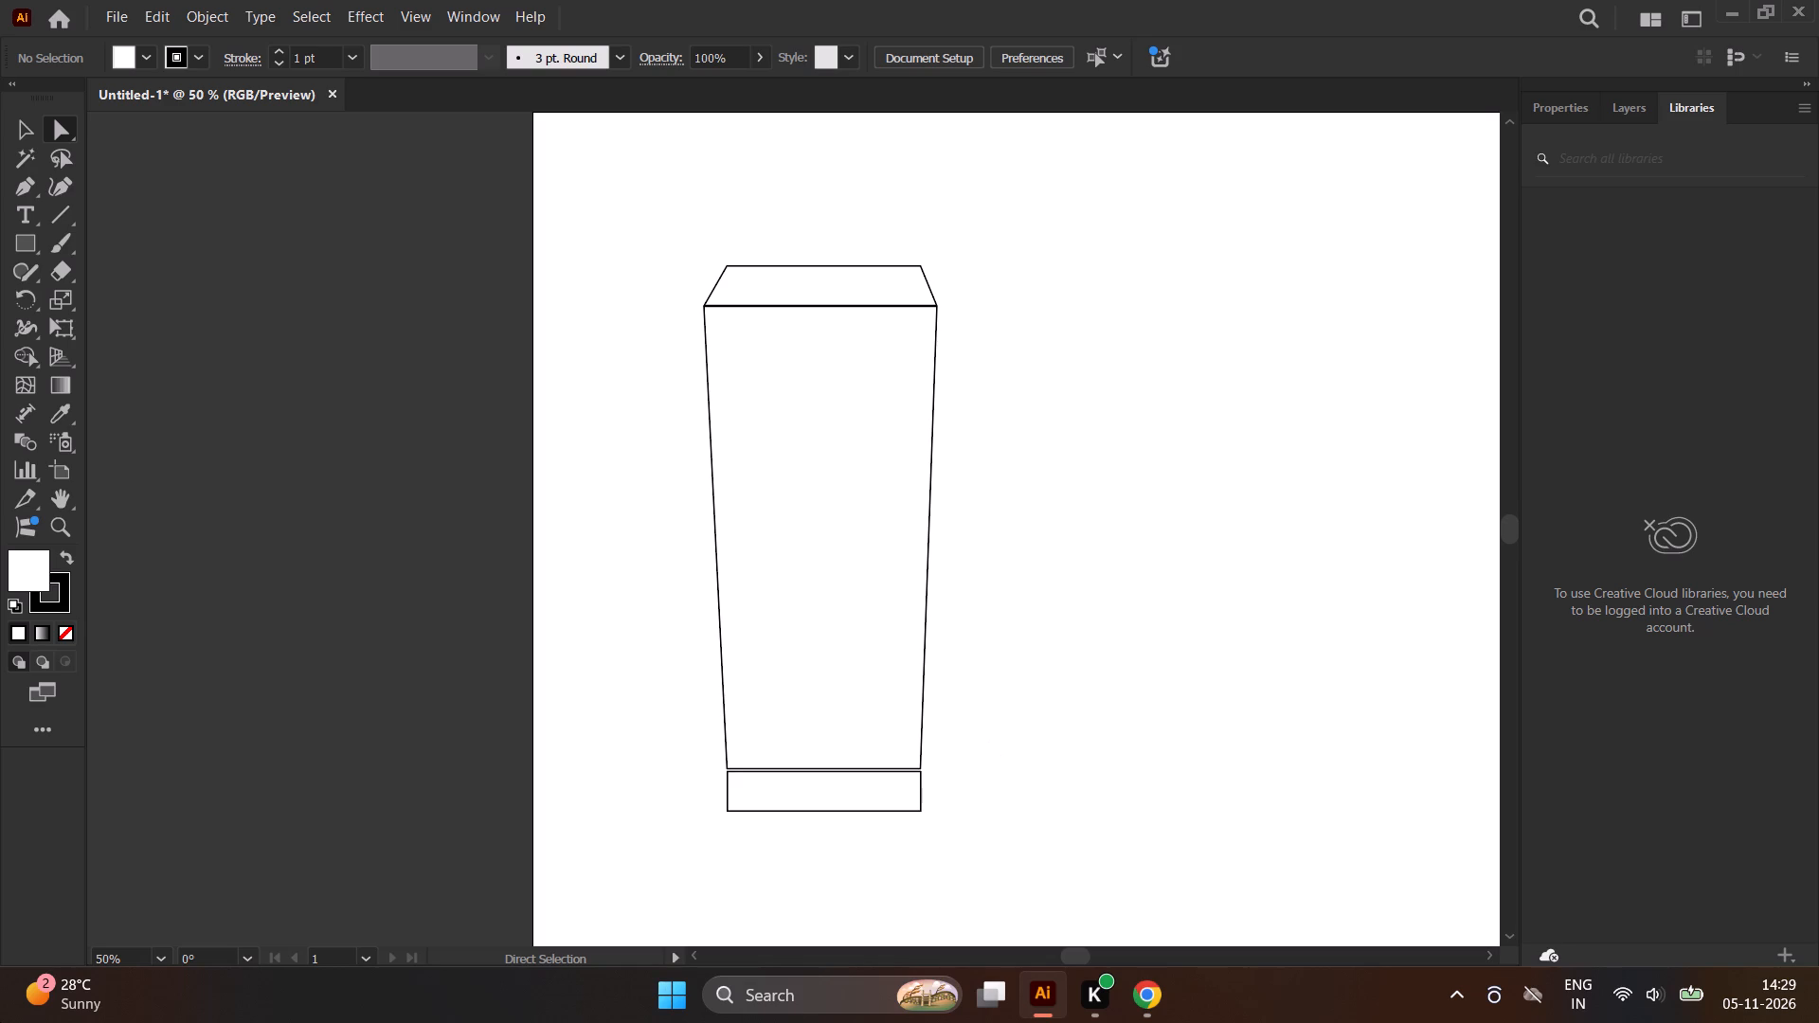
Show the rulers in the document window.
{"action": "left_click", "coordinate": [498, 11]}
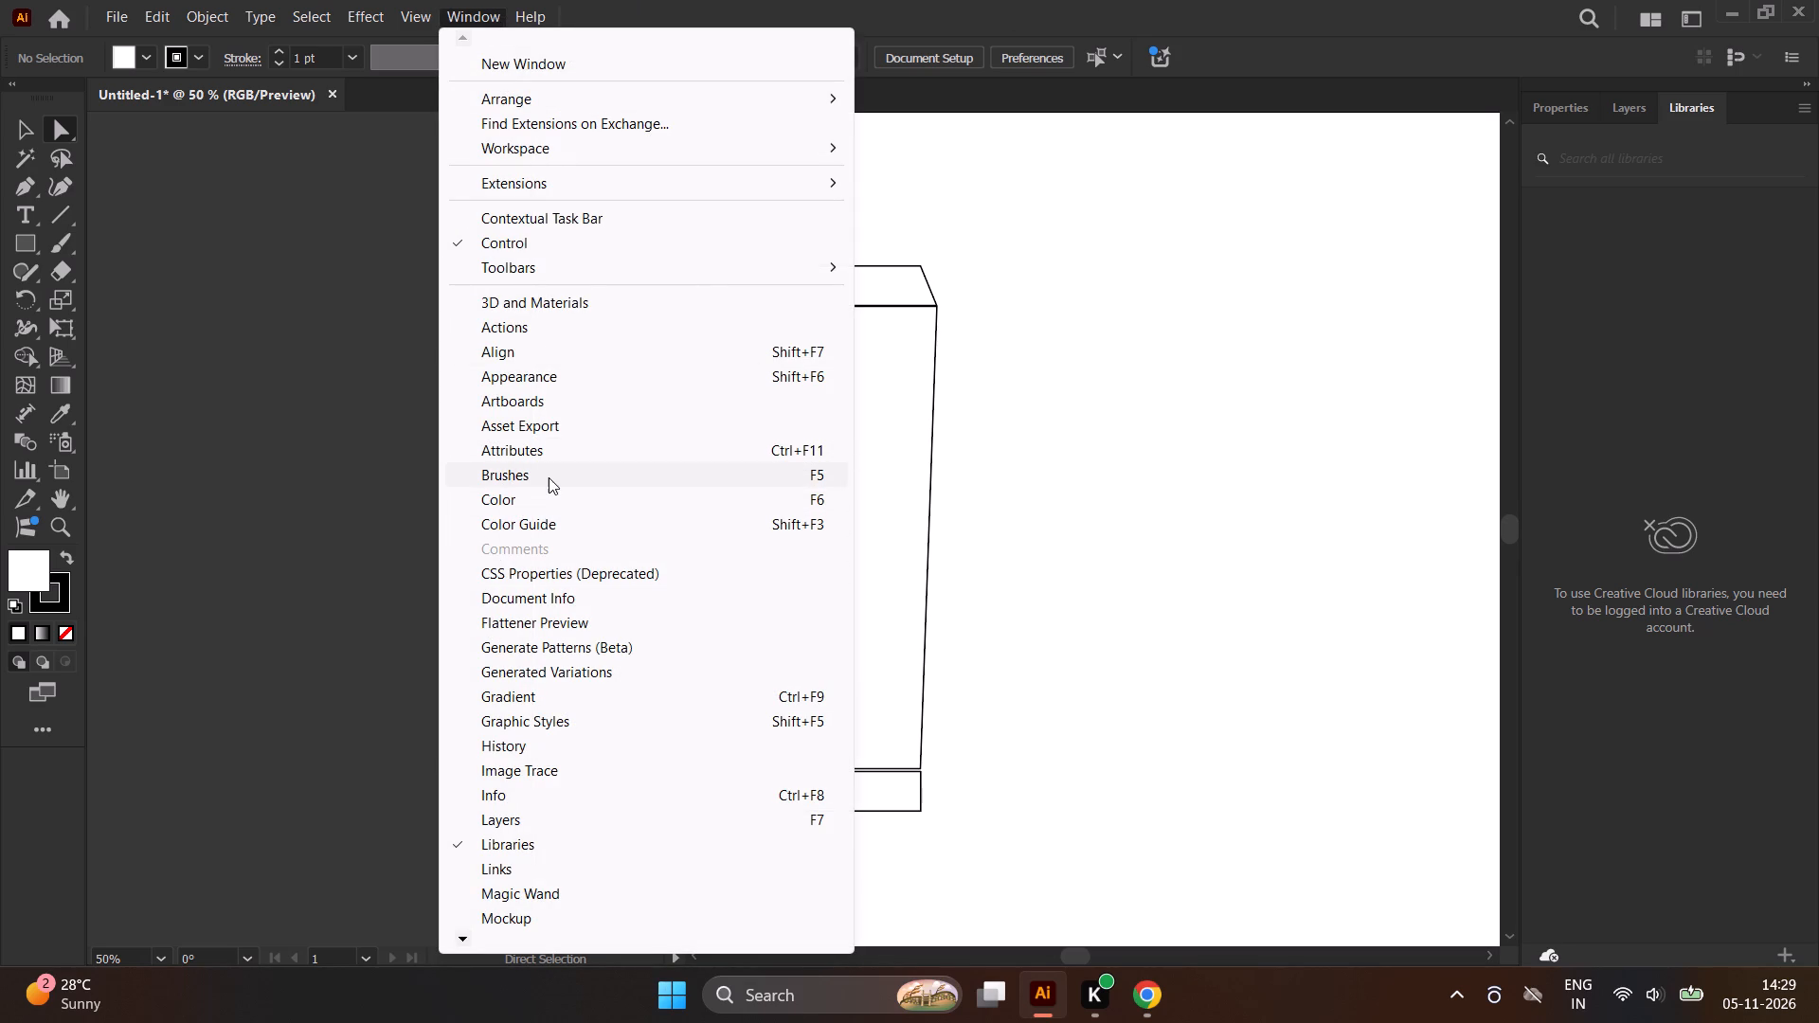
{"action": "left_click_drag", "start_coordinate": [1374, 462], "coordinate": [1330, 459]}
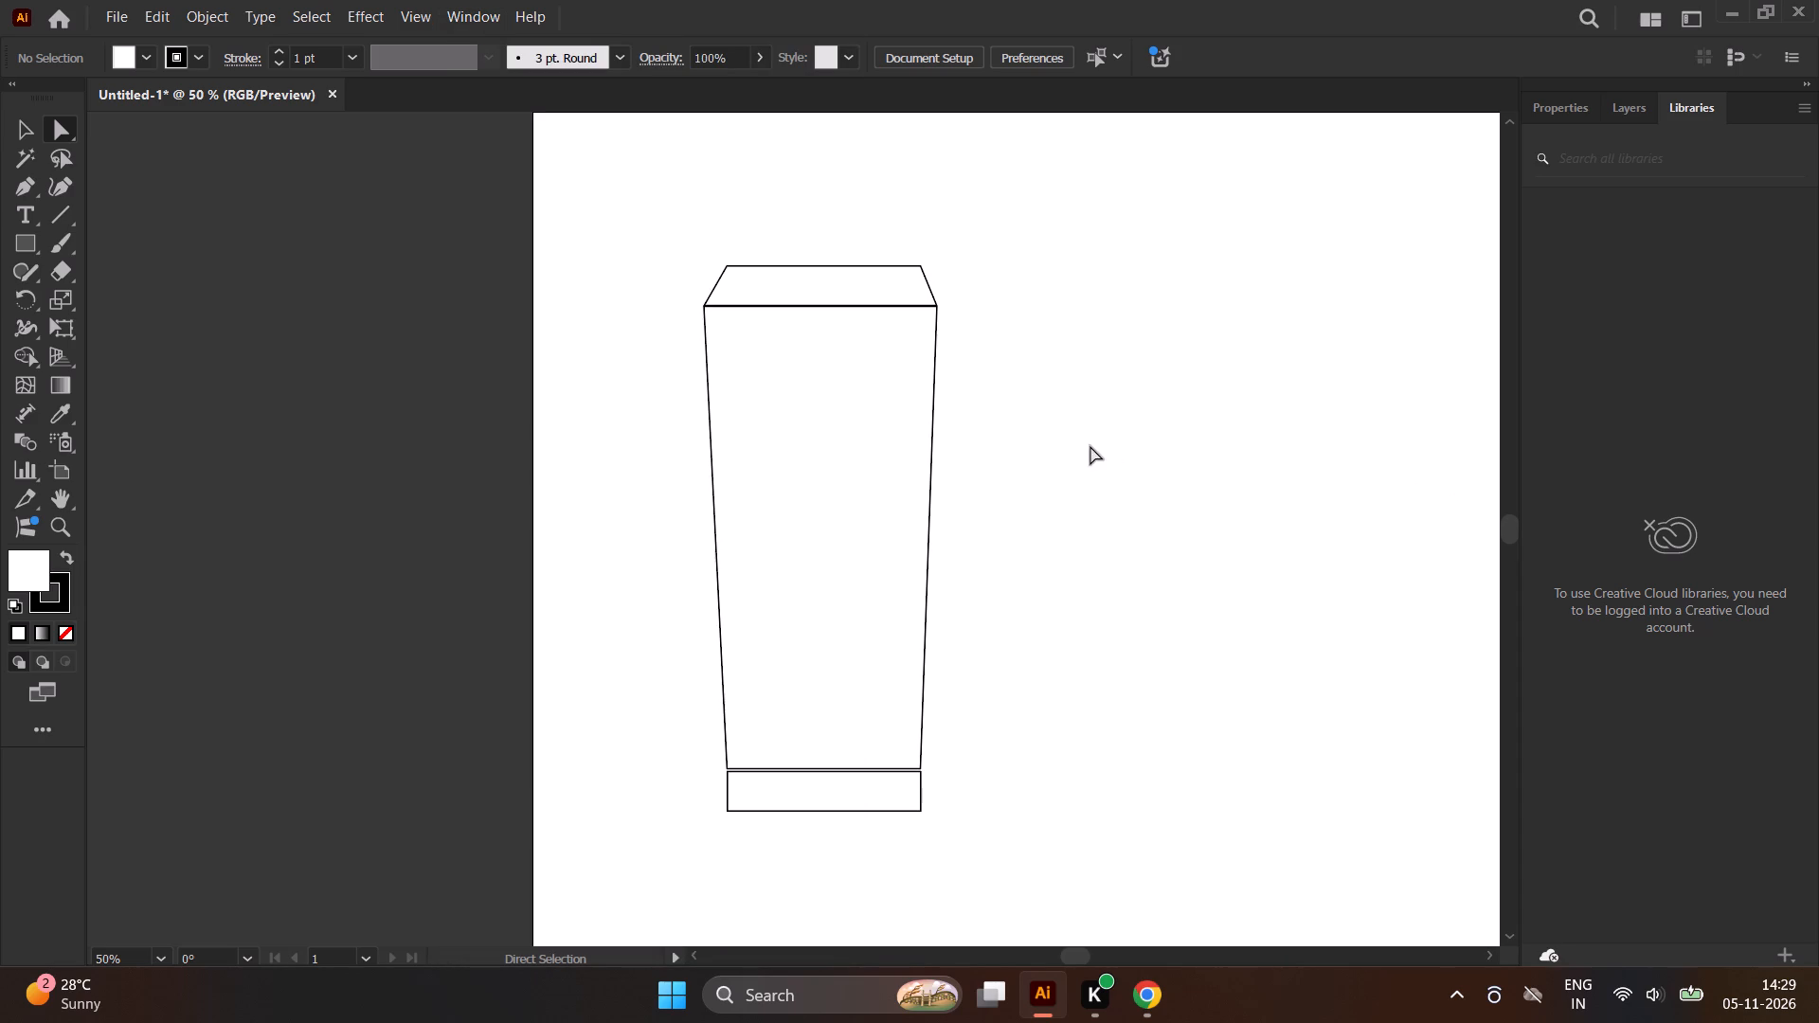
{"action": "left_click", "coordinate": [432, 24]}
{"action": "scroll", "coordinate": [488, 414], "scroll_direction": "down", "scroll_amount": 1}
{"action": "scroll", "coordinate": [505, 453], "scroll_direction": "up", "scroll_amount": 1}
{"action": "scroll", "coordinate": [505, 457], "scroll_direction": "down", "scroll_amount": 1}
{"action": "scroll", "coordinate": [507, 468], "scroll_direction": "up", "scroll_amount": 1}
{"action": "scroll", "coordinate": [508, 474], "scroll_direction": "down", "scroll_amount": 4}
{"action": "left_click", "coordinate": [462, 917]}
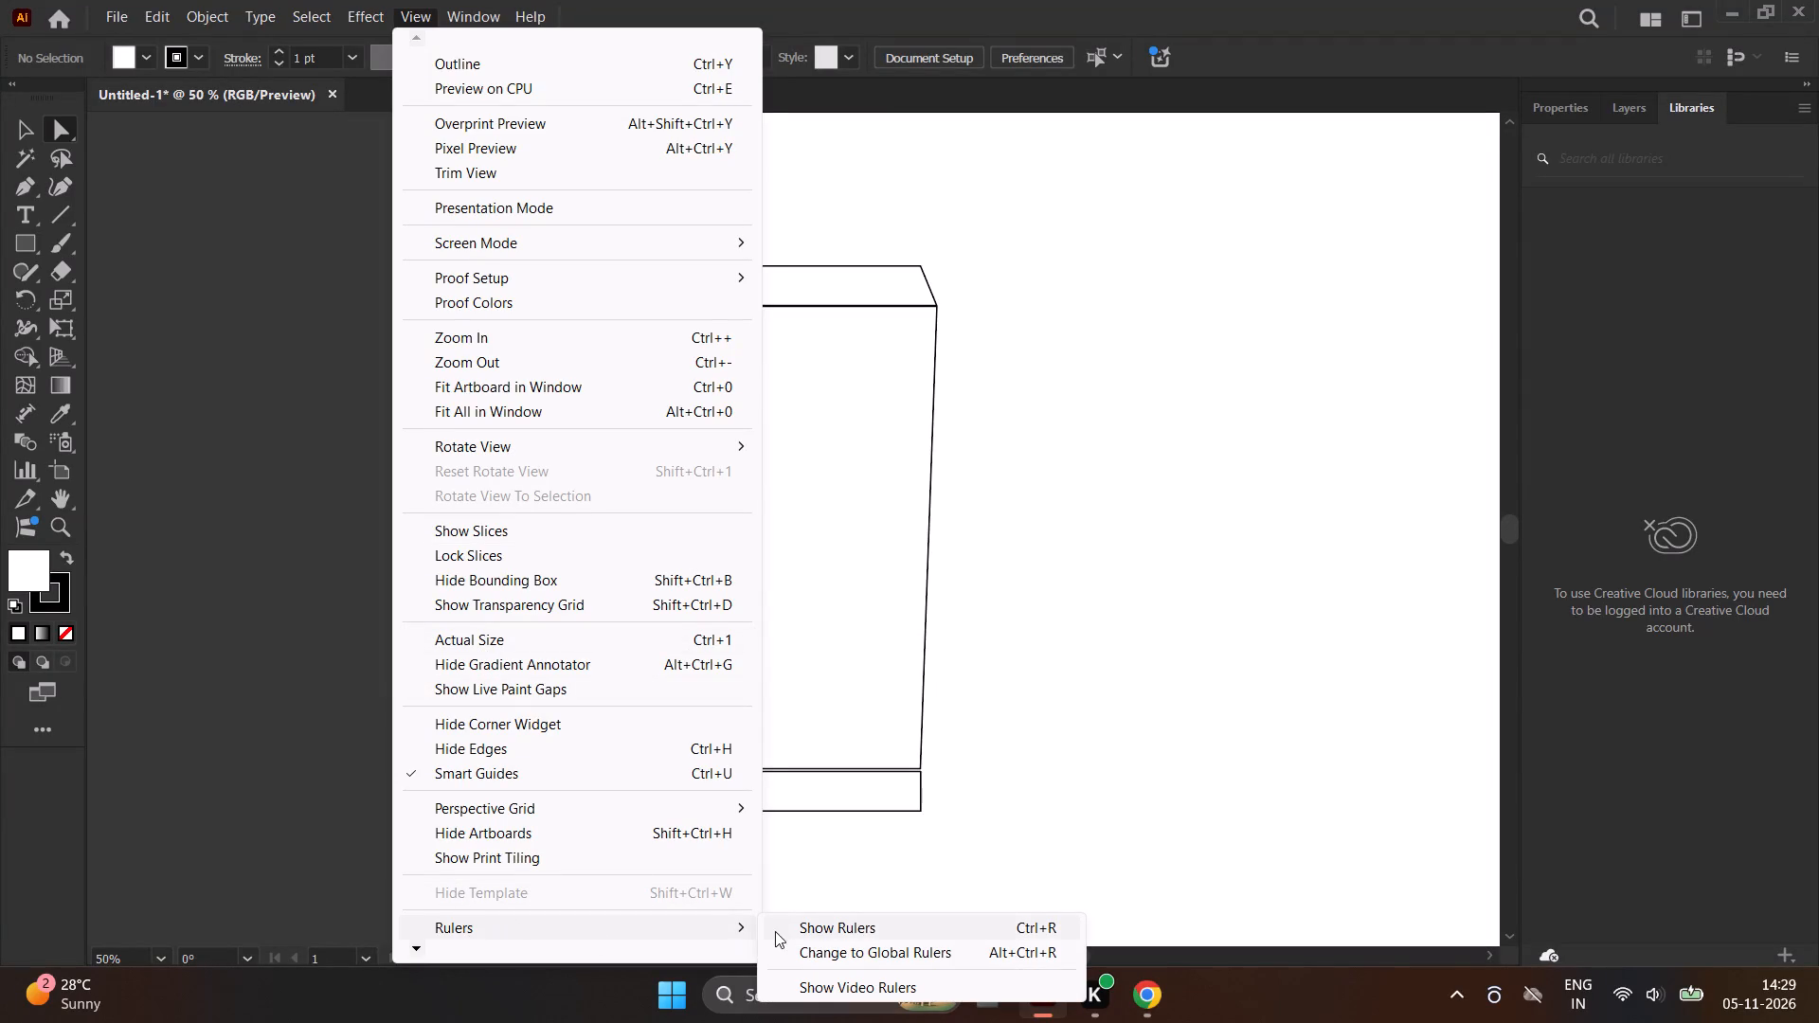
{"action": "left_click", "coordinate": [787, 931]}
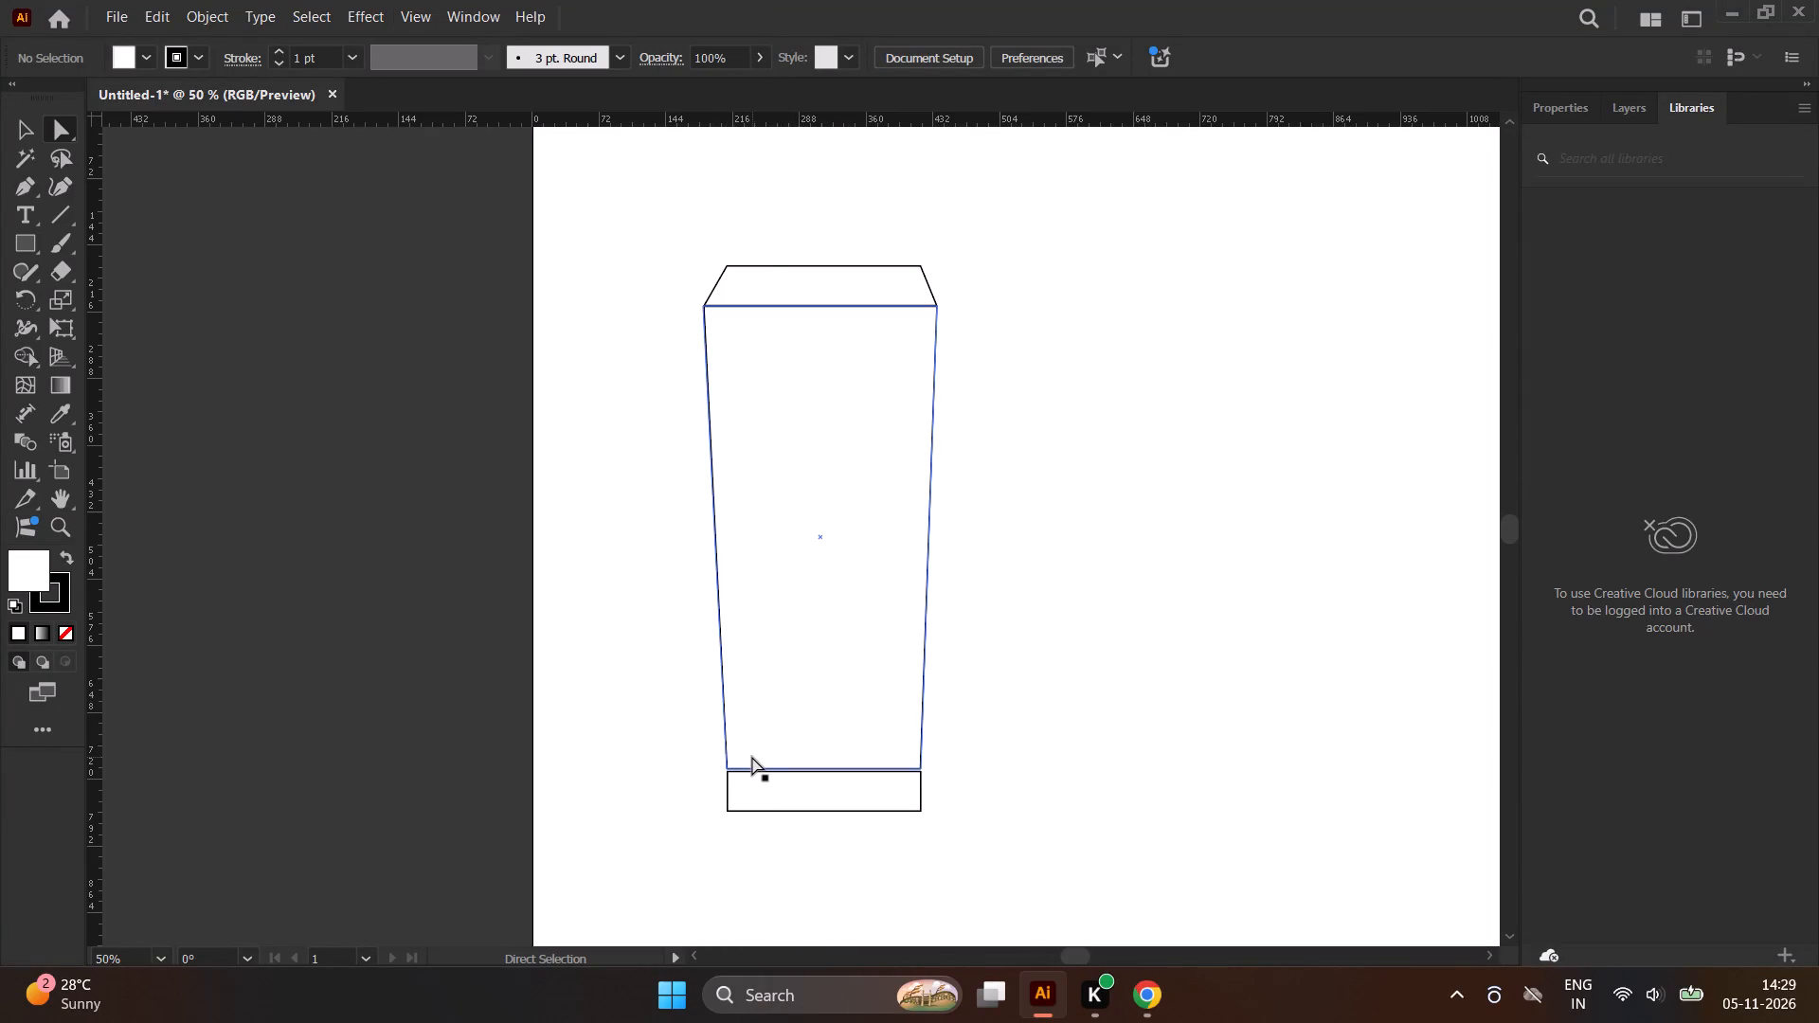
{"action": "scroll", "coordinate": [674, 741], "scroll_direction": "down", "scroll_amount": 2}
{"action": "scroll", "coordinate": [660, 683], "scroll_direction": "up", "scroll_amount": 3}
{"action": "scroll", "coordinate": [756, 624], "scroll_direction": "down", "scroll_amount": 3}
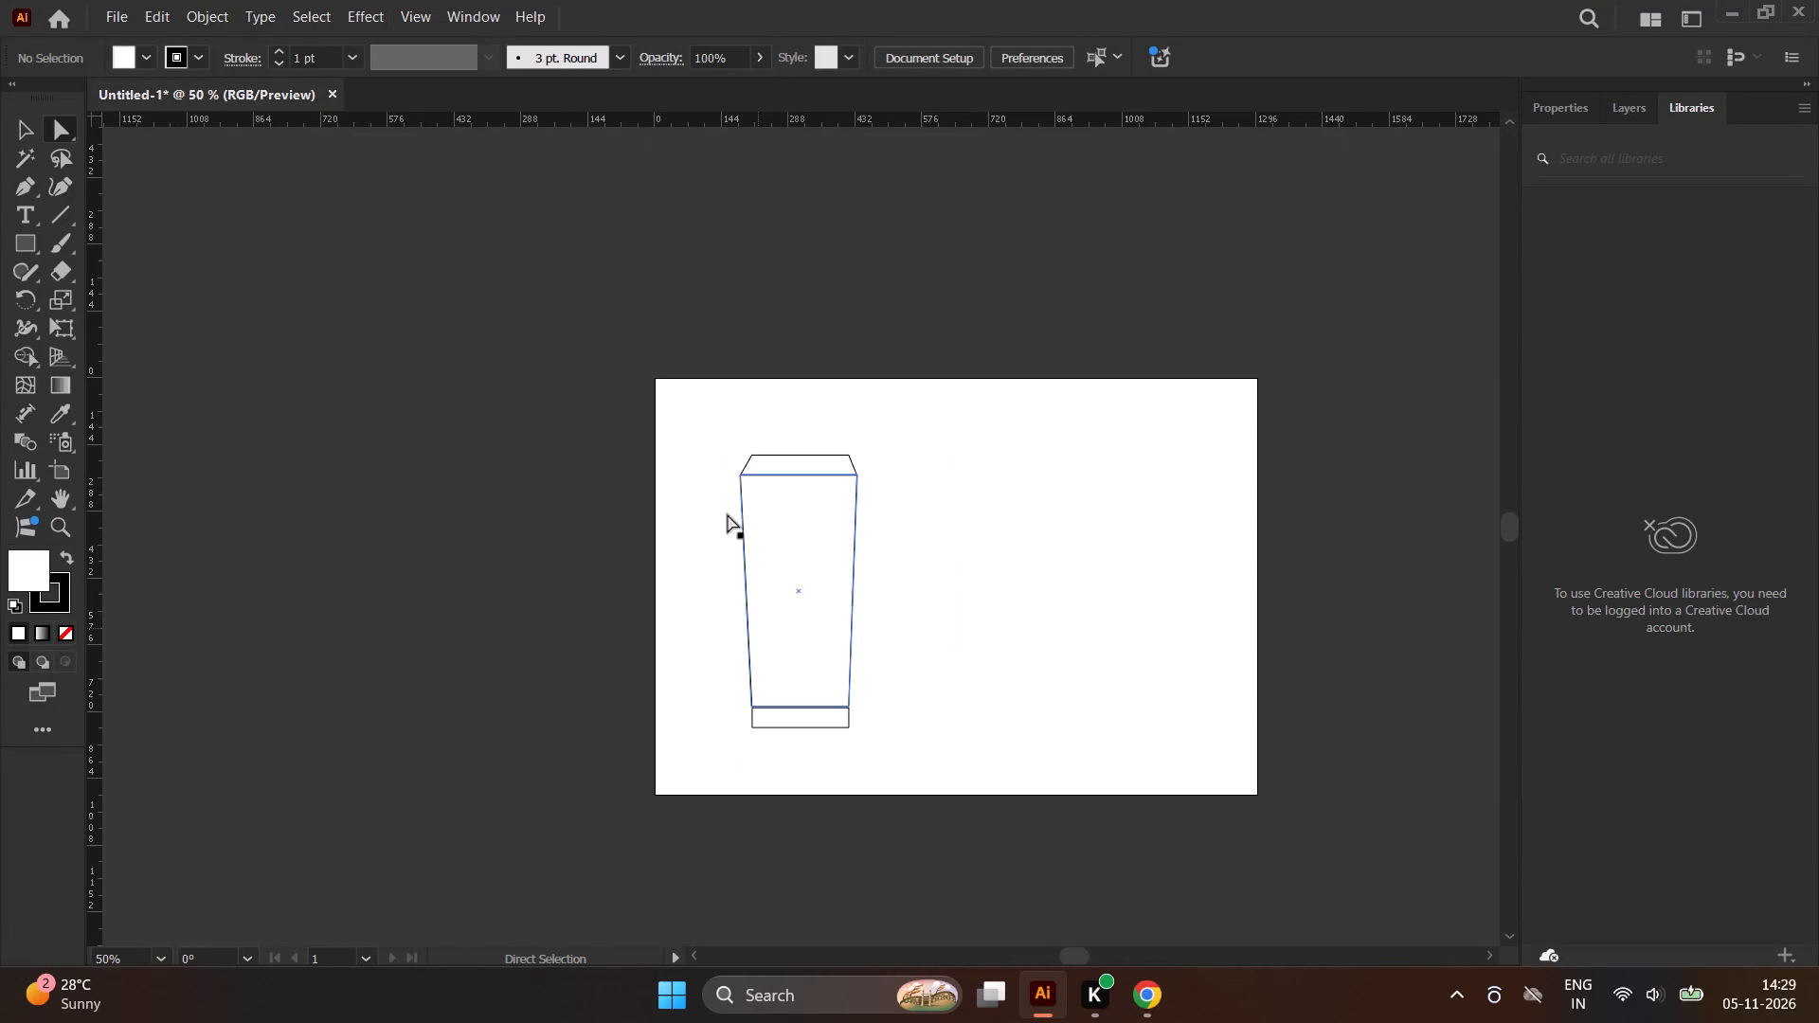
Delete the short top shape, the tall shape and the short bottom rectangle, leaving the artboard empty.
{"action": "left_click", "coordinate": [720, 435]}
{"action": "left_click_drag", "start_coordinate": [777, 476], "coordinate": [846, 629]}
{"action": "key", "text": "BackSpace"}
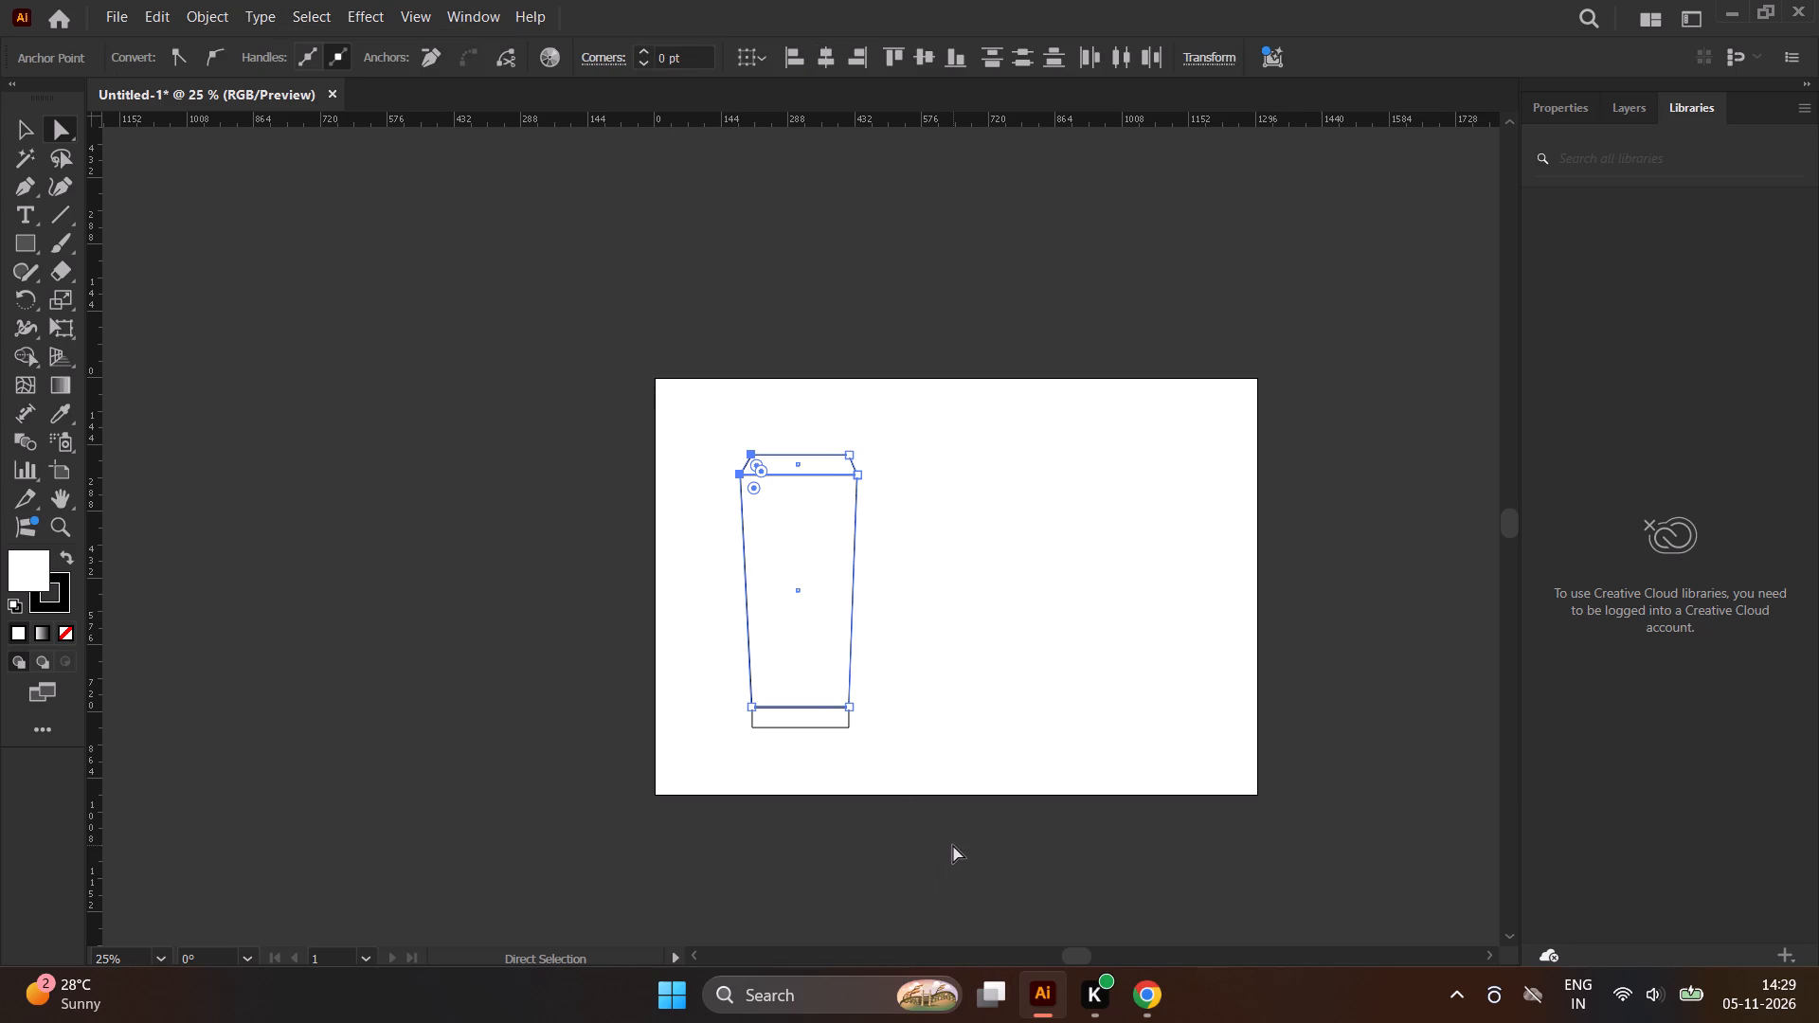
{"action": "key", "text": "BackSpace"}
{"action": "key", "text": "BackSpace"}
{"action": "key", "text": "BackSpace"}
{"action": "key", "text": "BackSpace"}
{"action": "key", "text": "BackSpace"}
{"action": "key", "text": "BackSpace"}
{"action": "key", "text": "BackSpace"}
{"action": "key", "text": "BackSpace"}
{"action": "key", "text": "BackSpace"}
{"action": "key", "text": "BackSpace"}
{"action": "key", "text": "BackSpace"}
{"action": "key", "text": "BackSpace"}
{"action": "key", "text": "BackSpace"}
{"action": "key", "text": "BackSpace"}
{"action": "key", "text": "BackSpace"}
{"action": "key", "text": "BackSpace"}
{"action": "key", "text": "BackSpace"}
{"action": "key", "text": "BackSpace"}
{"action": "key", "text": "BackSpace"}
{"action": "key", "text": "BackSpace"}
{"action": "left_click_drag", "start_coordinate": [791, 439], "coordinate": [857, 798]}
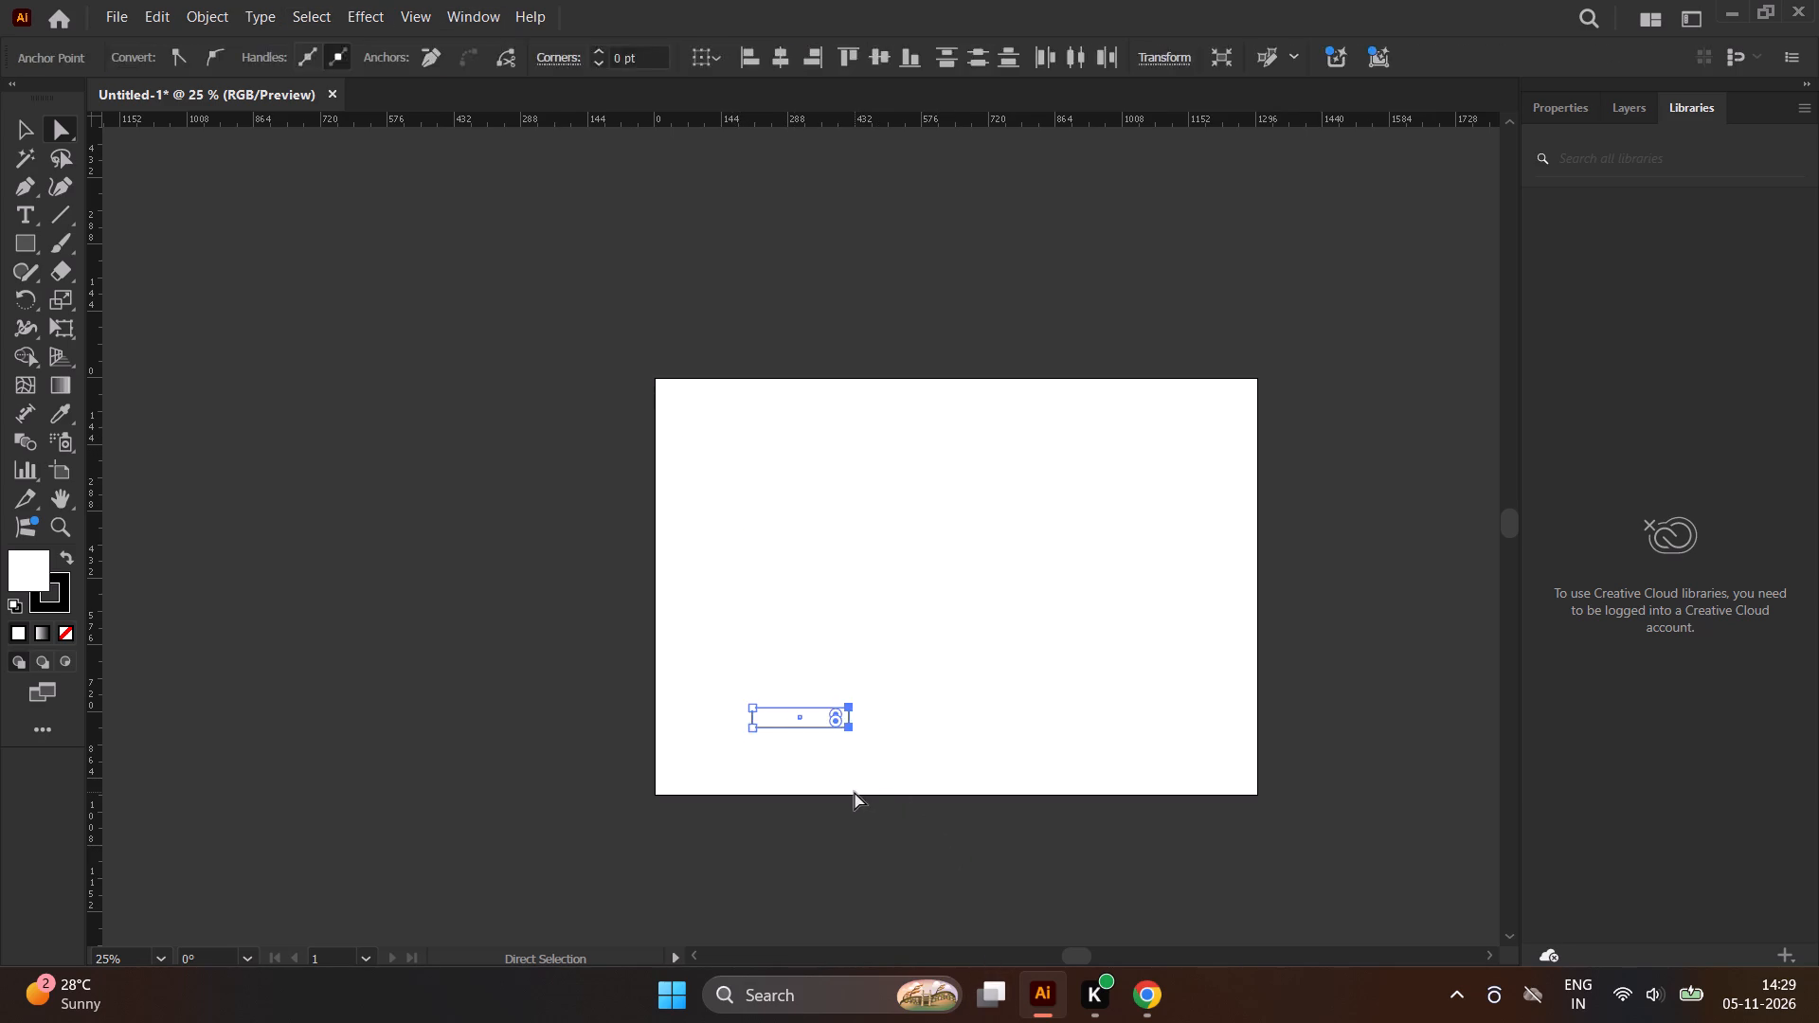
{"action": "key", "text": "BackSpace"}
{"action": "key", "text": "BackSpace"}
{"action": "key", "text": "BackSpace"}
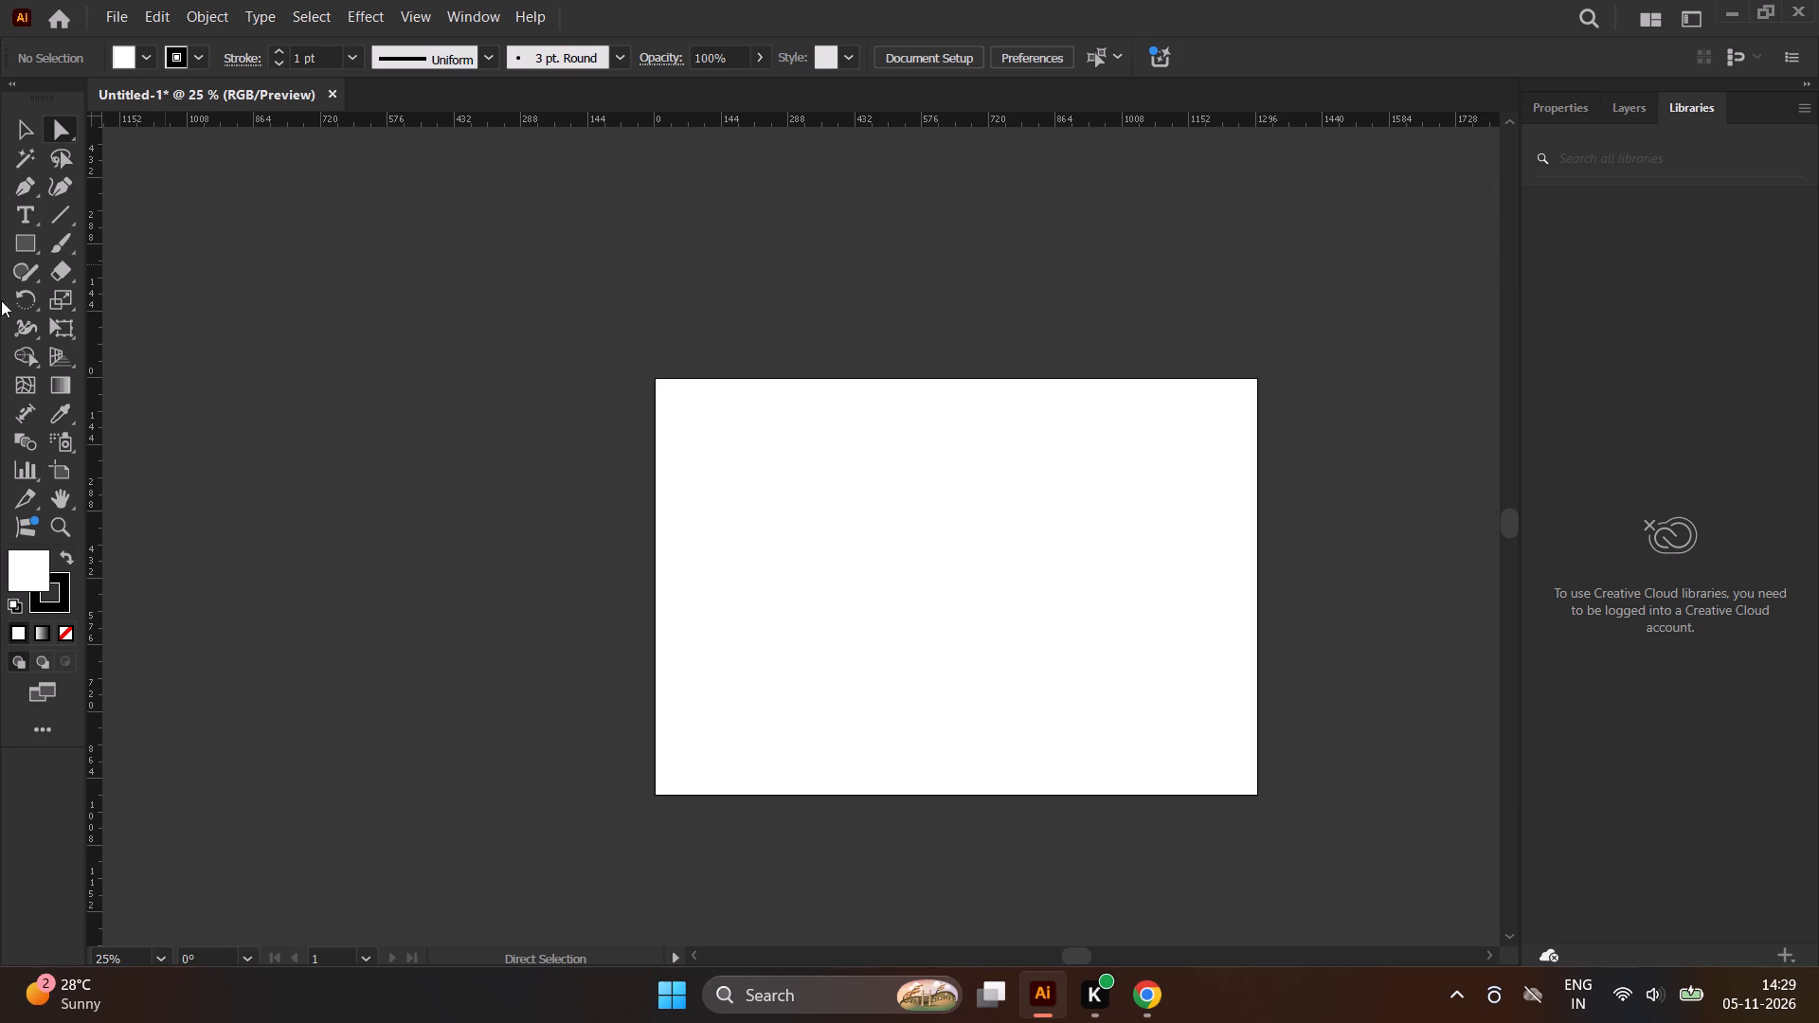
Draw a tall rectangle about 190 pt wide and 510 pt high near the middle of the artboard.
{"action": "left_click", "coordinate": [30, 251]}
{"action": "scroll", "coordinate": [981, 801], "scroll_direction": "up", "scroll_amount": 2}
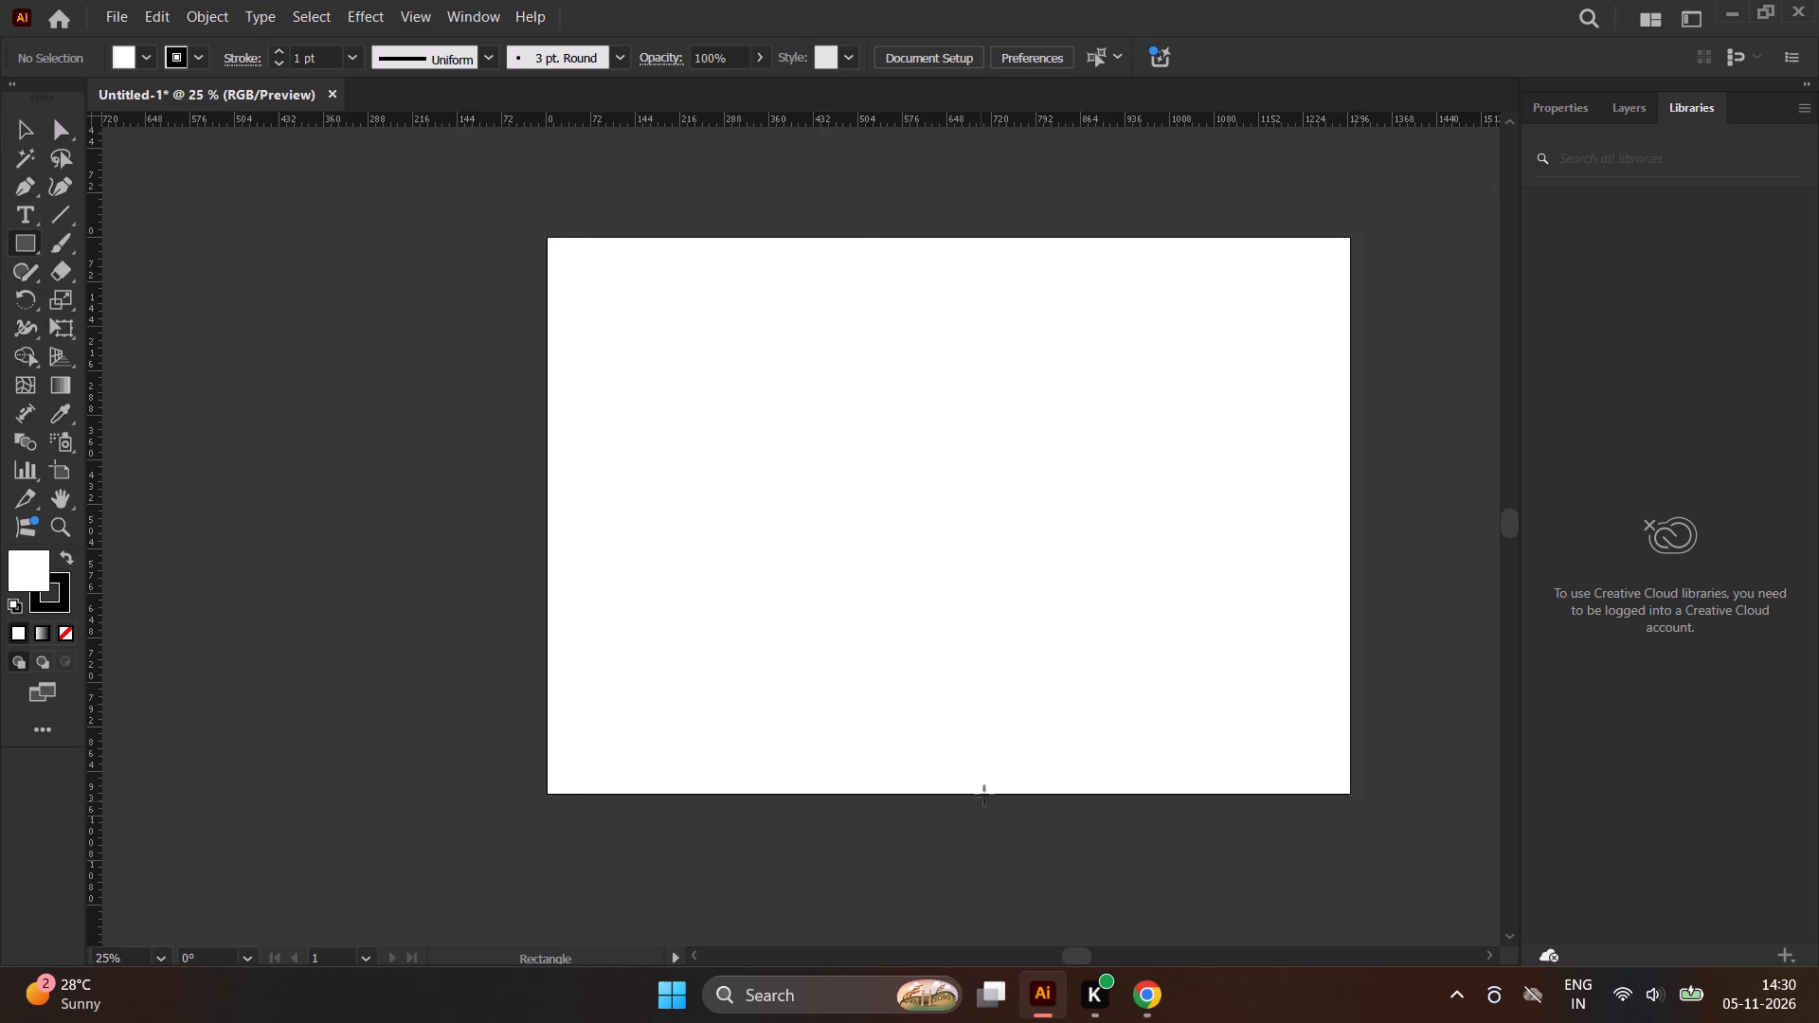
{"action": "scroll", "coordinate": [984, 796], "scroll_direction": "up", "scroll_amount": 1}
{"action": "scroll", "coordinate": [781, 536], "scroll_direction": "down", "scroll_amount": 2}
{"action": "key", "text": "space"}
{"action": "key", "text": "space"}
{"action": "key", "text": "space"}
{"action": "key", "text": "space"}
{"action": "key", "text": "space"}
{"action": "key", "text": "space"}
{"action": "key", "text": "space"}
{"action": "key", "text": "space"}
{"action": "key", "text": "space"}
{"action": "key", "text": "space"}
{"action": "left_click_drag", "start_coordinate": [757, 477], "coordinate": [754, 558]}
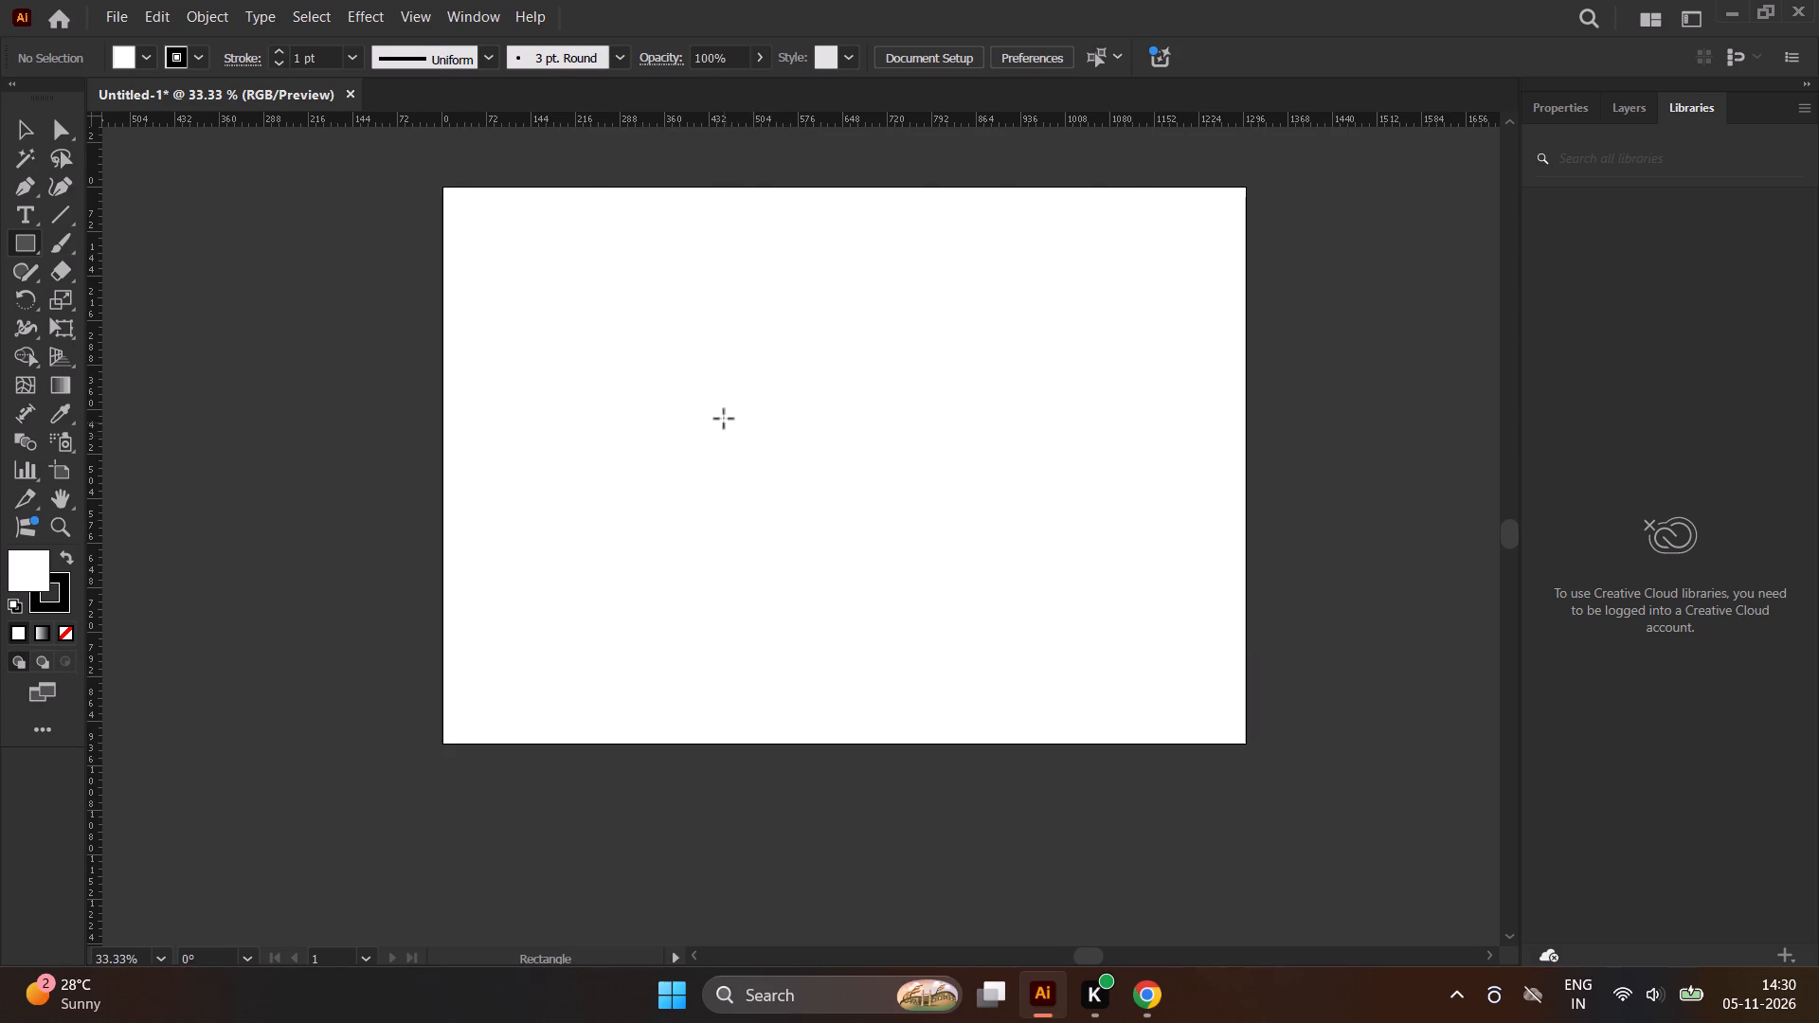
{"action": "scroll", "coordinate": [724, 418], "scroll_direction": "up", "scroll_amount": 1}
{"action": "left_click_drag", "start_coordinate": [710, 298], "coordinate": [710, 297]}
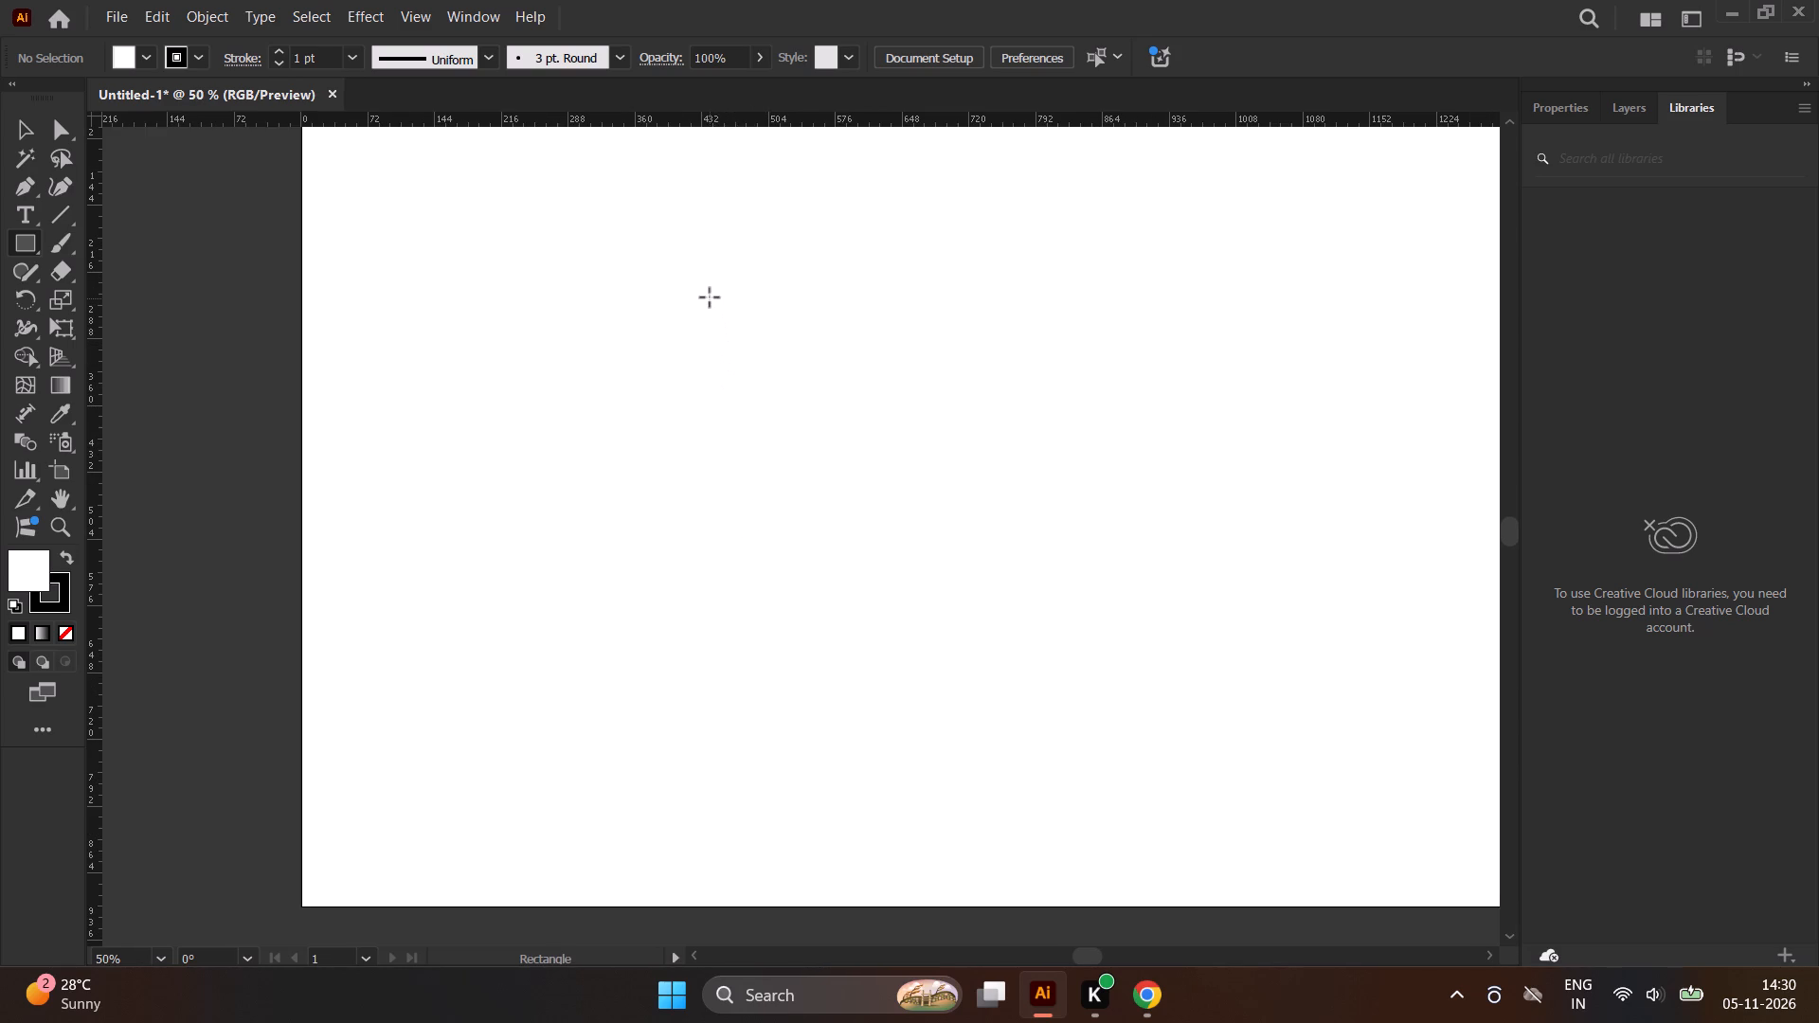
{"action": "left_click_drag", "start_coordinate": [710, 297], "coordinate": [867, 613]}
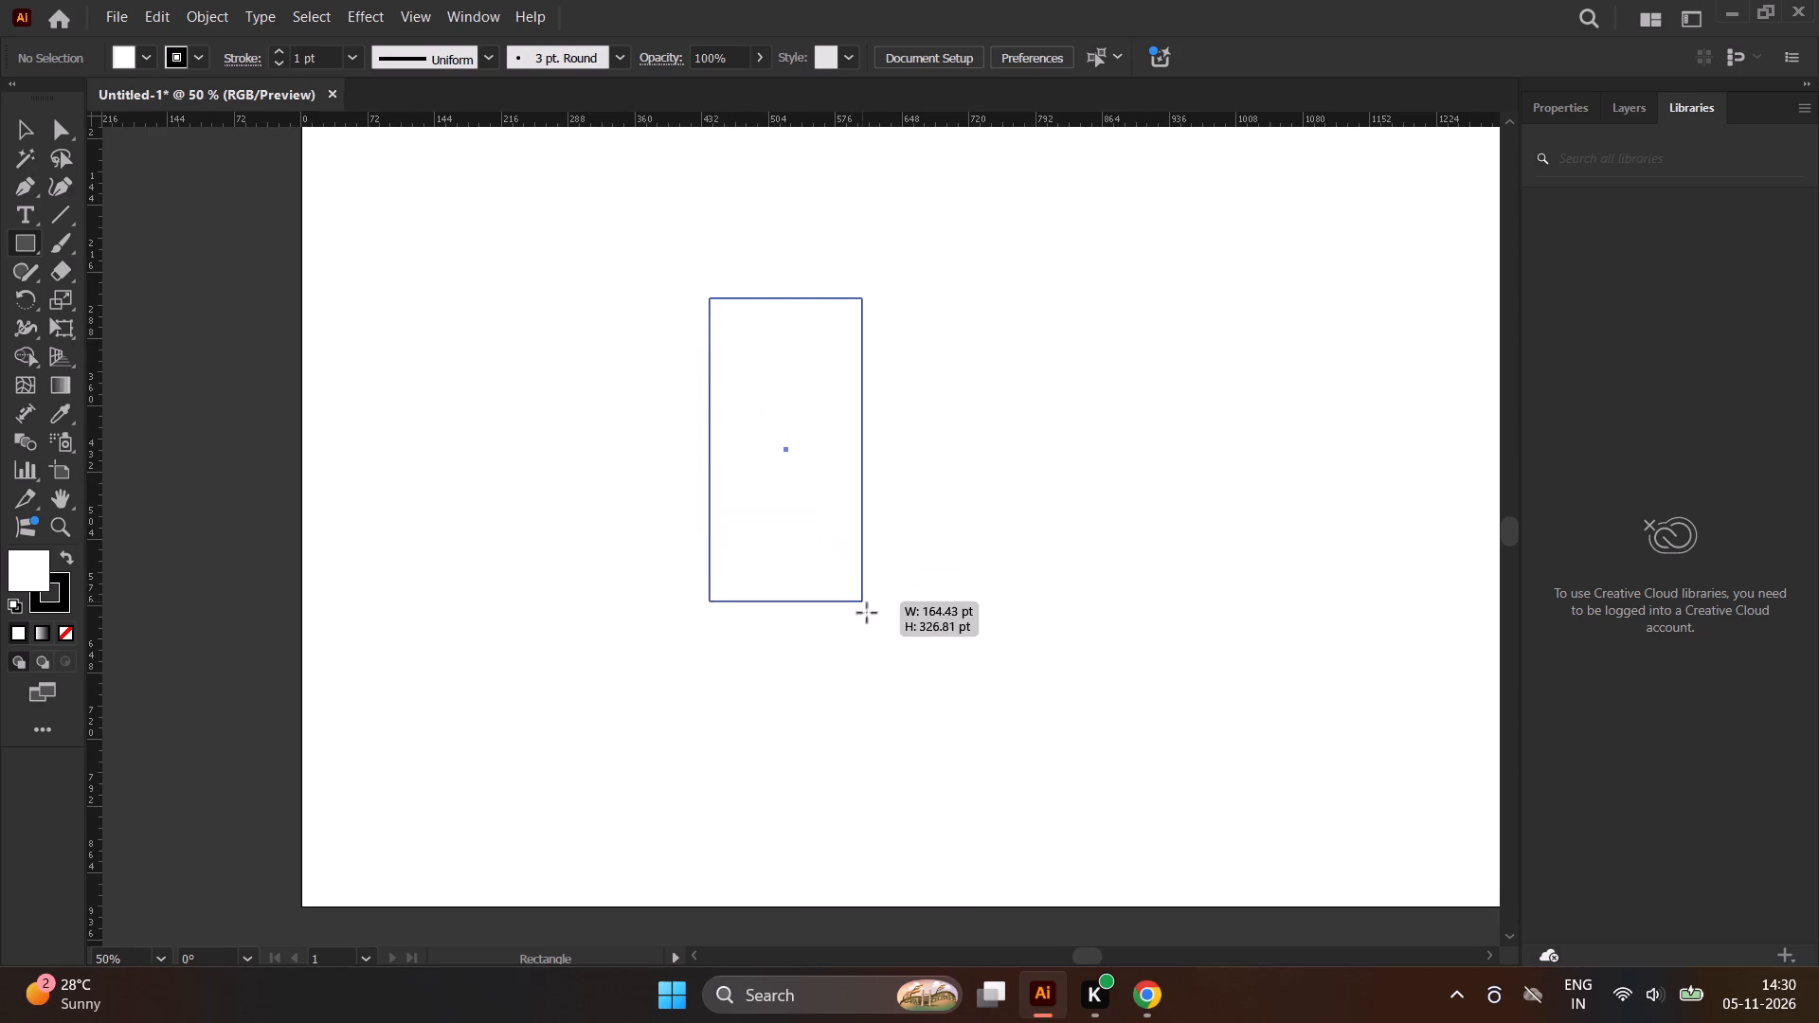
{"action": "left_click_drag", "start_coordinate": [867, 613], "coordinate": [880, 779]}
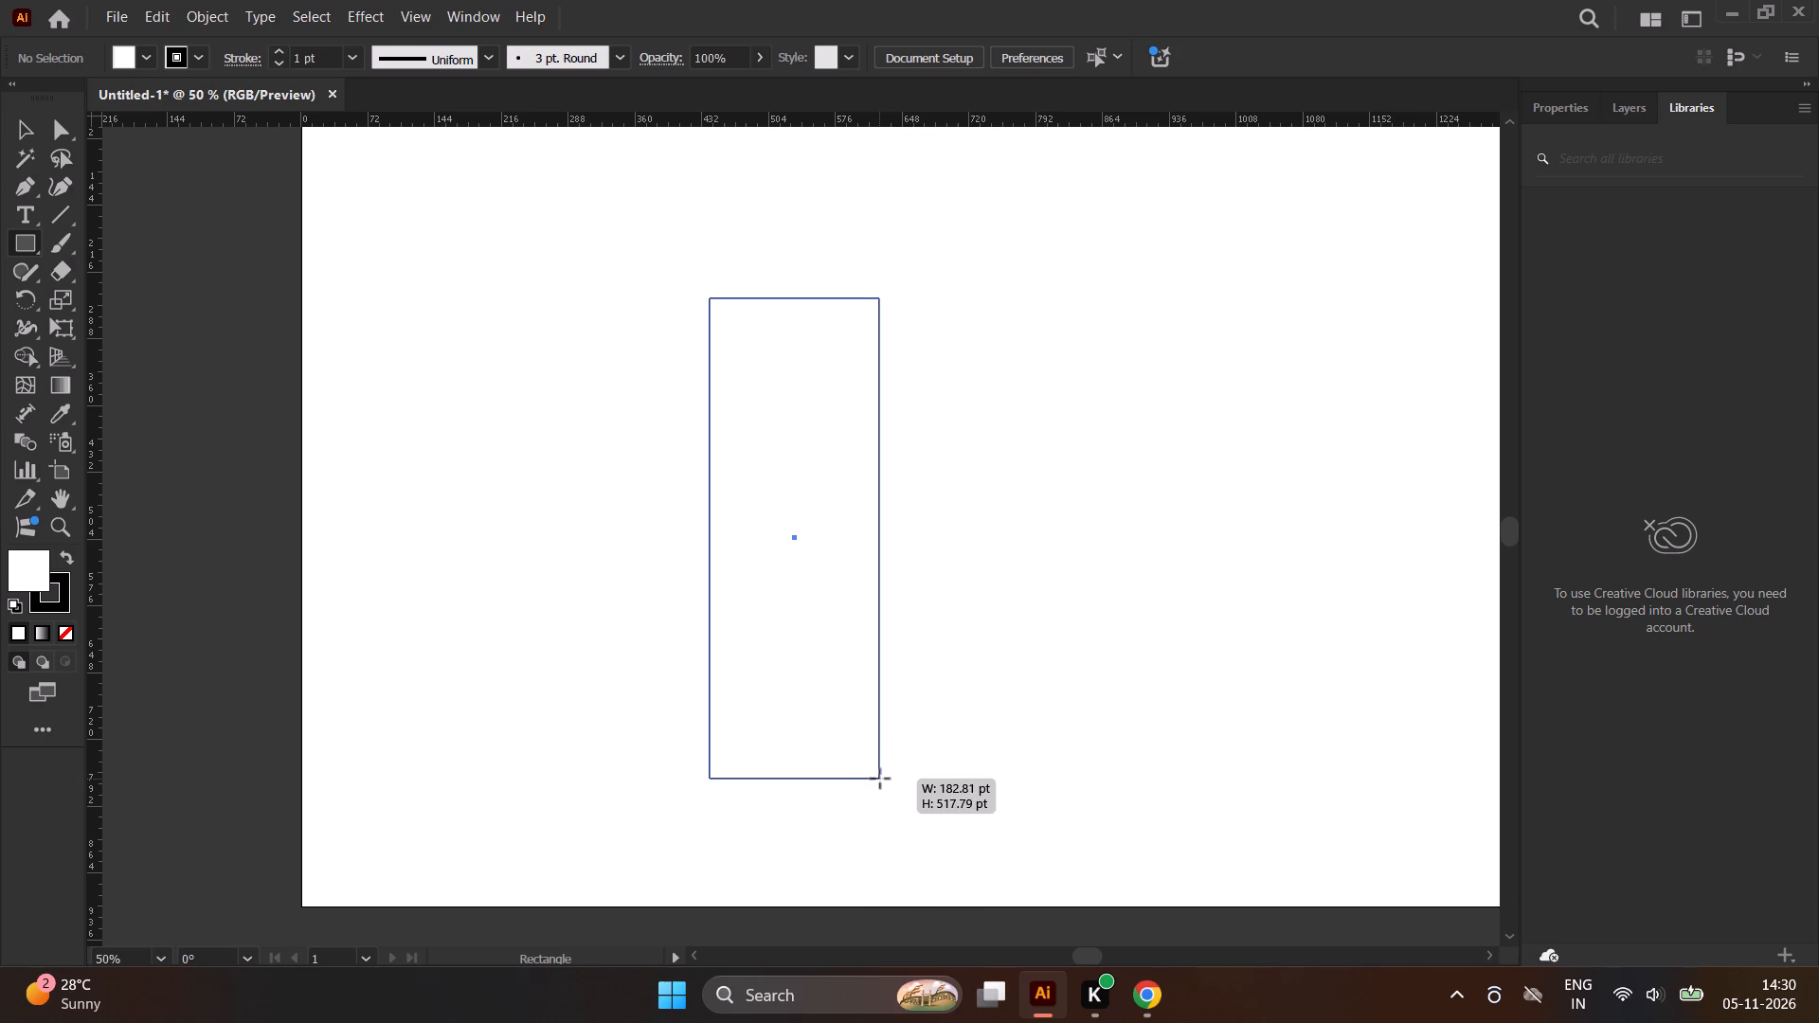
{"action": "left_click_drag", "start_coordinate": [880, 779], "coordinate": [889, 772]}
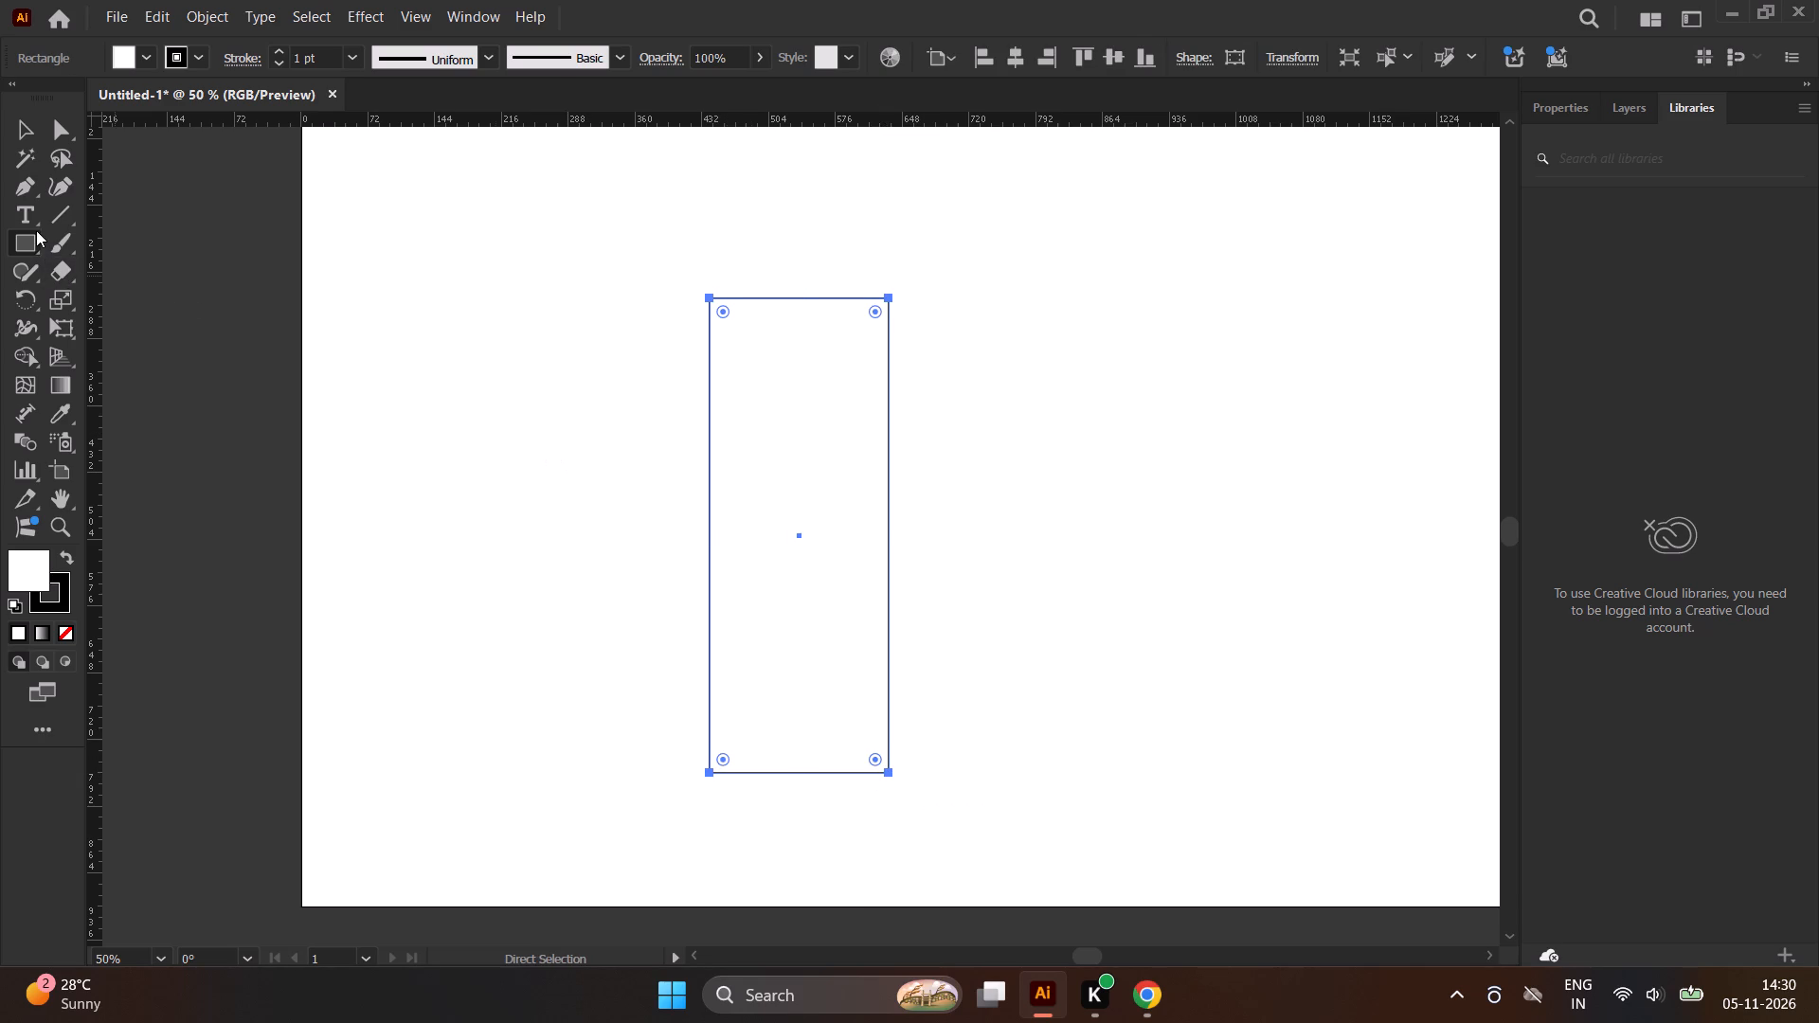
Draw a short rectangle of matching width on the tall rectangle's top edge, extending its height to about 20 pt.
{"action": "left_click", "coordinate": [30, 240]}
{"action": "scroll", "coordinate": [830, 285], "scroll_direction": "up", "scroll_amount": 4}
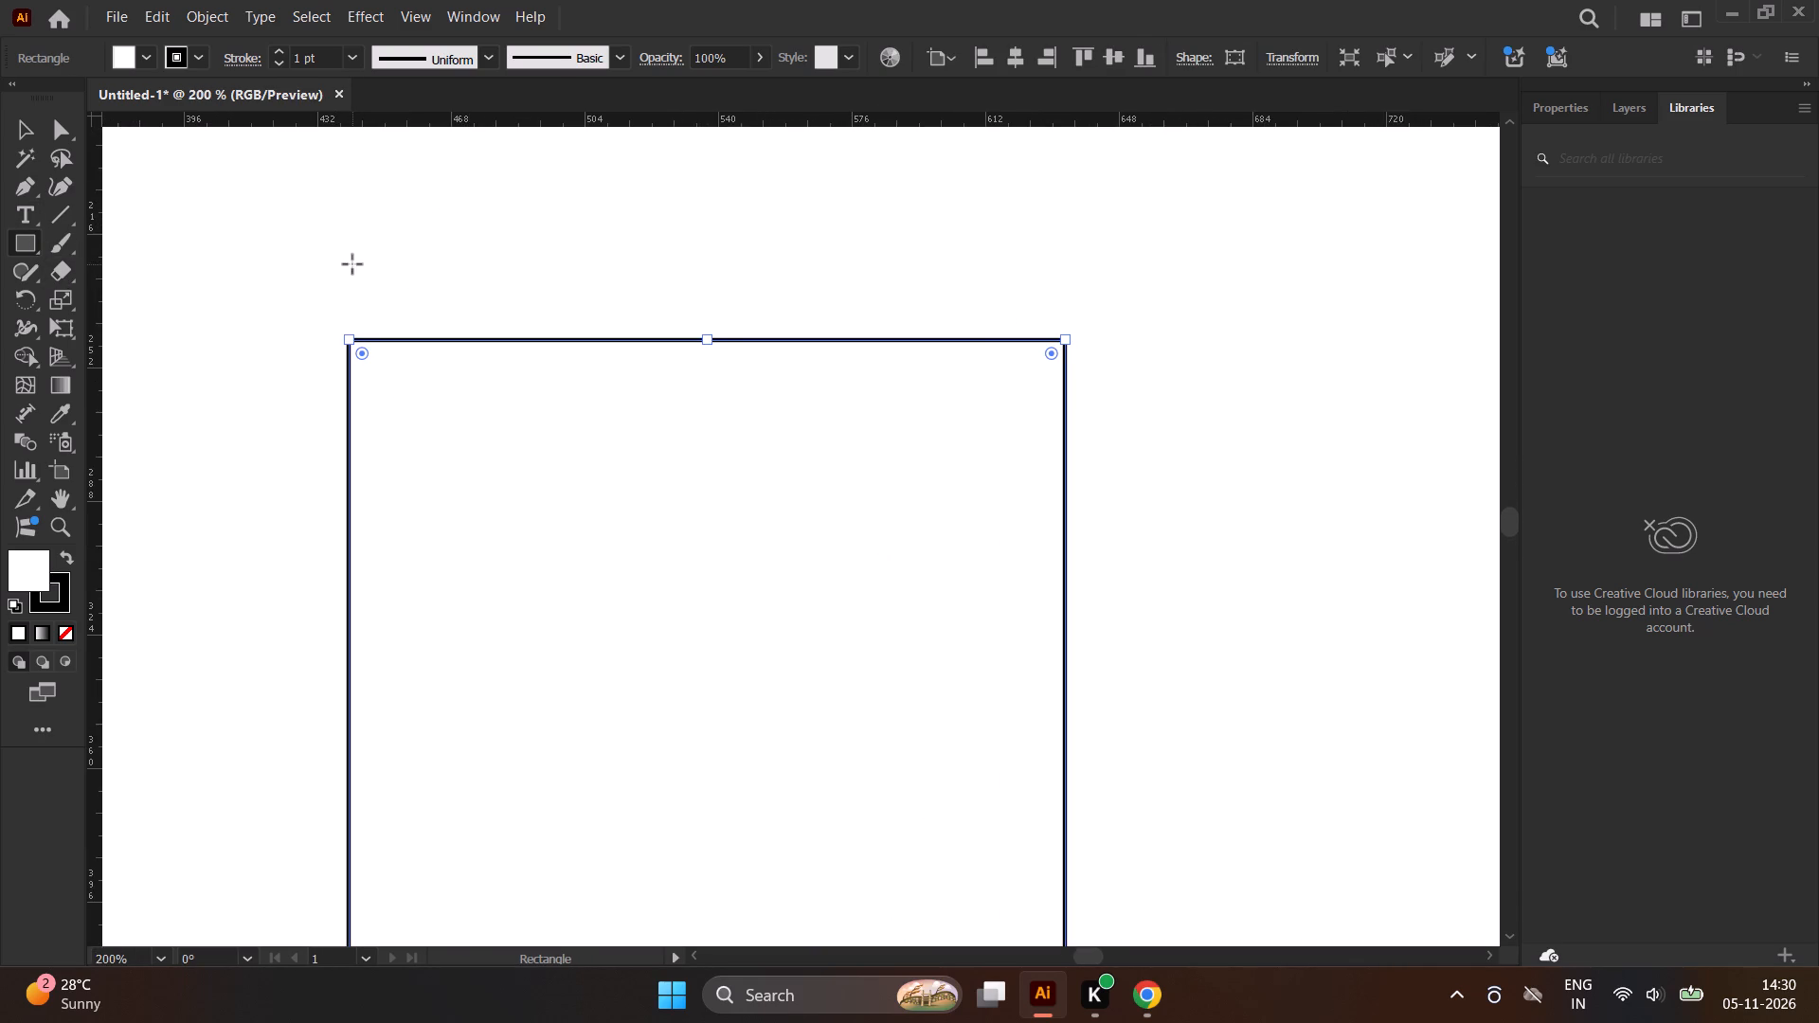
{"action": "left_click_drag", "start_coordinate": [347, 279], "coordinate": [445, 305]}
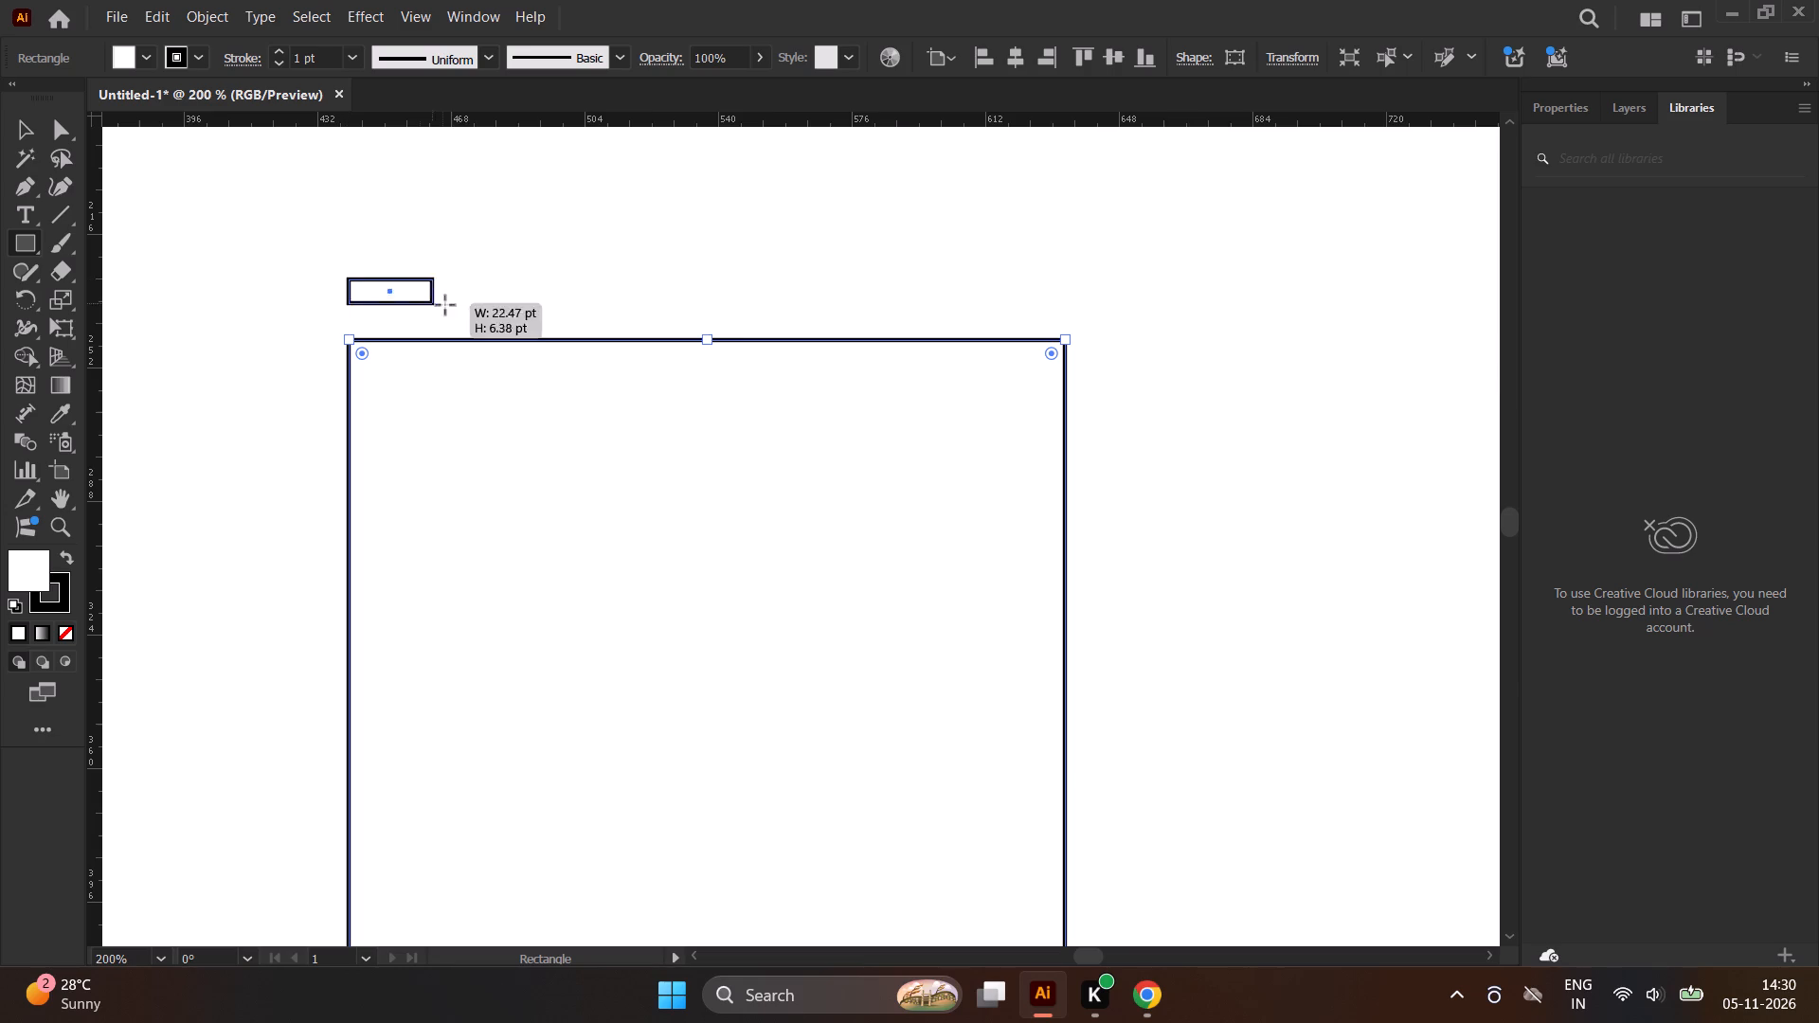
{"action": "left_click_drag", "start_coordinate": [445, 305], "coordinate": [1054, 334]}
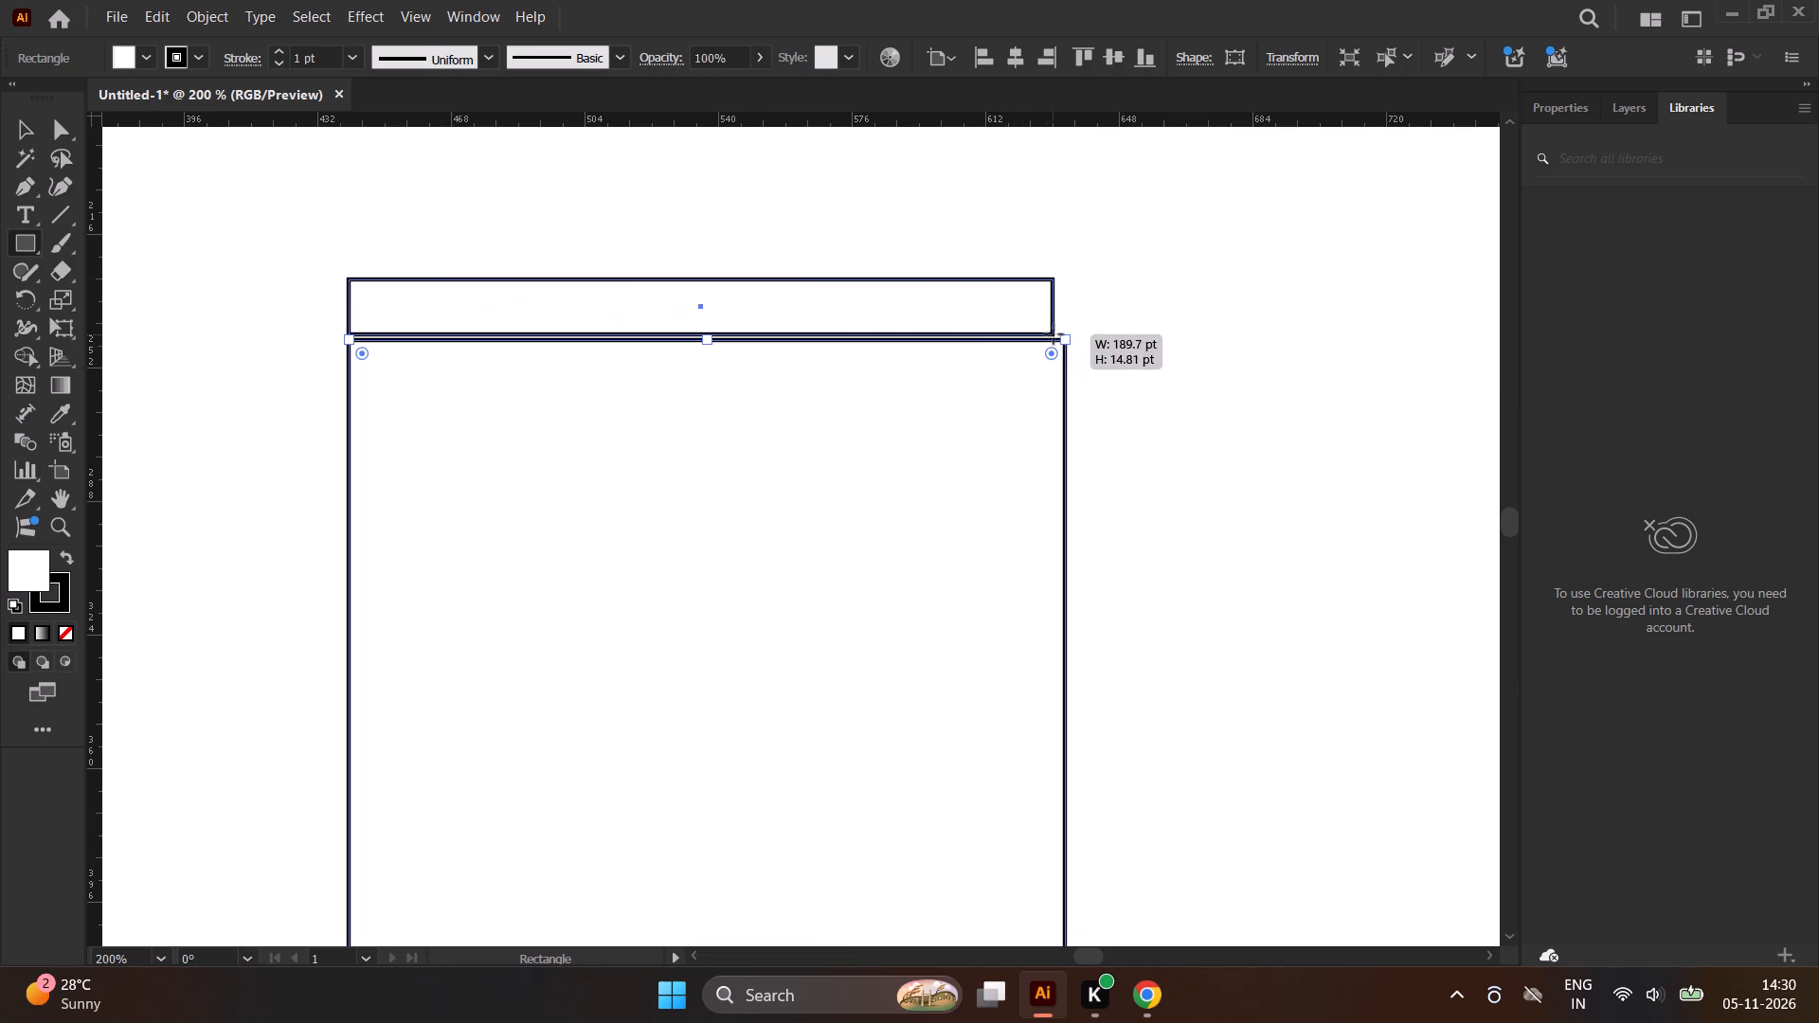
{"action": "left_click_drag", "start_coordinate": [1054, 334], "coordinate": [1065, 342]}
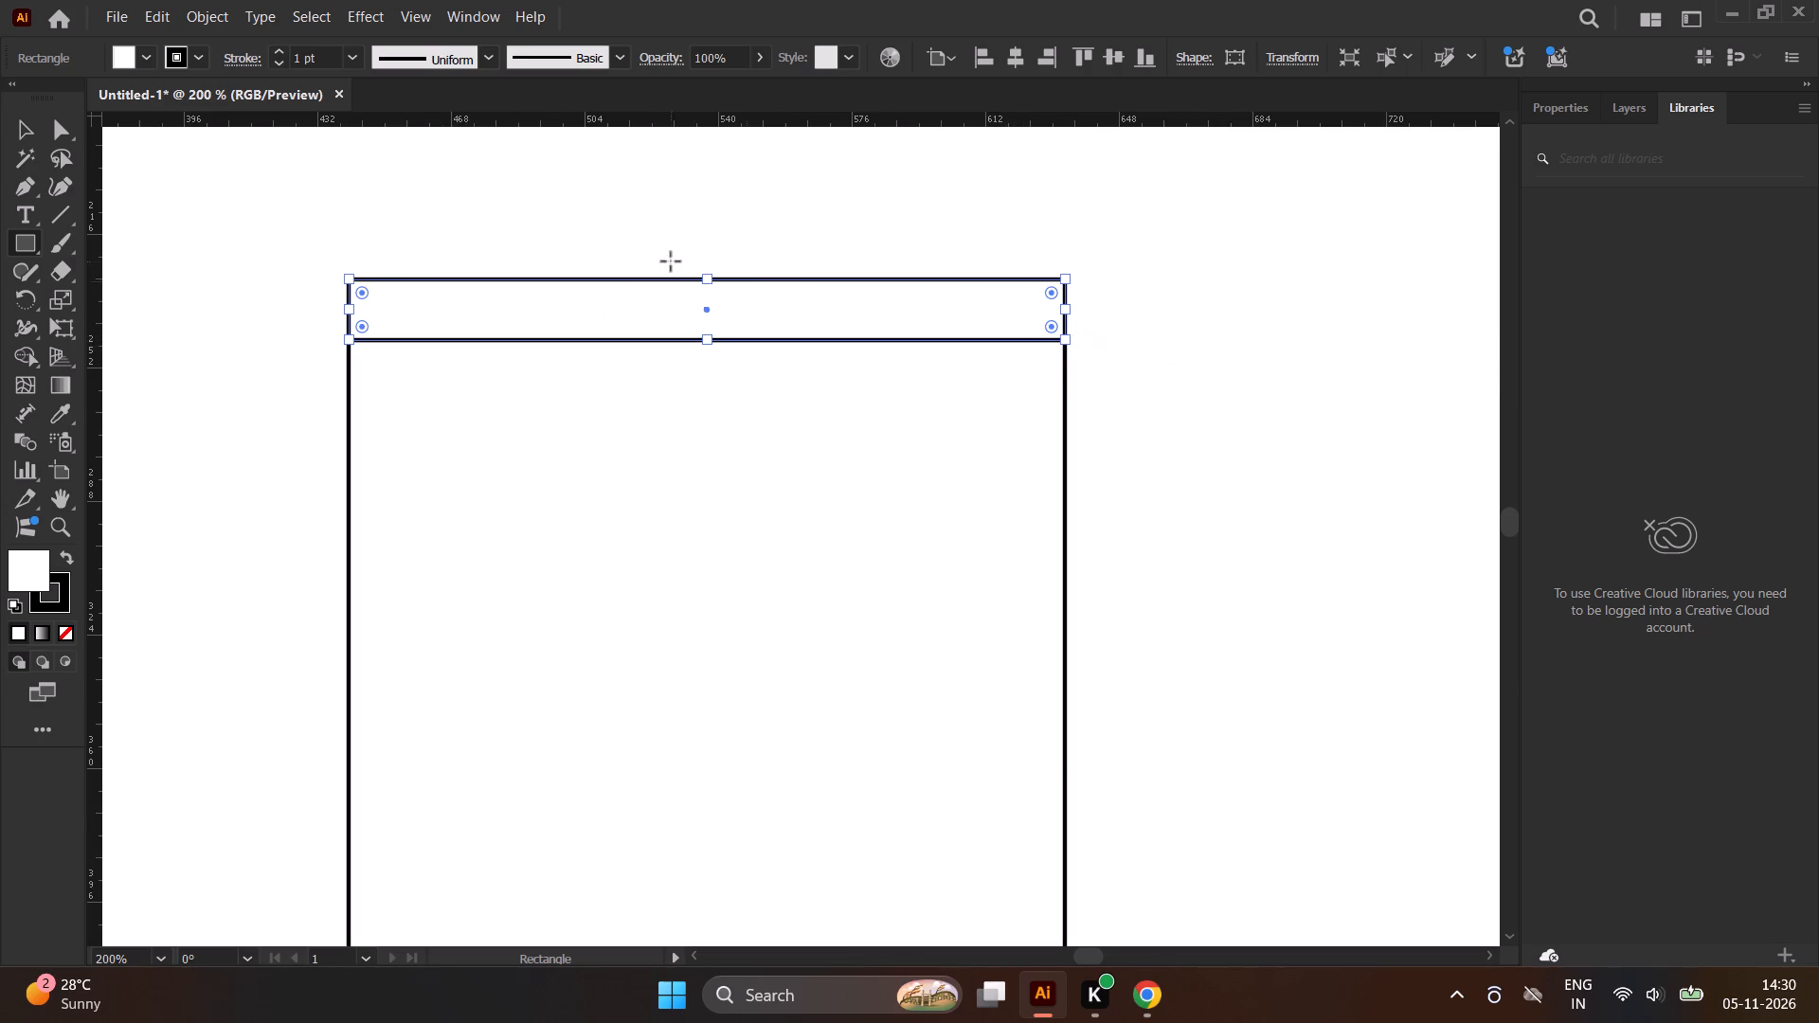
{"action": "scroll", "coordinate": [699, 267], "scroll_direction": "up", "scroll_amount": 1}
{"action": "left_click_drag", "start_coordinate": [706, 276], "coordinate": [708, 266]}
{"action": "scroll", "coordinate": [696, 298], "scroll_direction": "down", "scroll_amount": 2}
{"action": "scroll", "coordinate": [697, 297], "scroll_direction": "up", "scroll_amount": 1}
{"action": "scroll", "coordinate": [697, 297], "scroll_direction": "down", "scroll_amount": 1}
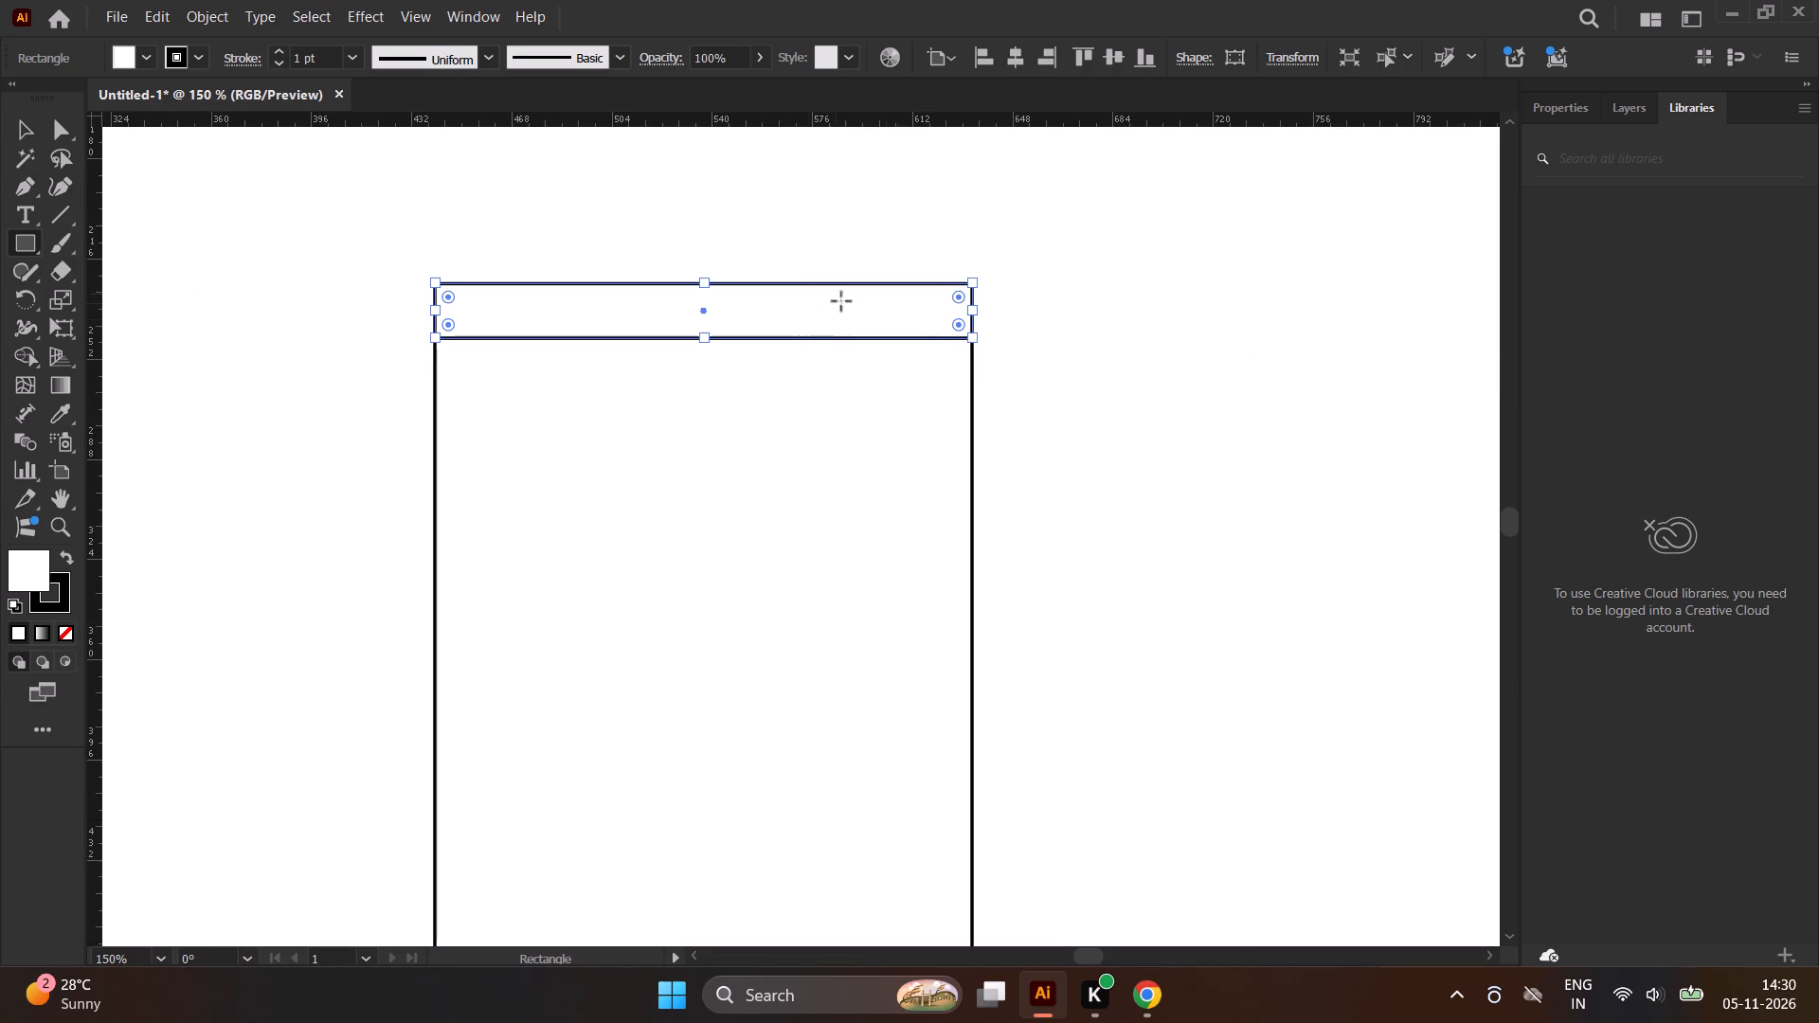
Move the right-hand corner anchor points shared by the short and tall rectangles about 26 pt horizontally outward.
{"action": "left_click", "coordinate": [30, 132]}
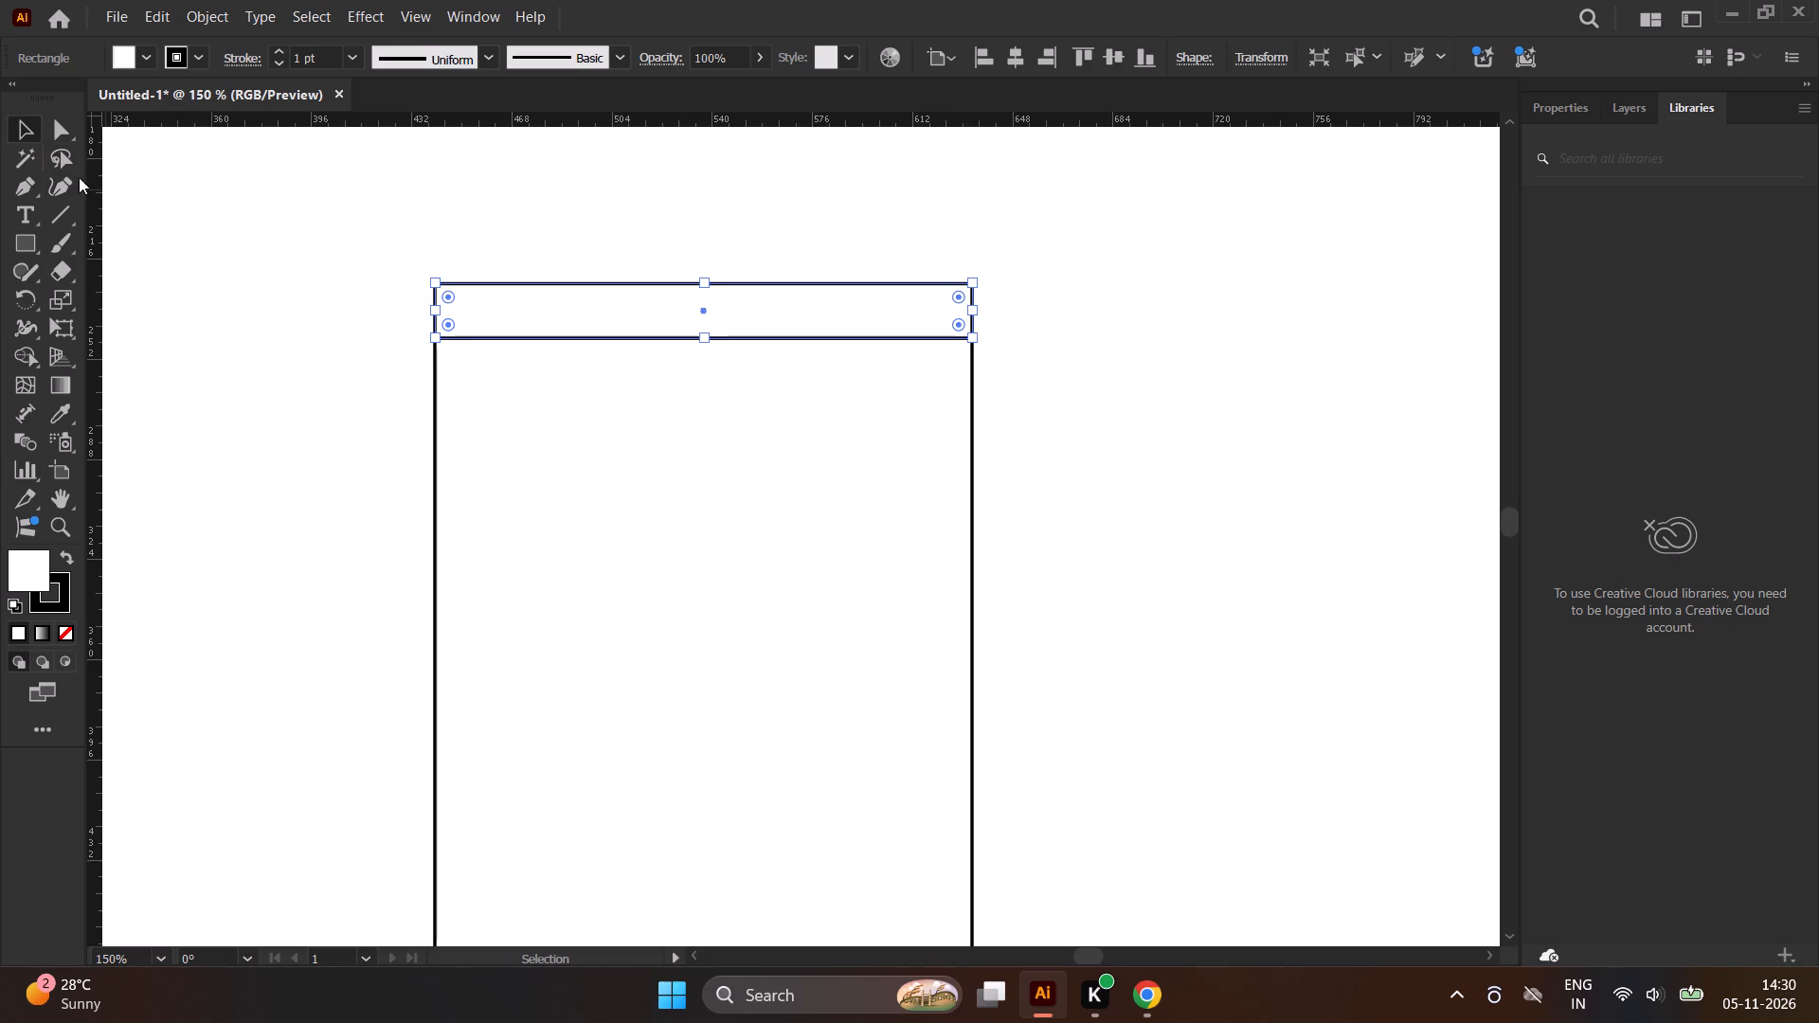
{"action": "left_click_drag", "start_coordinate": [1022, 302], "coordinate": [924, 364]}
{"action": "left_click_drag", "start_coordinate": [924, 364], "coordinate": [922, 366]}
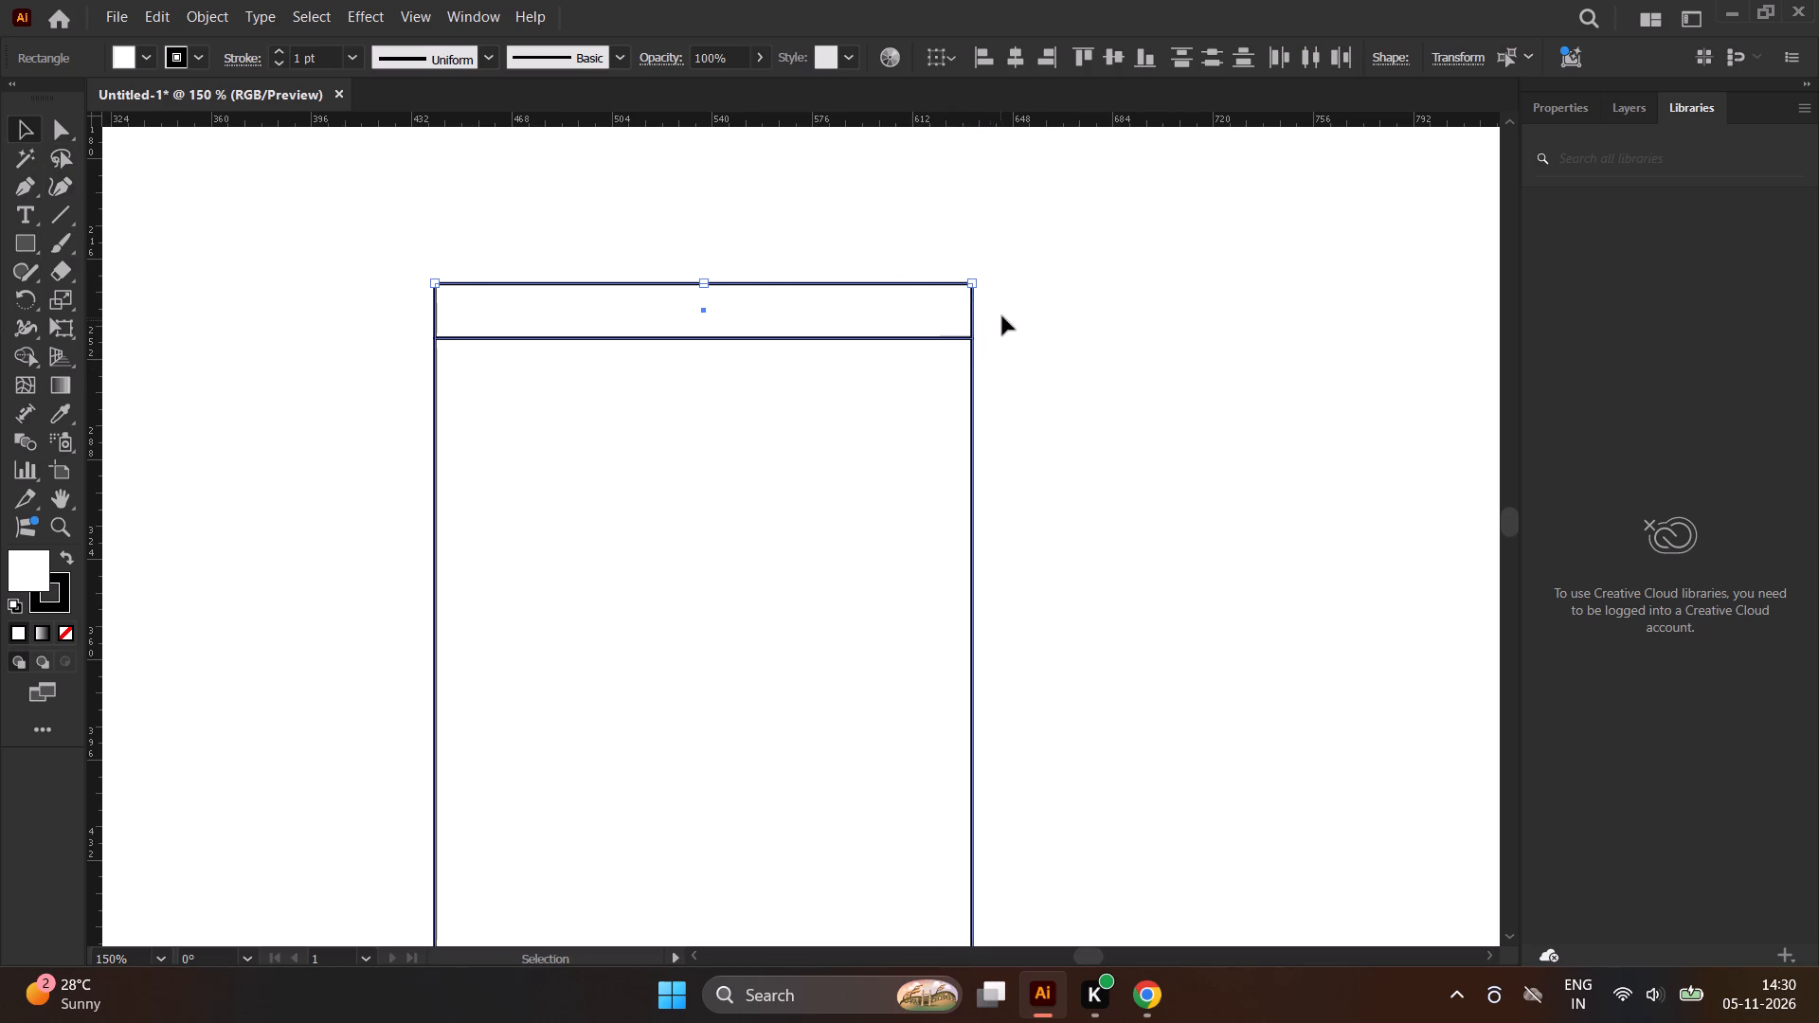
{"action": "left_click_drag", "start_coordinate": [1002, 316], "coordinate": [929, 356]}
{"action": "left_click", "coordinate": [67, 120]}
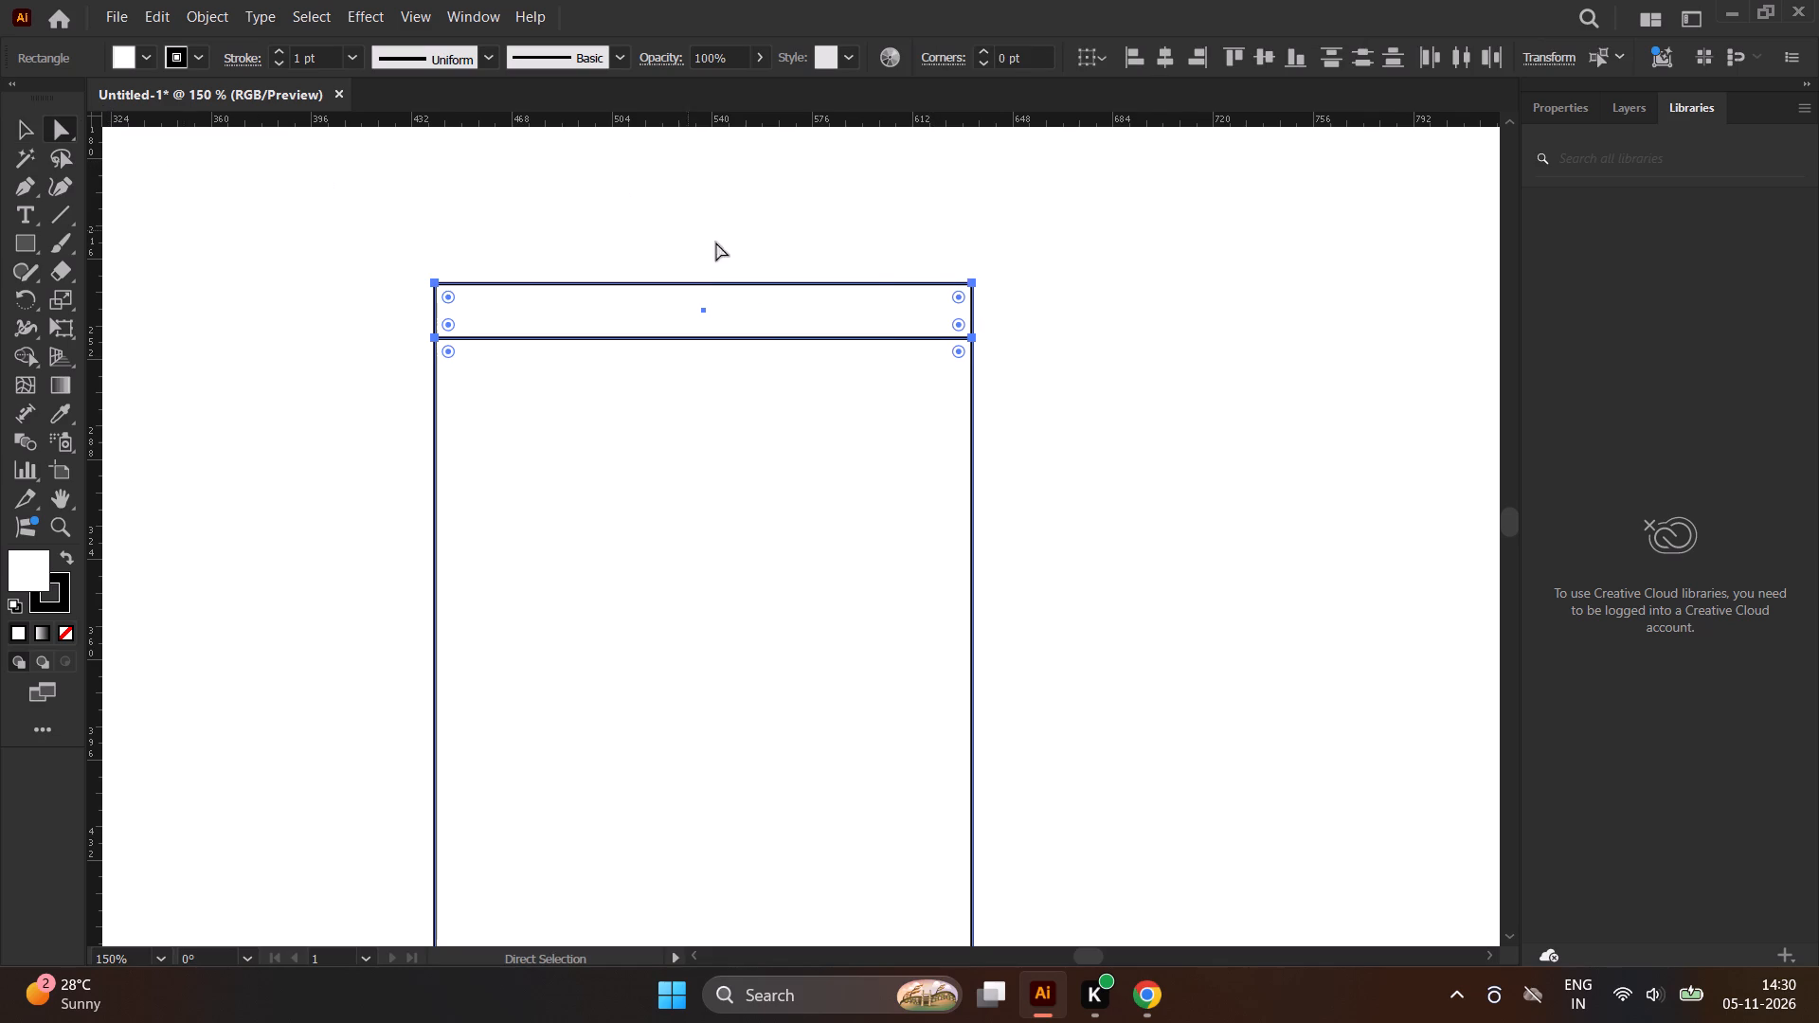
{"action": "left_click", "coordinate": [969, 336]}
{"action": "left_click", "coordinate": [969, 336]}
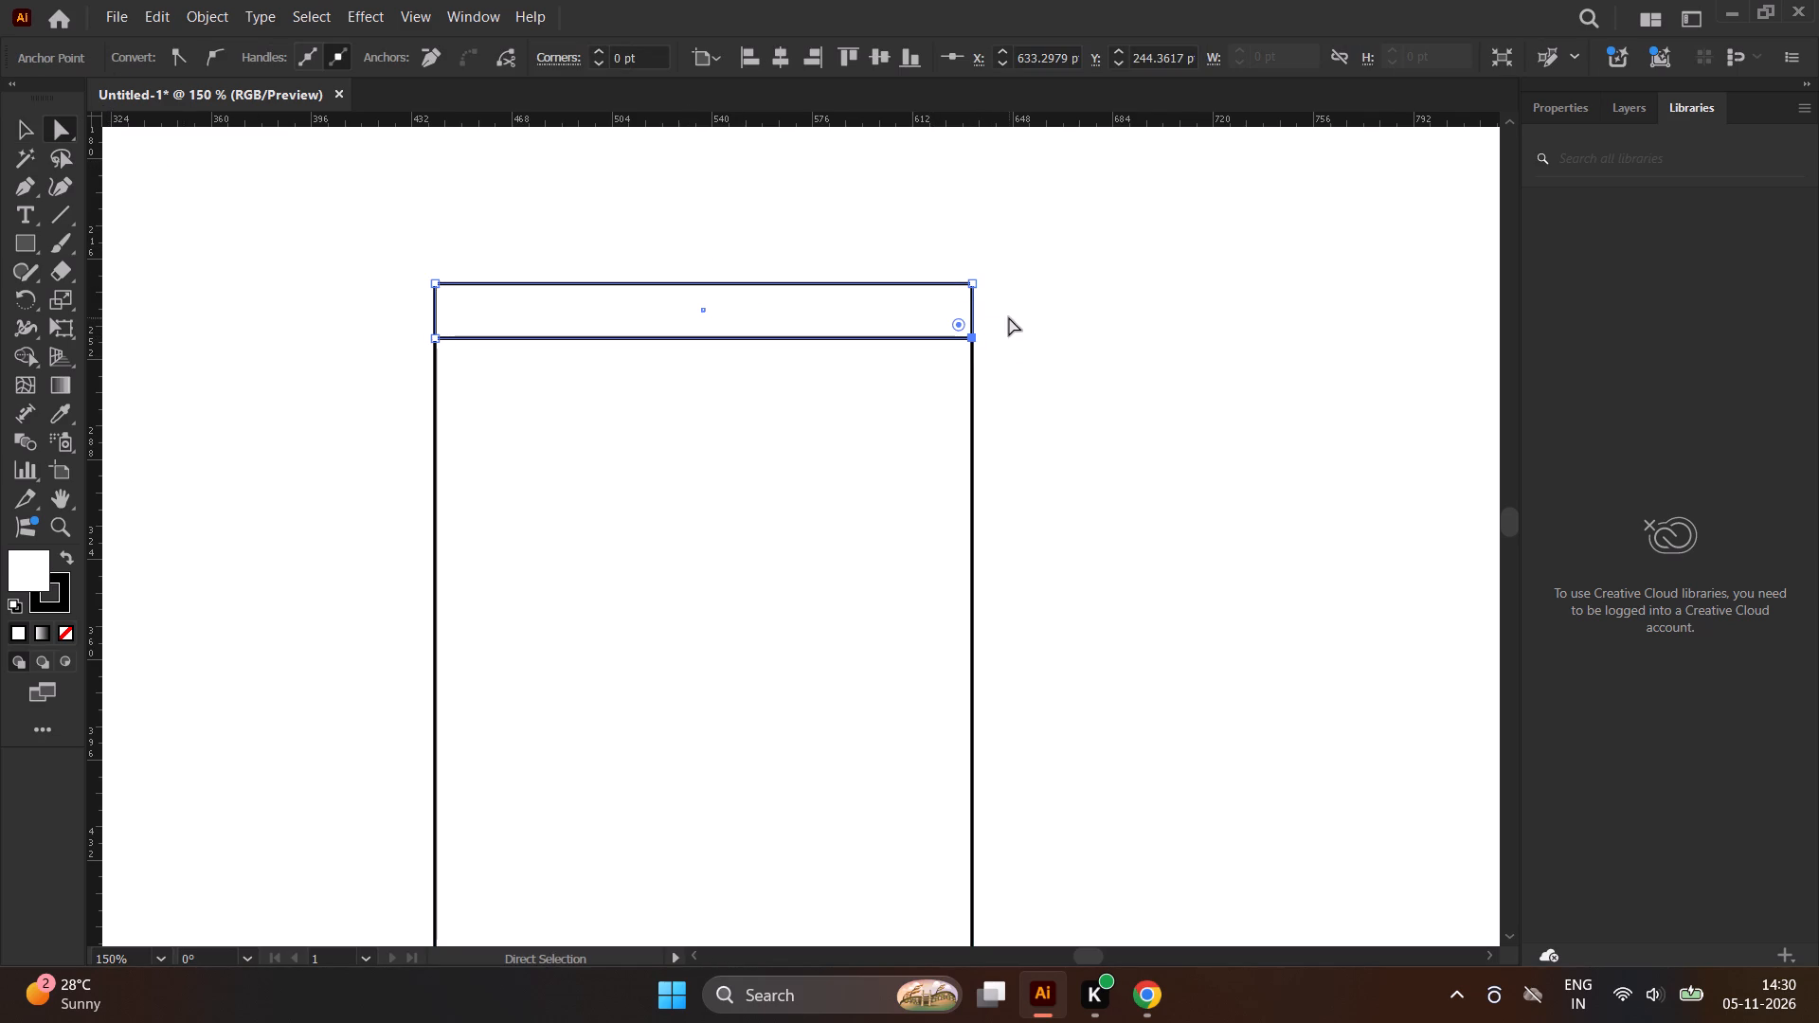
{"action": "left_click_drag", "start_coordinate": [1009, 317], "coordinate": [941, 350]}
{"action": "left_click_drag", "start_coordinate": [969, 343], "coordinate": [978, 342]}
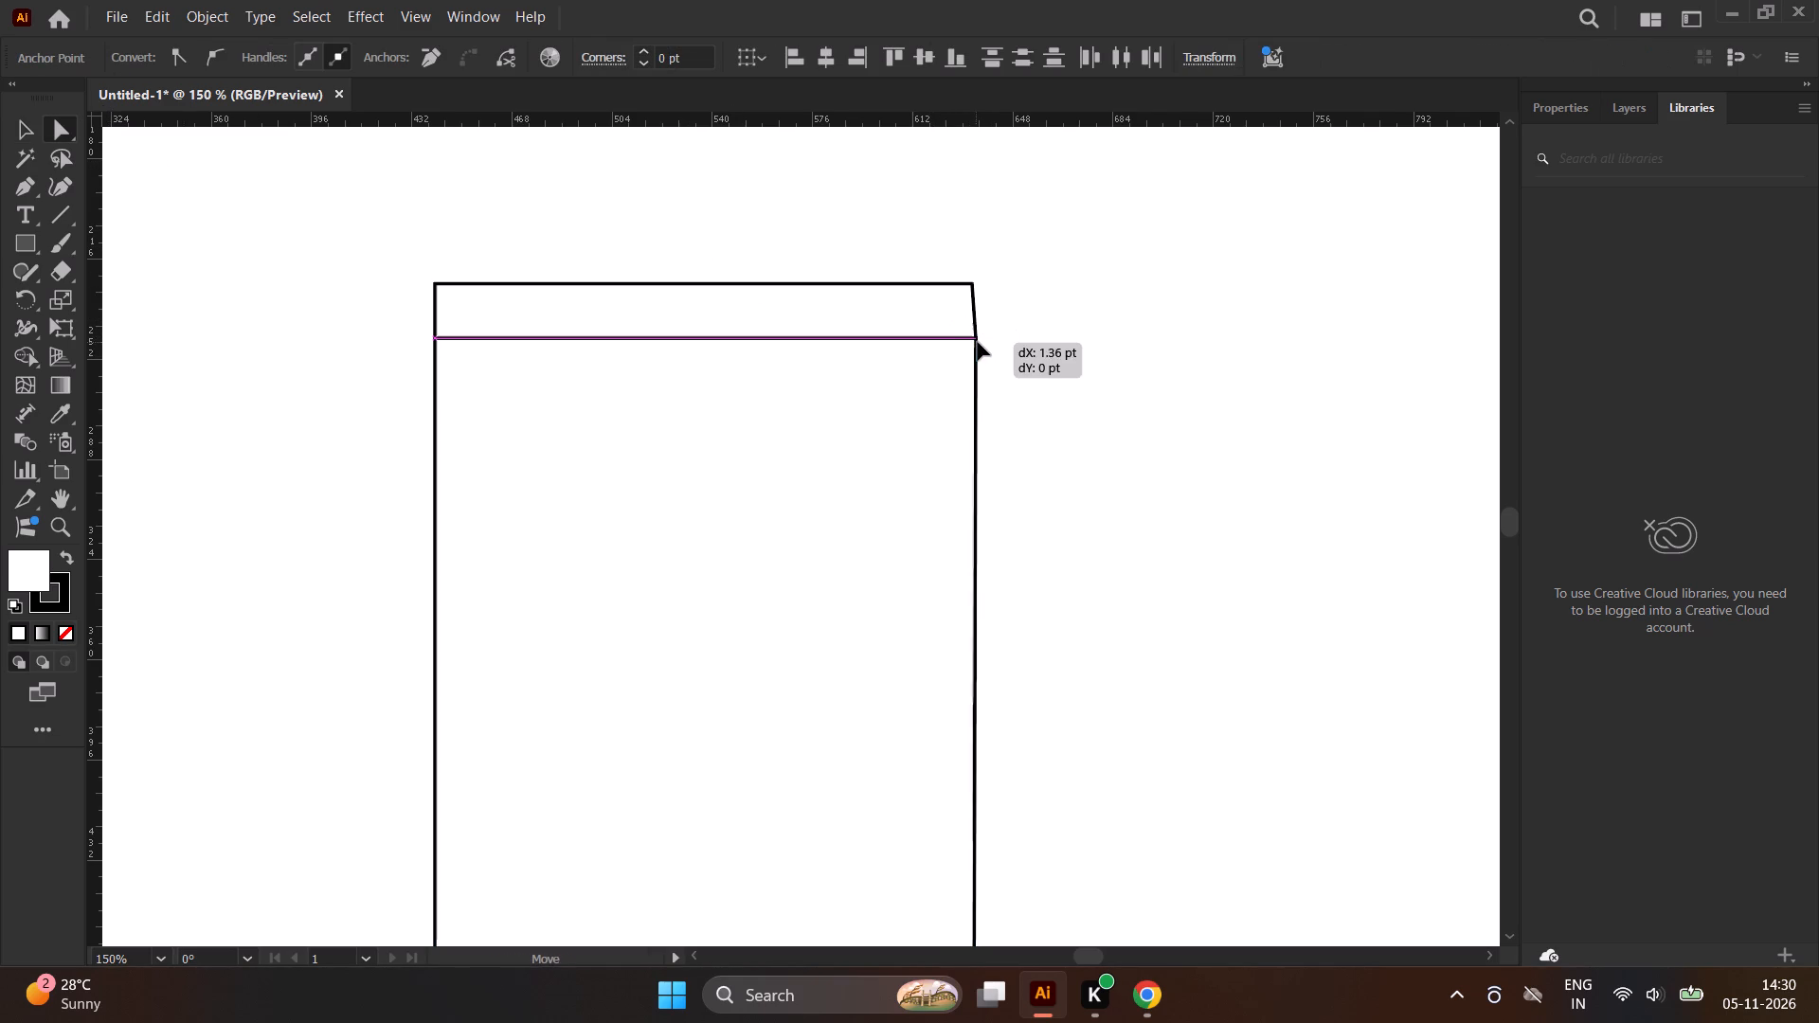
{"action": "left_click_drag", "start_coordinate": [978, 342], "coordinate": [1000, 343]}
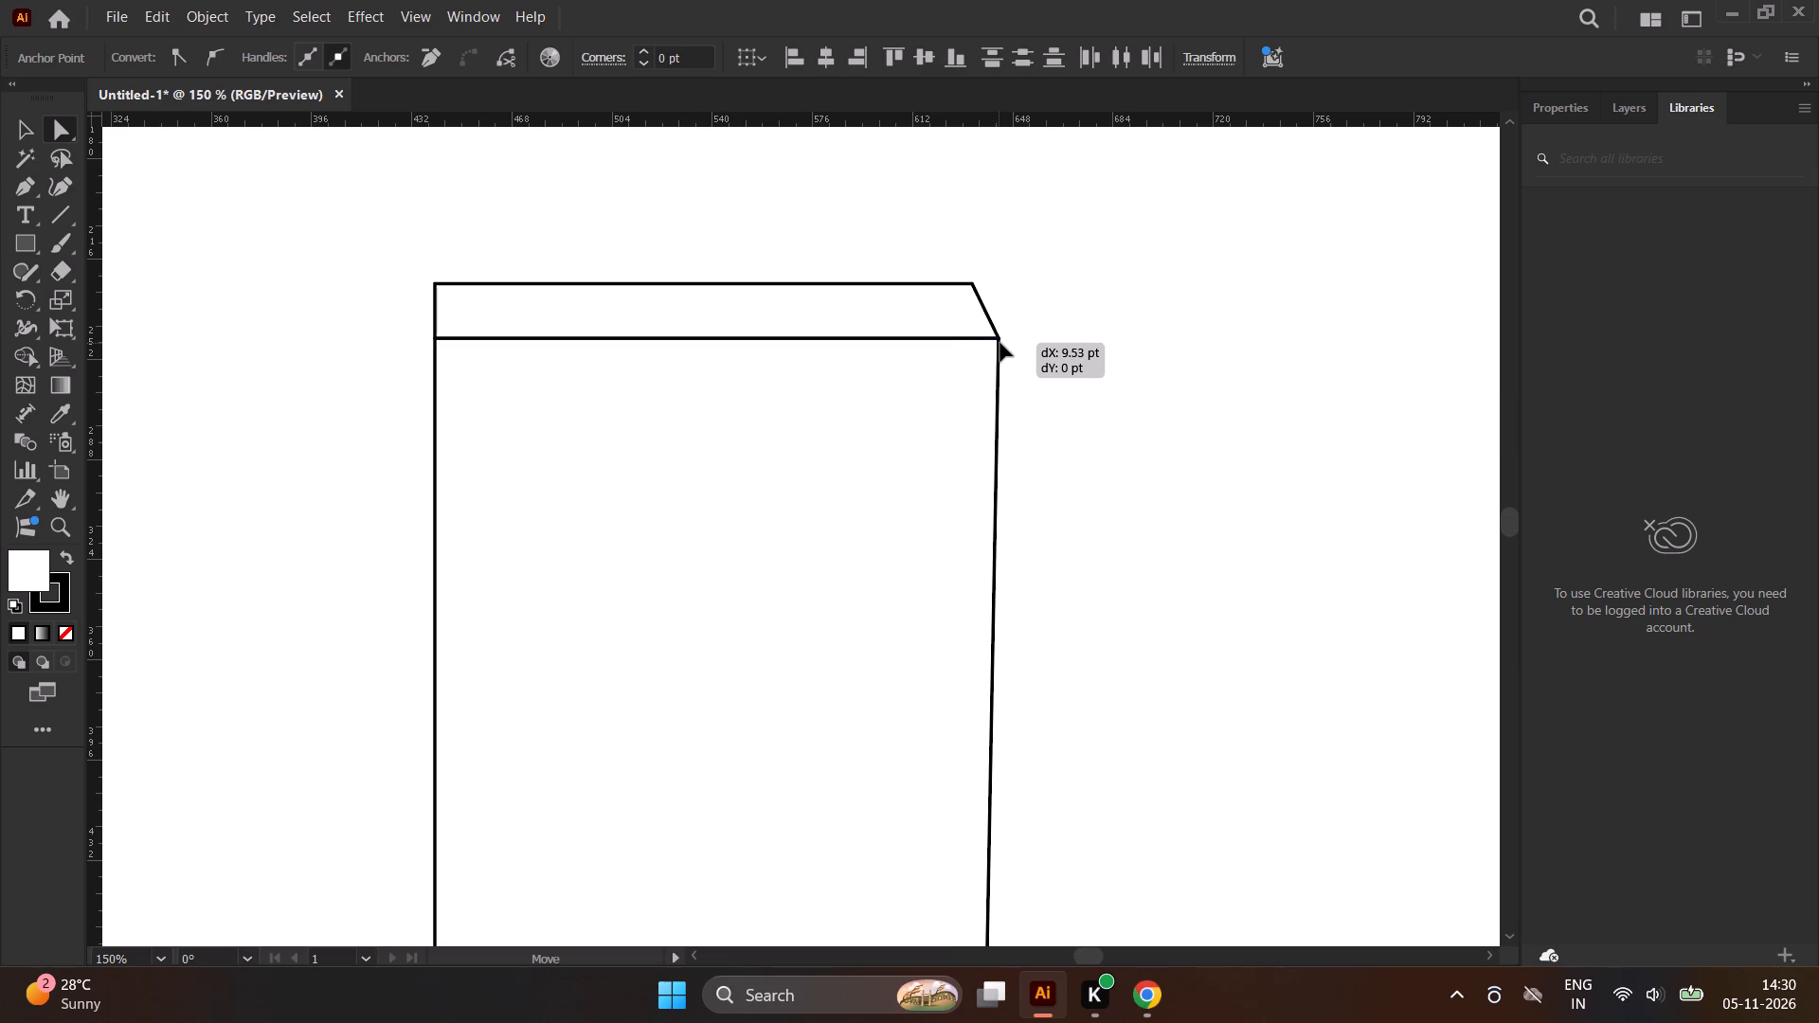
{"action": "left_click_drag", "start_coordinate": [1000, 343], "coordinate": [1055, 347]}
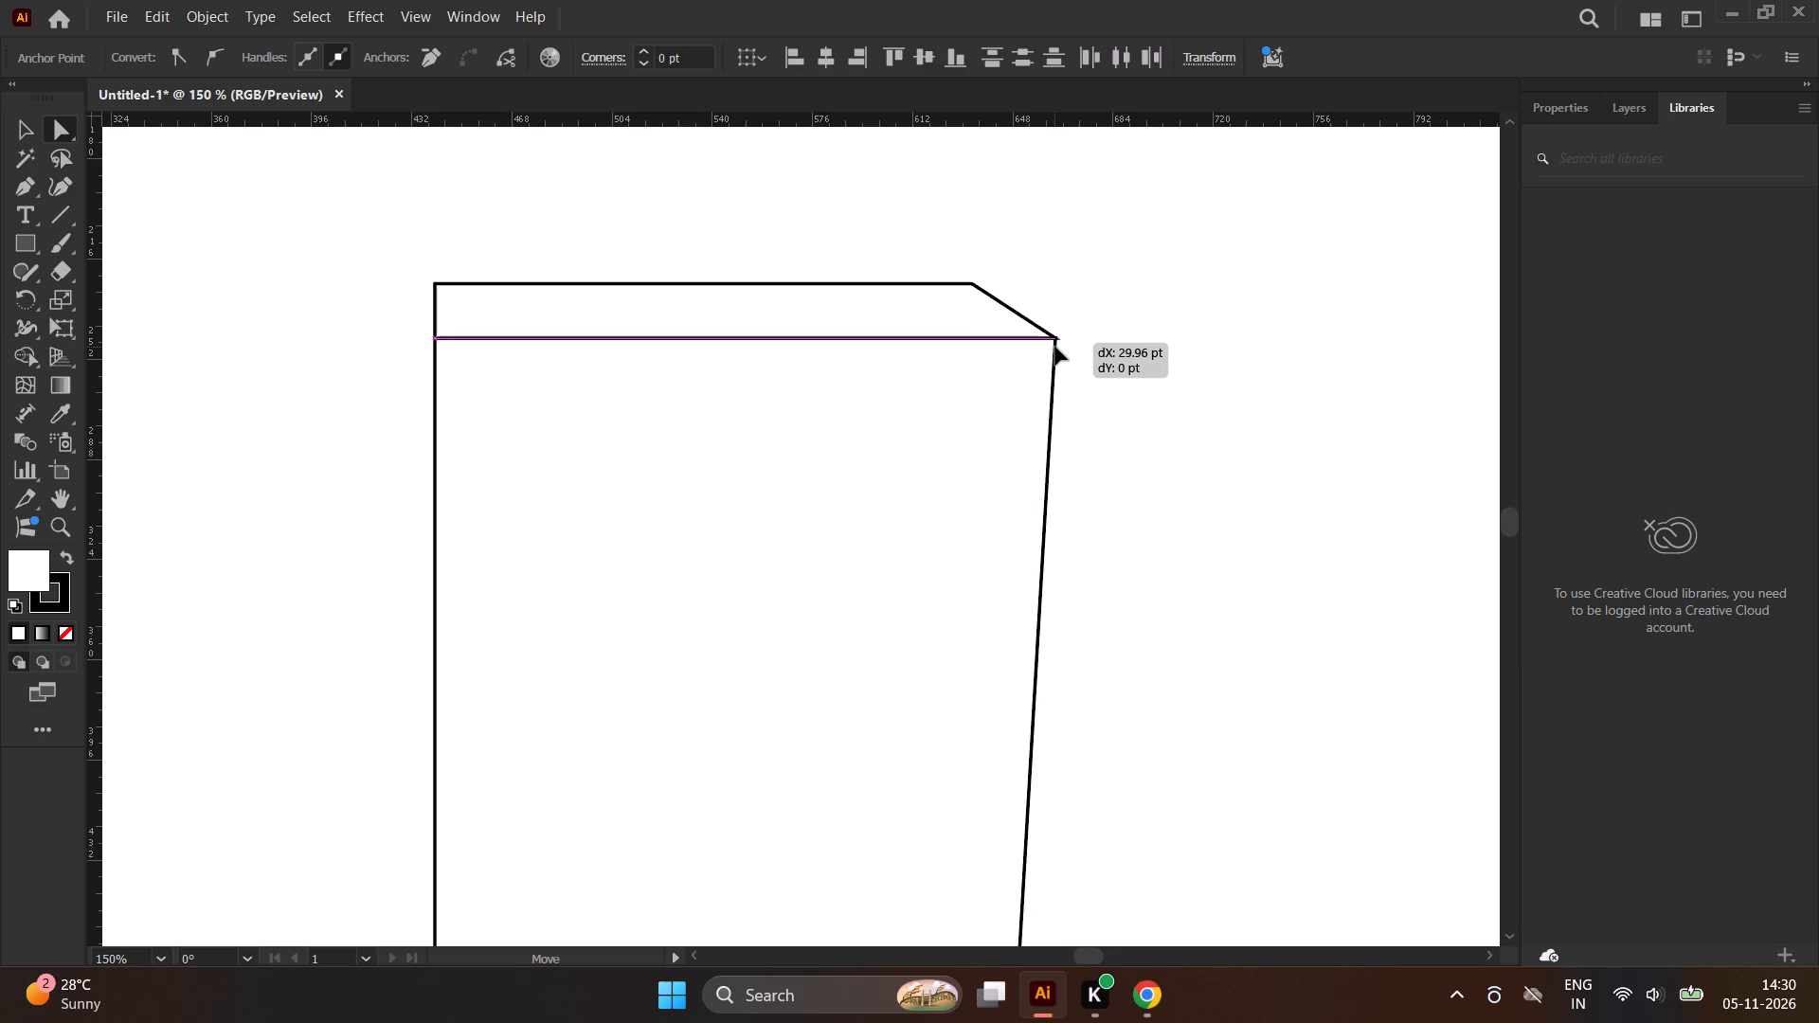
{"action": "left_click_drag", "start_coordinate": [1055, 347], "coordinate": [1044, 347]}
Move the shared left-hand corner anchor points of both shapes about 34 pt horizontally outward and deselect them.
{"action": "scroll", "coordinate": [1016, 341], "scroll_direction": "up", "scroll_amount": 1}
{"action": "scroll", "coordinate": [1016, 341], "scroll_direction": "down", "scroll_amount": 1}
{"action": "scroll", "coordinate": [1015, 340], "scroll_direction": "up", "scroll_amount": 1}
{"action": "scroll", "coordinate": [1014, 340], "scroll_direction": "down", "scroll_amount": 1}
{"action": "scroll", "coordinate": [917, 340], "scroll_direction": "up", "scroll_amount": 1}
{"action": "scroll", "coordinate": [917, 340], "scroll_direction": "down", "scroll_amount": 1}
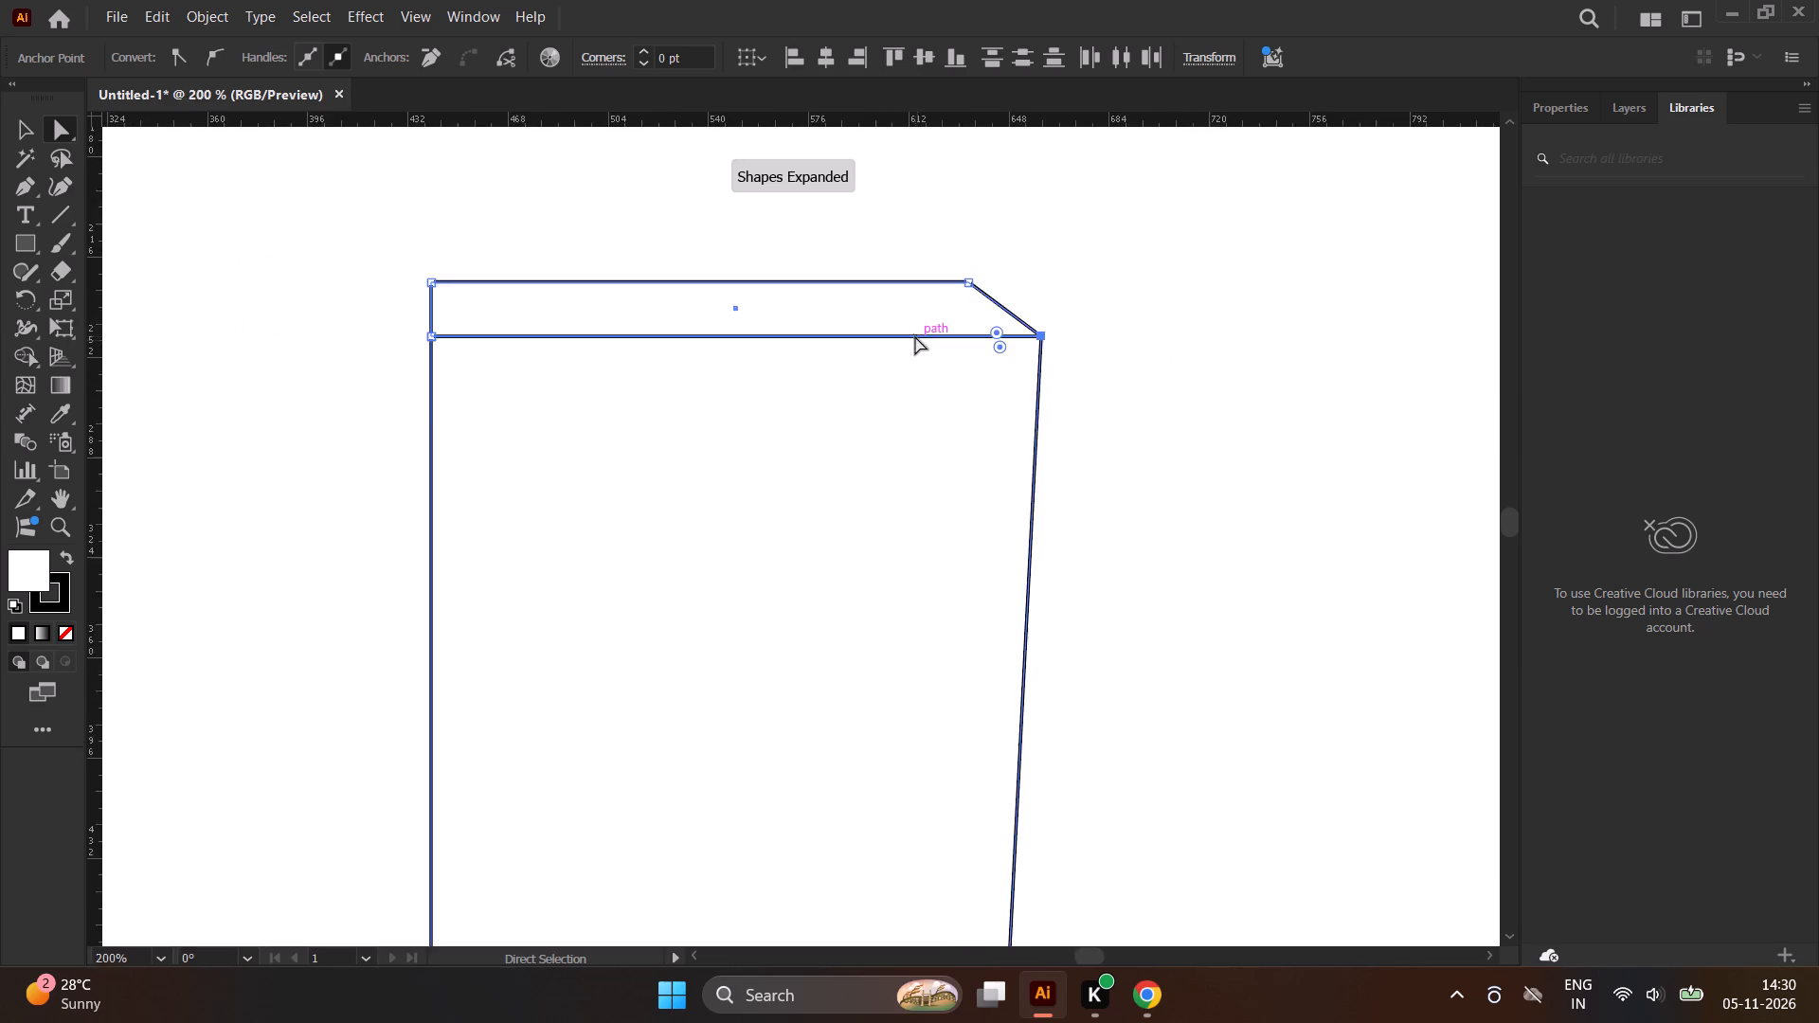
{"action": "scroll", "coordinate": [915, 336], "scroll_direction": "down", "scroll_amount": 4}
{"action": "scroll", "coordinate": [914, 334], "scroll_direction": "up", "scroll_amount": 1}
{"action": "scroll", "coordinate": [914, 334], "scroll_direction": "down", "scroll_amount": 1}
{"action": "scroll", "coordinate": [914, 334], "scroll_direction": "up", "scroll_amount": 1}
{"action": "scroll", "coordinate": [914, 334], "scroll_direction": "down", "scroll_amount": 1}
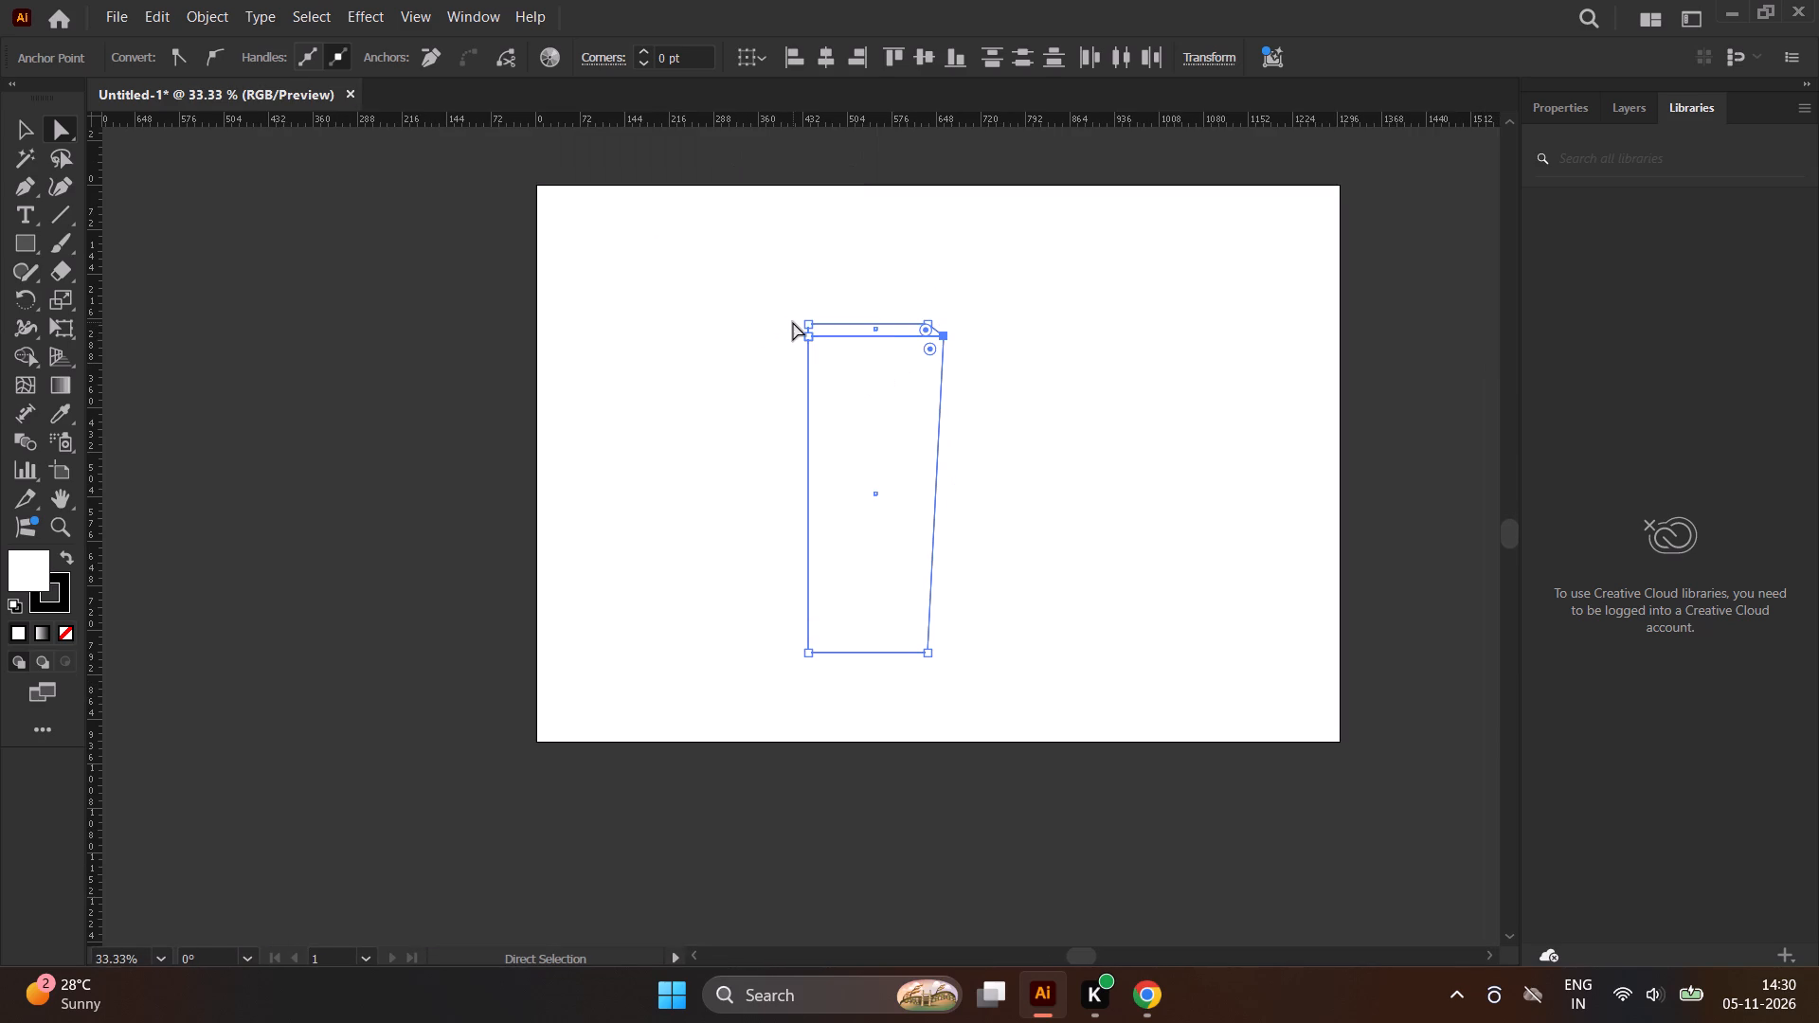
{"action": "left_click", "coordinate": [793, 322]}
{"action": "scroll", "coordinate": [799, 329], "scroll_direction": "up", "scroll_amount": 5}
{"action": "left_click_drag", "start_coordinate": [792, 314], "coordinate": [844, 399]}
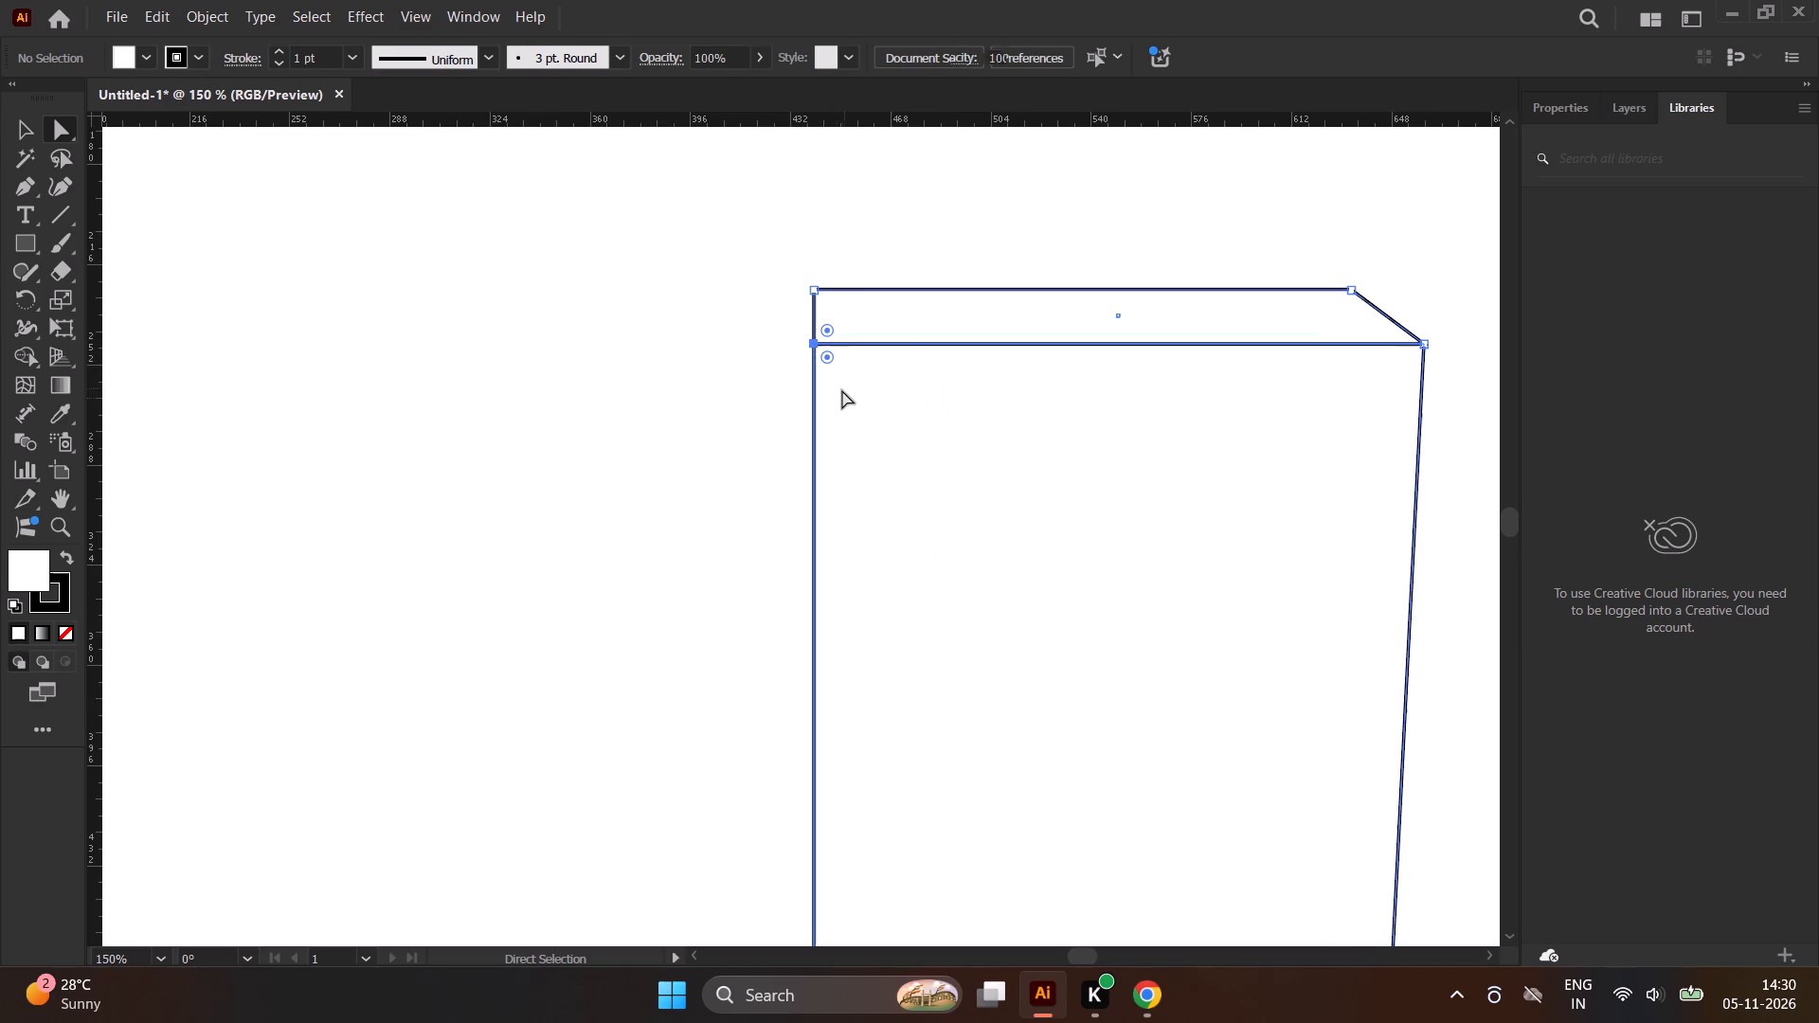
{"action": "left_click_drag", "start_coordinate": [811, 340], "coordinate": [756, 356]}
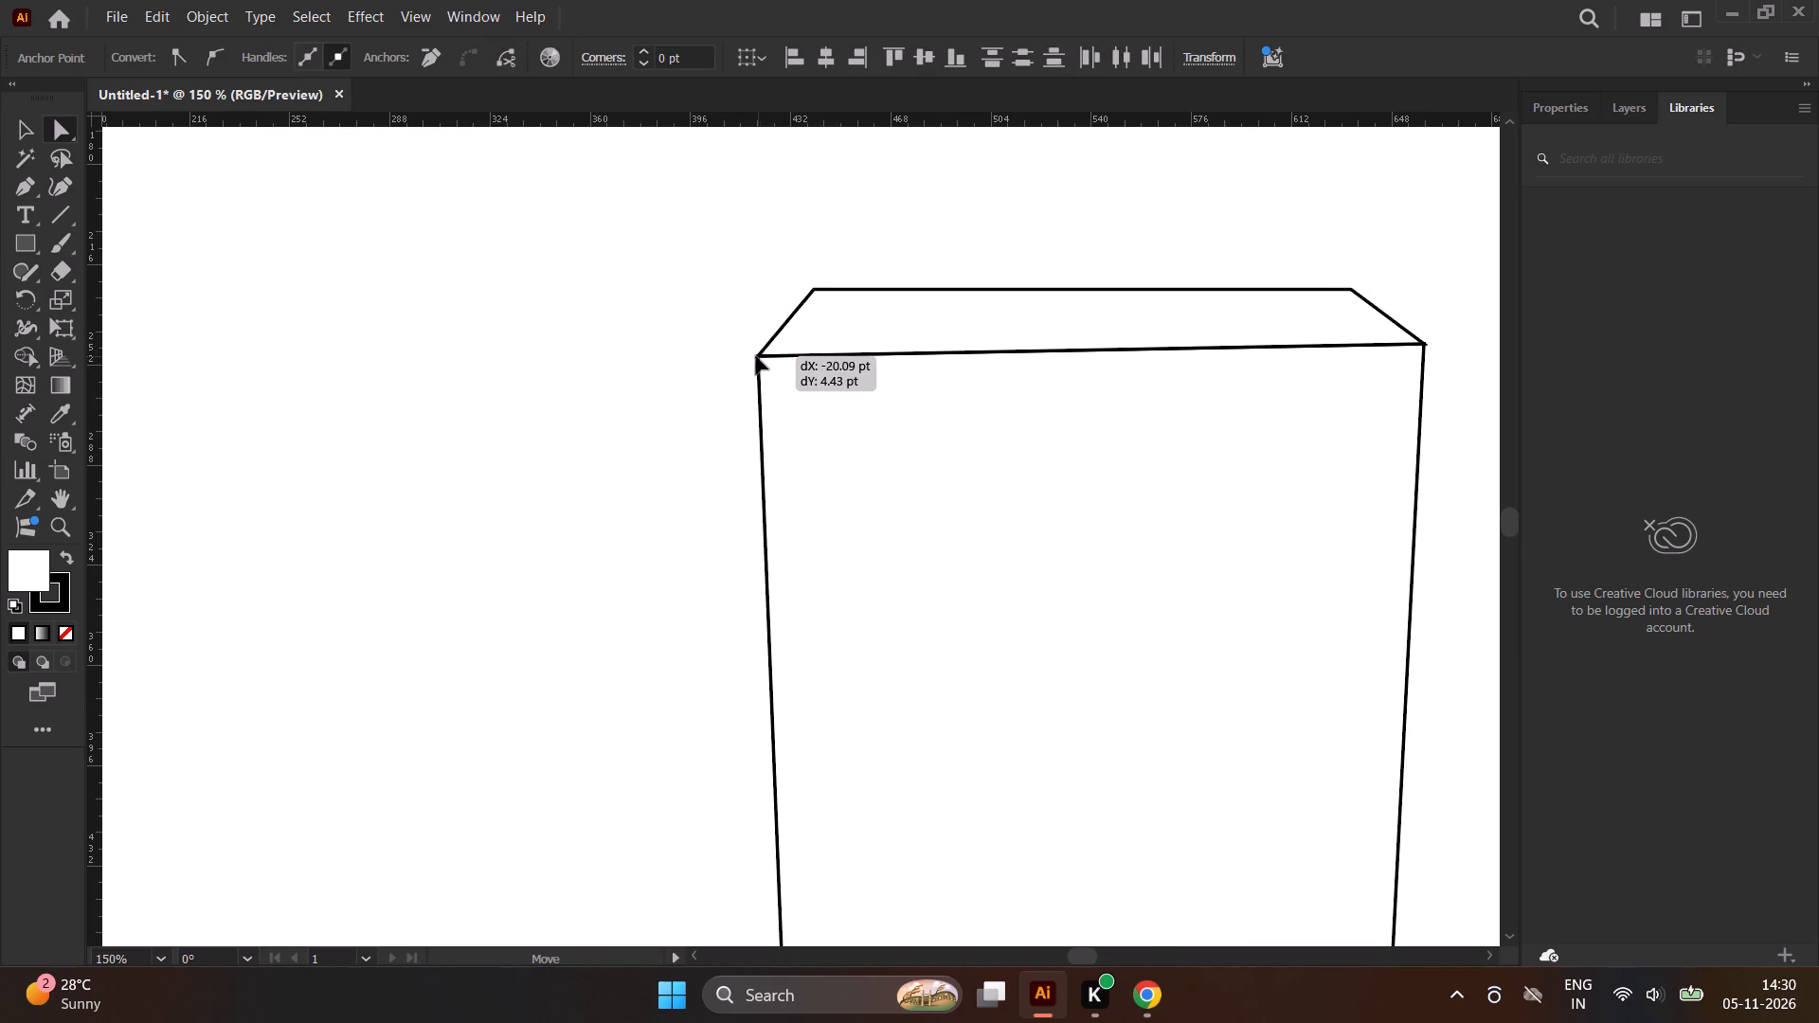
{"action": "left_click_drag", "start_coordinate": [756, 356], "coordinate": [729, 372]}
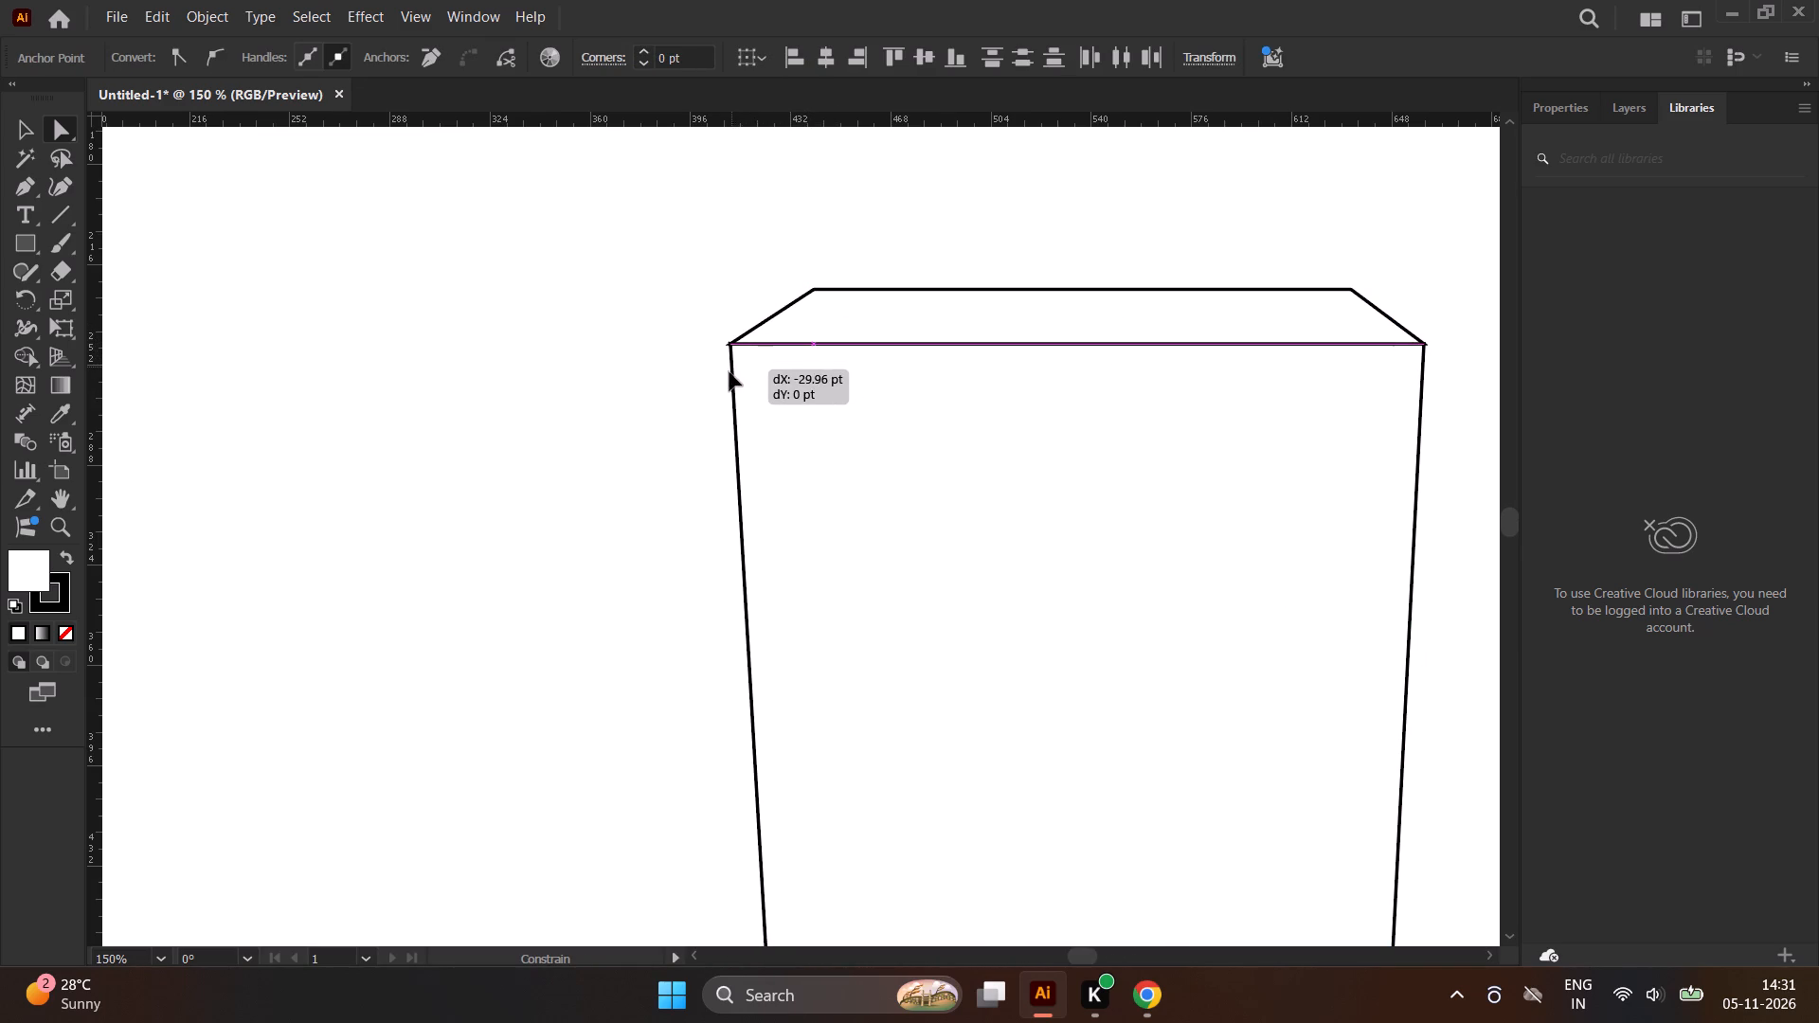
{"action": "left_click_drag", "start_coordinate": [729, 372], "coordinate": [718, 373]}
{"action": "scroll", "coordinate": [718, 373], "scroll_direction": "down", "scroll_amount": 1, "text": "shift"}
{"action": "scroll", "coordinate": [718, 373], "scroll_direction": "up", "scroll_amount": 1, "text": "shift"}
{"action": "scroll", "coordinate": [718, 373], "scroll_direction": "down", "scroll_amount": 1, "text": "shift"}
{"action": "scroll", "coordinate": [718, 373], "scroll_direction": "up", "scroll_amount": 1, "text": "shift"}
{"action": "scroll", "coordinate": [718, 373], "scroll_direction": "down", "scroll_amount": 1, "text": "shift"}
{"action": "scroll", "coordinate": [716, 362], "scroll_direction": "down", "scroll_amount": 2}
{"action": "scroll", "coordinate": [716, 362], "scroll_direction": "up", "scroll_amount": 1}
{"action": "scroll", "coordinate": [716, 362], "scroll_direction": "down", "scroll_amount": 1}
{"action": "scroll", "coordinate": [731, 363], "scroll_direction": "up", "scroll_amount": 1}
{"action": "scroll", "coordinate": [731, 363], "scroll_direction": "down", "scroll_amount": 1}
{"action": "scroll", "coordinate": [731, 363], "scroll_direction": "up", "scroll_amount": 1}
{"action": "scroll", "coordinate": [731, 363], "scroll_direction": "down", "scroll_amount": 1}
{"action": "scroll", "coordinate": [731, 363], "scroll_direction": "up", "scroll_amount": 1}
{"action": "scroll", "coordinate": [732, 363], "scroll_direction": "down", "scroll_amount": 1}
{"action": "scroll", "coordinate": [821, 453], "scroll_direction": "down", "scroll_amount": 1}
{"action": "left_click", "coordinate": [1110, 445]}
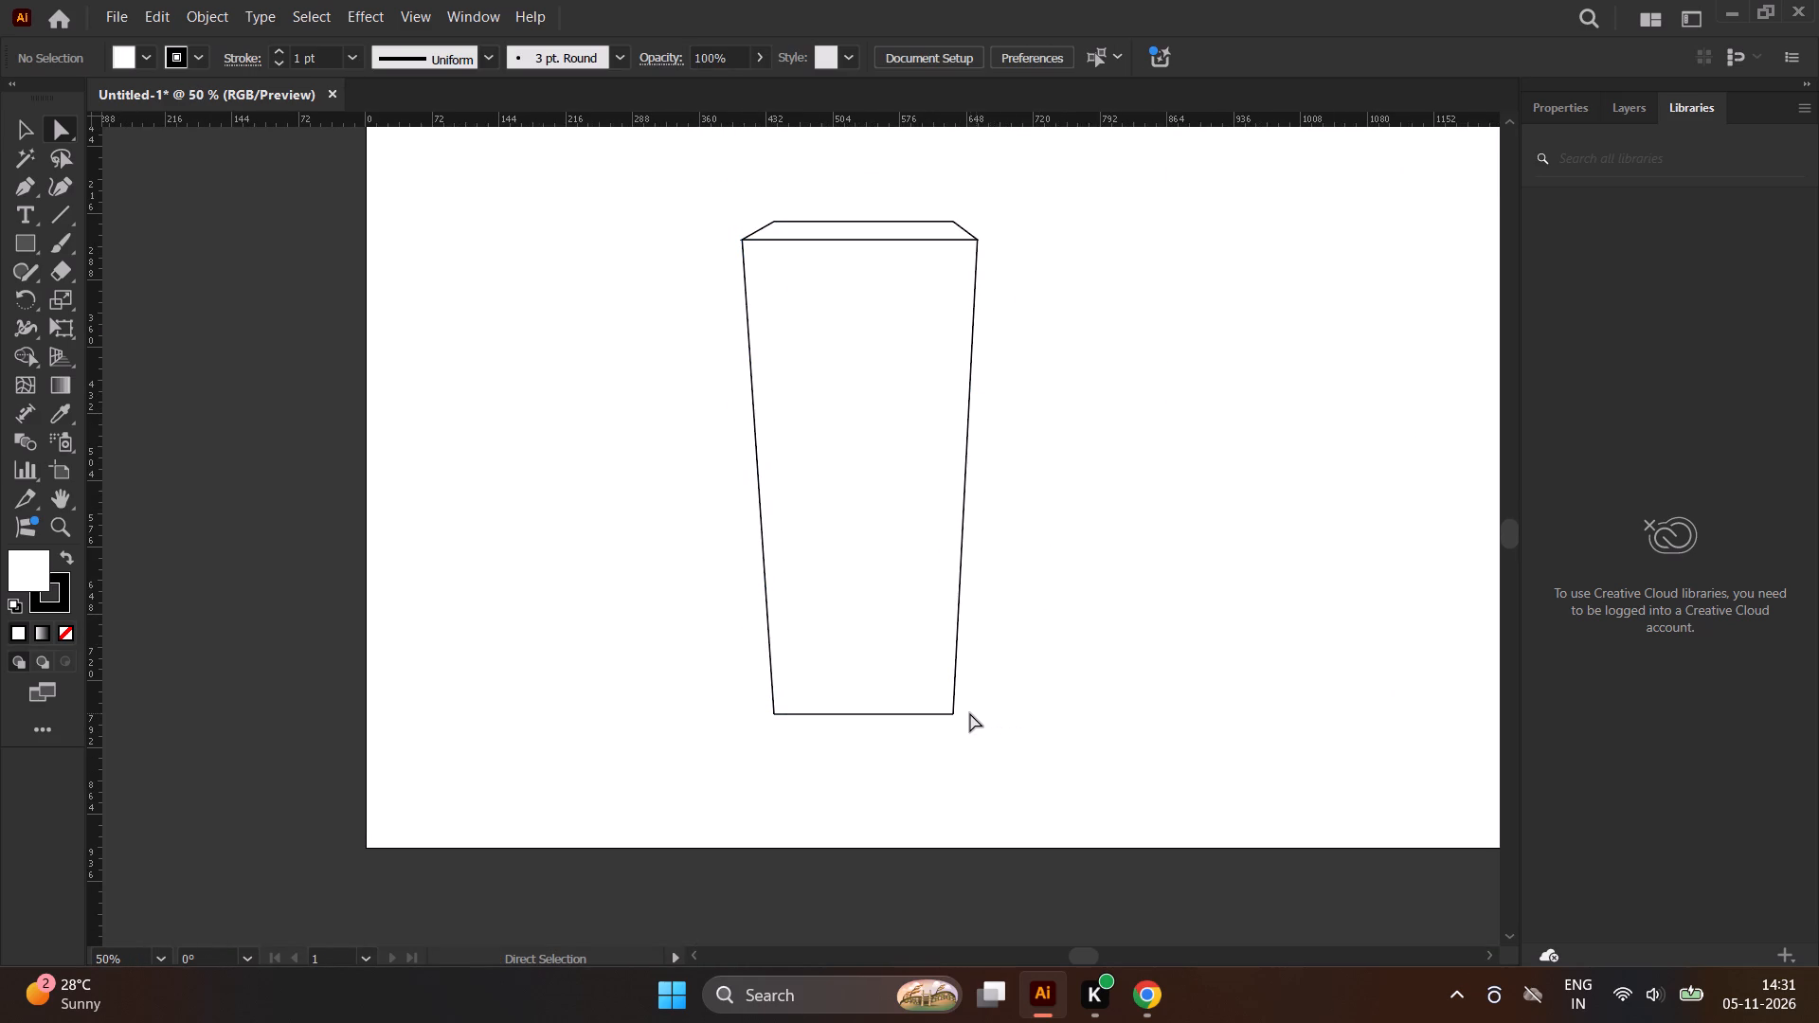
Move the tall shape's two bottom corner anchor points inward to narrow its base to about 98 pt wide.
{"action": "left_click_drag", "start_coordinate": [955, 715], "coordinate": [962, 753]}
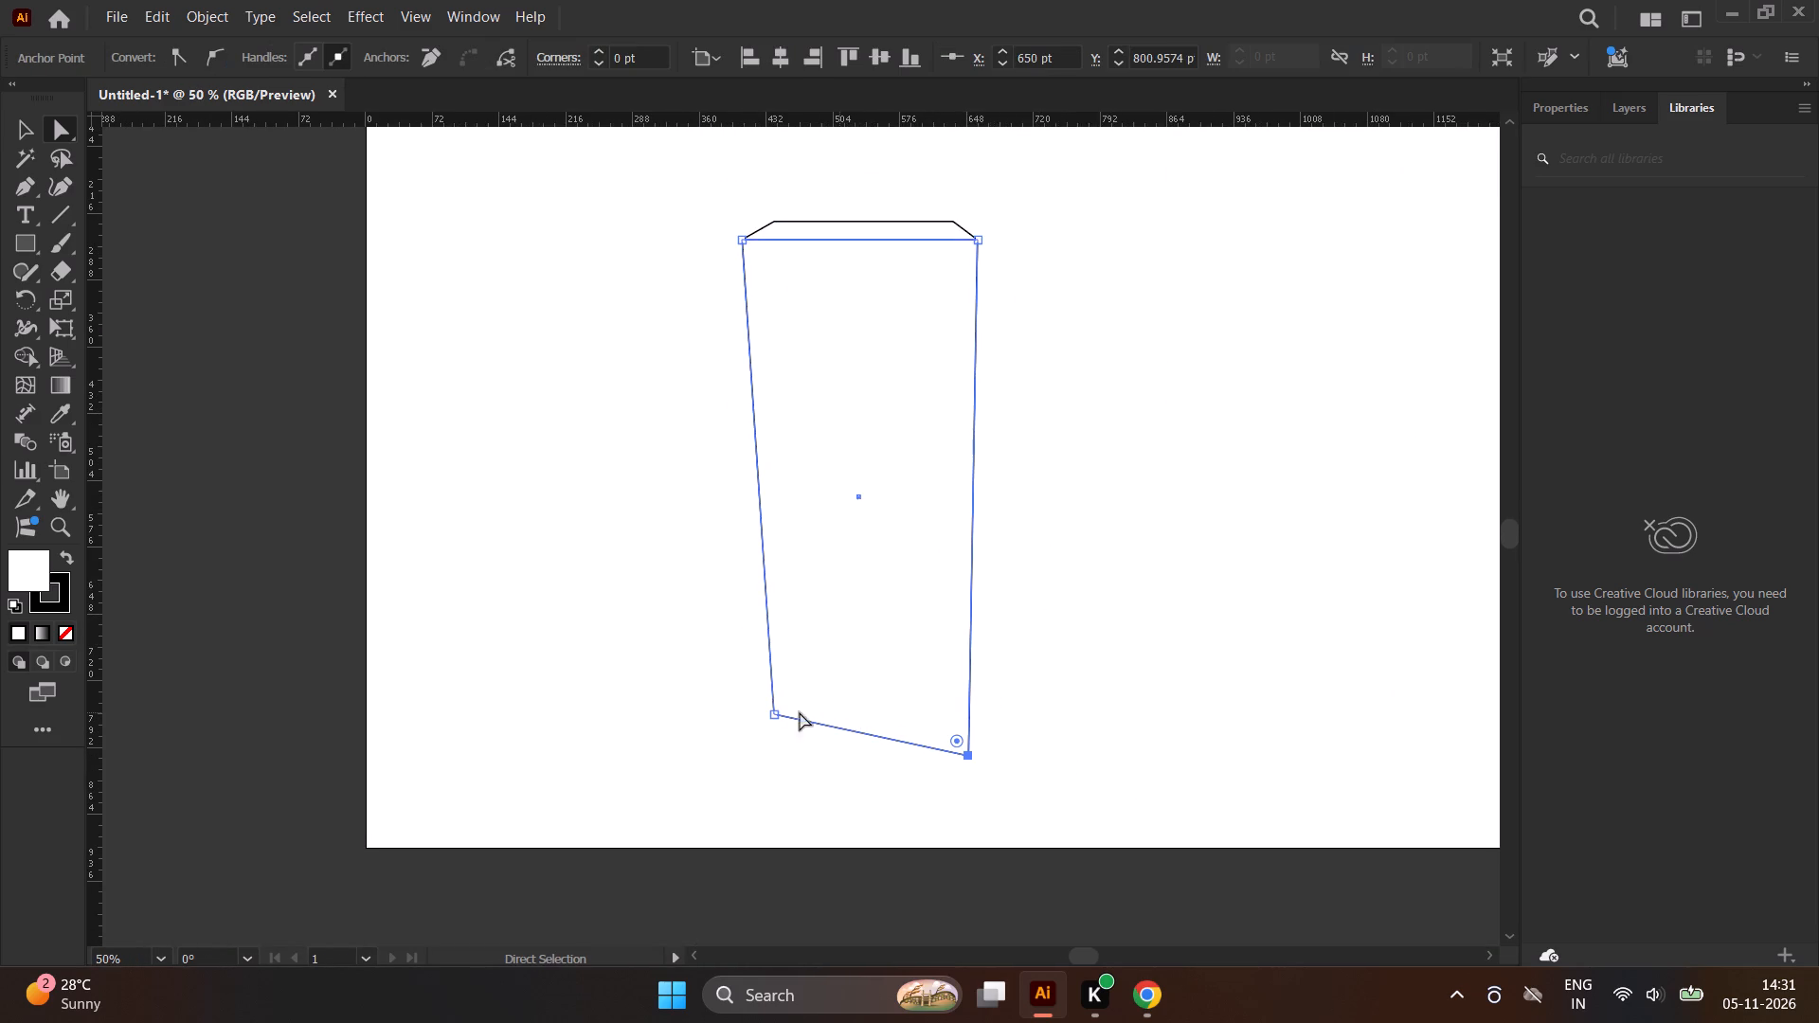
{"action": "left_click_drag", "start_coordinate": [770, 712], "coordinate": [821, 730]}
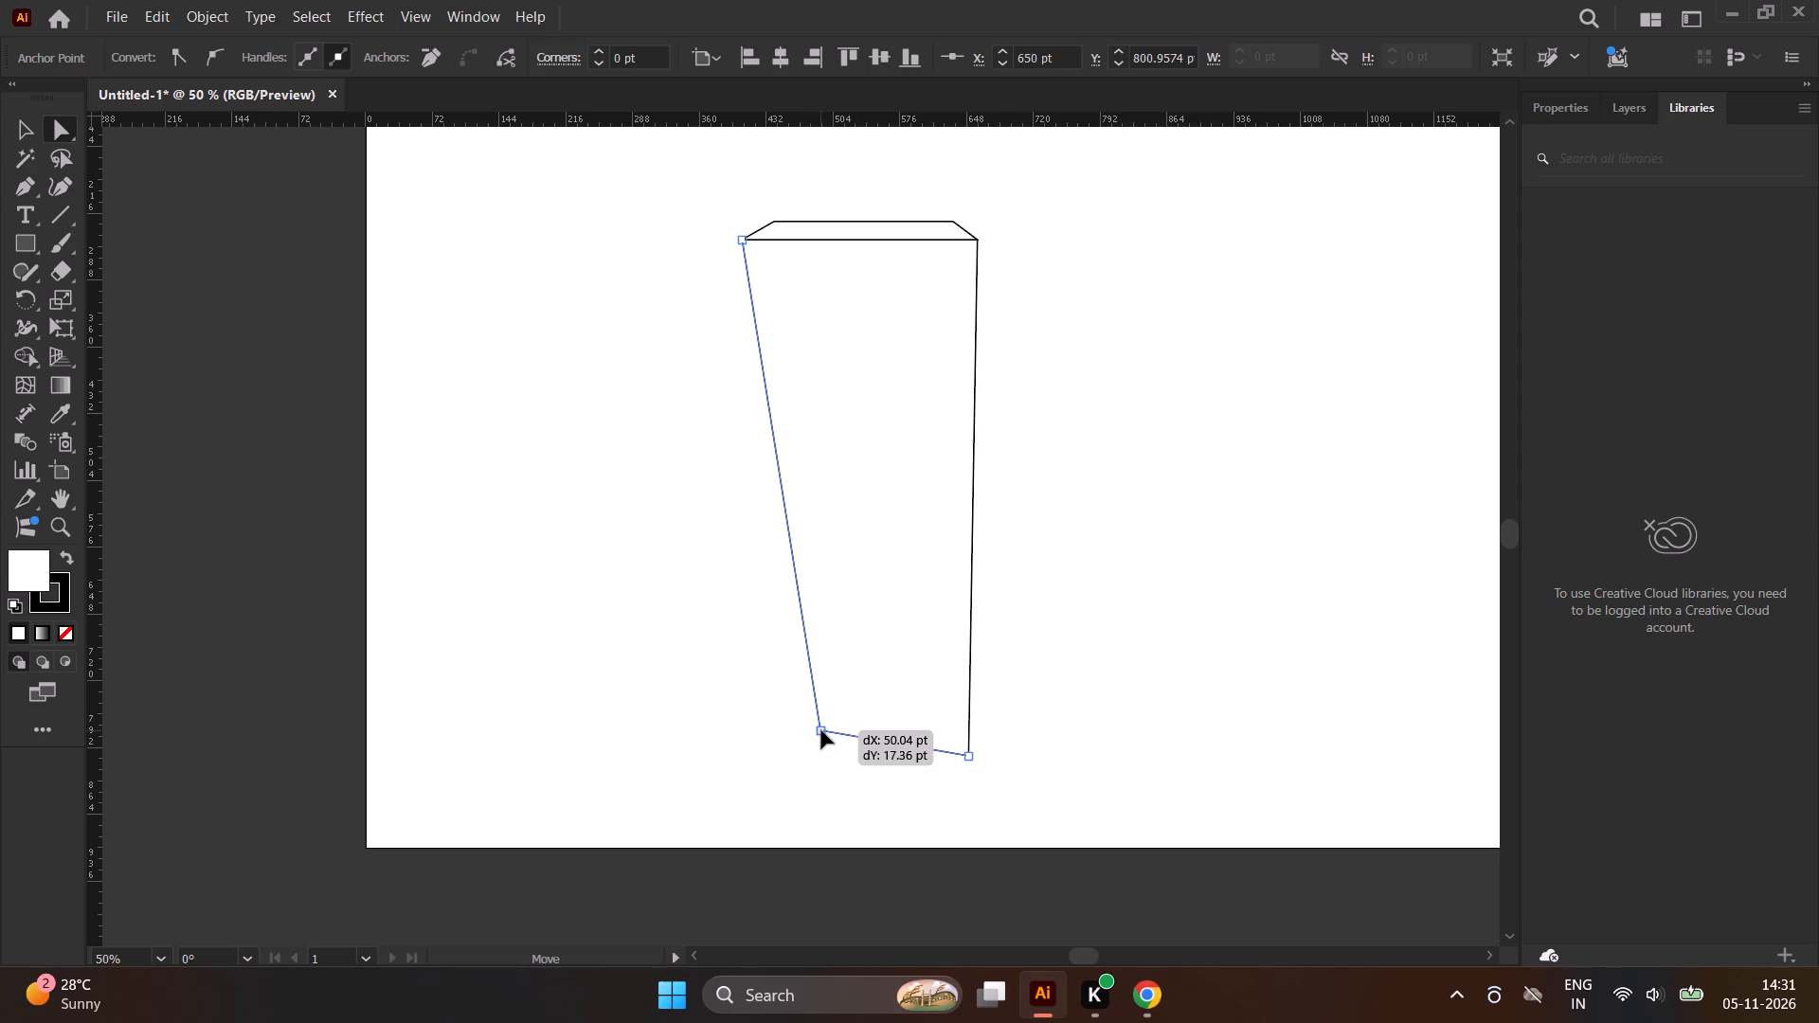
{"action": "left_click_drag", "start_coordinate": [821, 730], "coordinate": [822, 730]}
{"action": "left_click_drag", "start_coordinate": [969, 754], "coordinate": [959, 738]}
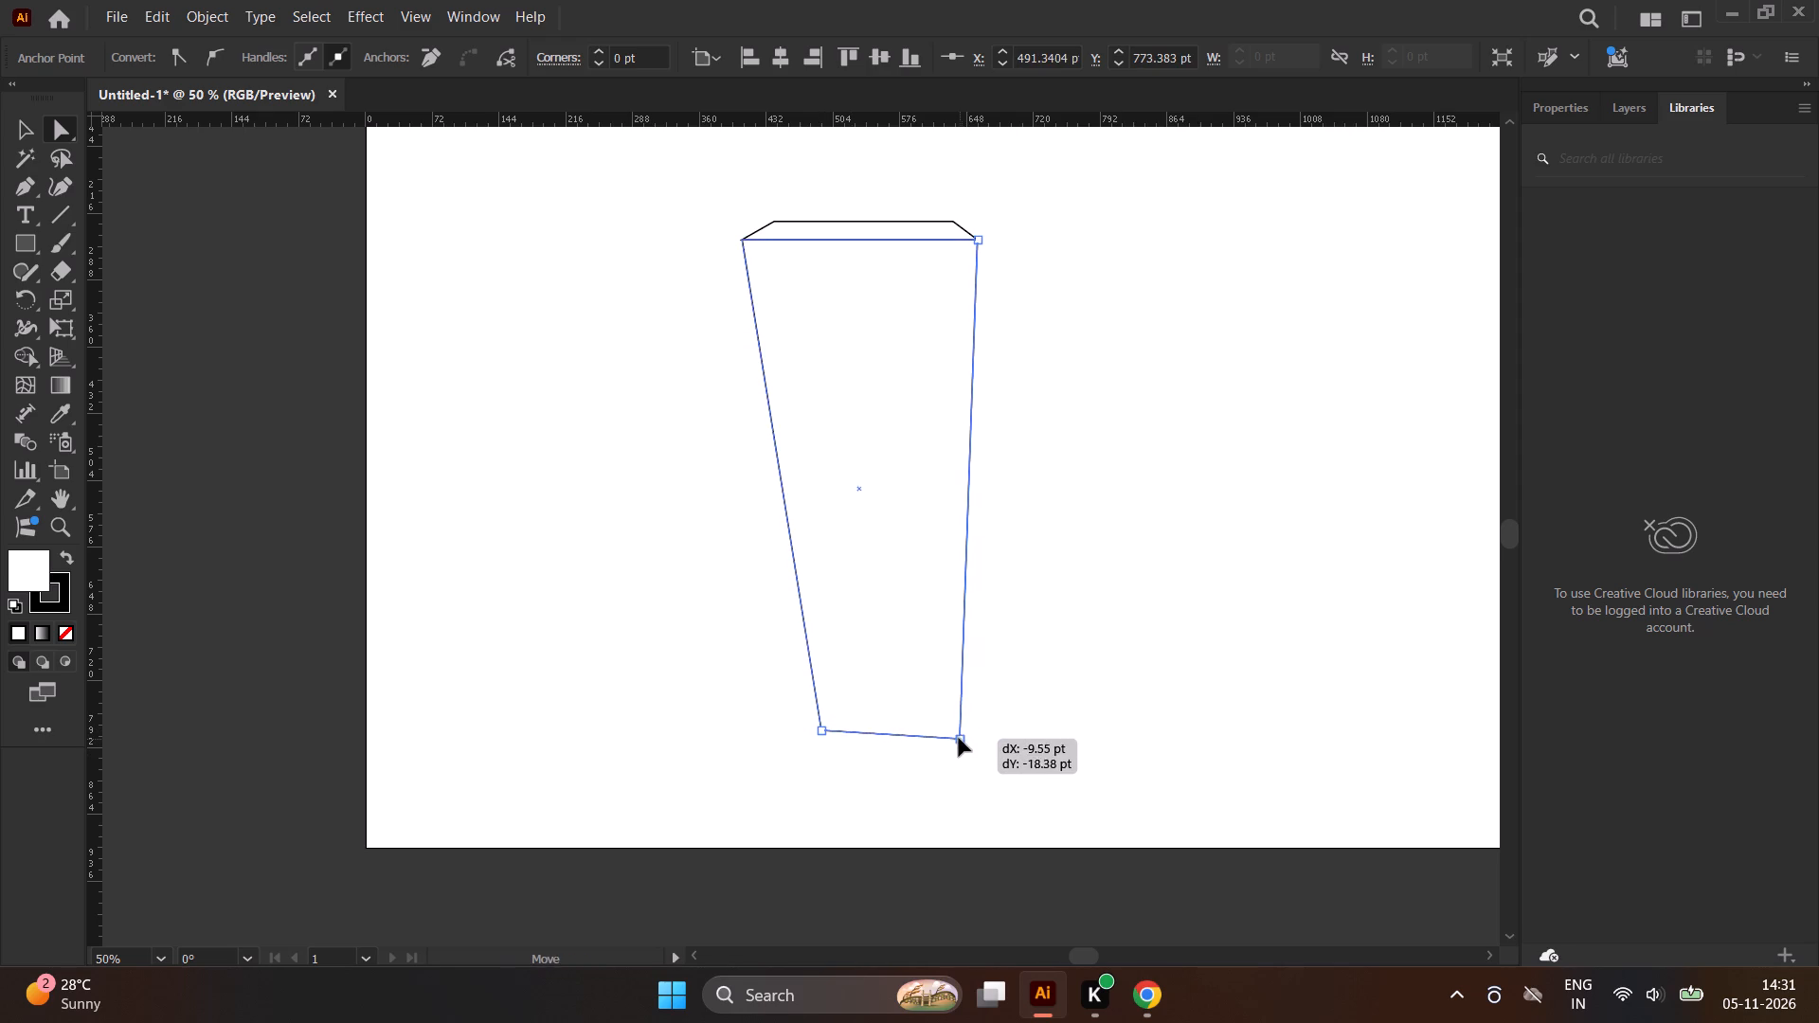
{"action": "left_click_drag", "start_coordinate": [959, 738], "coordinate": [901, 720]}
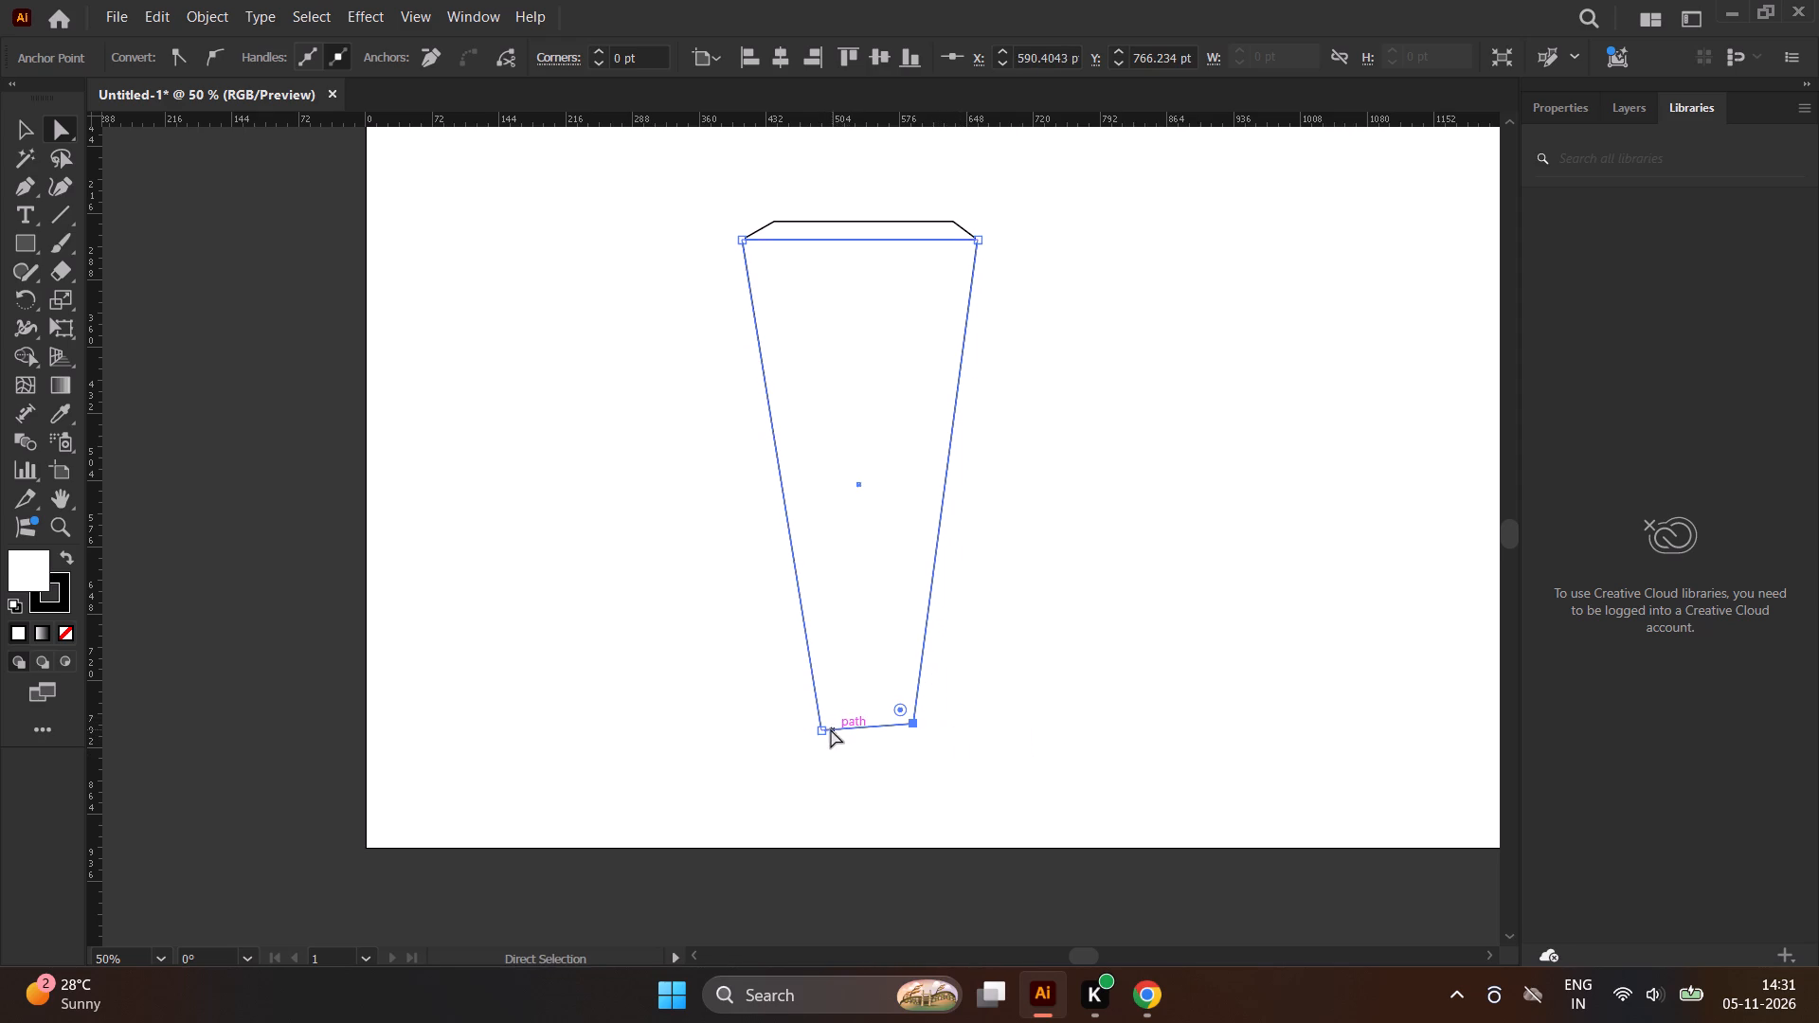
{"action": "left_click_drag", "start_coordinate": [829, 729], "coordinate": [822, 720]}
{"action": "left_click_drag", "start_coordinate": [811, 723], "coordinate": [811, 718]}
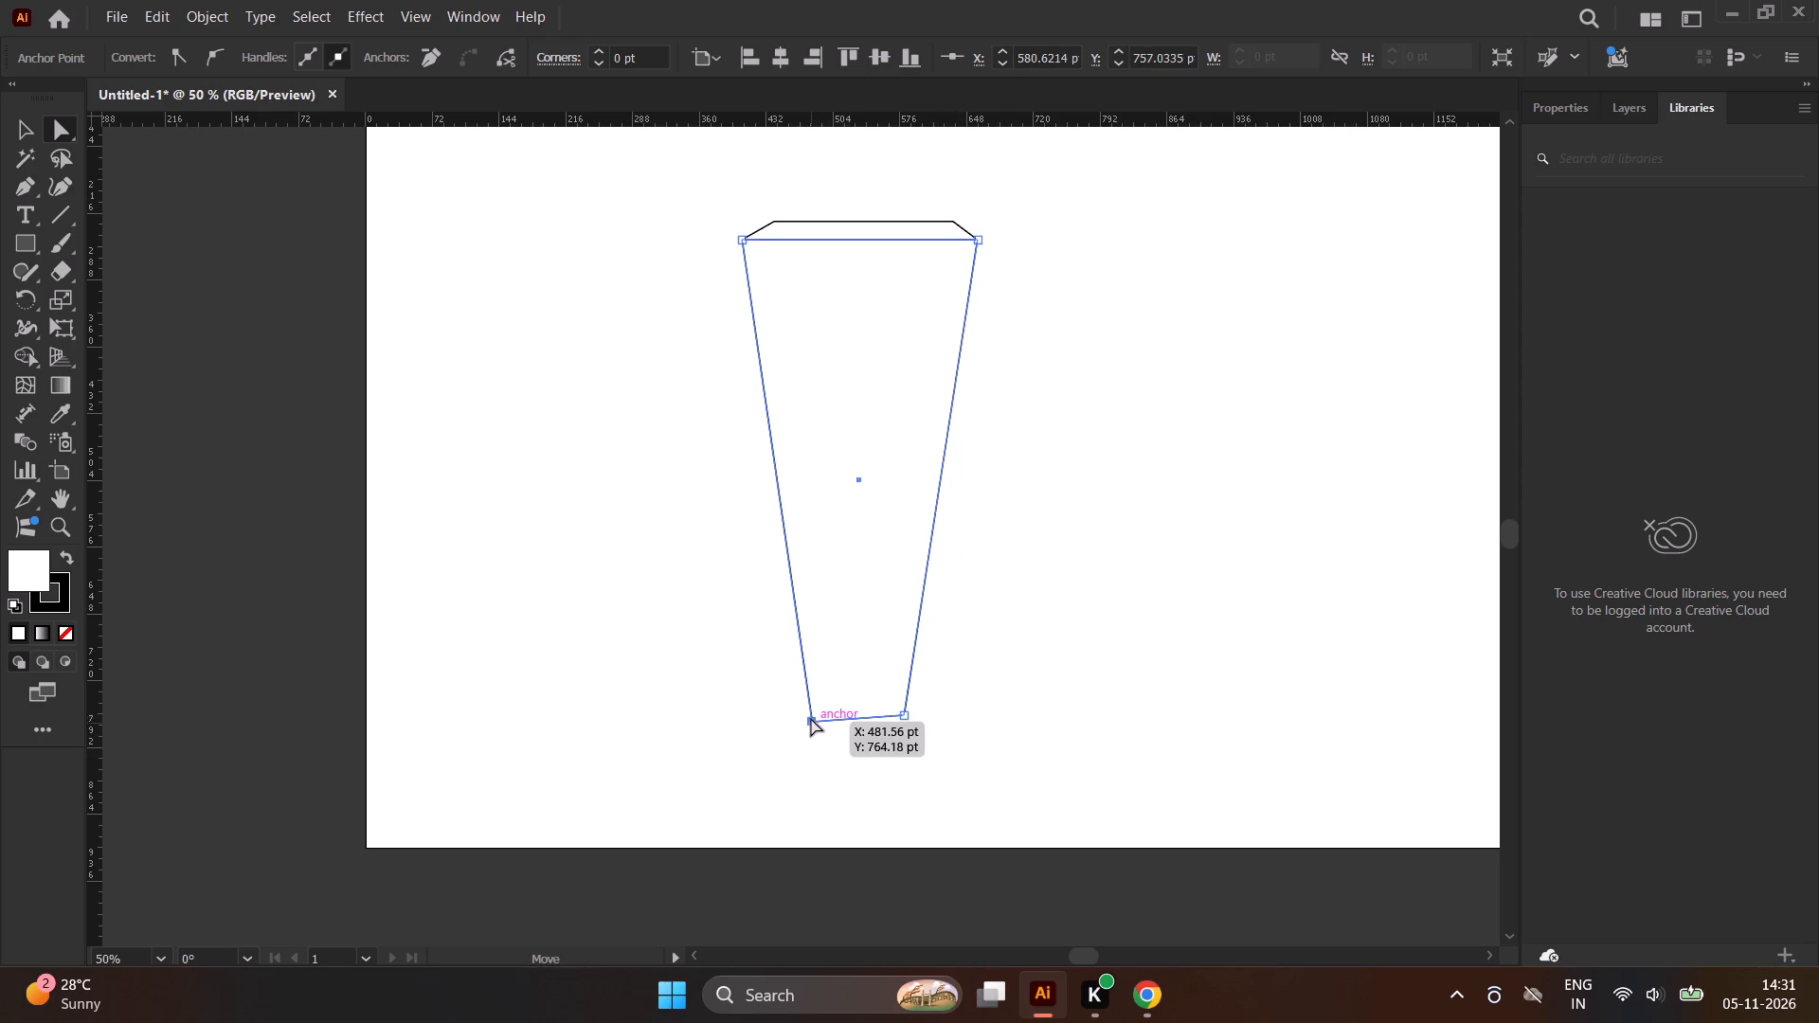
{"action": "left_click_drag", "start_coordinate": [811, 718], "coordinate": [815, 711]}
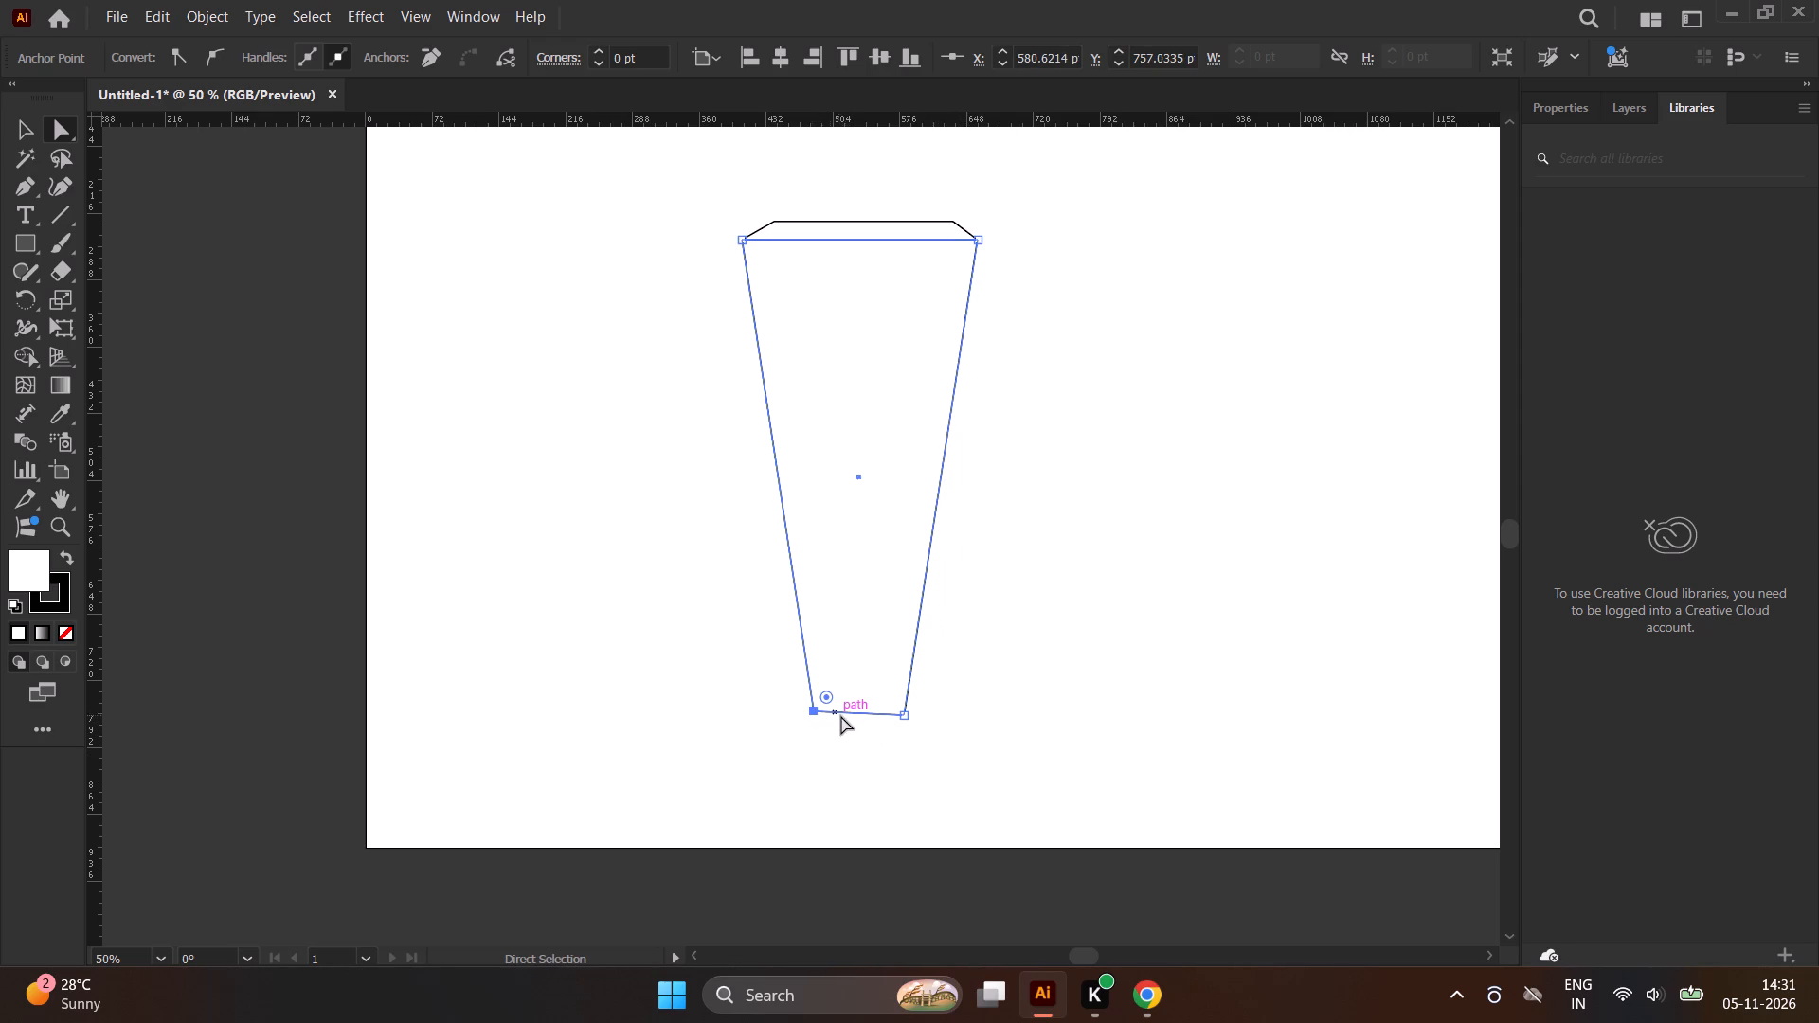
Nudge the tall shape's bottom corner anchor points to roughly level its base at about Y 752 pt, and deselect it.
{"action": "scroll", "coordinate": [910, 720], "scroll_direction": "up", "scroll_amount": 3}
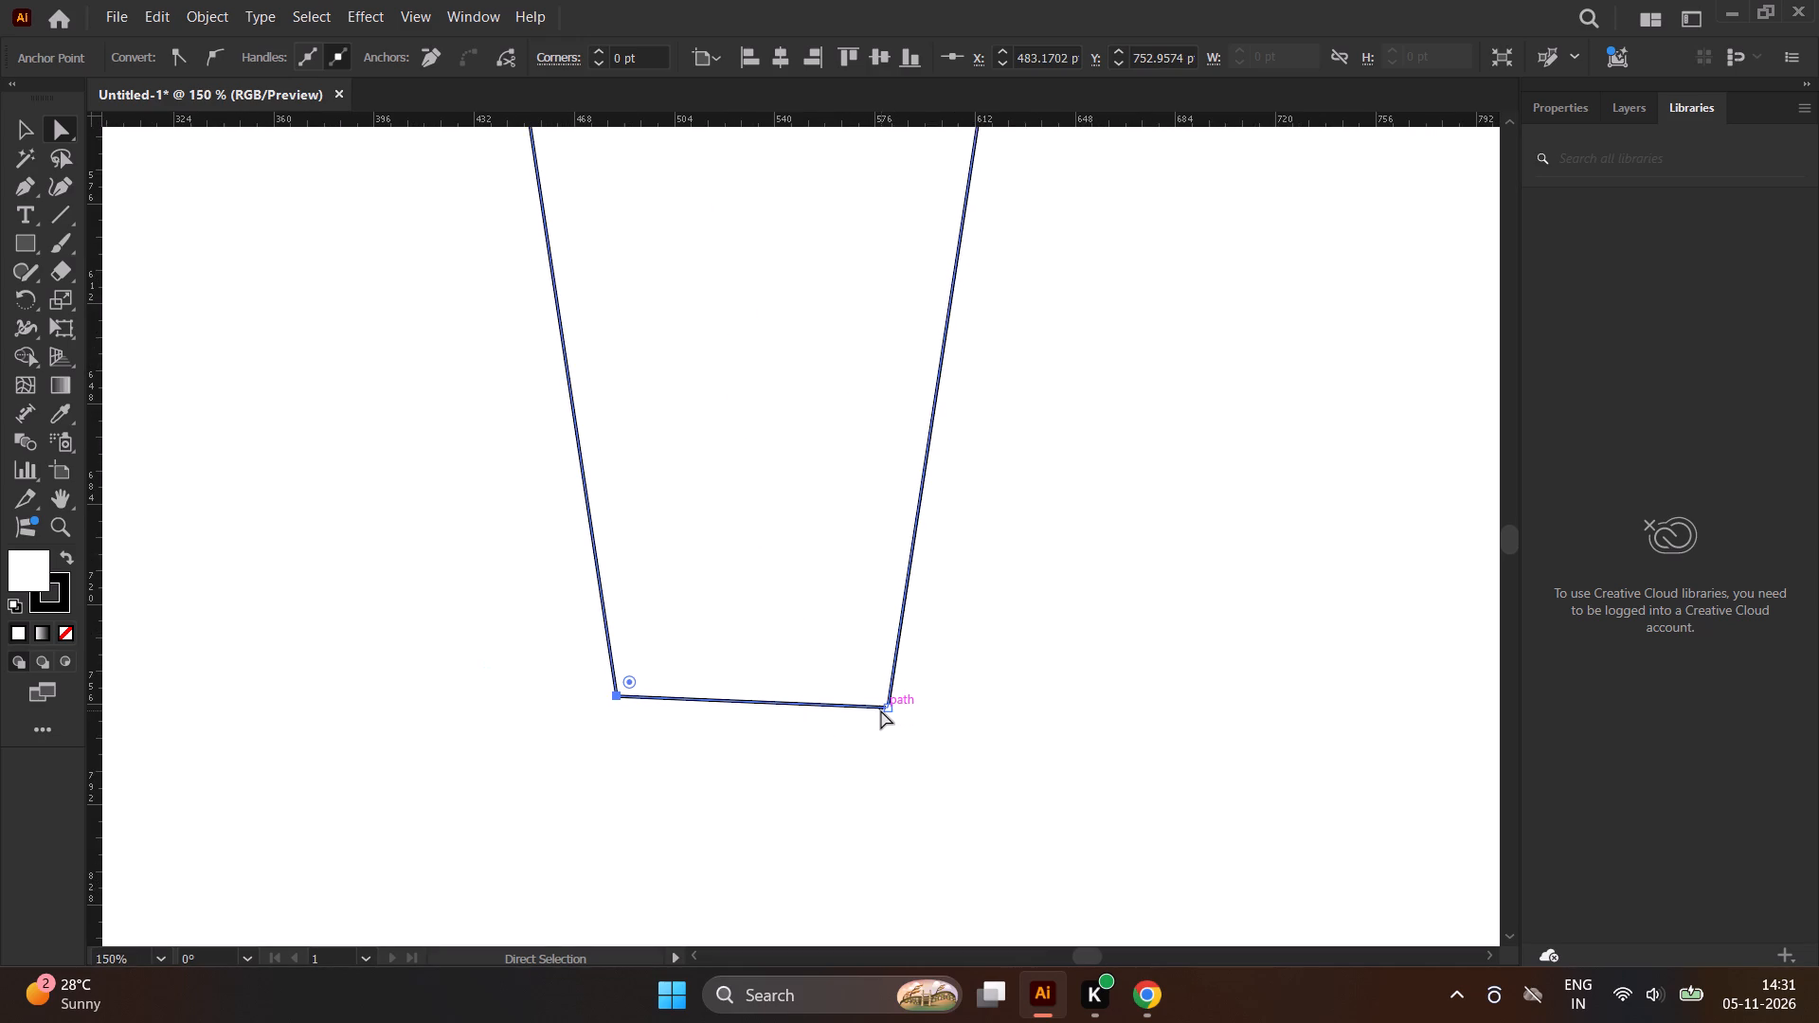
{"action": "left_click_drag", "start_coordinate": [889, 707], "coordinate": [890, 696]}
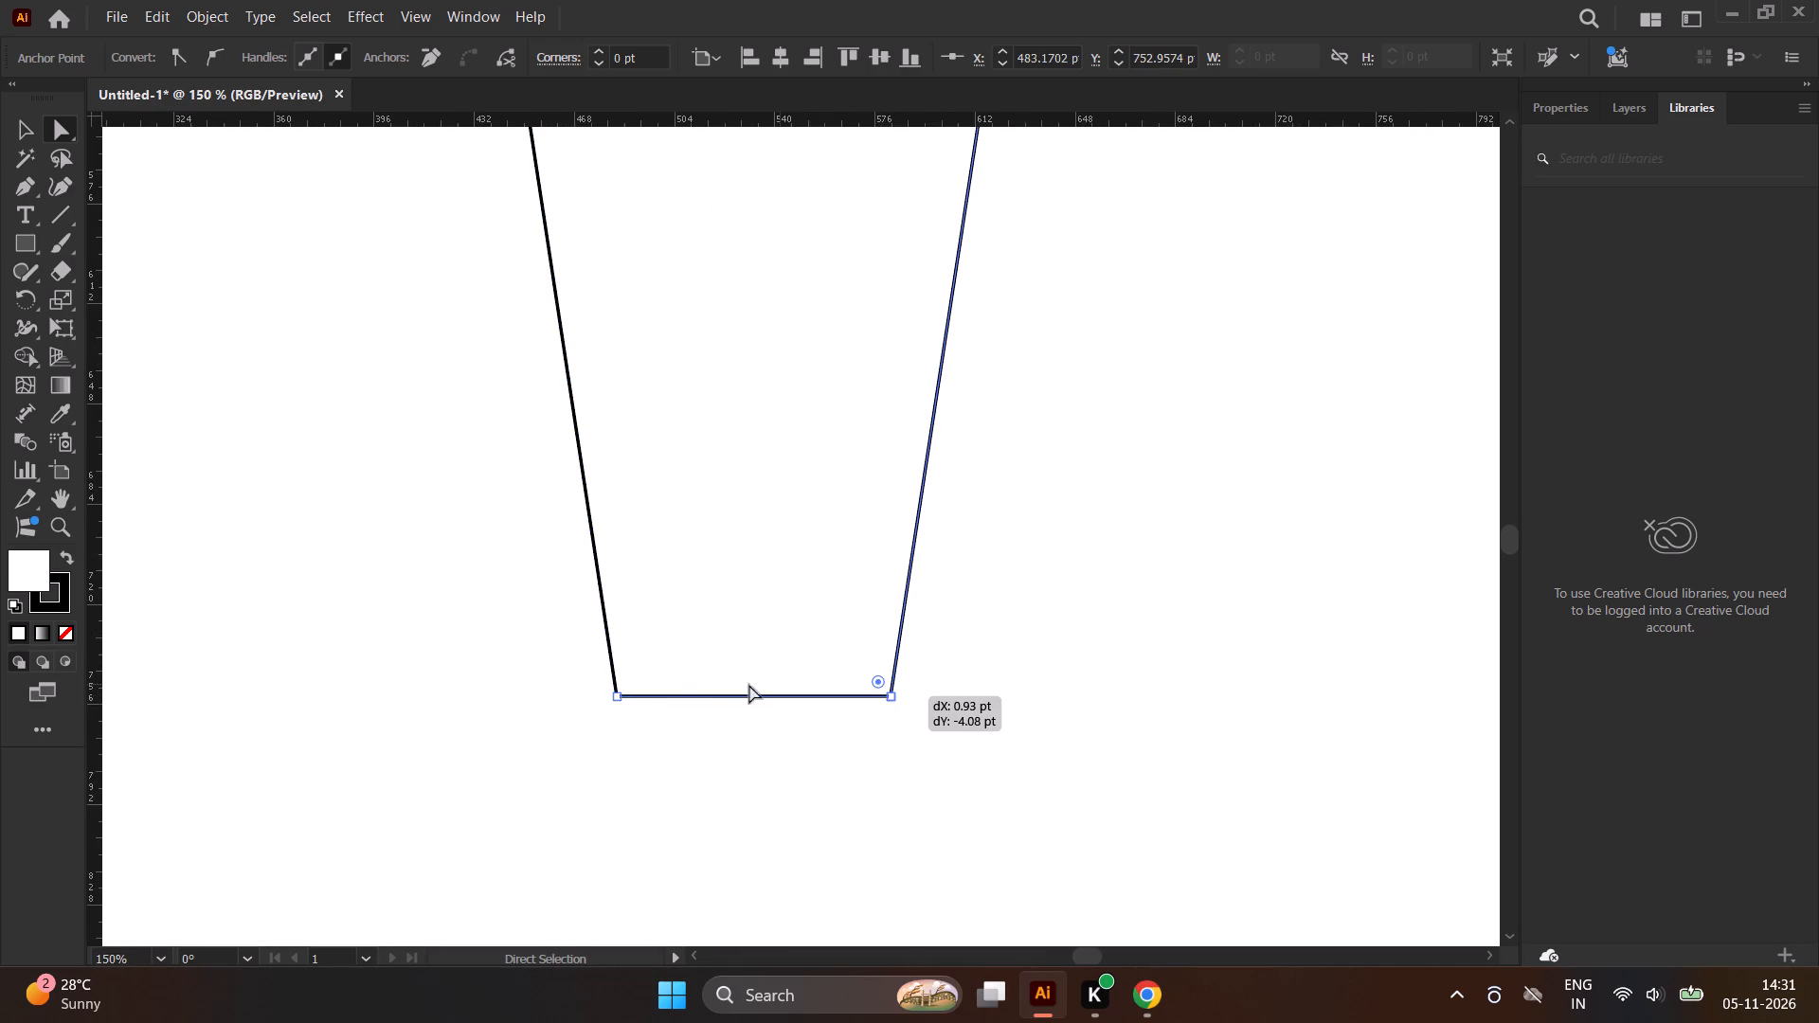
{"action": "left_click", "coordinate": [618, 695]}
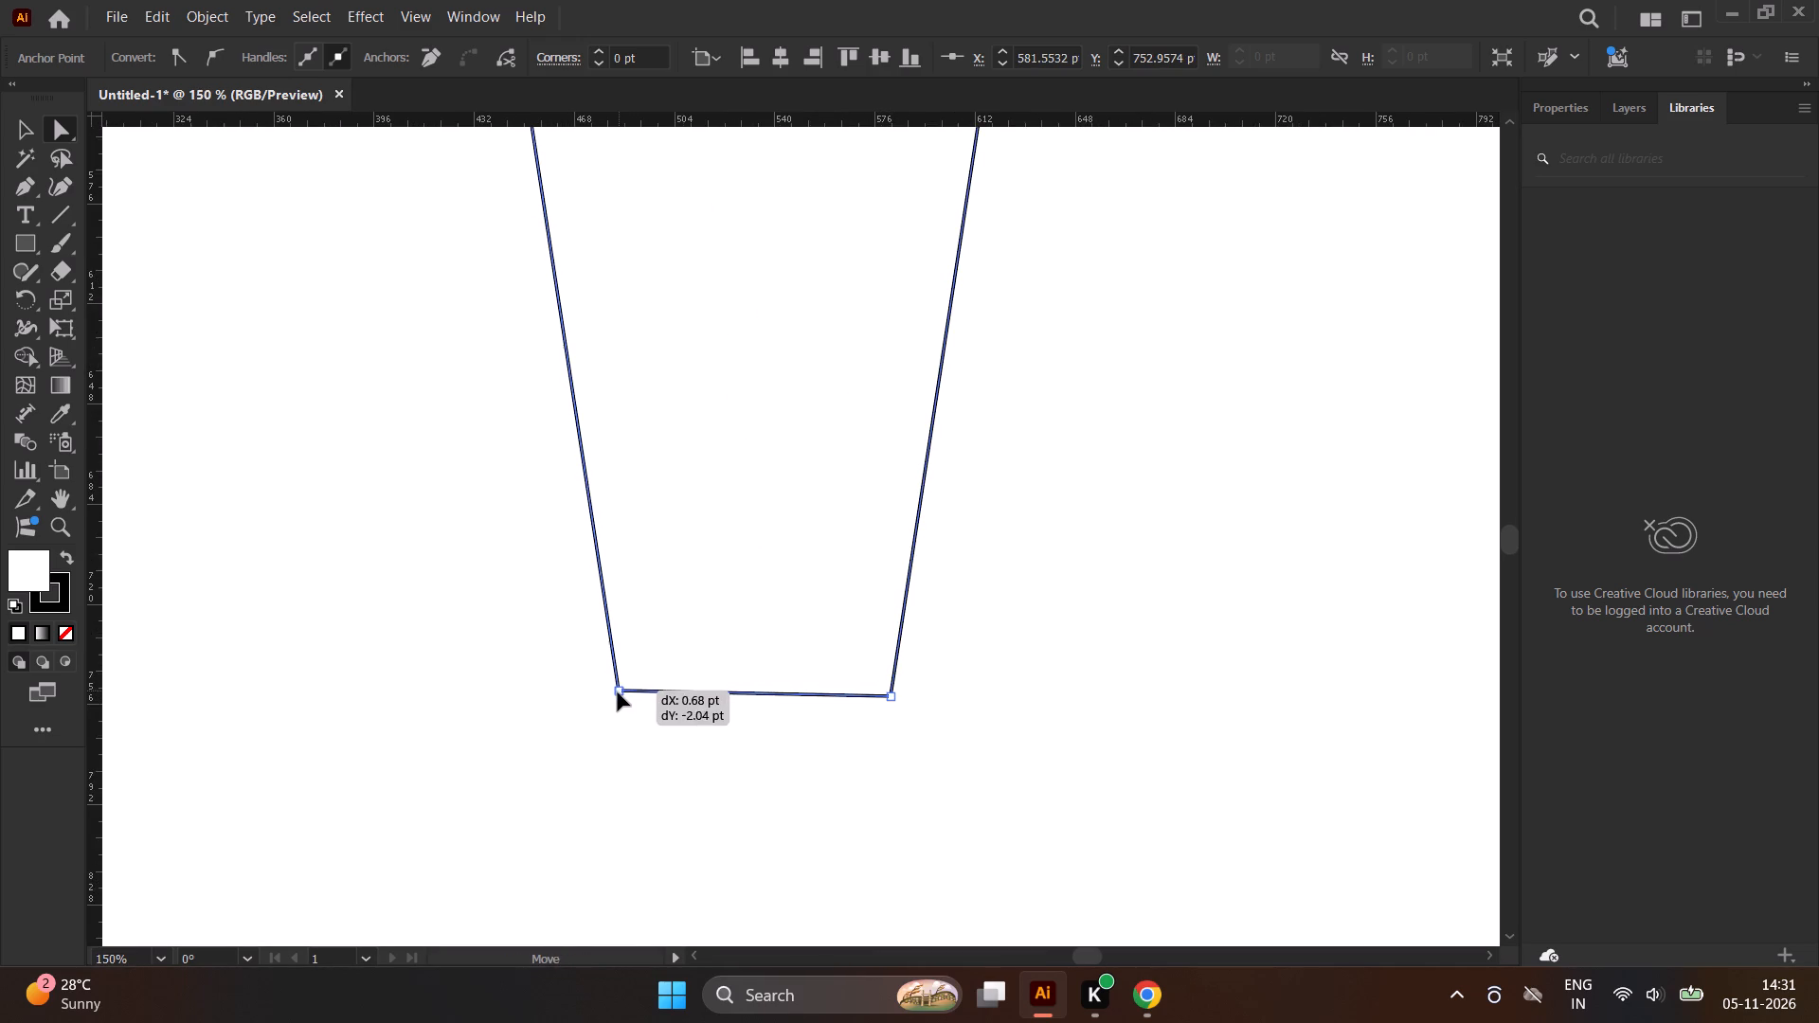
{"action": "scroll", "coordinate": [617, 691], "scroll_direction": "down", "scroll_amount": 4}
{"action": "scroll", "coordinate": [611, 681], "scroll_direction": "up", "scroll_amount": 1}
{"action": "scroll", "coordinate": [611, 680], "scroll_direction": "down", "scroll_amount": 1}
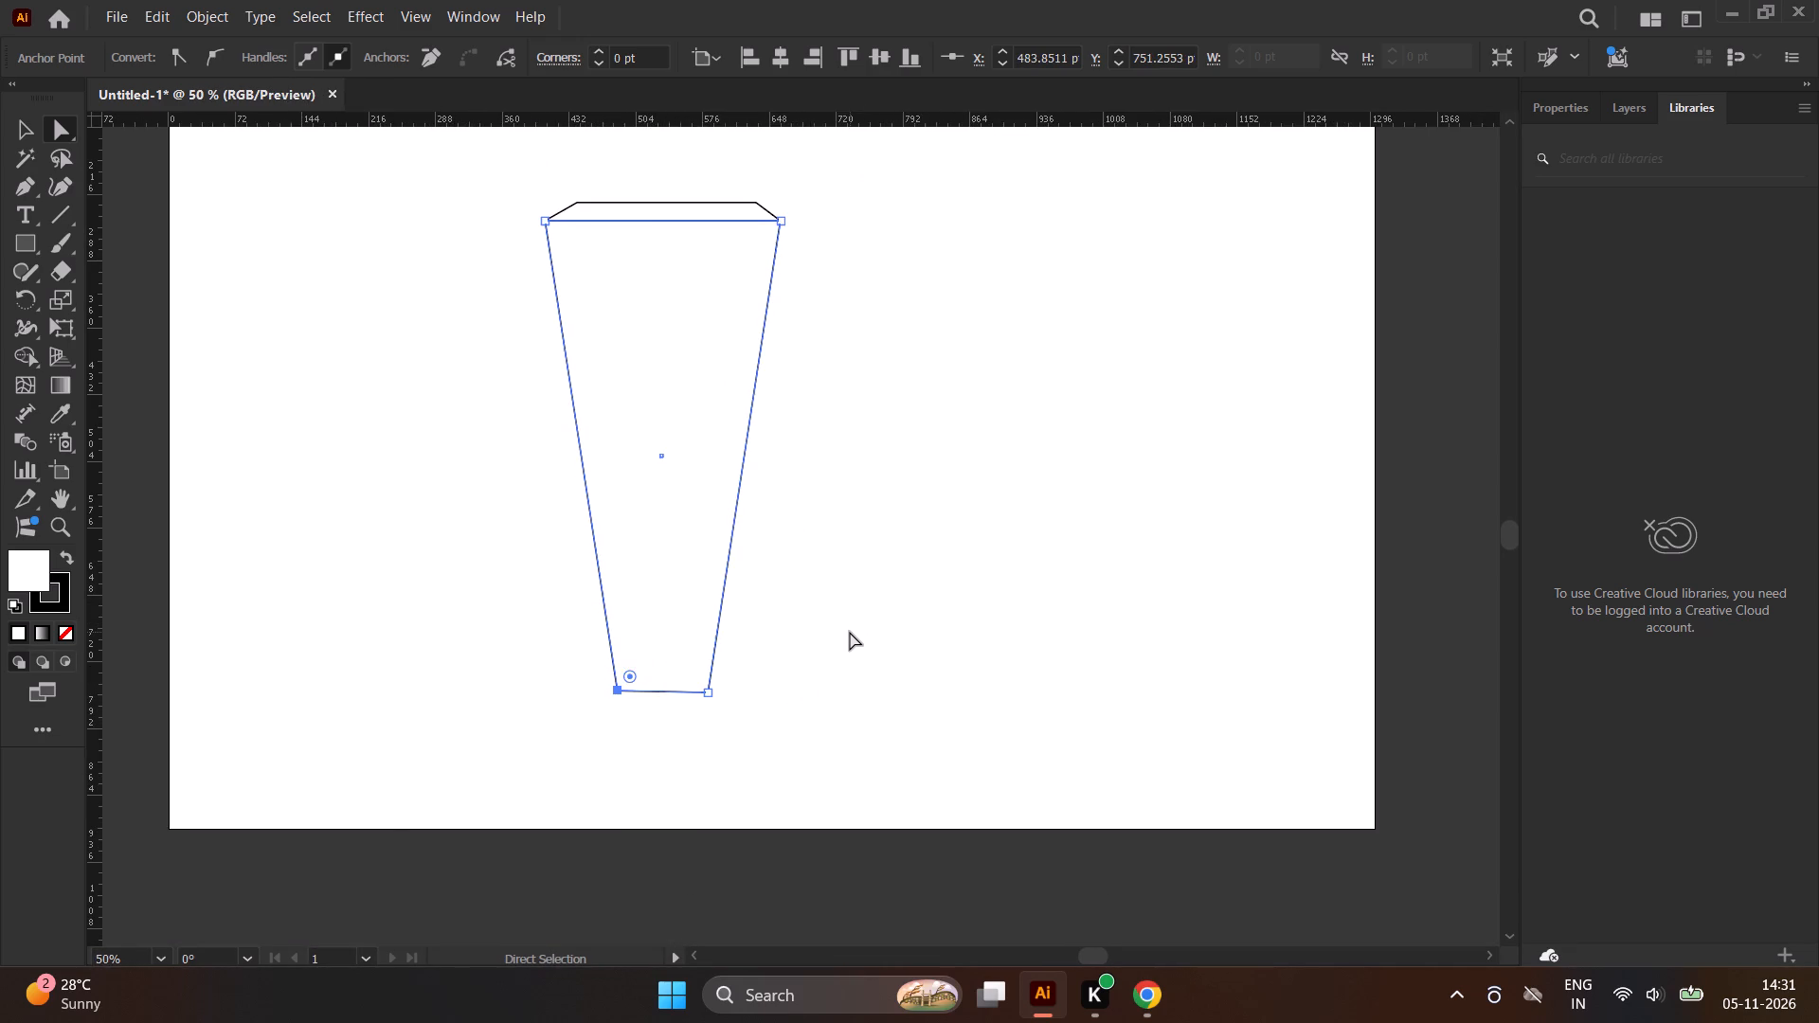
{"action": "left_click", "coordinate": [850, 632]}
{"action": "scroll", "coordinate": [850, 632], "scroll_direction": "down", "scroll_amount": 1}
{"action": "scroll", "coordinate": [723, 210], "scroll_direction": "up", "scroll_amount": 2}
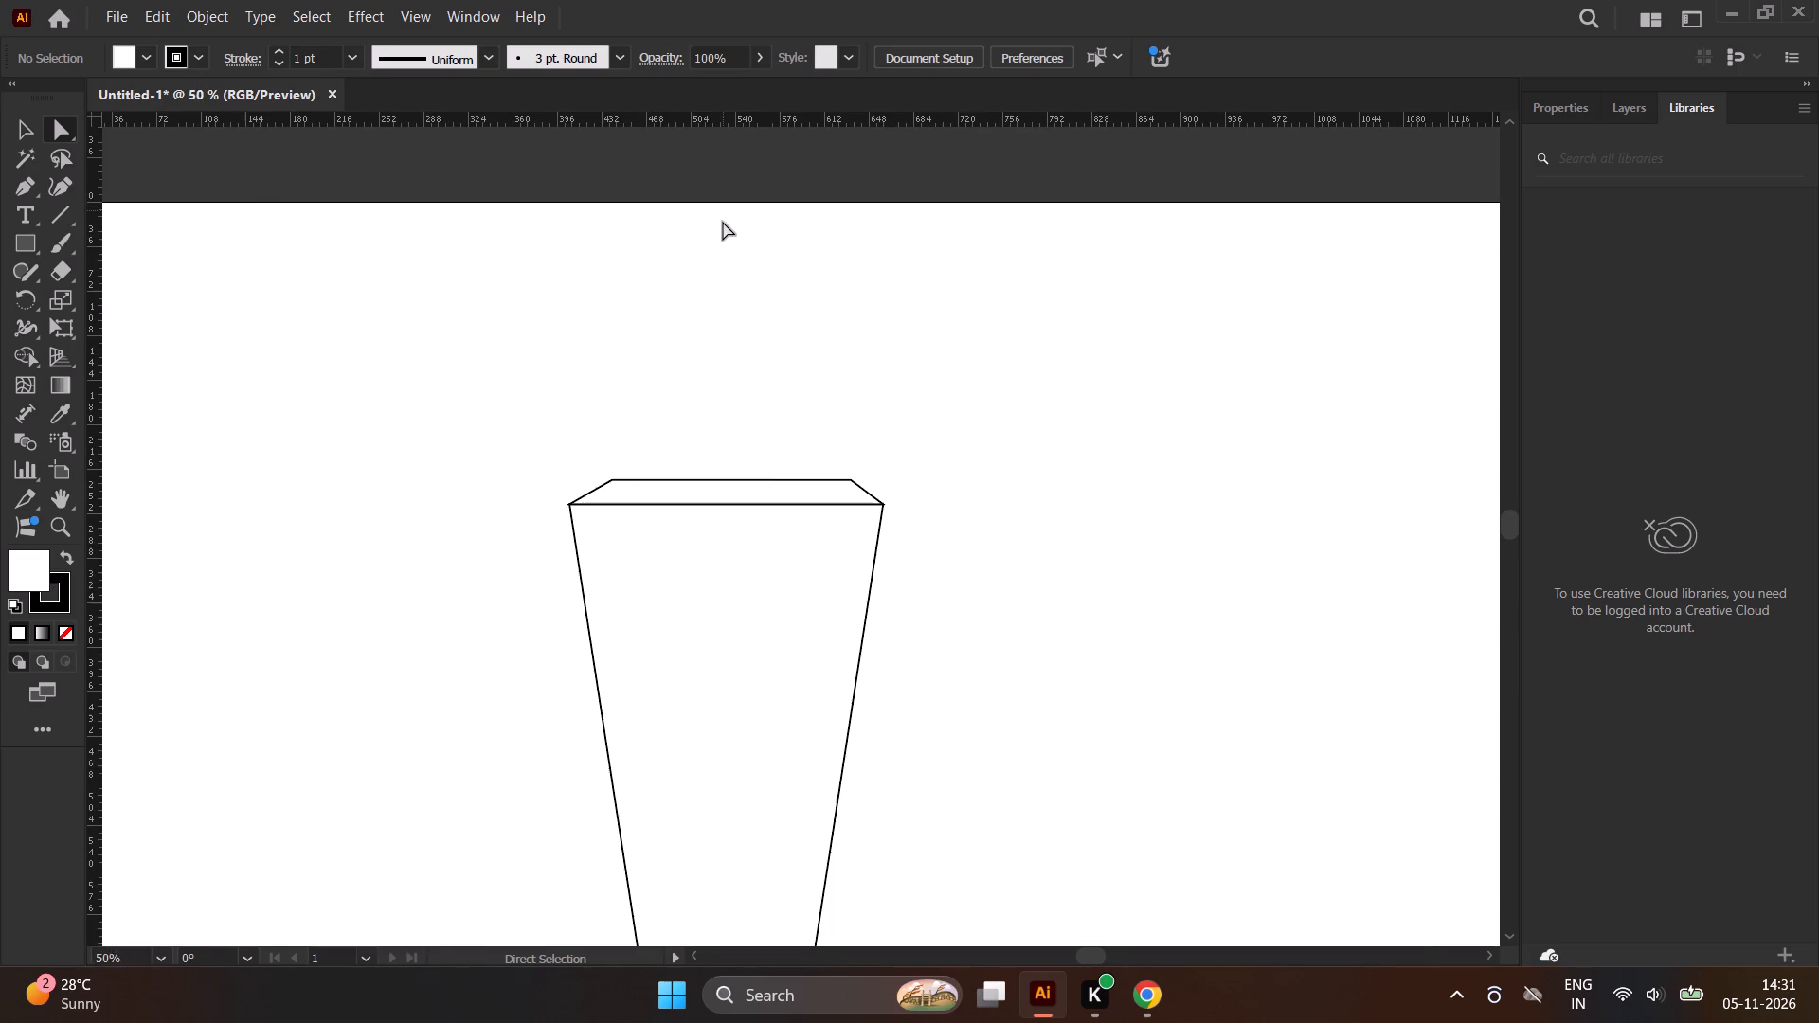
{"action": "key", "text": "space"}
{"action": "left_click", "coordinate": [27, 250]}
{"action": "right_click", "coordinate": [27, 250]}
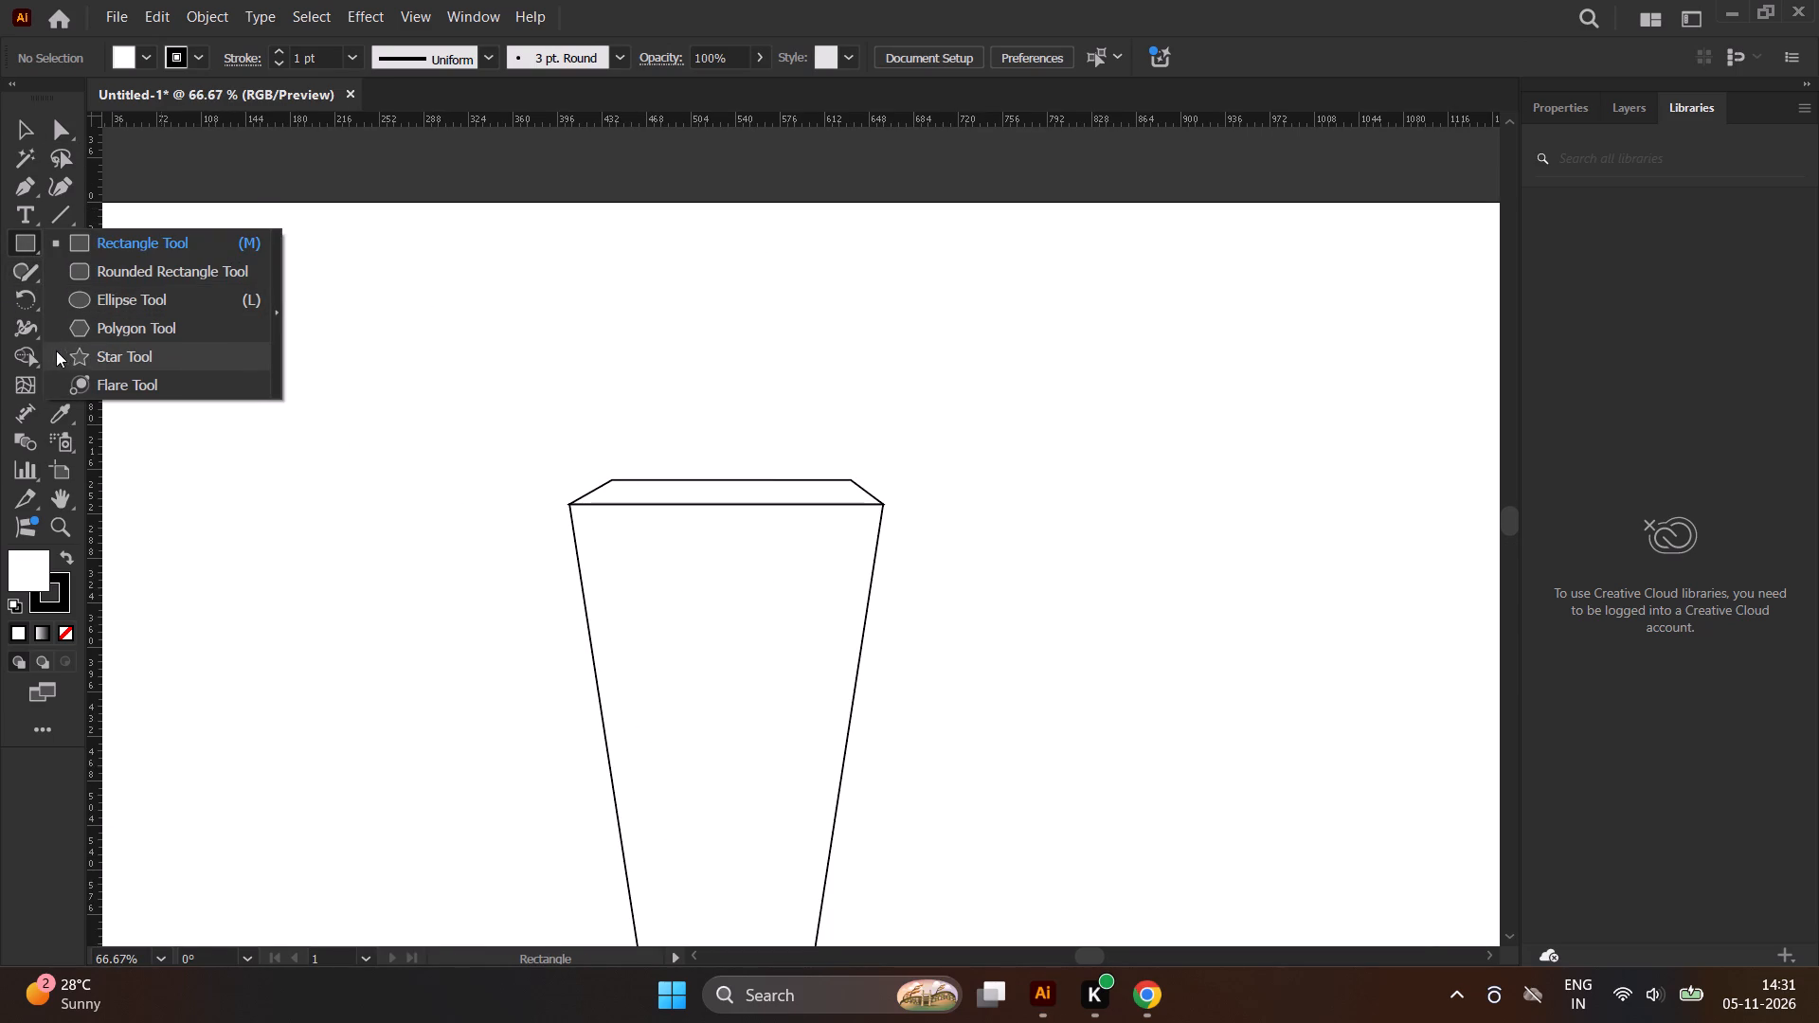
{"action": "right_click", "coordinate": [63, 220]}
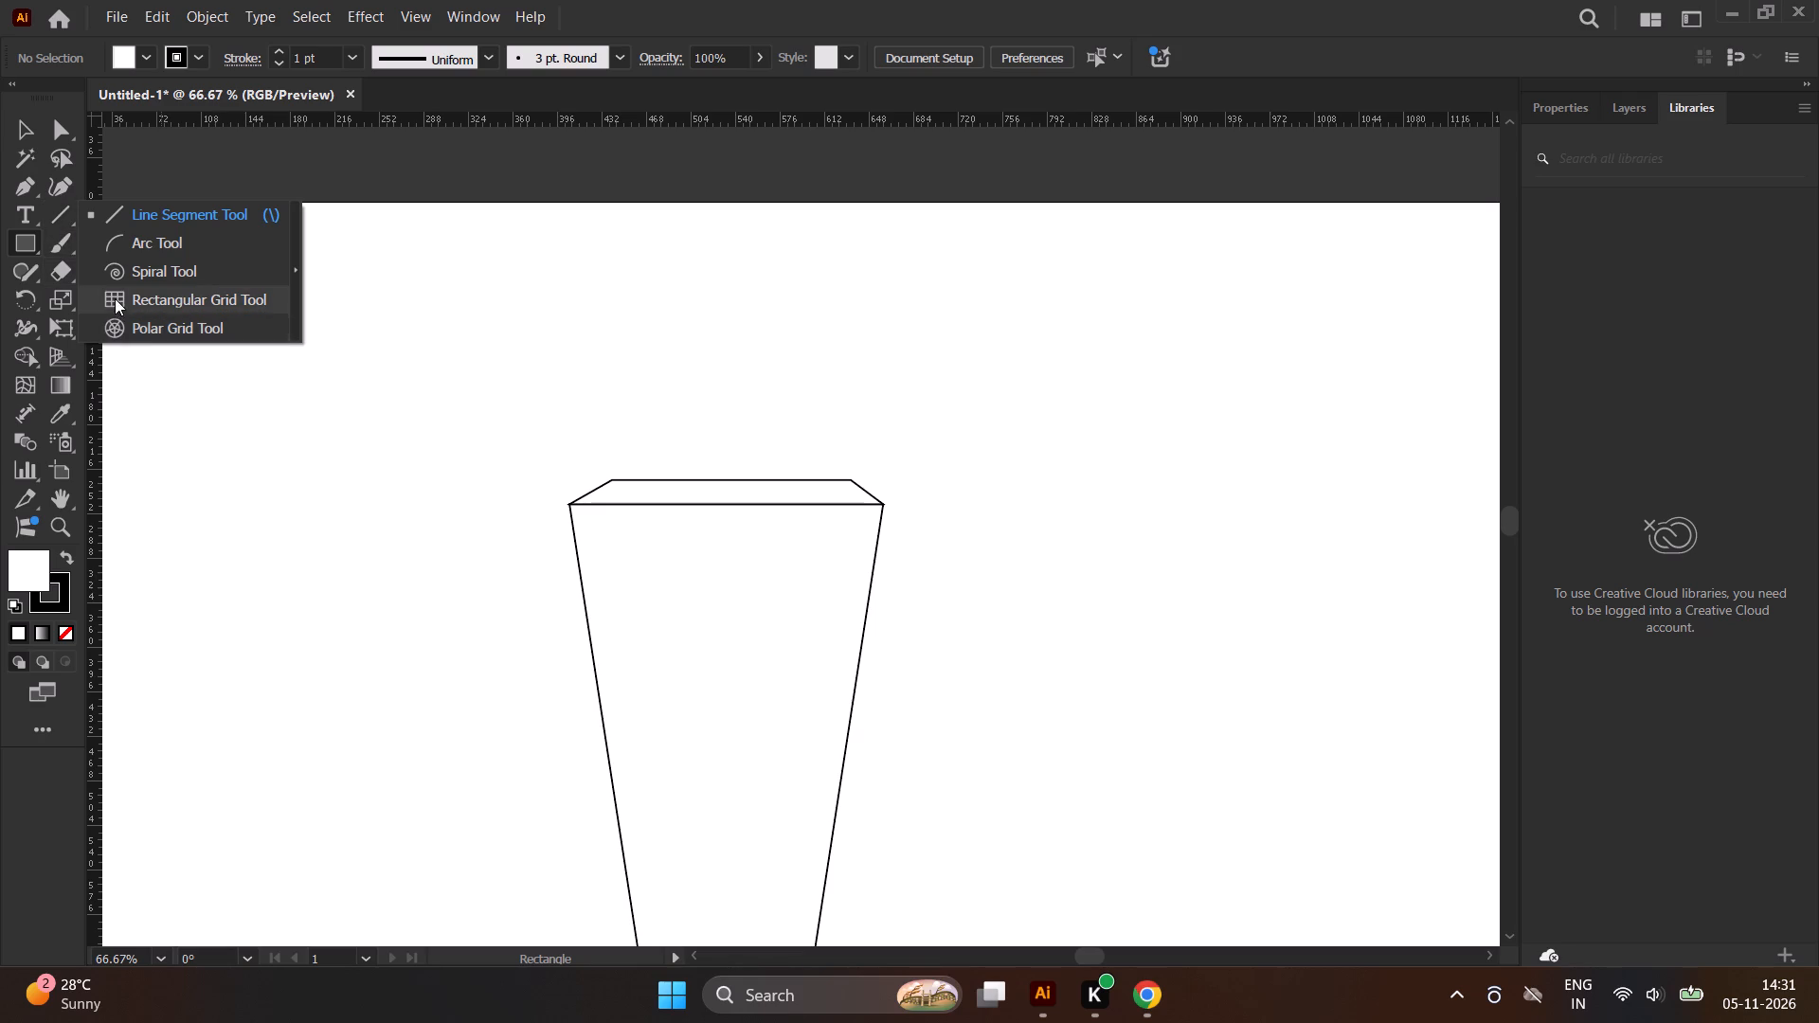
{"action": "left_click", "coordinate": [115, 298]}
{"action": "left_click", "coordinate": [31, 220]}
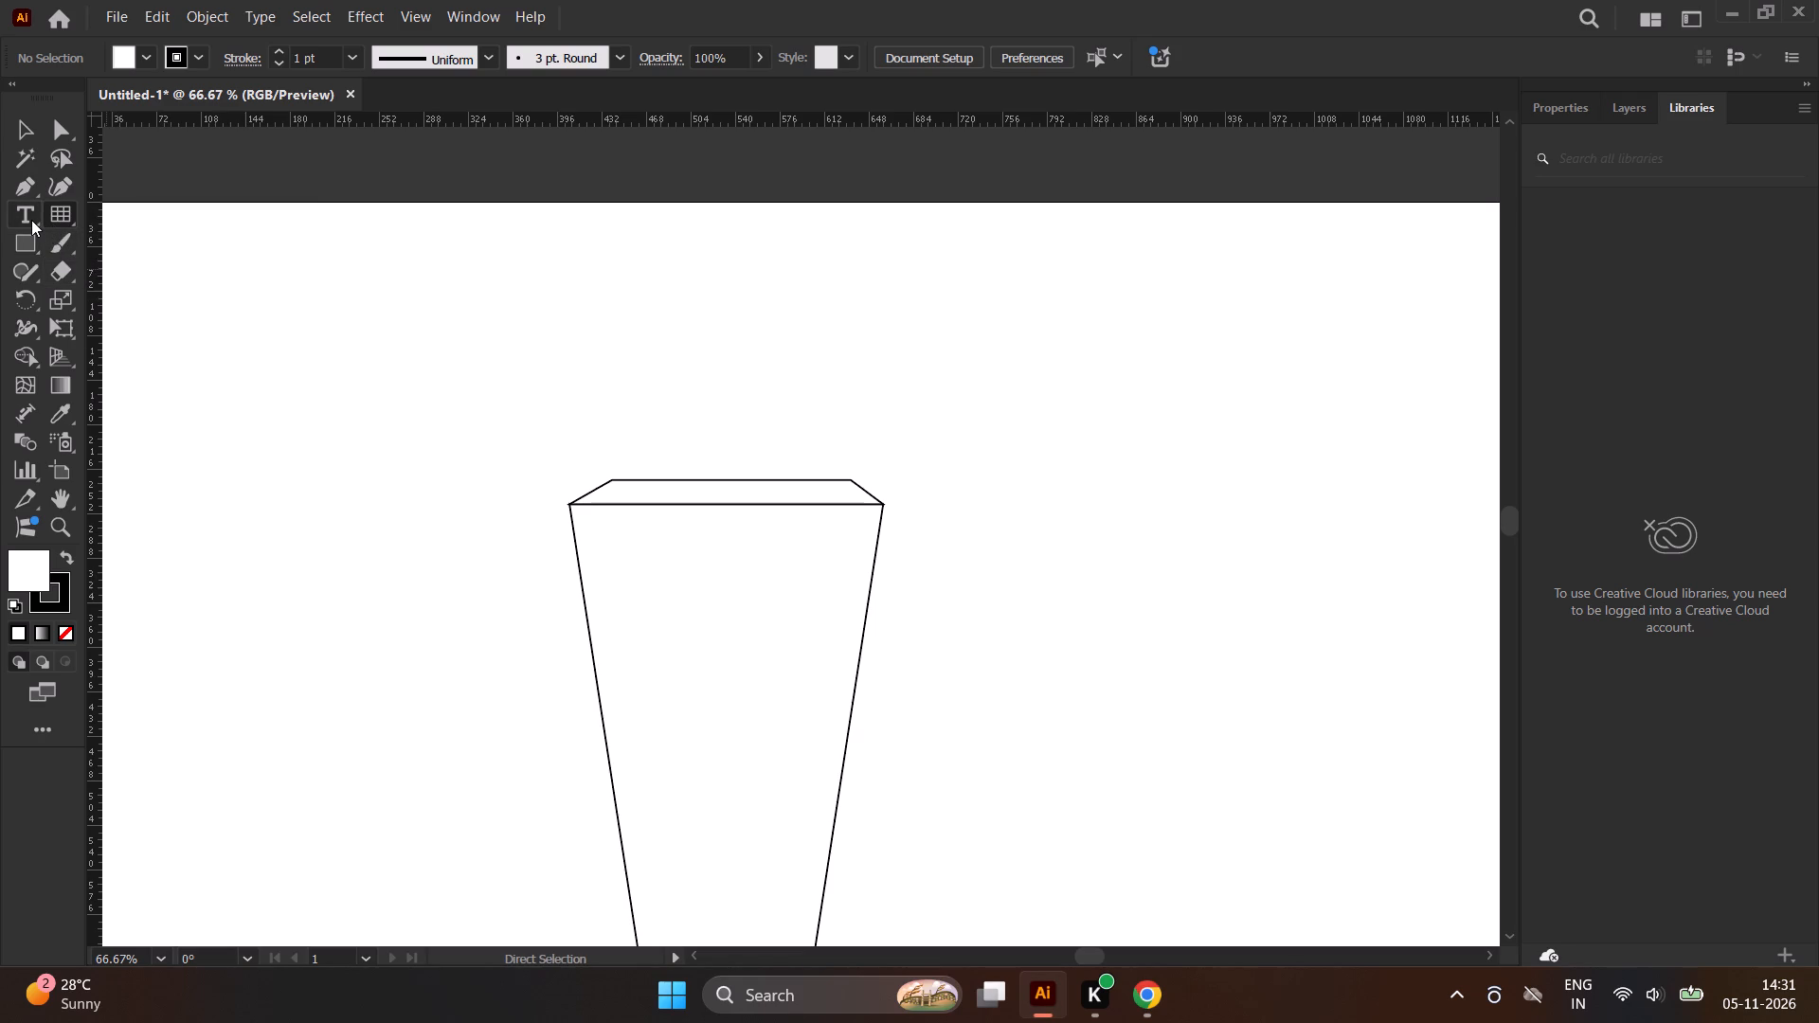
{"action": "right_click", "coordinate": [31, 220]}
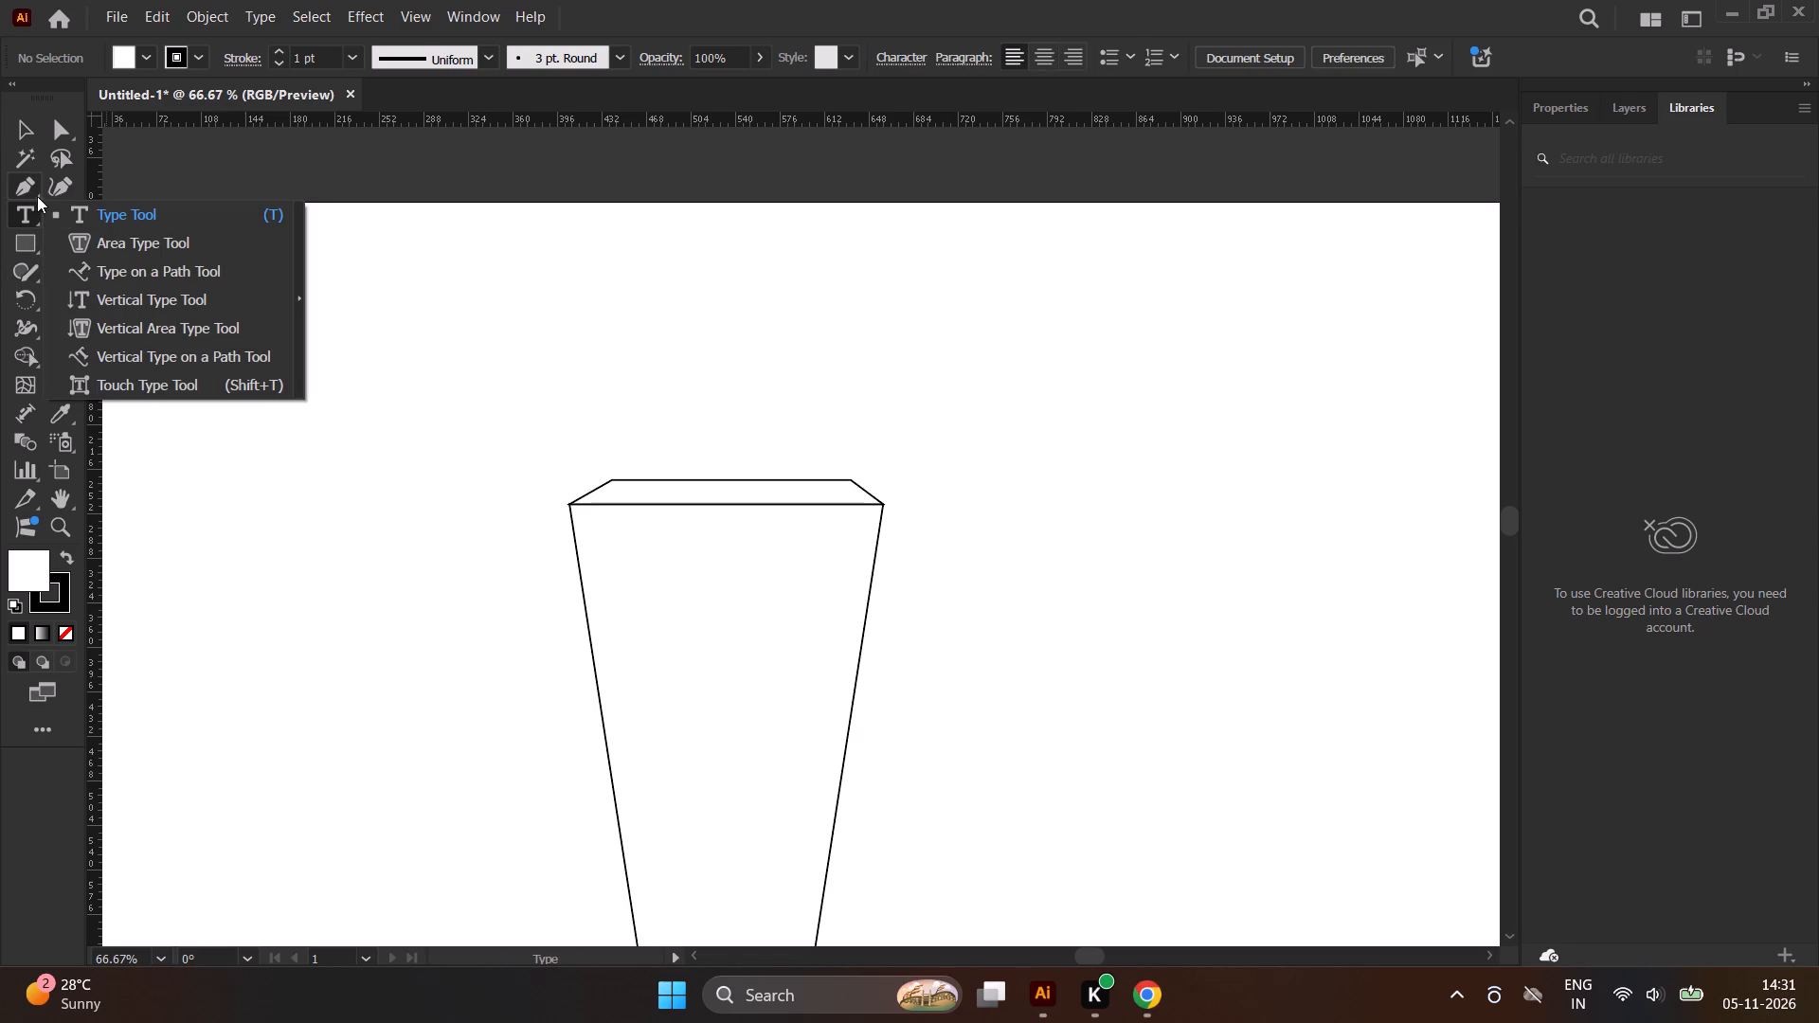
Draw an ellipse about 72 pt wide and 79 pt high above the left end of the container's rim.
{"action": "left_click", "coordinate": [28, 233]}
{"action": "right_click", "coordinate": [28, 233]}
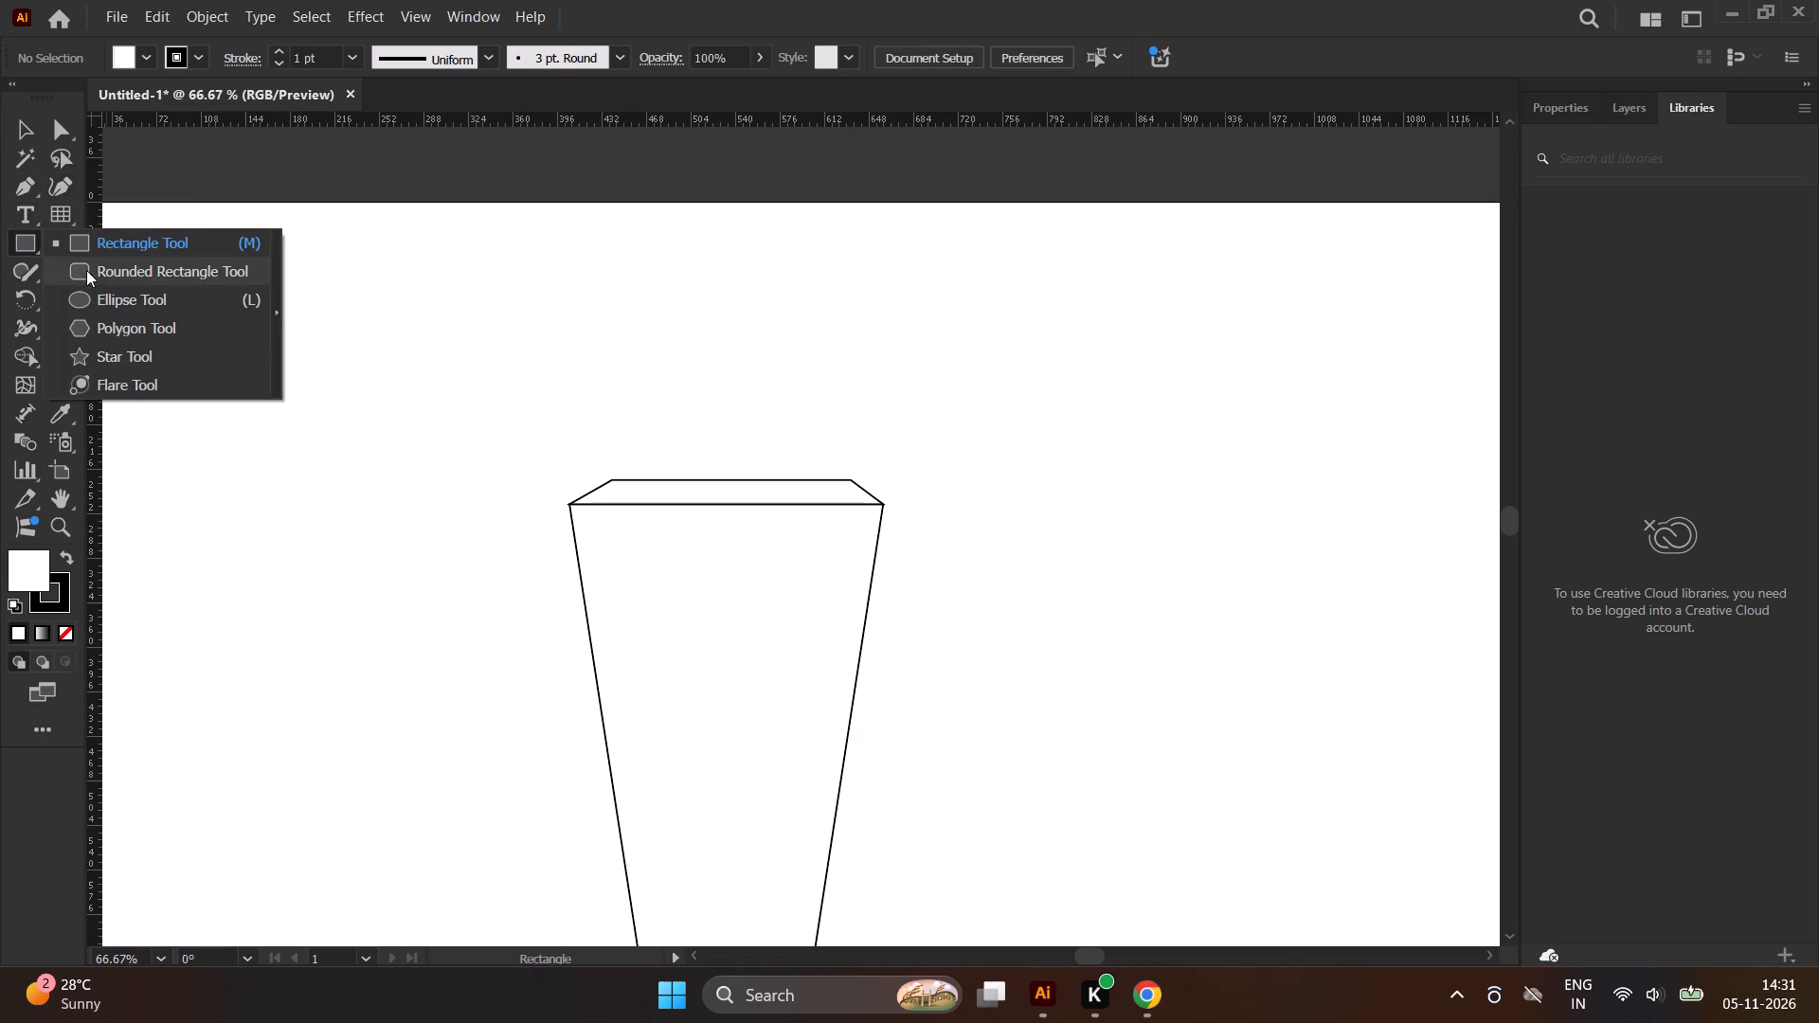
{"action": "left_click", "coordinate": [106, 302]}
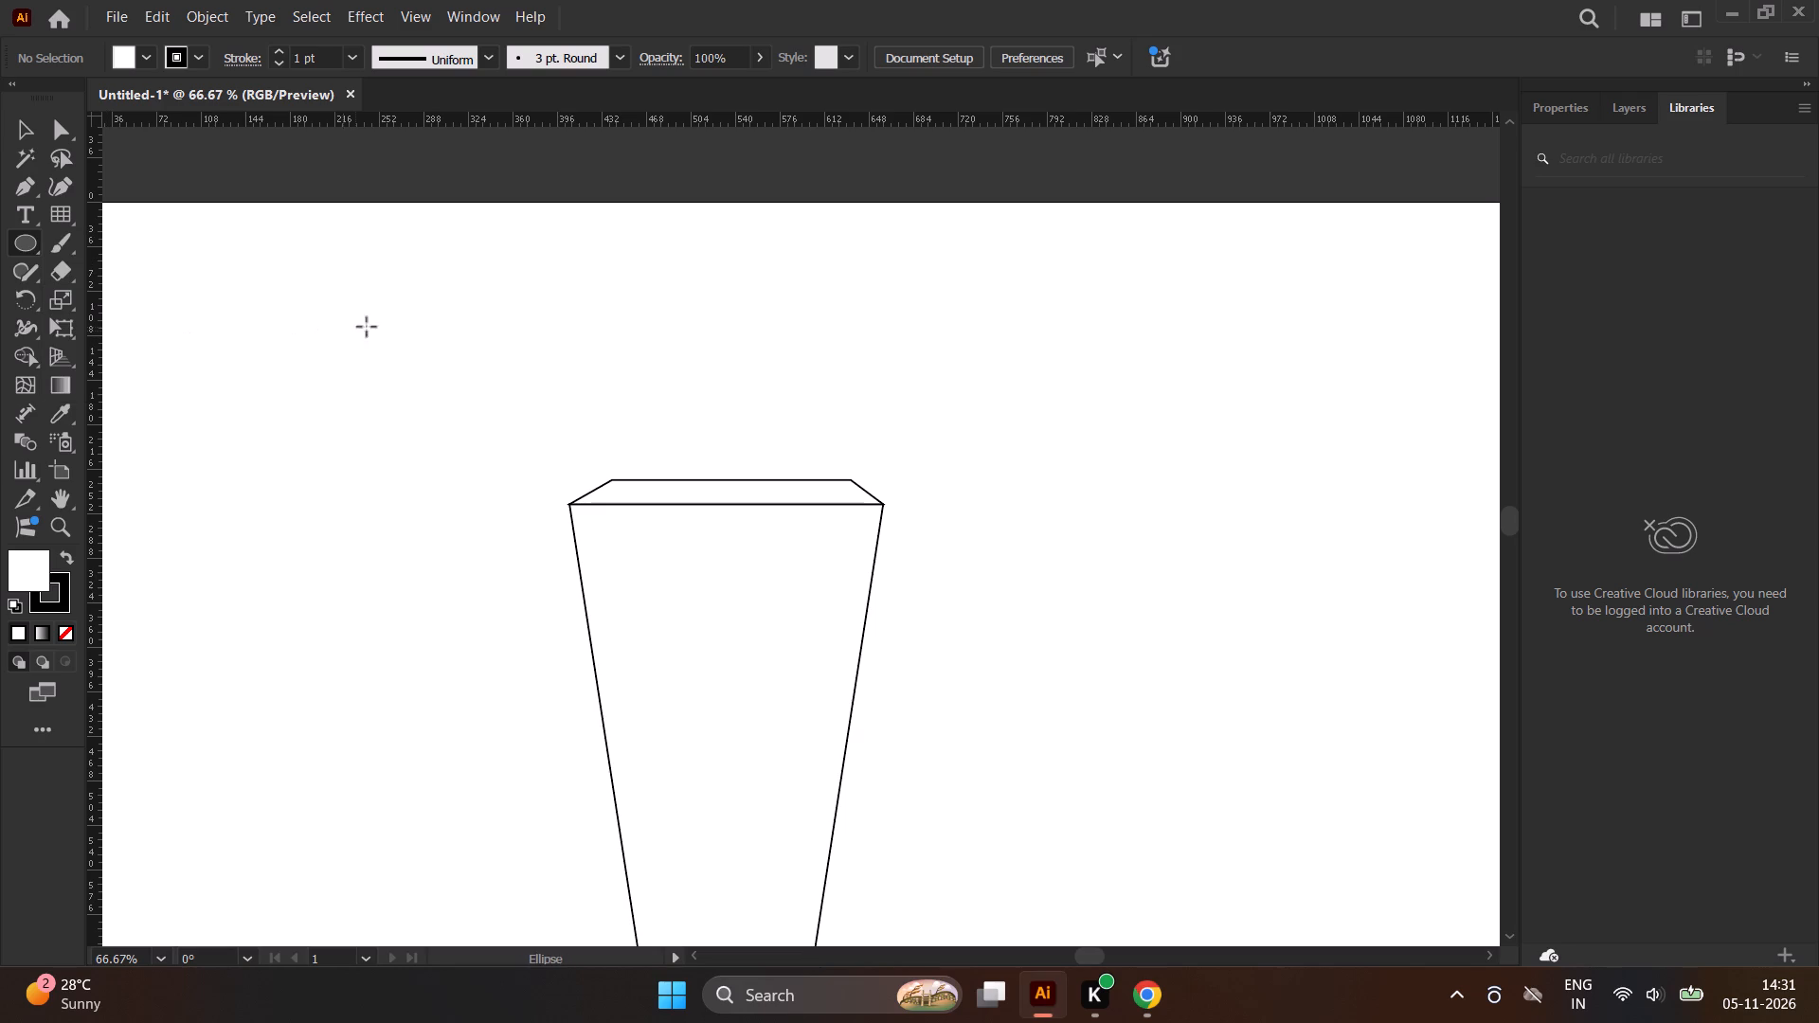
{"action": "key", "text": "space"}
{"action": "left_click_drag", "start_coordinate": [546, 345], "coordinate": [635, 442]}
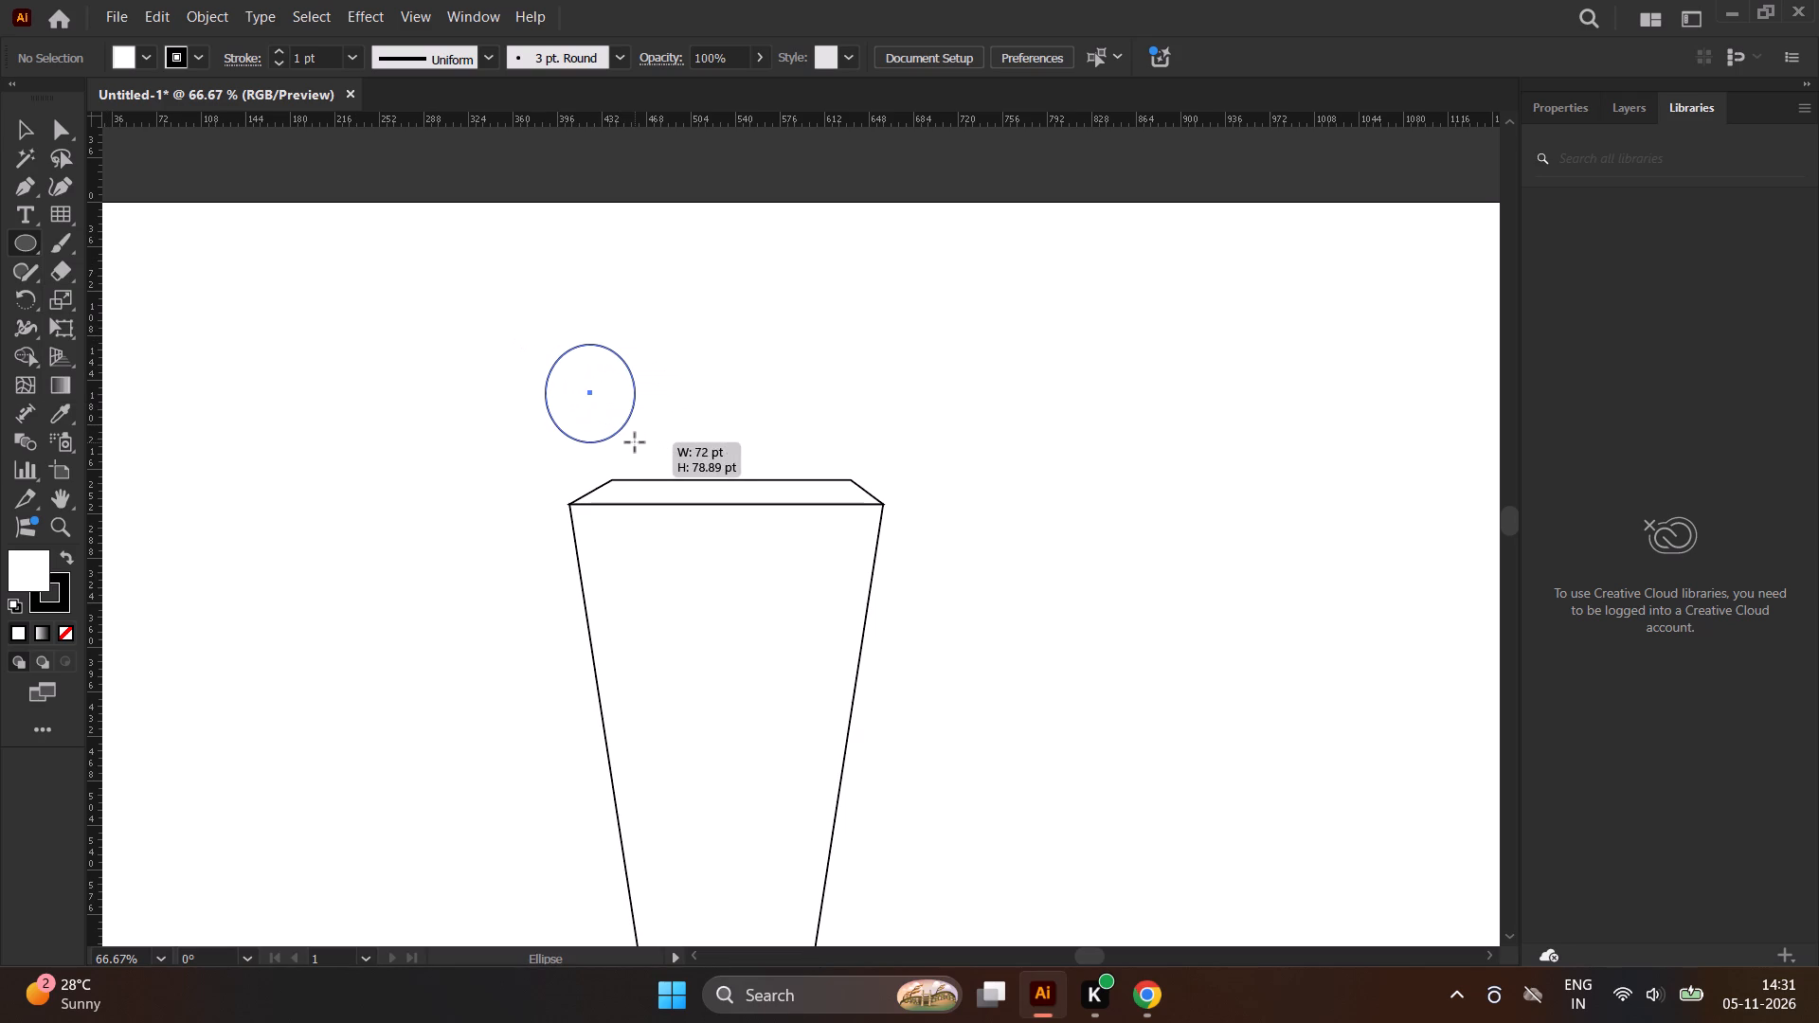
{"action": "left_click_drag", "start_coordinate": [635, 442], "coordinate": [637, 442]}
Draw a smaller ellipse just to the right of the first one and rotate it counterclockwise.
{"action": "left_click_drag", "start_coordinate": [660, 364], "coordinate": [624, 406]}
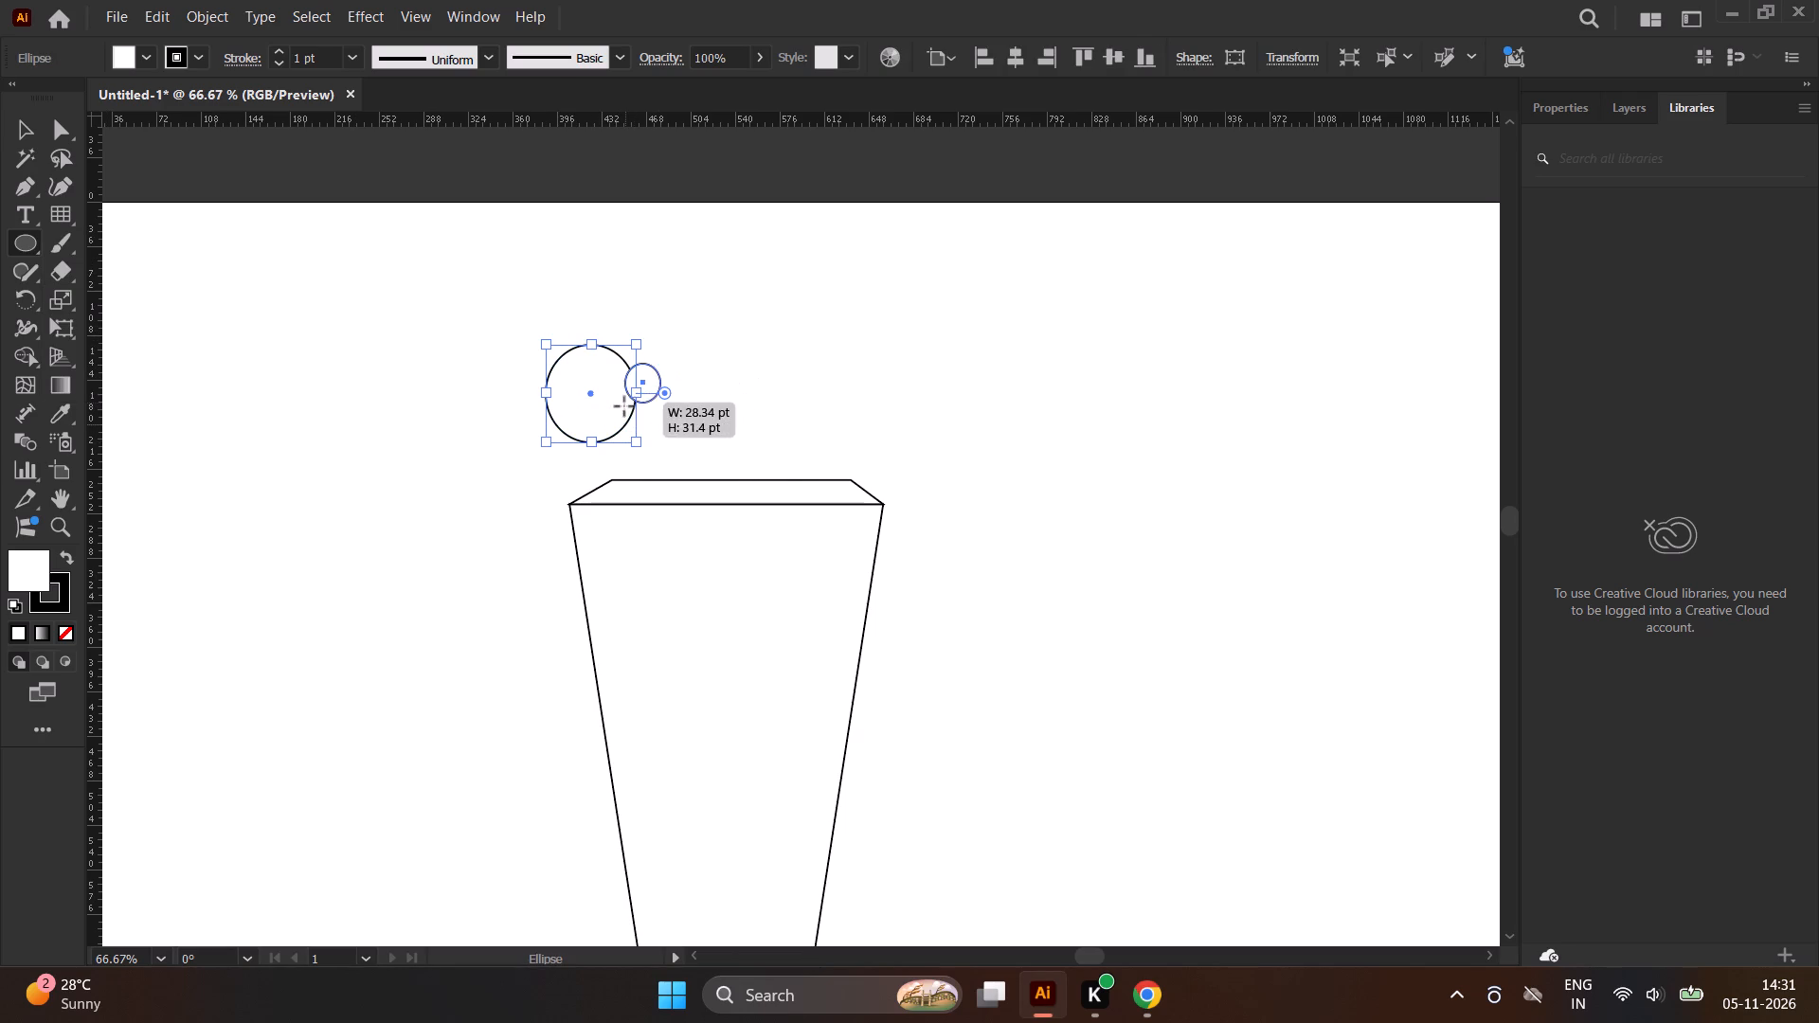
{"action": "left_click_drag", "start_coordinate": [624, 406], "coordinate": [724, 437]}
{"action": "left_click_drag", "start_coordinate": [675, 349], "coordinate": [624, 374]}
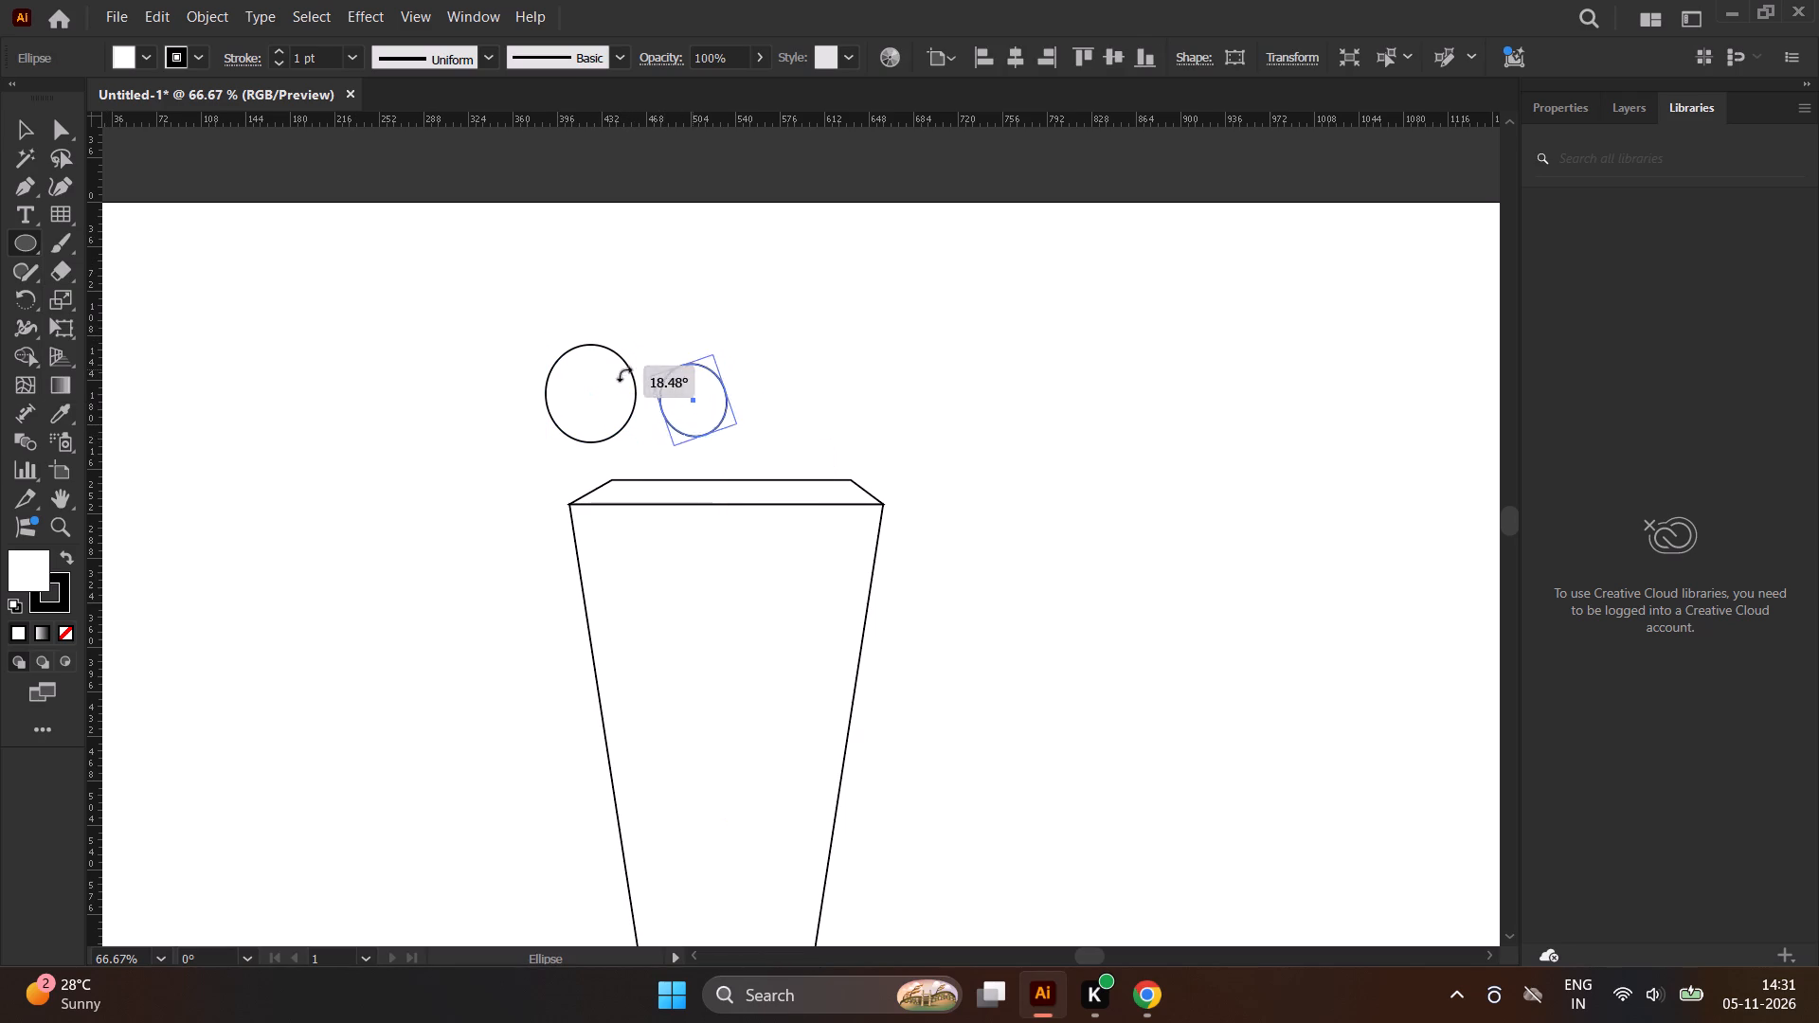
{"action": "left_click_drag", "start_coordinate": [624, 374], "coordinate": [610, 393]}
Draw seven more overlapping ellipses of varied sizes around the first two, forming a cloud-like cluster above the container's rim.
{"action": "left_click_drag", "start_coordinate": [644, 325], "coordinate": [627, 446]}
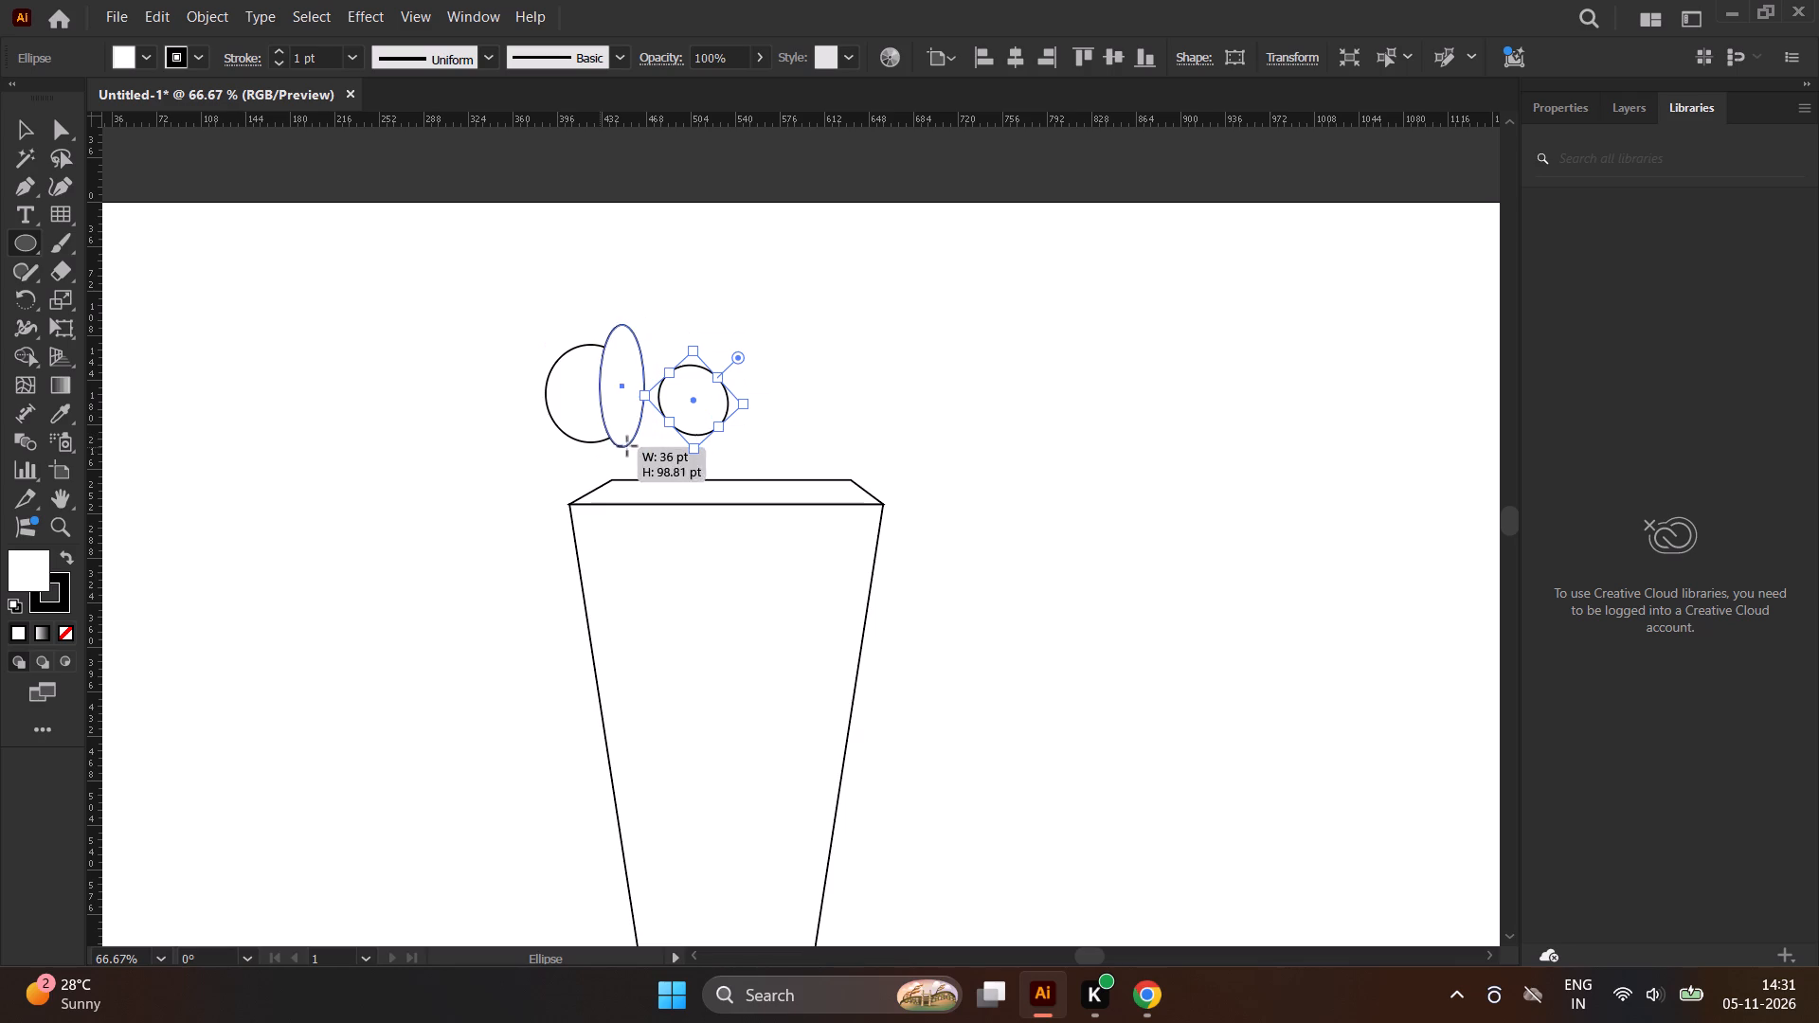
{"action": "left_click_drag", "start_coordinate": [627, 446], "coordinate": [797, 417]}
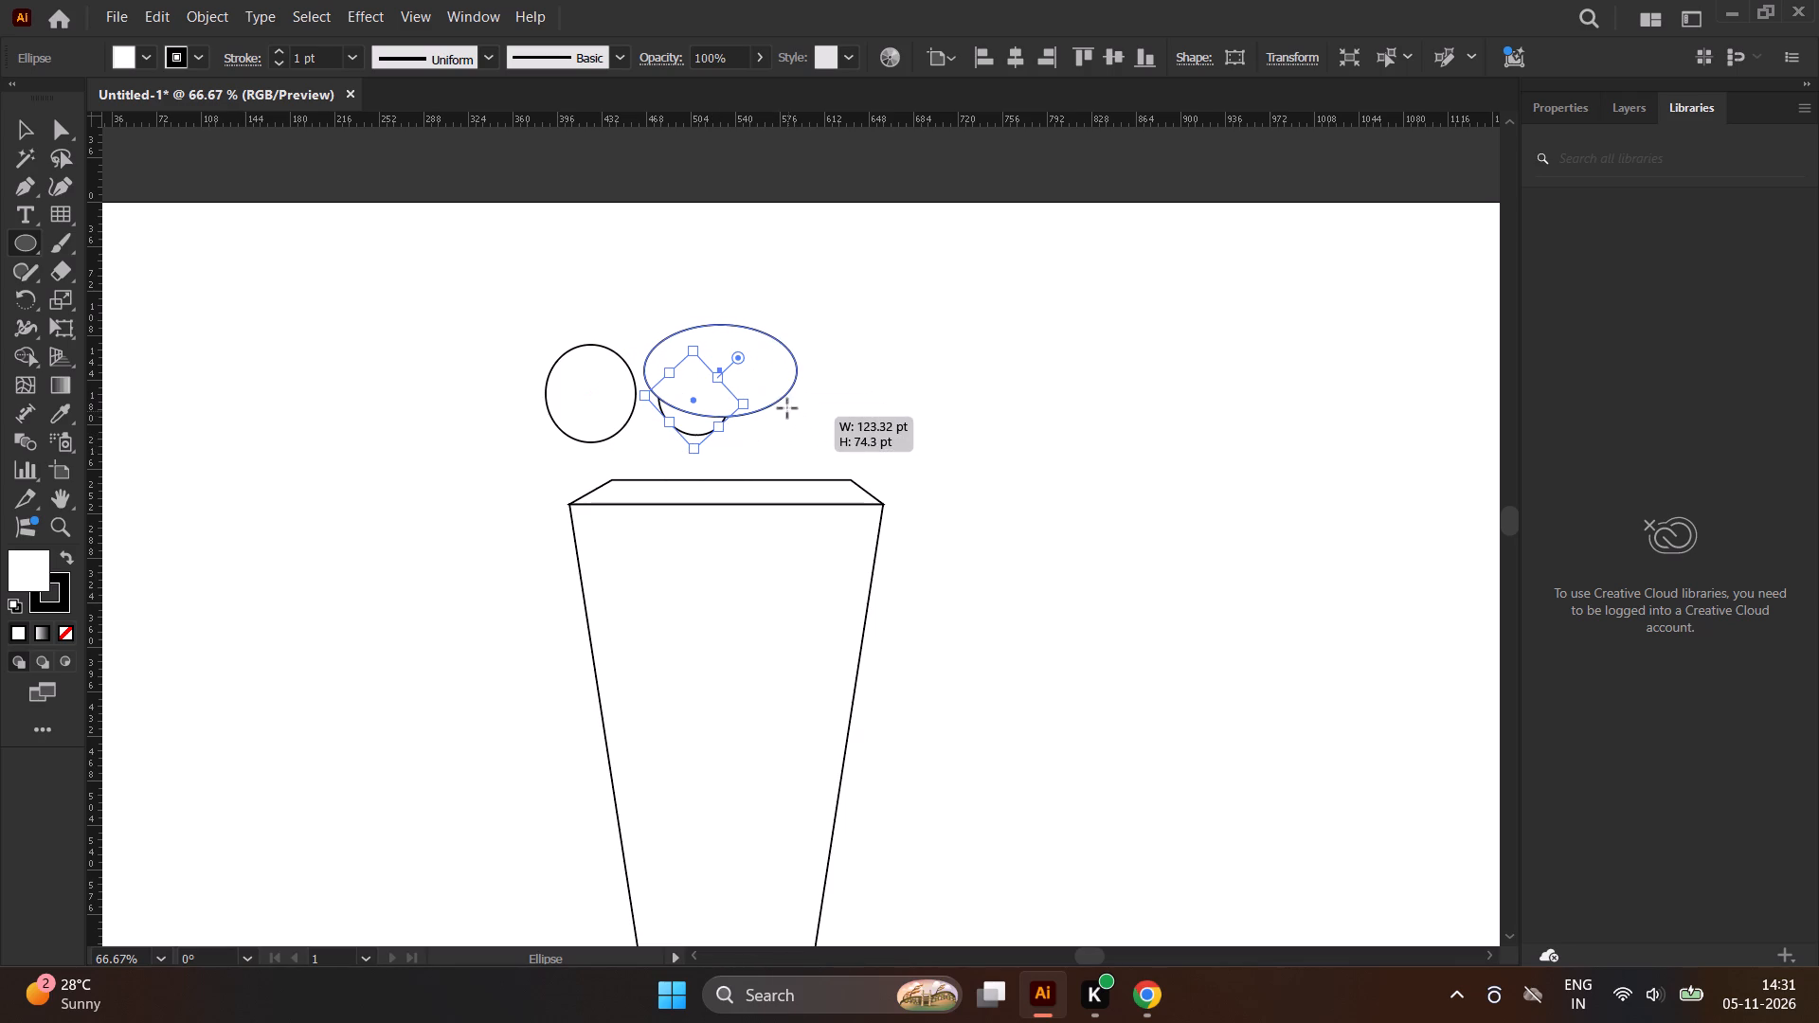
{"action": "left_click_drag", "start_coordinate": [623, 284], "coordinate": [730, 405]}
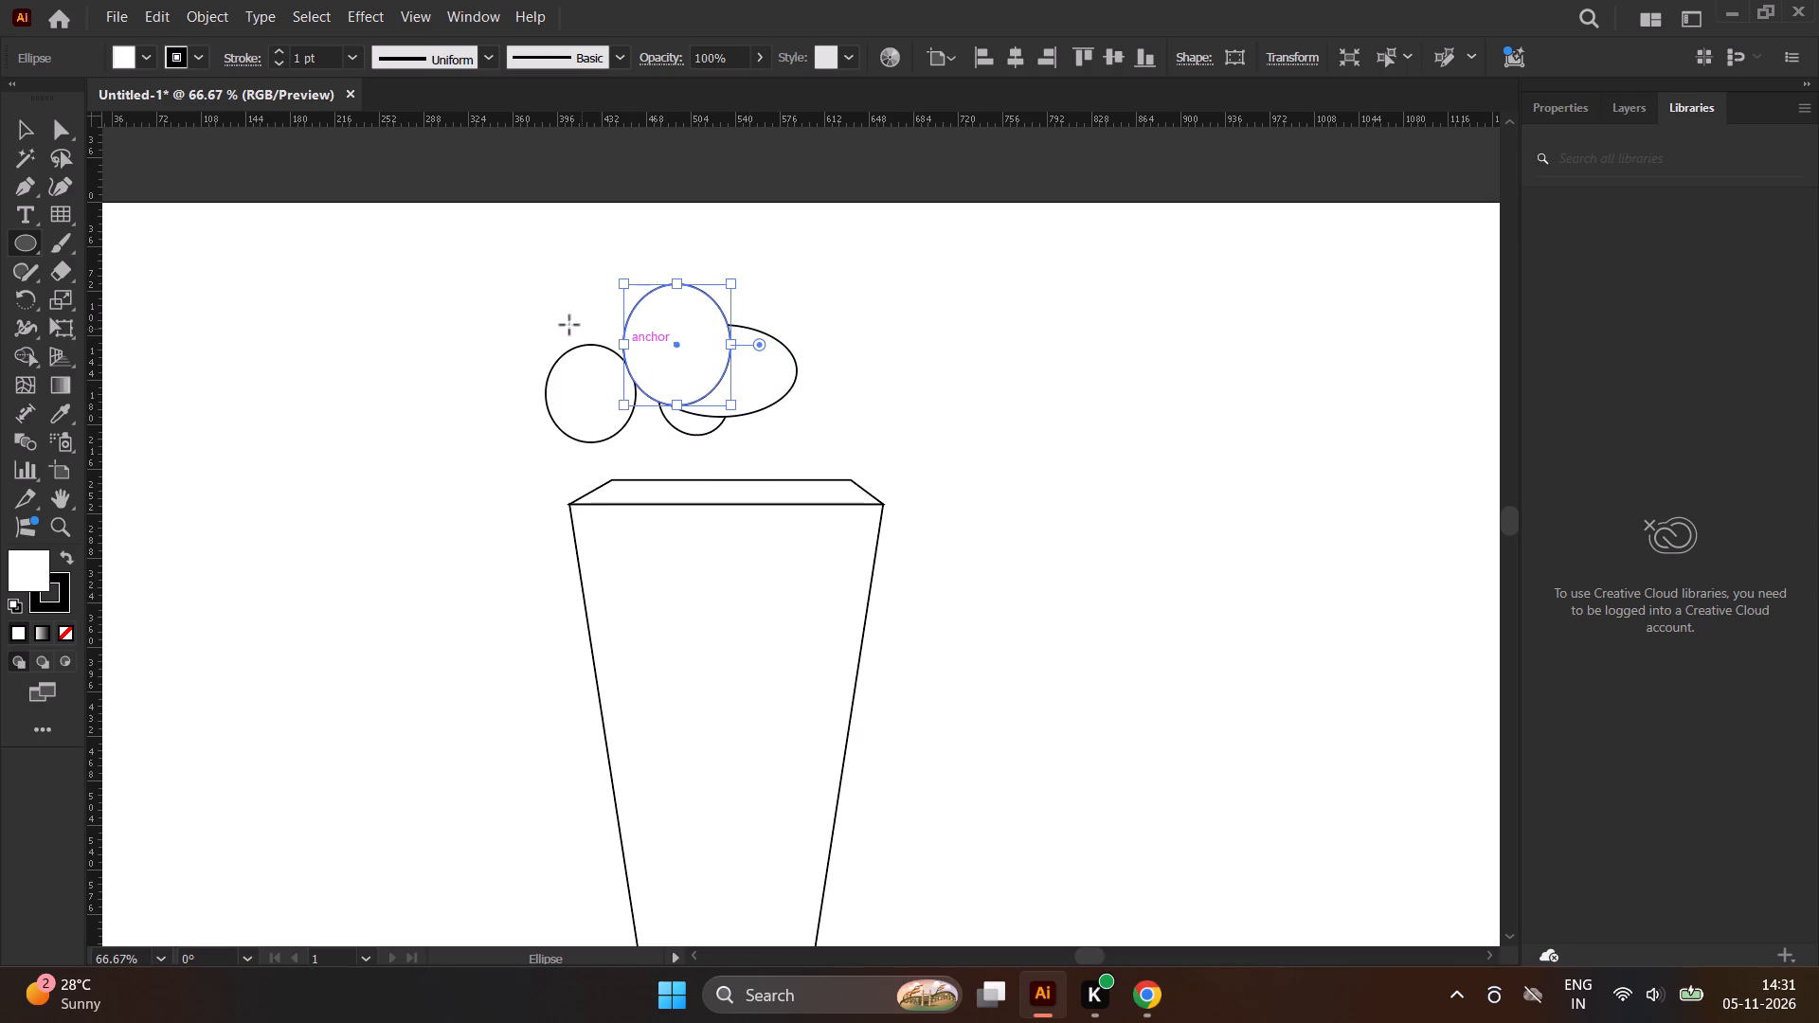
{"action": "left_click_drag", "start_coordinate": [555, 318], "coordinate": [713, 386]}
{"action": "left_click_drag", "start_coordinate": [605, 379], "coordinate": [664, 425]}
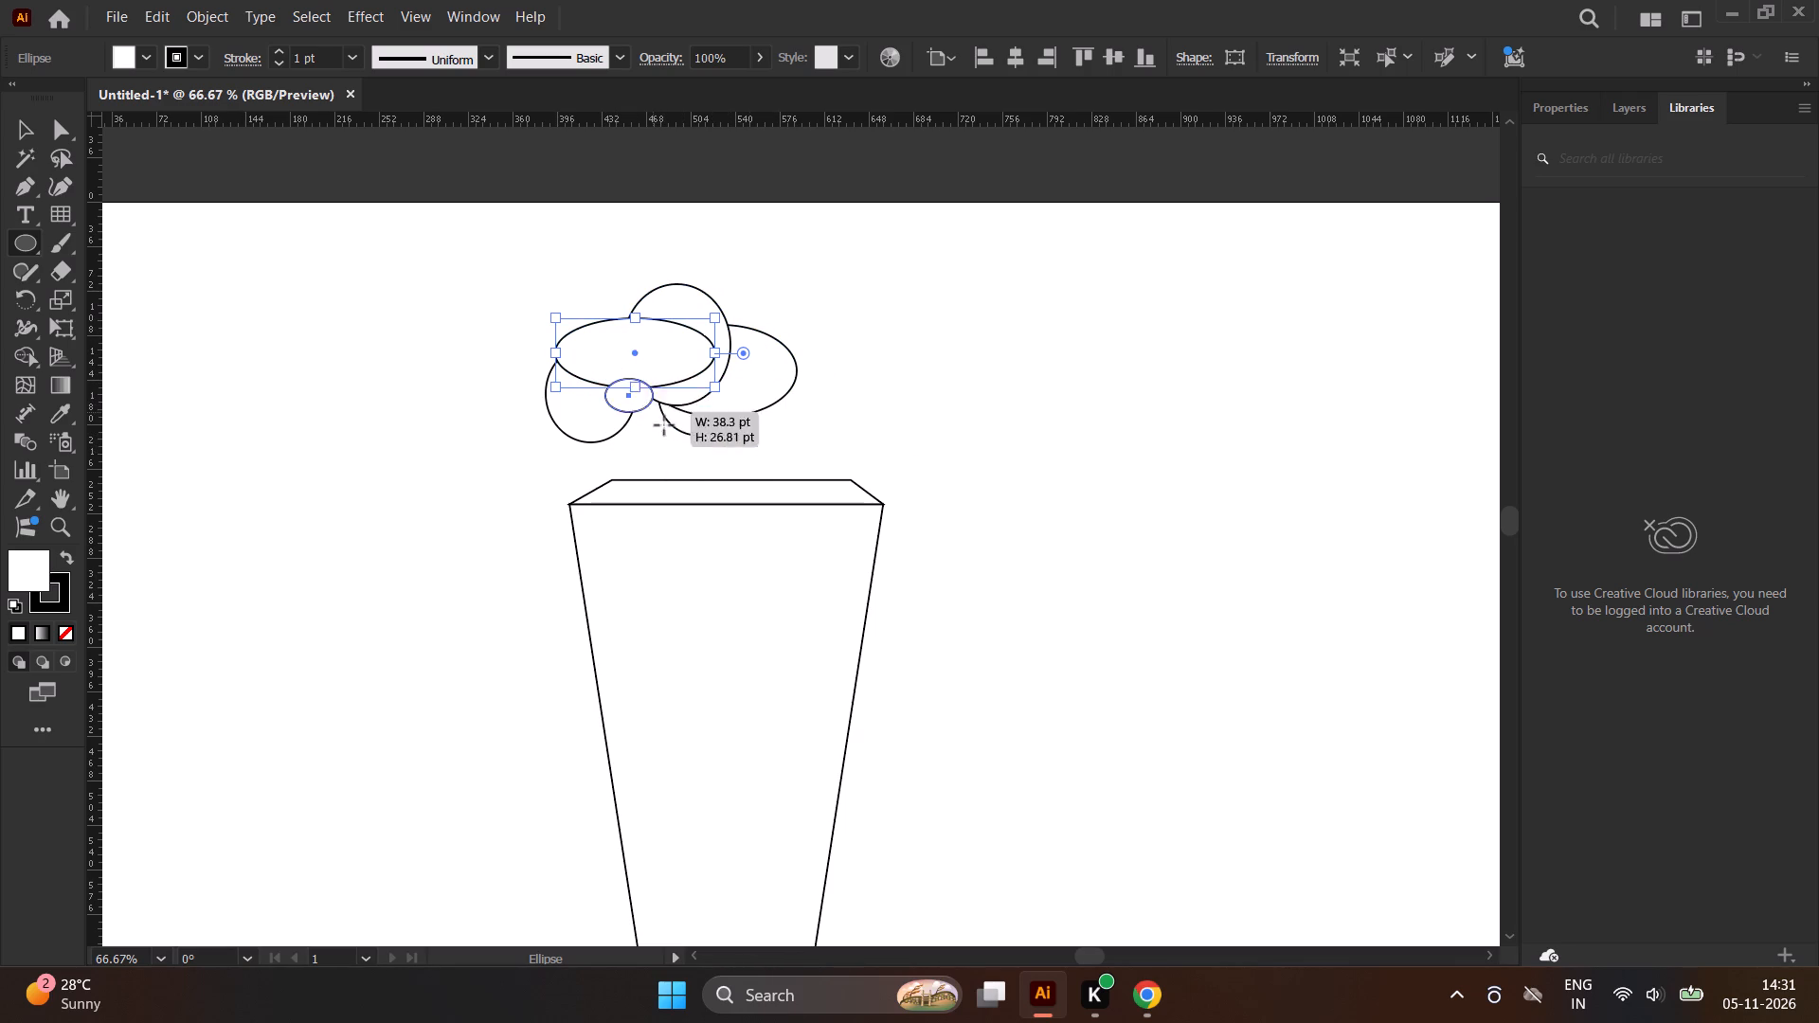
{"action": "left_click_drag", "start_coordinate": [664, 425], "coordinate": [738, 461]}
{"action": "left_click_drag", "start_coordinate": [821, 385], "coordinate": [696, 455]}
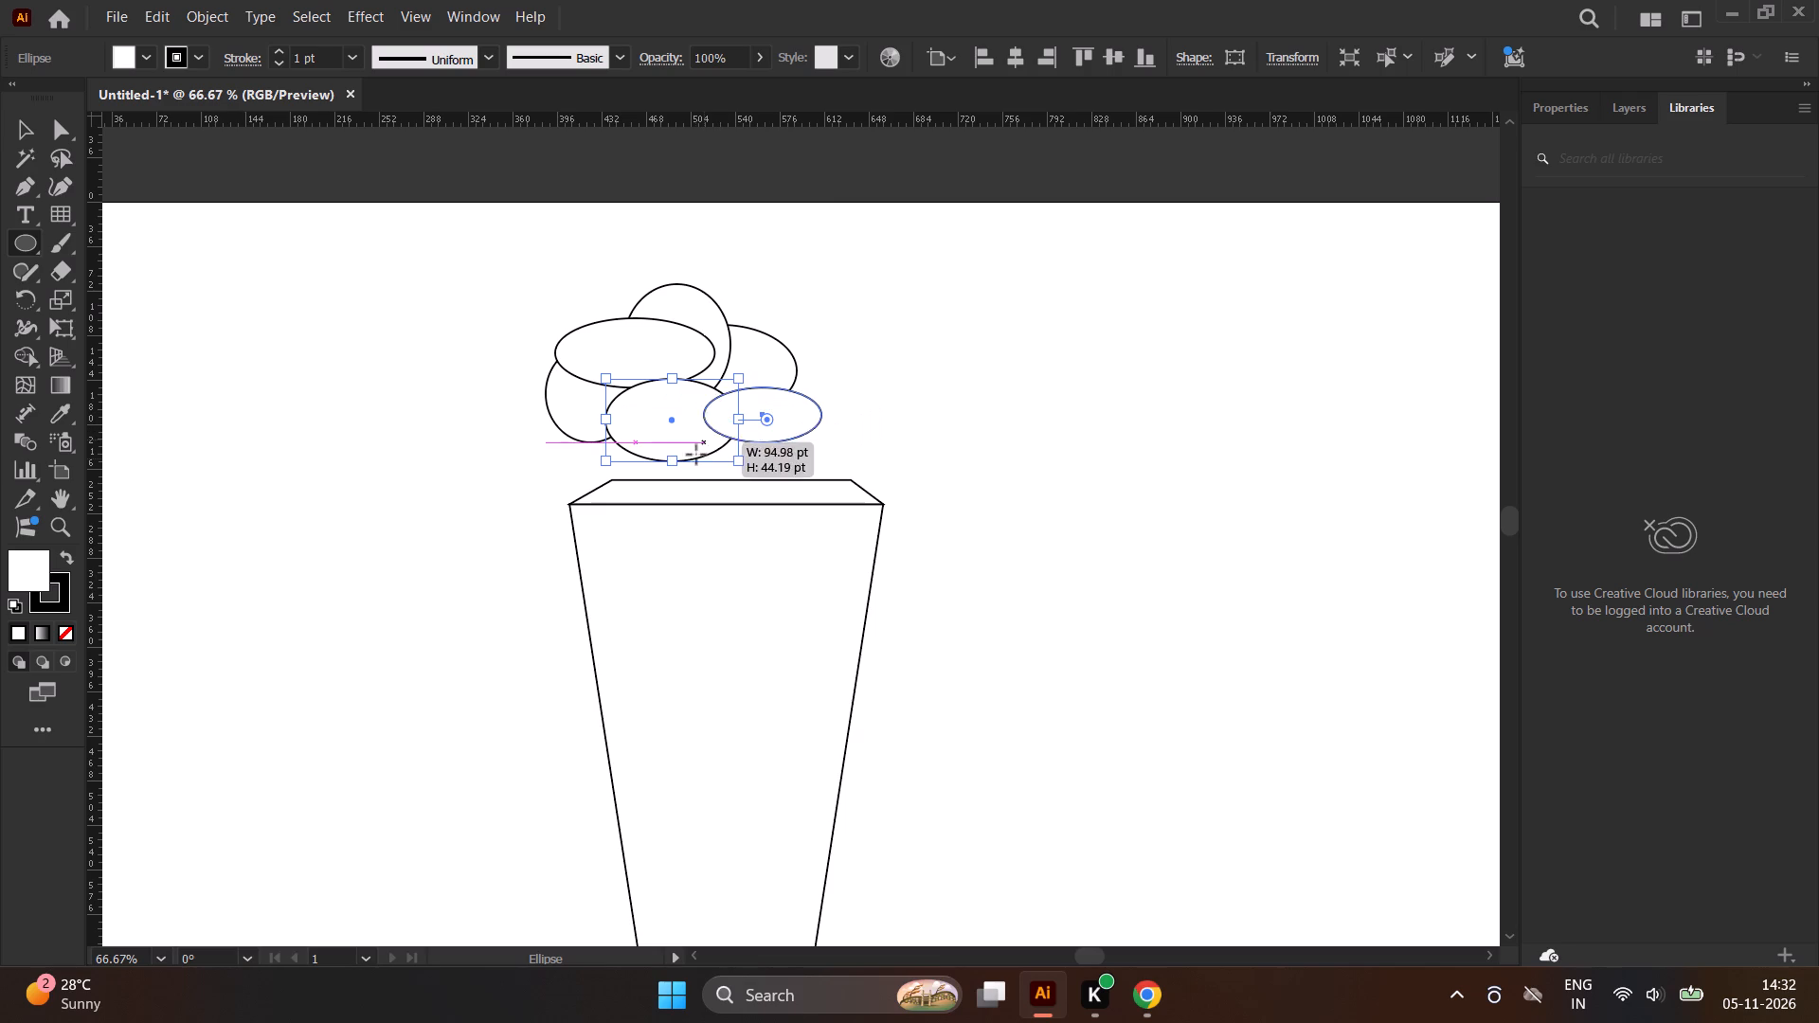
{"action": "left_click_drag", "start_coordinate": [696, 455], "coordinate": [693, 459]}
{"action": "left_click_drag", "start_coordinate": [797, 287], "coordinate": [790, 409]}
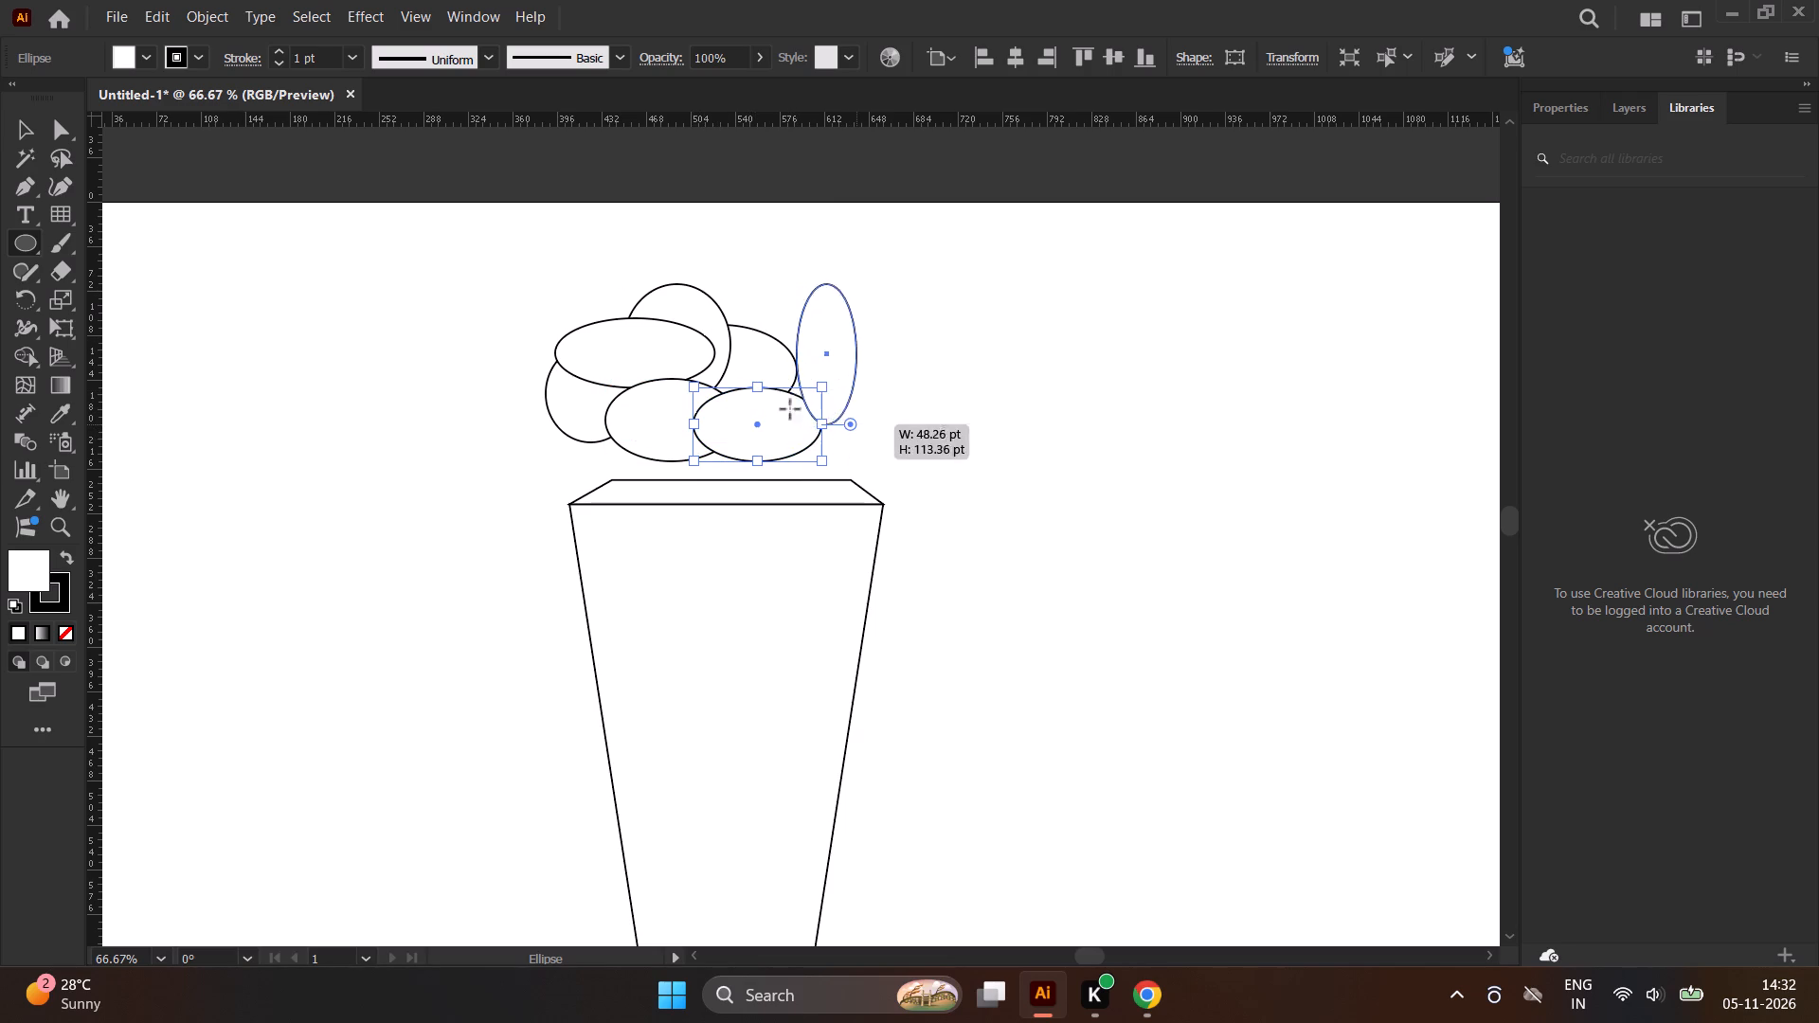
{"action": "left_click_drag", "start_coordinate": [790, 409], "coordinate": [674, 408]}
{"action": "left_click_drag", "start_coordinate": [709, 357], "coordinate": [858, 438]}
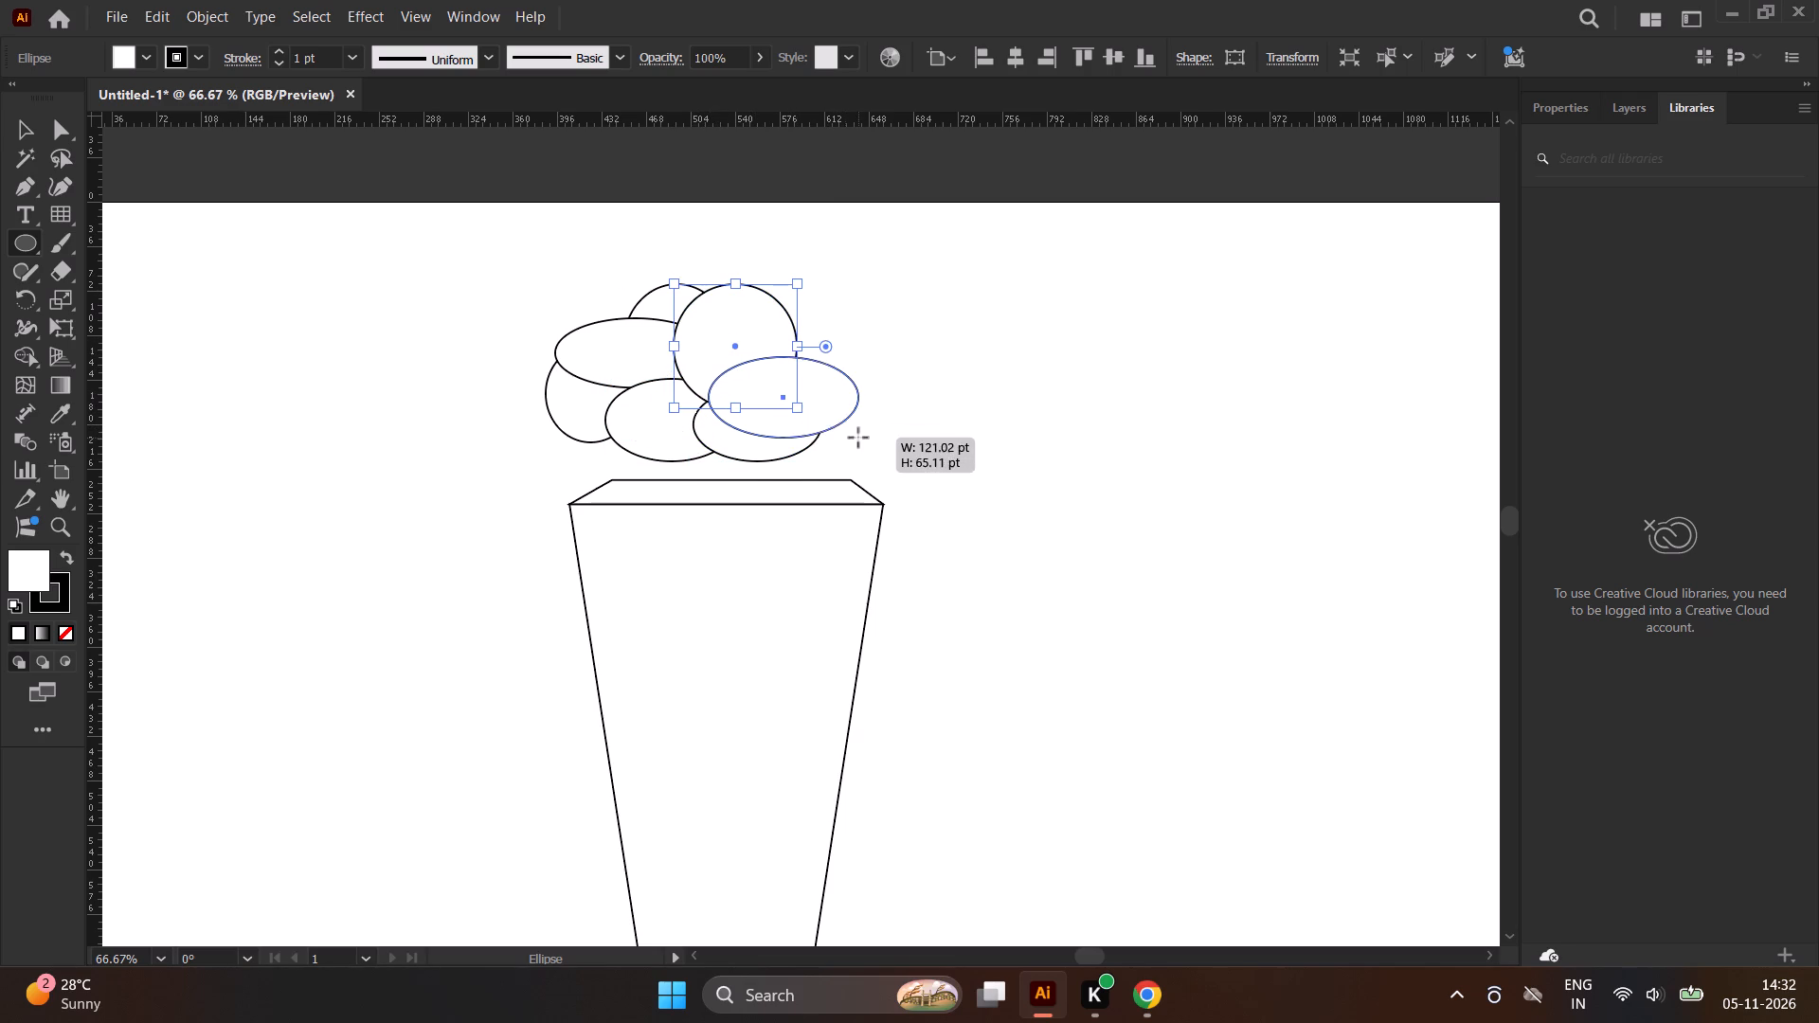
{"action": "left_click_drag", "start_coordinate": [858, 438], "coordinate": [859, 434]}
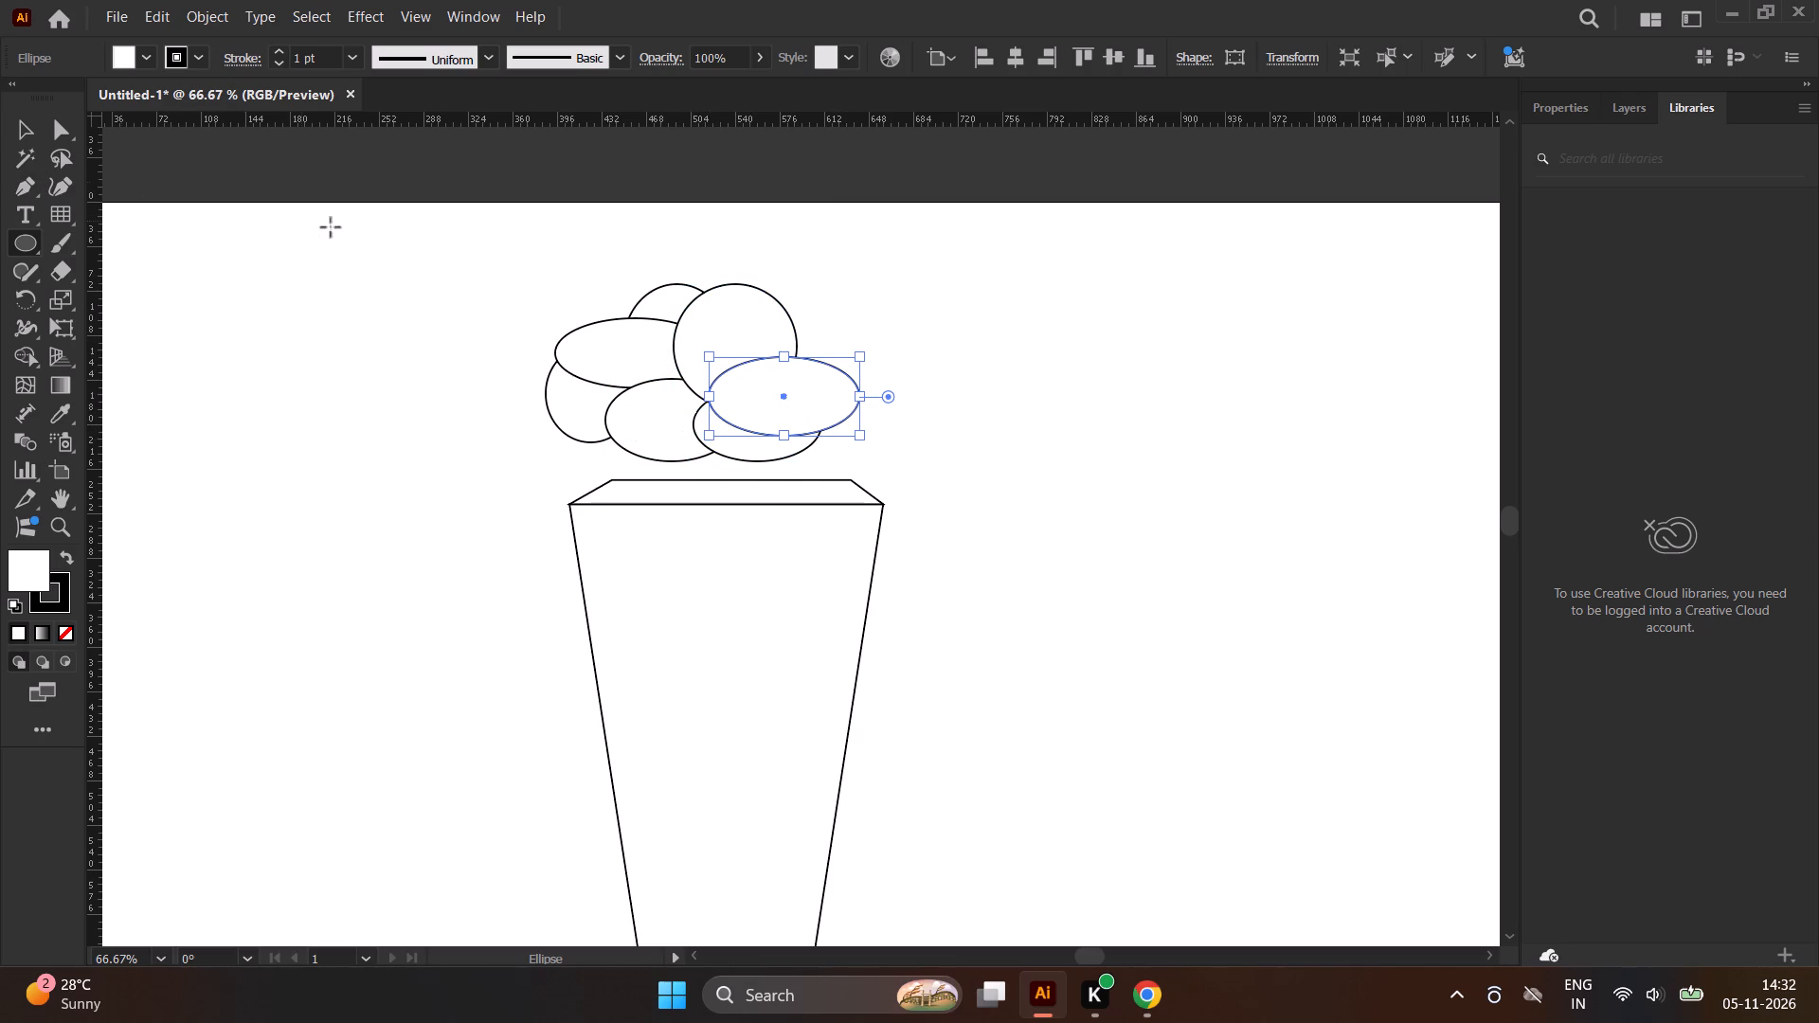
Select all the overlapping ellipses above the container and merge them into one cloud shape with Shape Builder.
{"action": "key", "text": "v"}
{"action": "left_click_drag", "start_coordinate": [447, 206], "coordinate": [886, 457]}
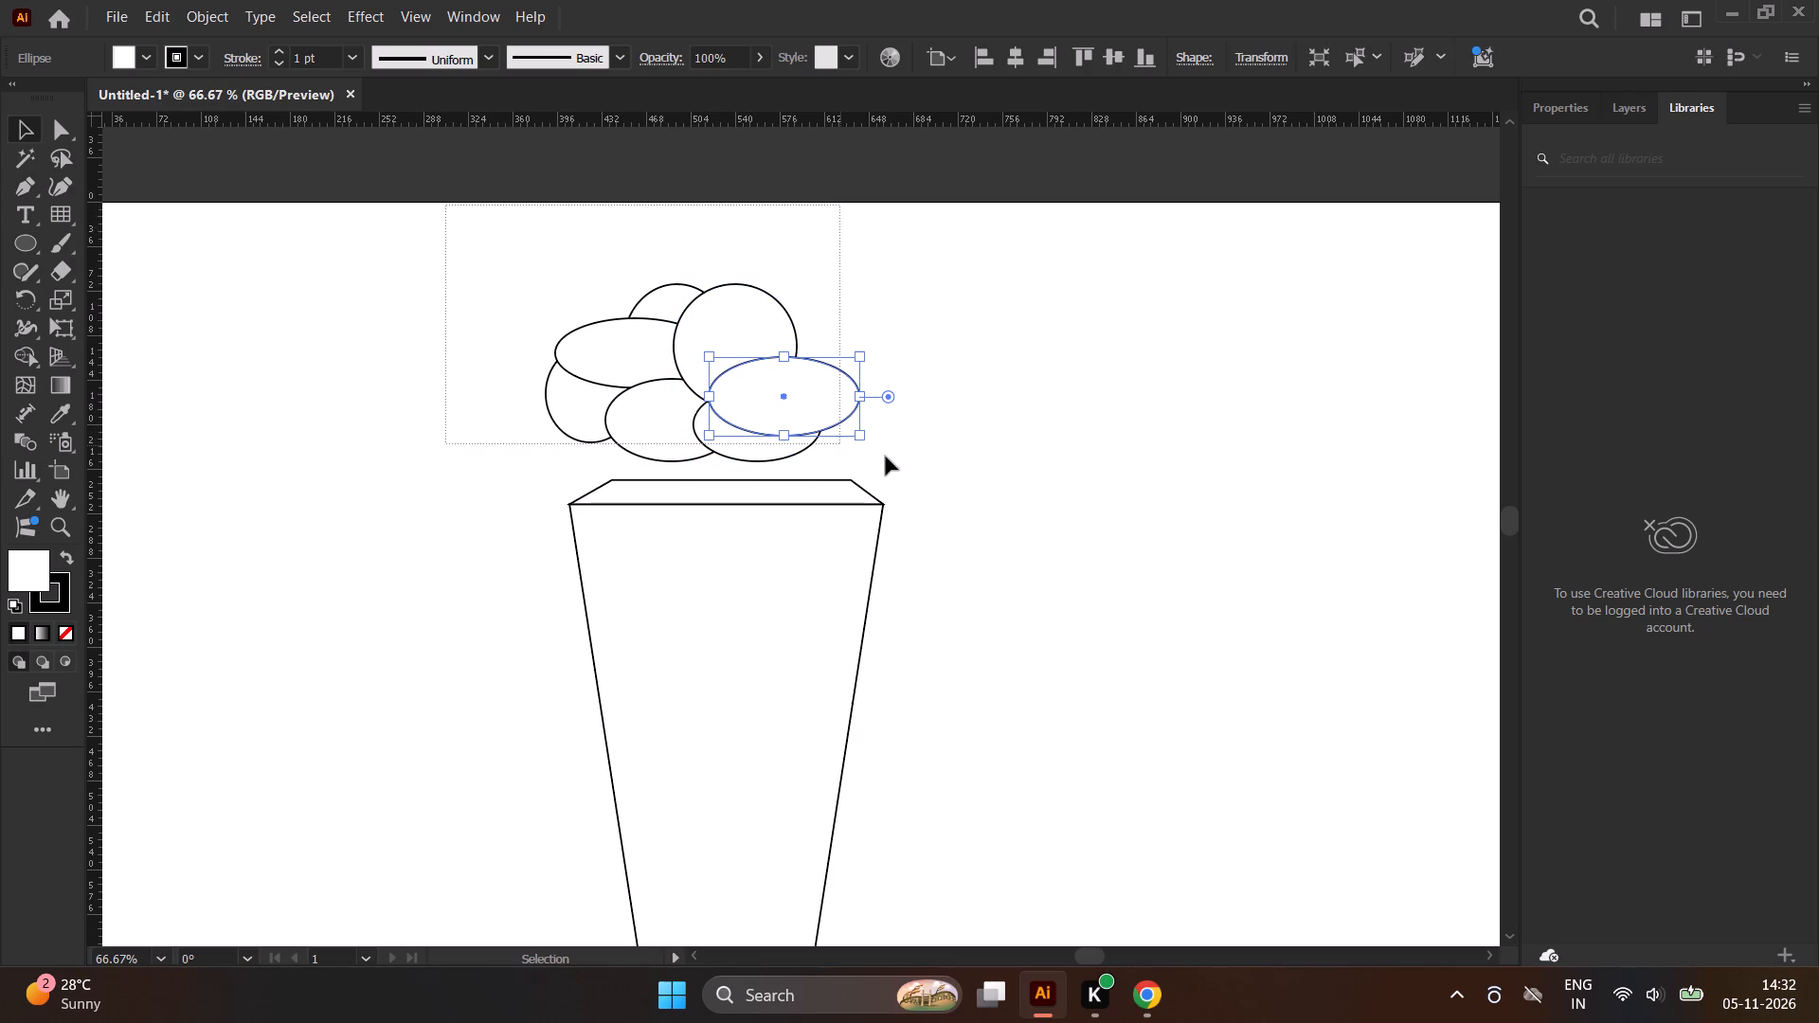
{"action": "left_click_drag", "start_coordinate": [886, 457], "coordinate": [919, 458]}
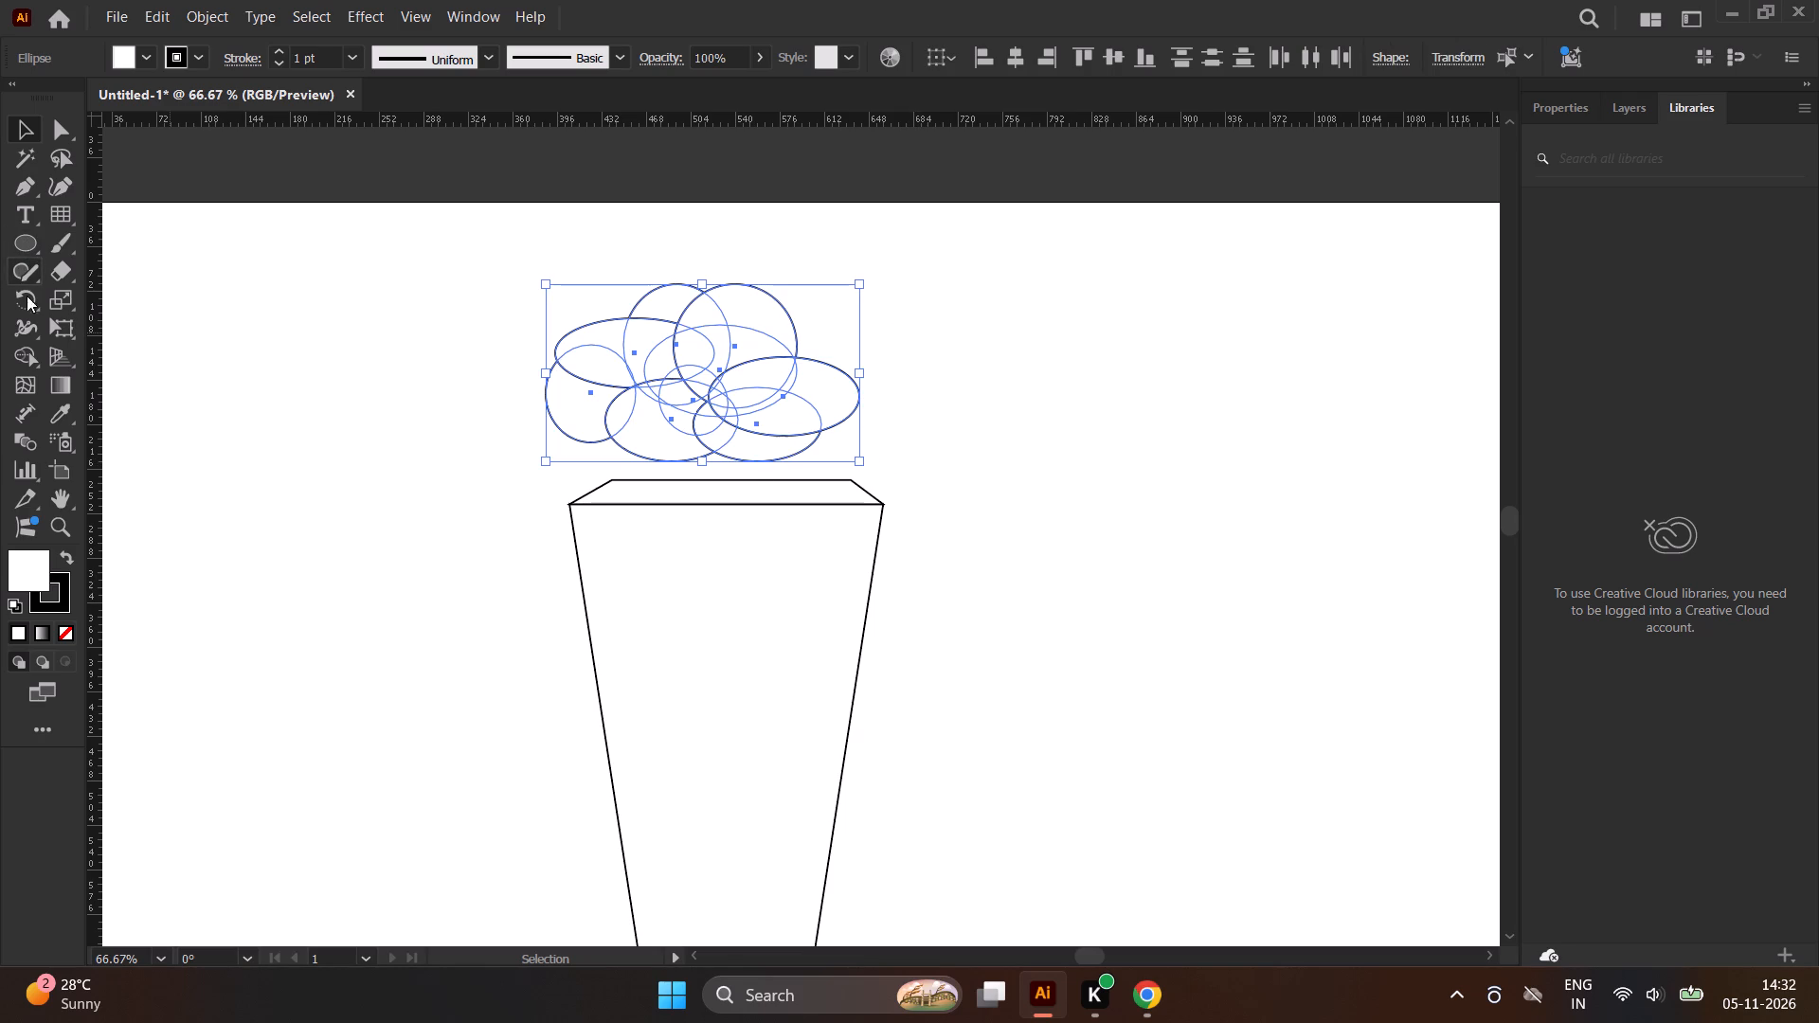
{"action": "left_click", "coordinate": [30, 350]}
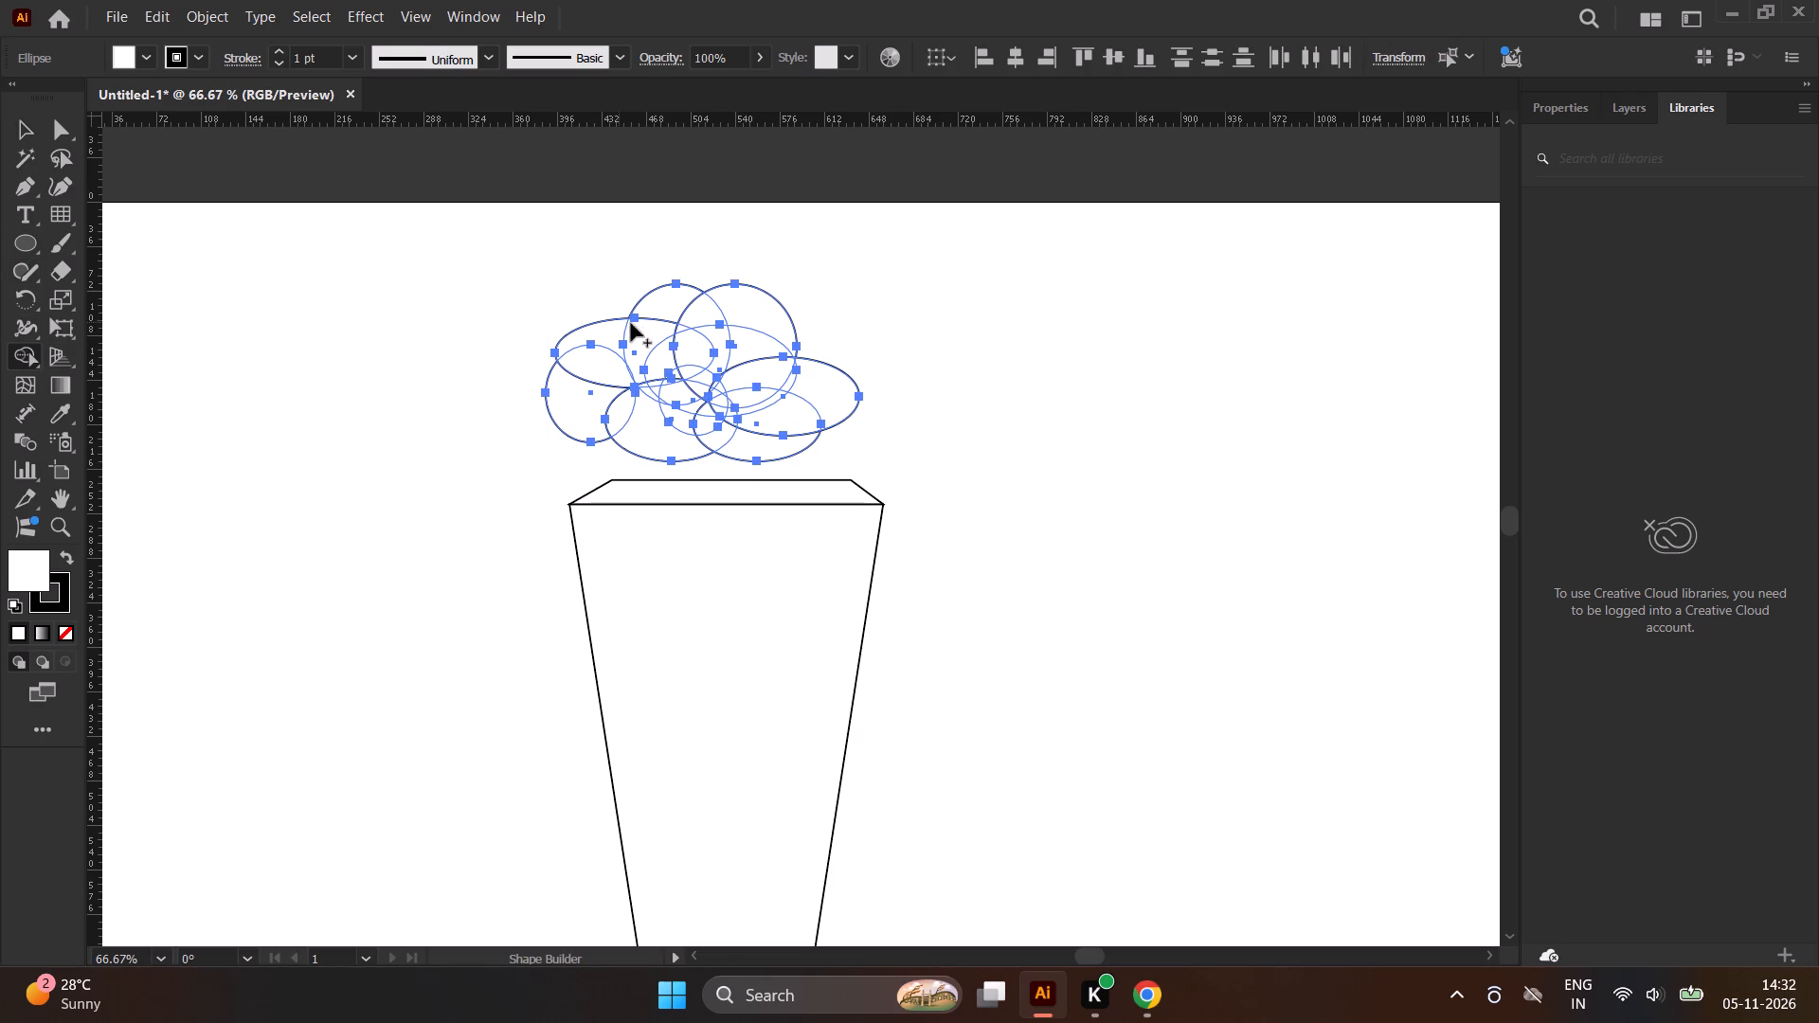
{"action": "left_click_drag", "start_coordinate": [672, 307], "coordinate": [581, 368]}
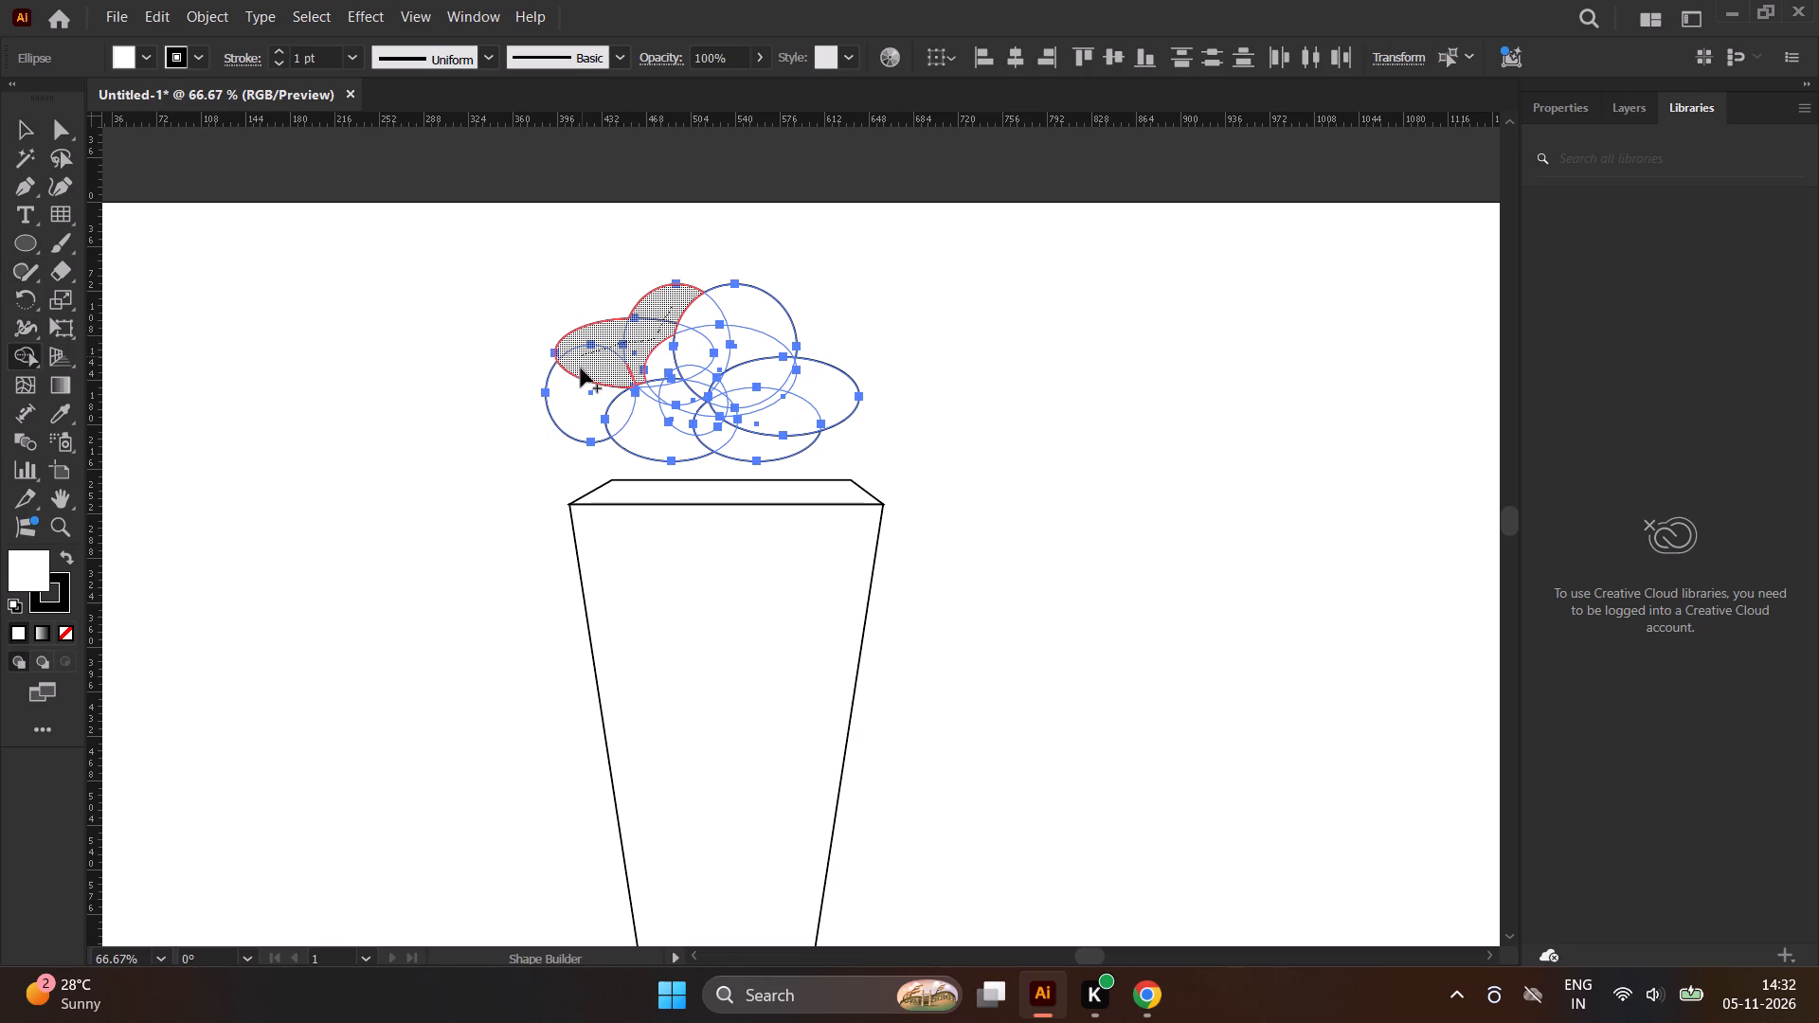
{"action": "left_click_drag", "start_coordinate": [581, 368], "coordinate": [762, 429]}
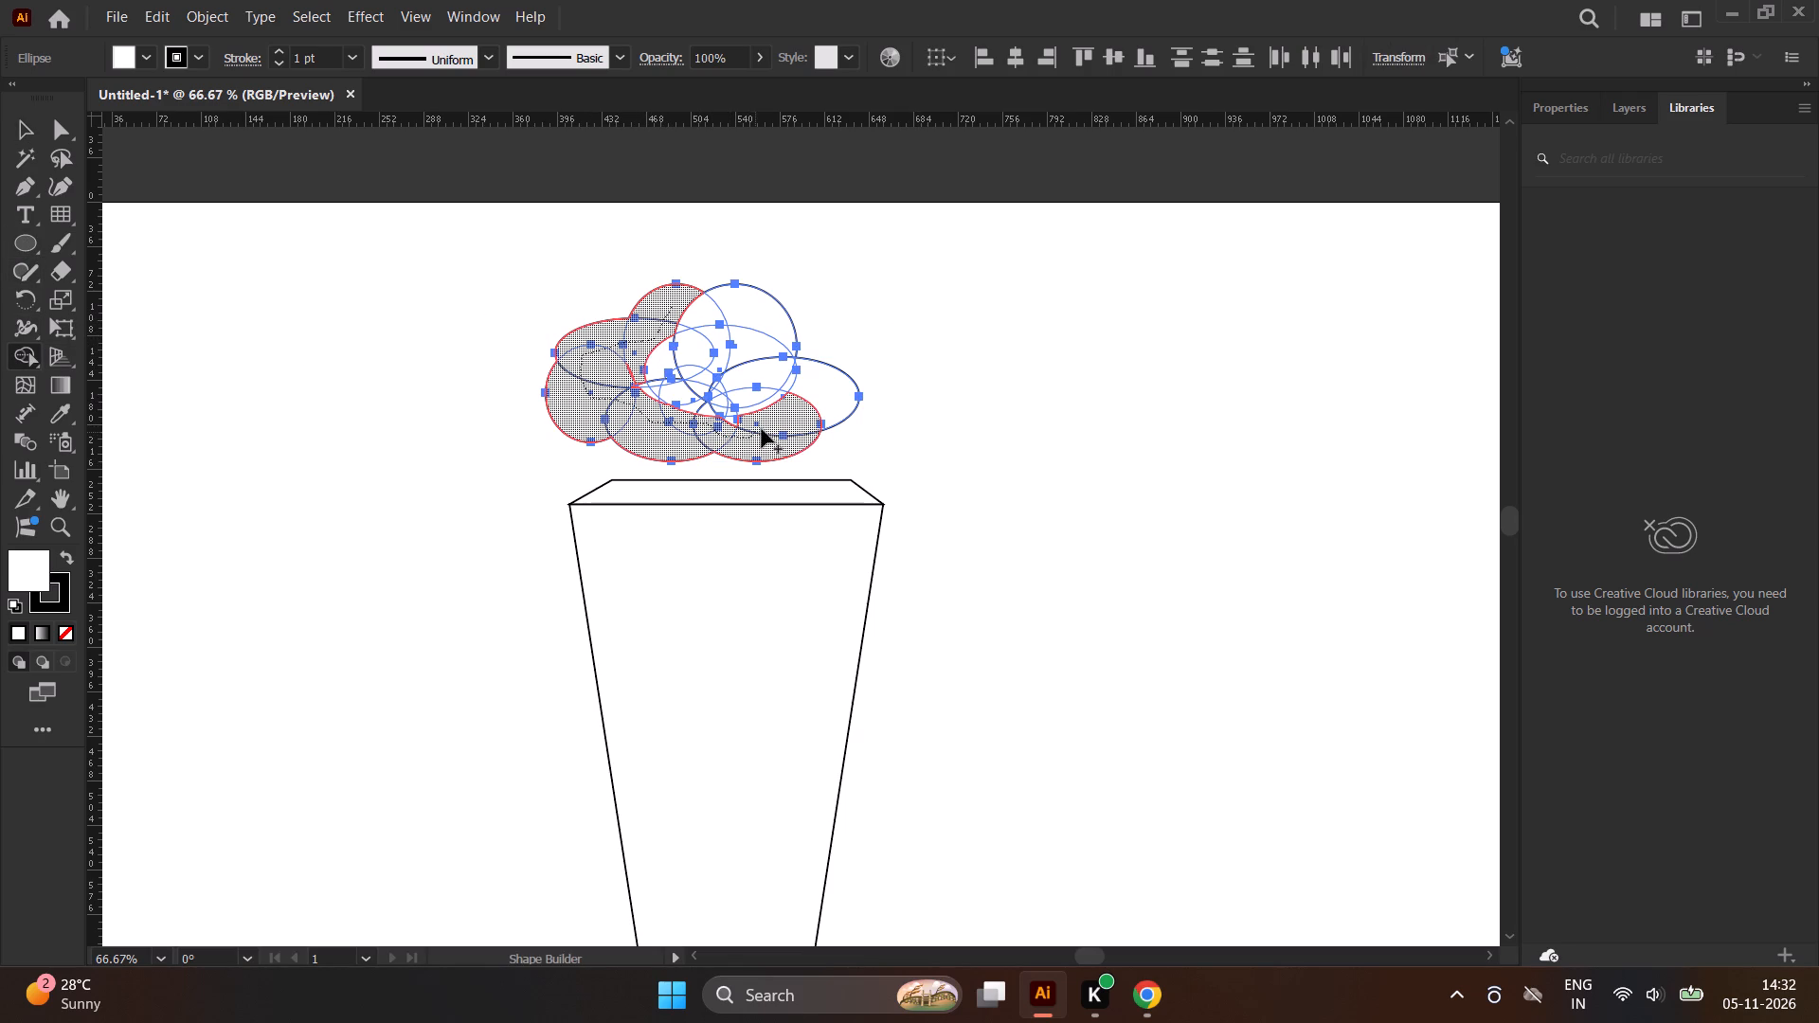
{"action": "left_click_drag", "start_coordinate": [762, 429], "coordinate": [742, 406]}
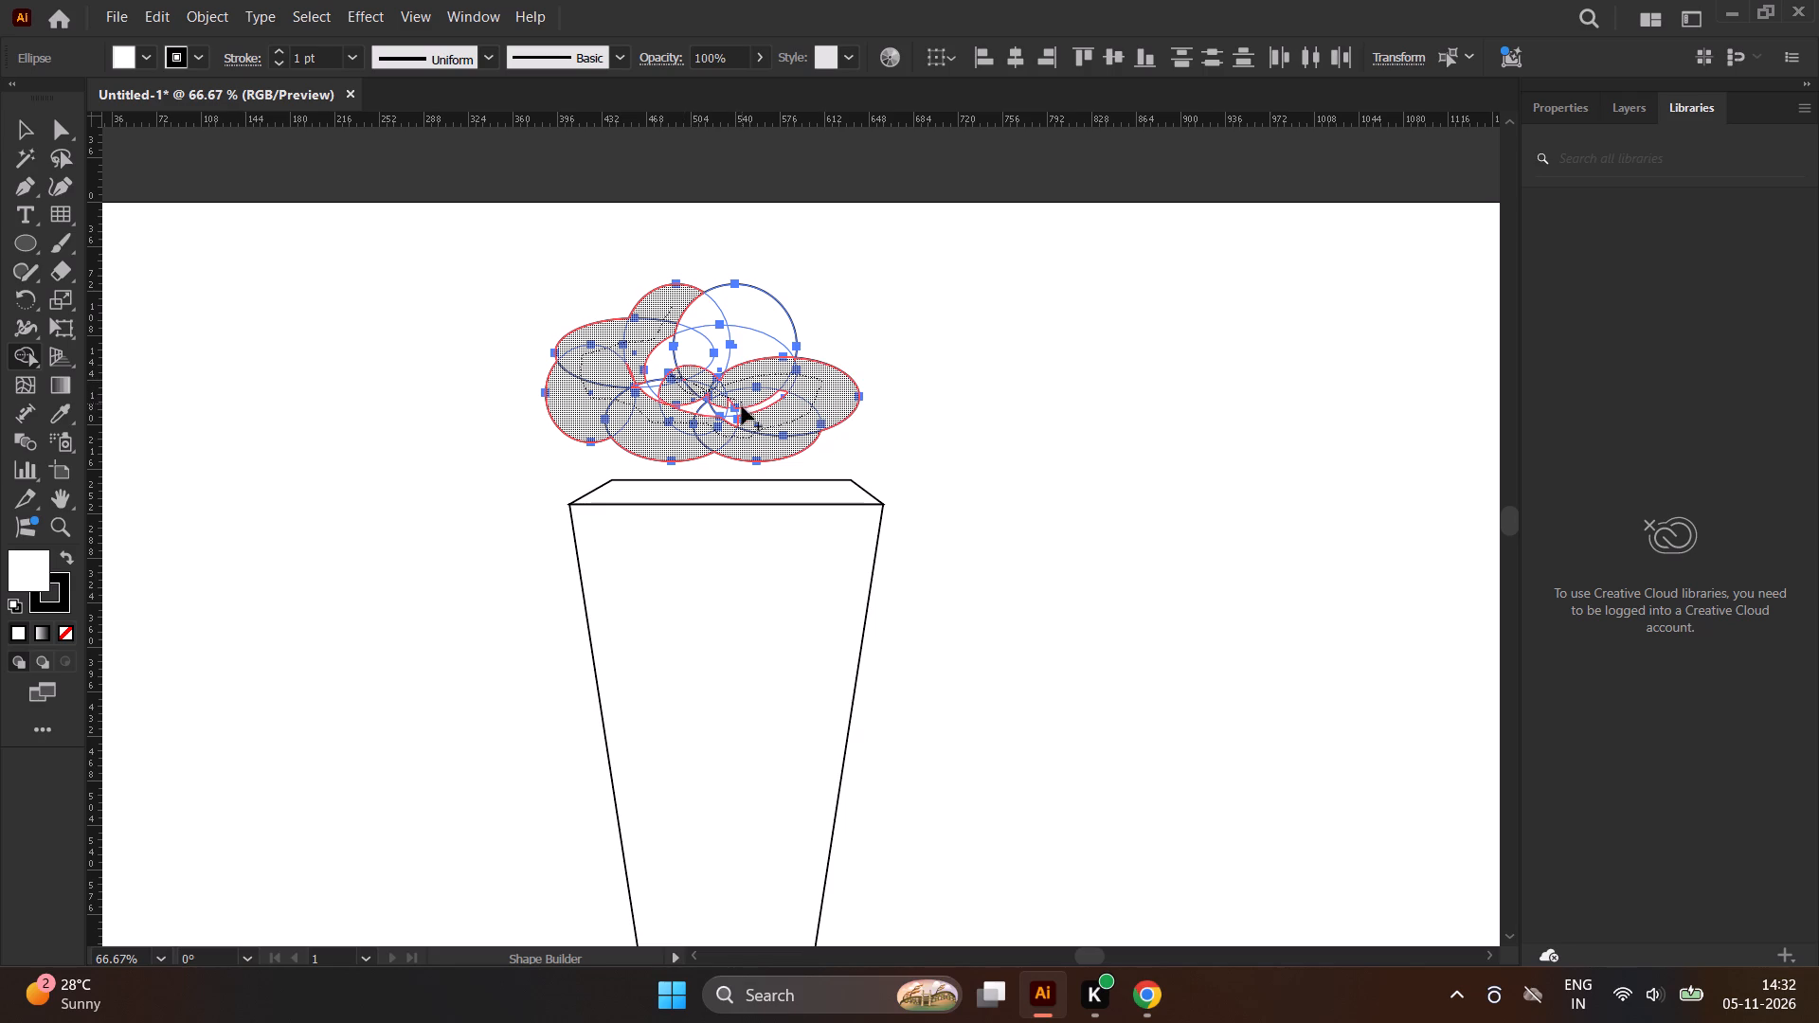
{"action": "left_click_drag", "start_coordinate": [742, 406], "coordinate": [731, 416]}
{"action": "left_click_drag", "start_coordinate": [731, 416], "coordinate": [643, 384]}
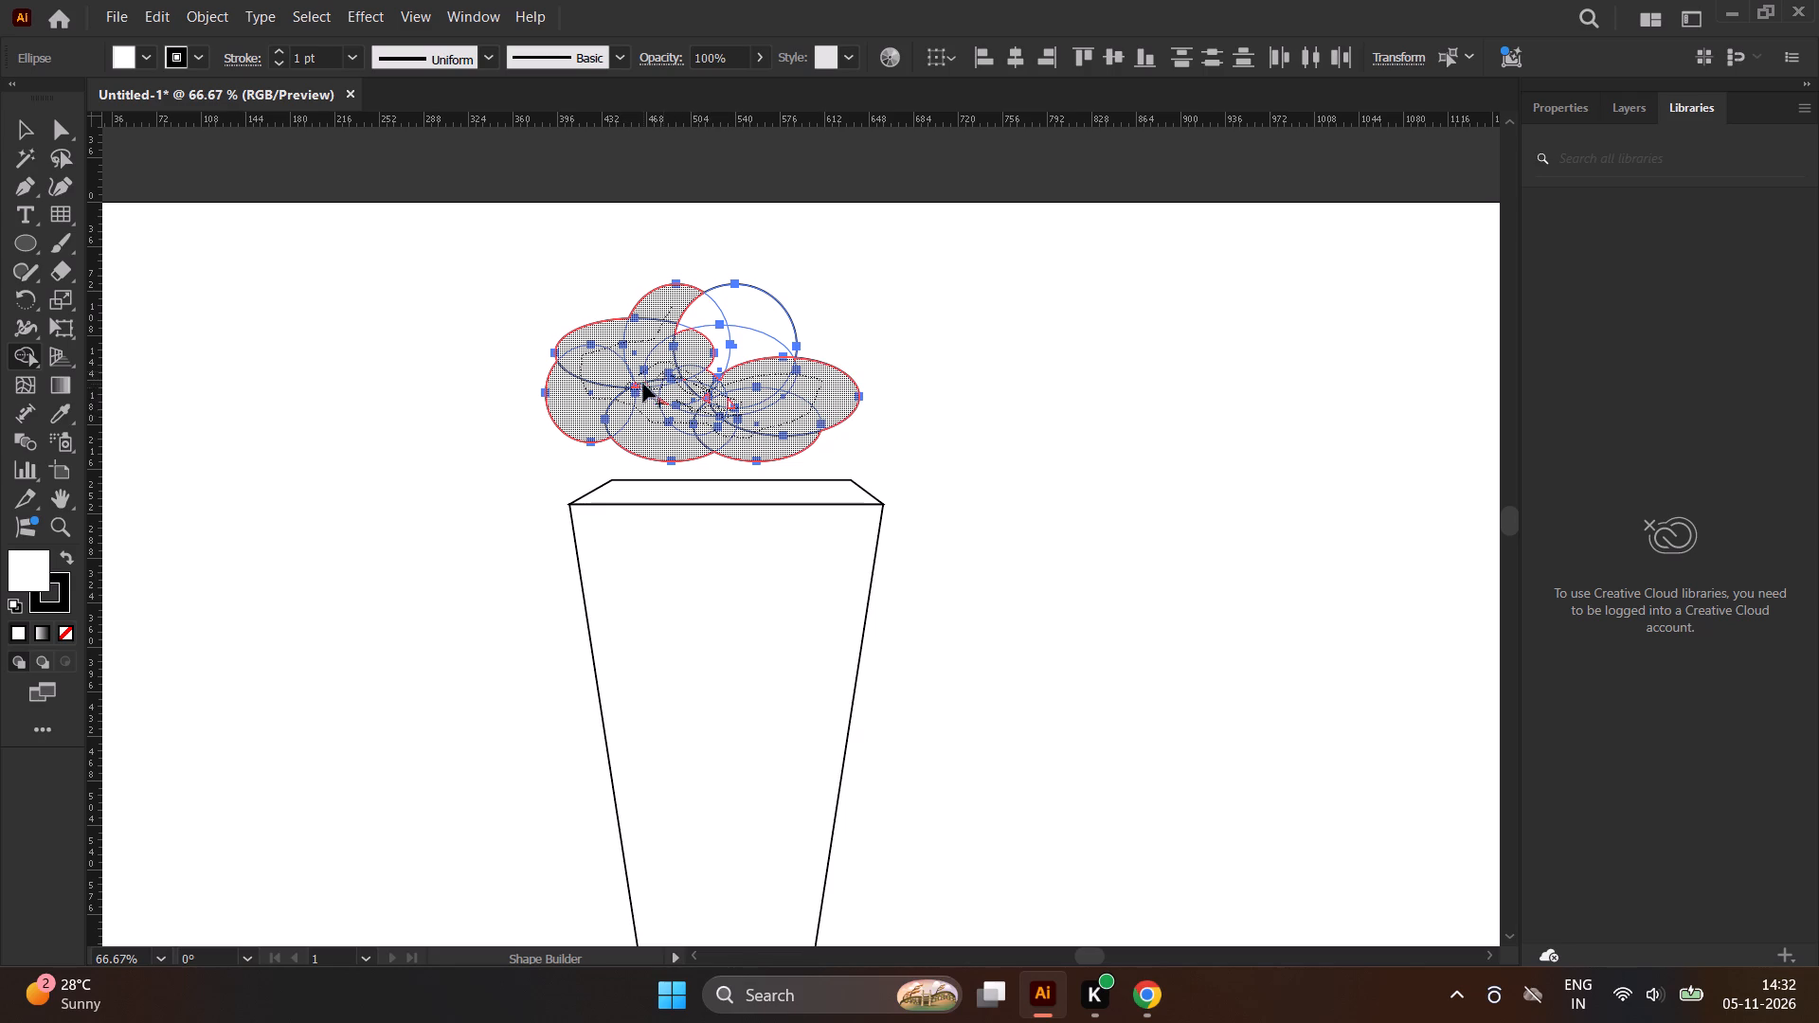
{"action": "left_click_drag", "start_coordinate": [643, 384], "coordinate": [714, 309]}
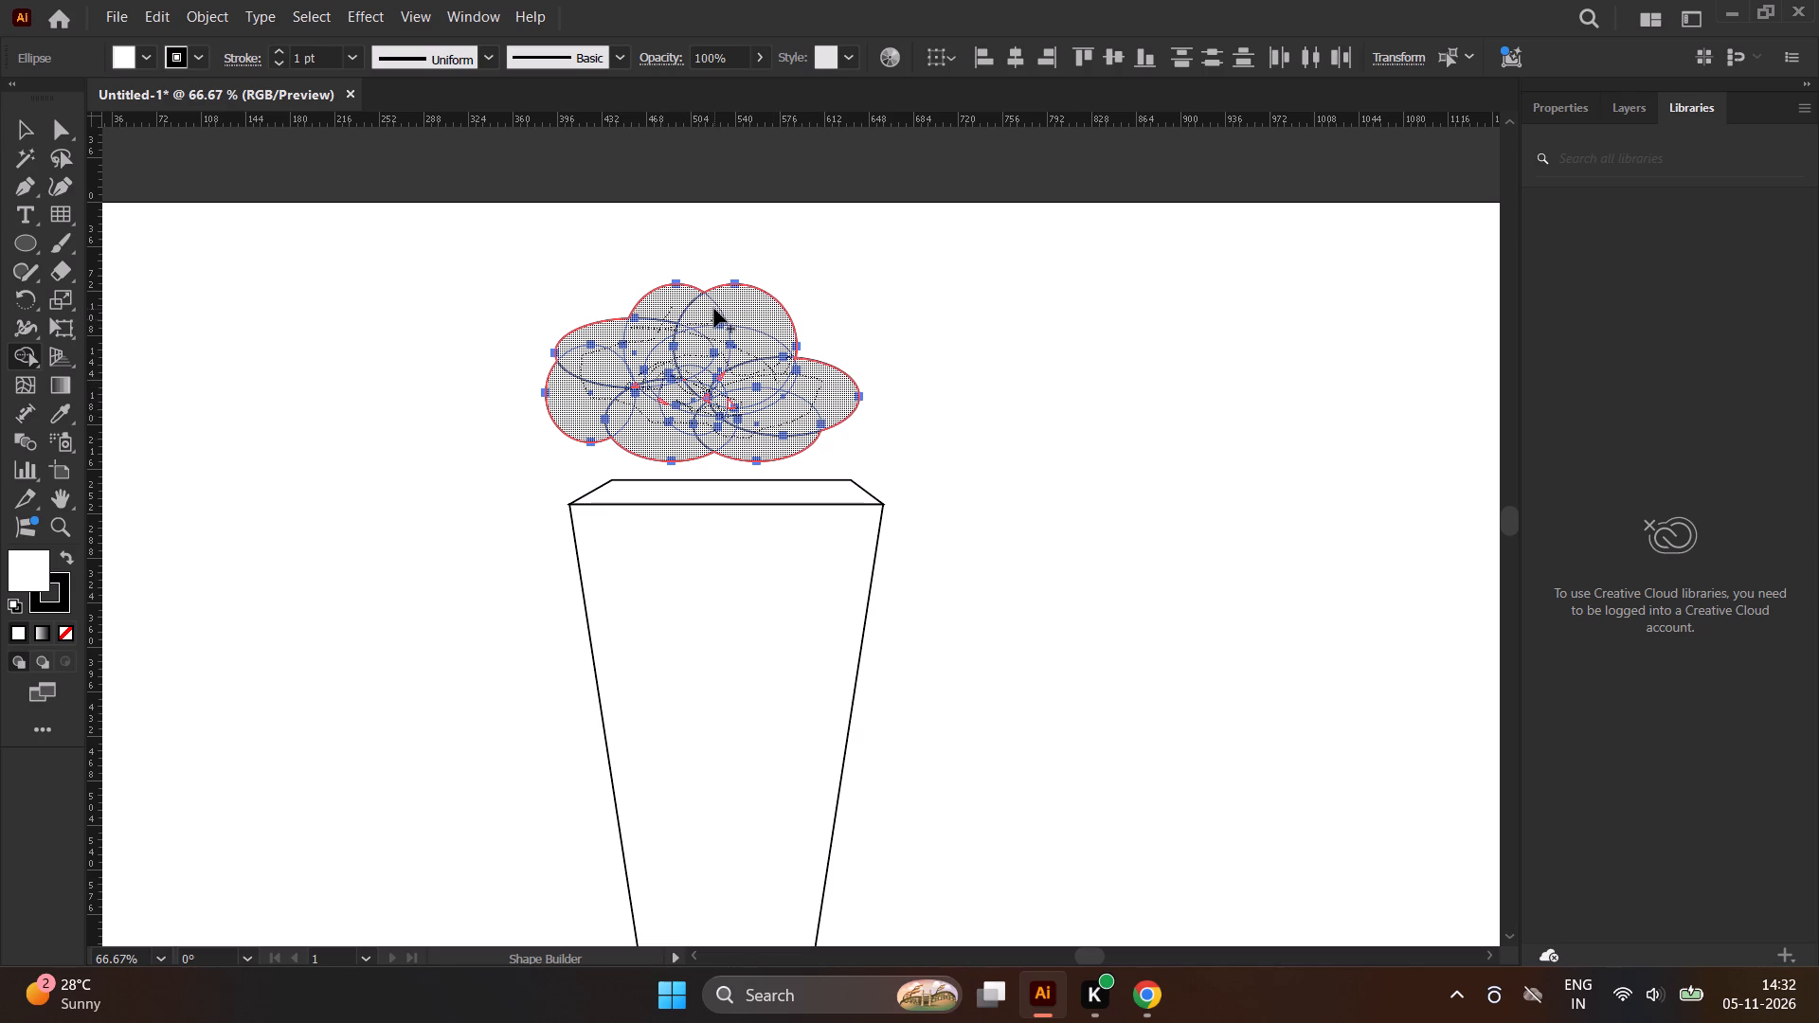
{"action": "left_click_drag", "start_coordinate": [714, 309], "coordinate": [714, 314]}
Merge the small leftover gaps in the middle of the cloud into its shape with Shape Builder.
{"action": "scroll", "coordinate": [734, 373], "scroll_direction": "up", "scroll_amount": 1}
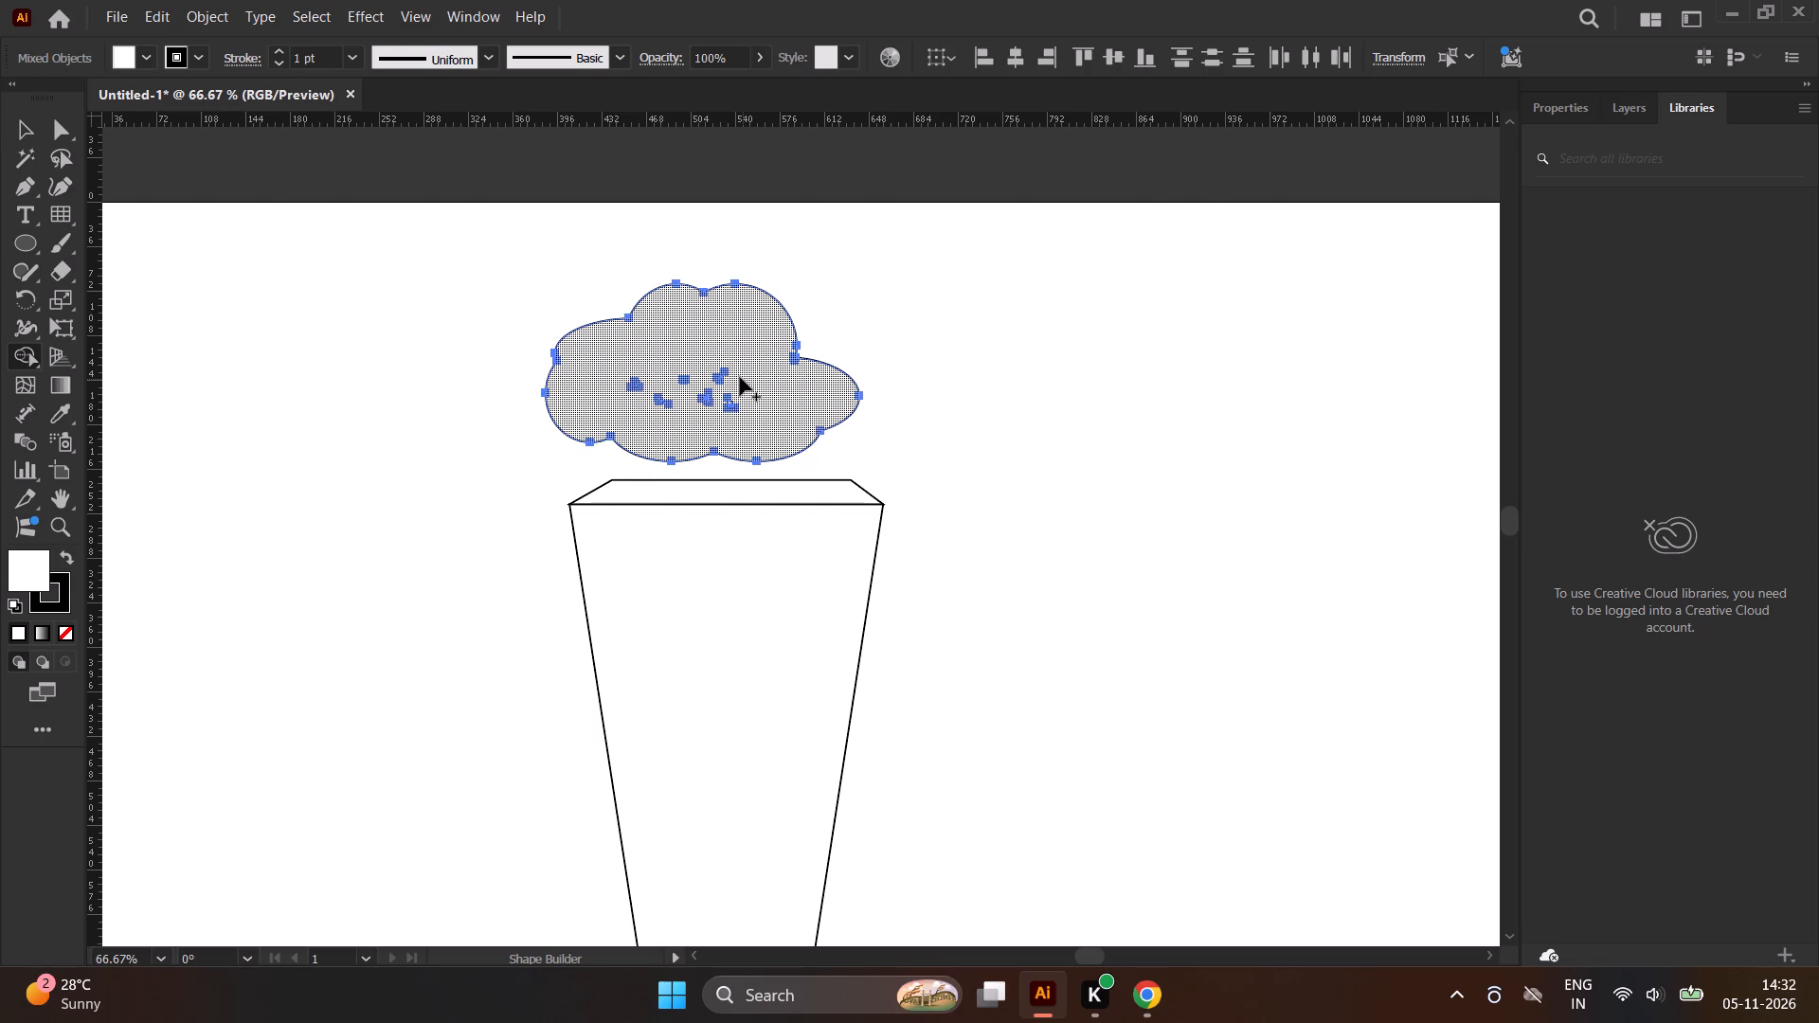
{"action": "key", "text": "space"}
{"action": "key", "text": "space"}
{"action": "key", "text": "space"}
{"action": "key", "text": "space"}
{"action": "key", "text": "space"}
{"action": "key", "text": "space"}
{"action": "key", "text": "space"}
{"action": "key", "text": "space"}
{"action": "key", "text": "space"}
{"action": "key", "text": "space"}
{"action": "key", "text": "space"}
{"action": "key", "text": "space"}
{"action": "key", "text": "space"}
{"action": "key", "text": "space"}
{"action": "key", "text": "space"}
{"action": "left_click_drag", "start_coordinate": [710, 368], "coordinate": [769, 381]}
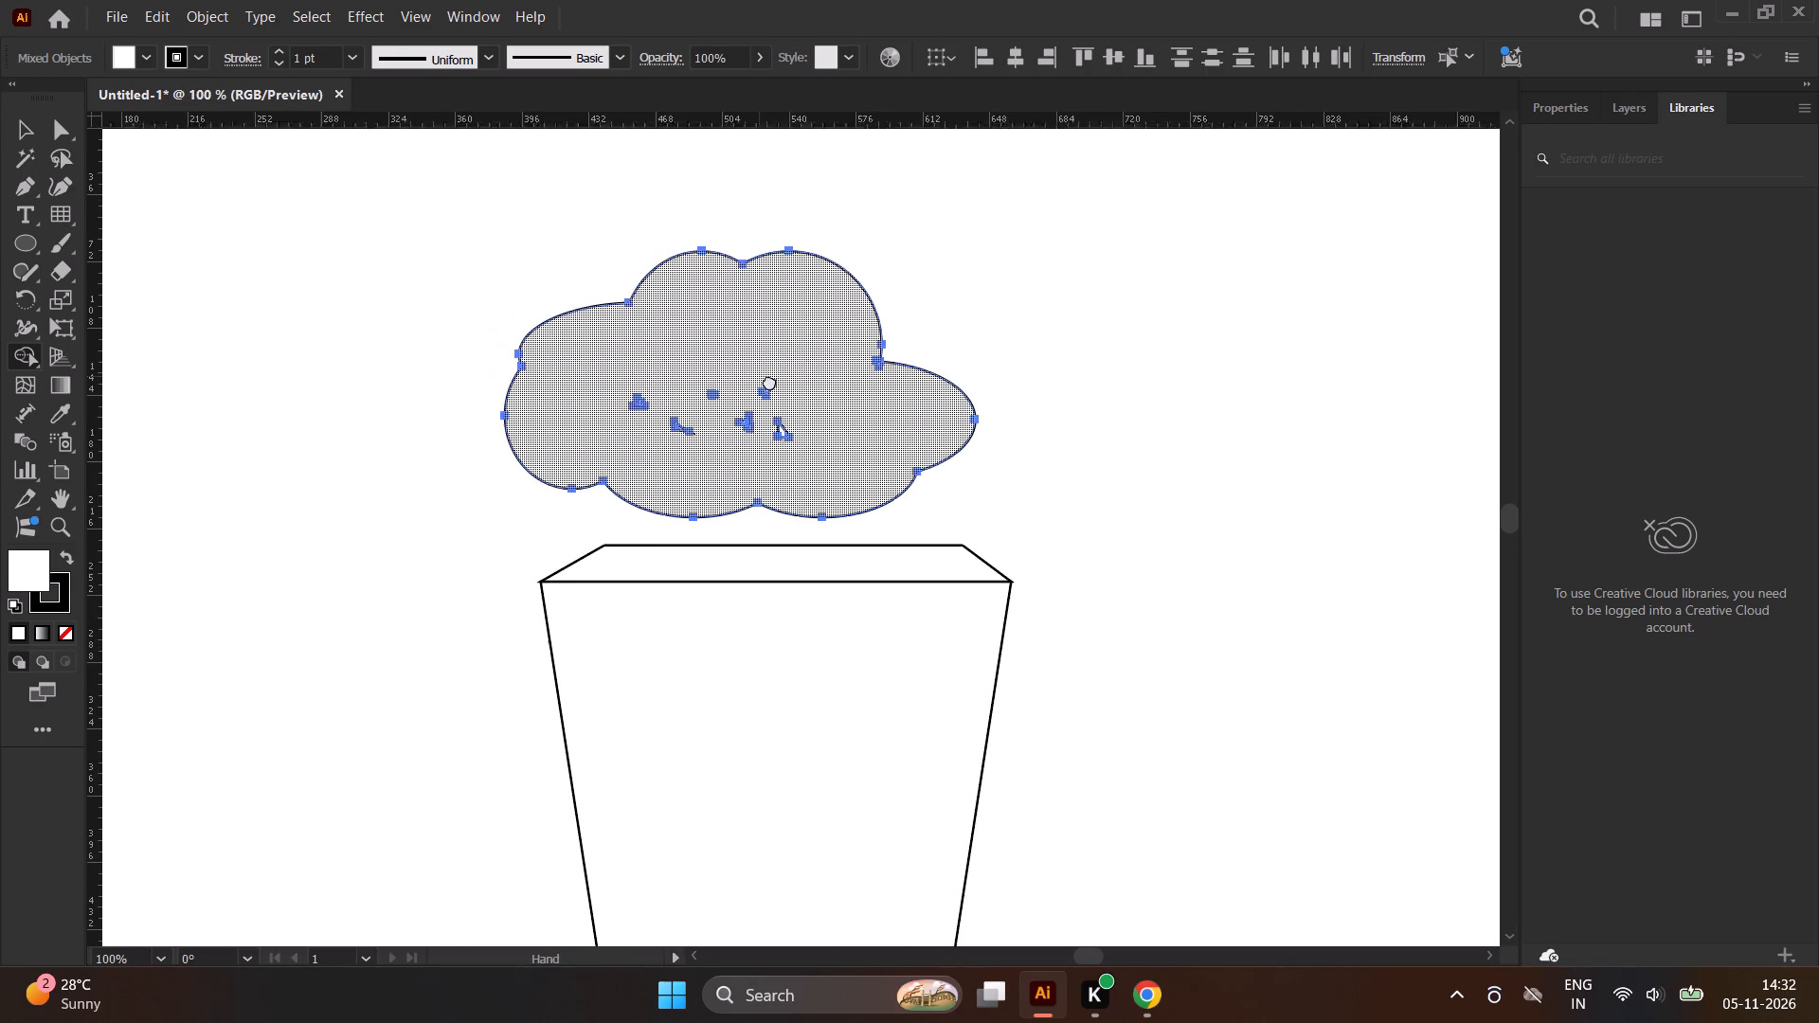
{"action": "left_click_drag", "start_coordinate": [769, 381], "coordinate": [754, 356]}
{"action": "scroll", "coordinate": [840, 465], "scroll_direction": "up", "scroll_amount": 3}
{"action": "left_click_drag", "start_coordinate": [717, 336], "coordinate": [579, 304]}
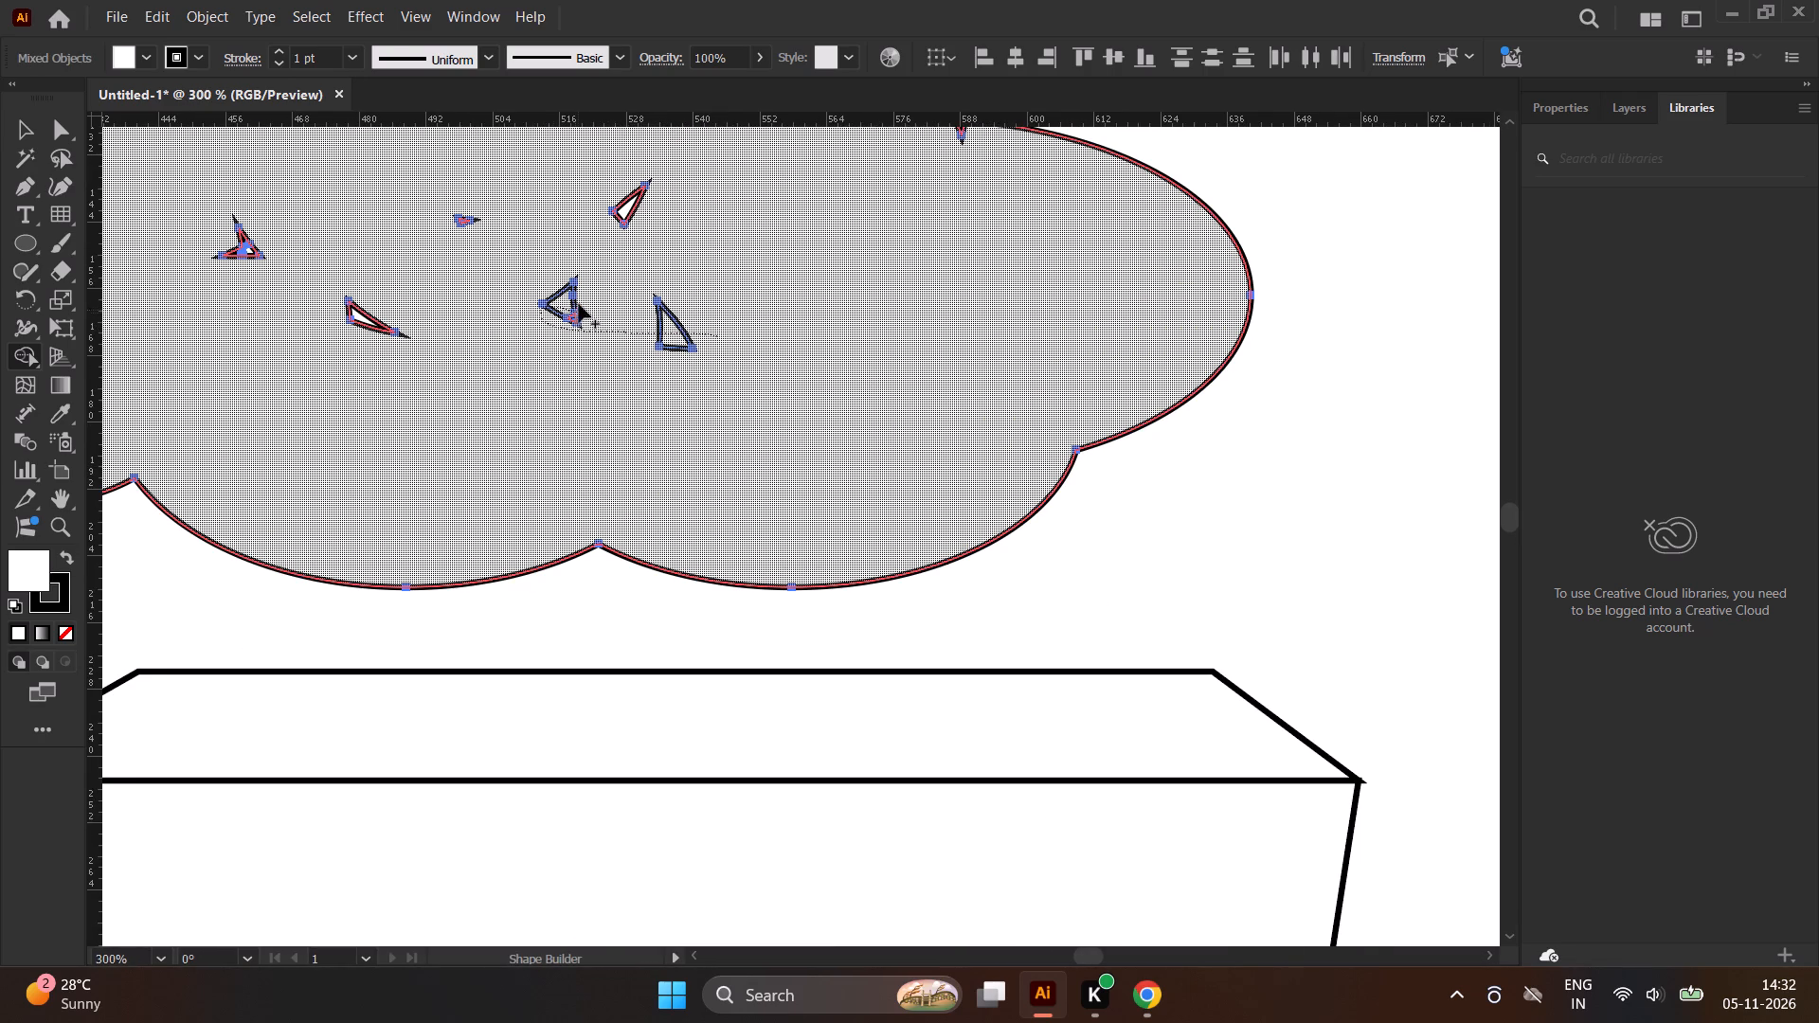
{"action": "left_click_drag", "start_coordinate": [579, 304], "coordinate": [386, 323]}
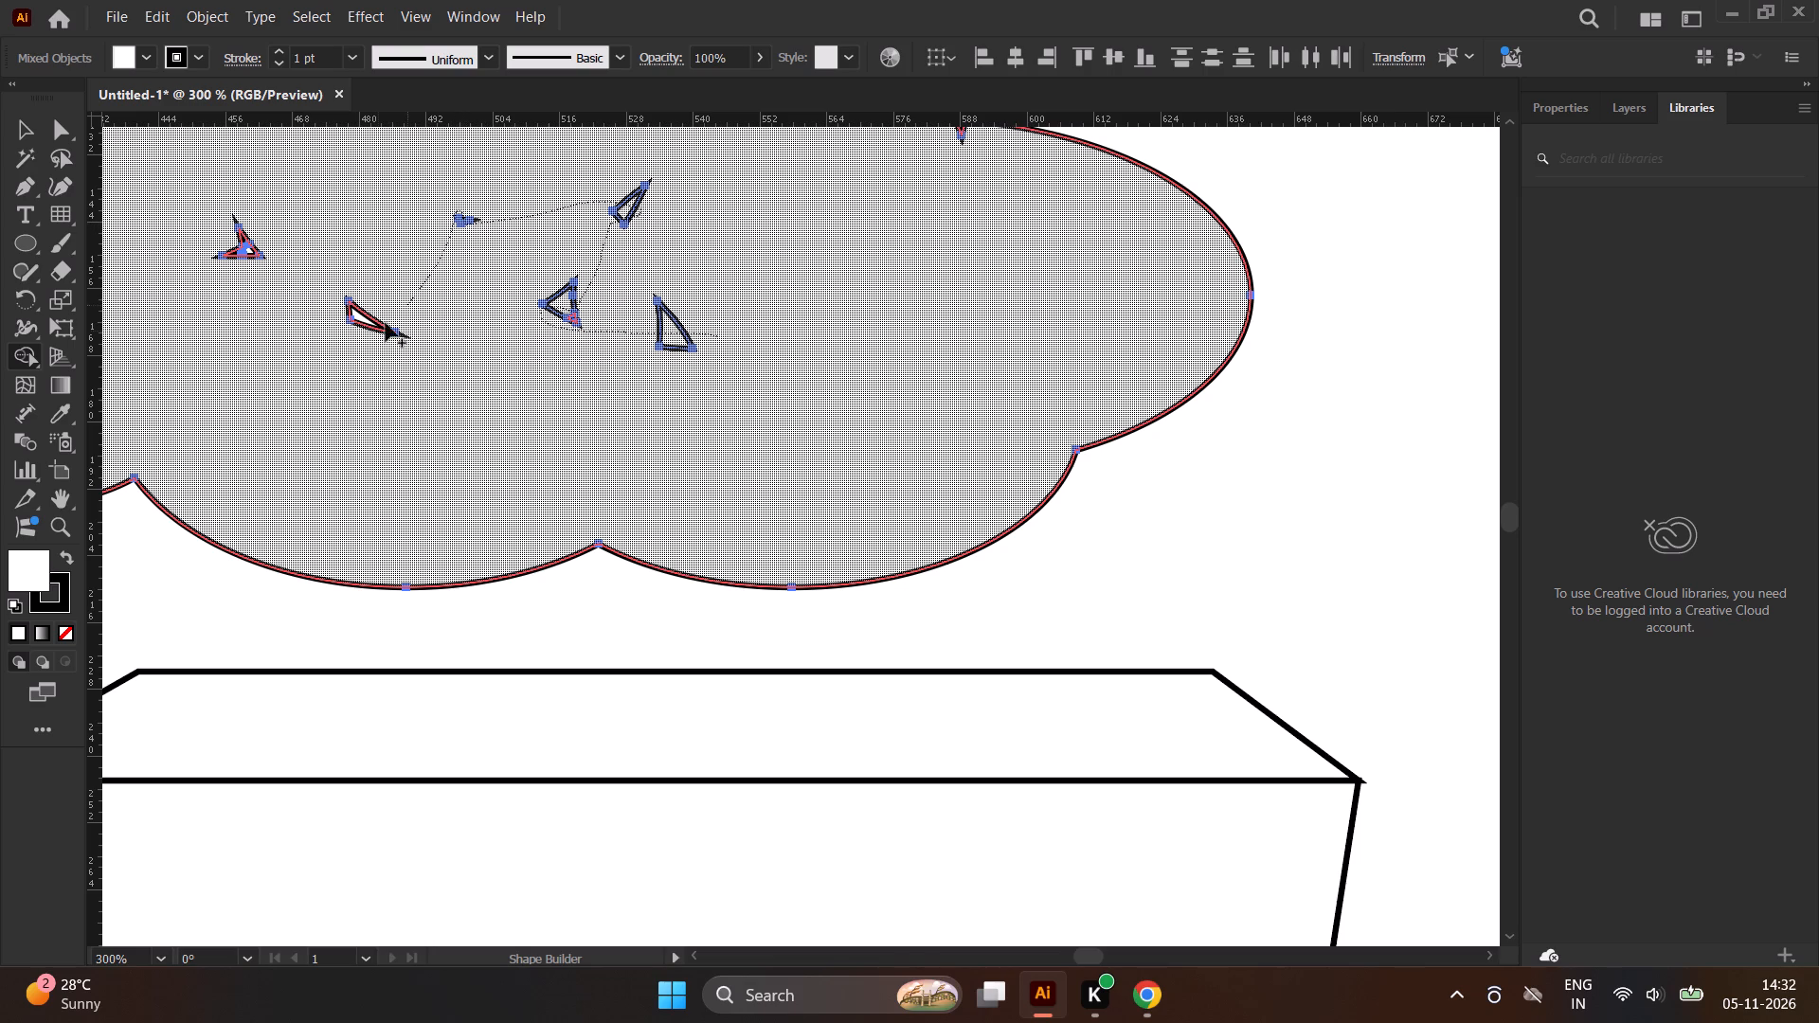
{"action": "left_click_drag", "start_coordinate": [386, 323], "coordinate": [243, 245]}
{"action": "left_click_drag", "start_coordinate": [243, 245], "coordinate": [251, 260]}
Absorb the last tiny triangular gap inside the cloud into the merged shape.
{"action": "scroll", "coordinate": [251, 260], "scroll_direction": "down", "scroll_amount": 3}
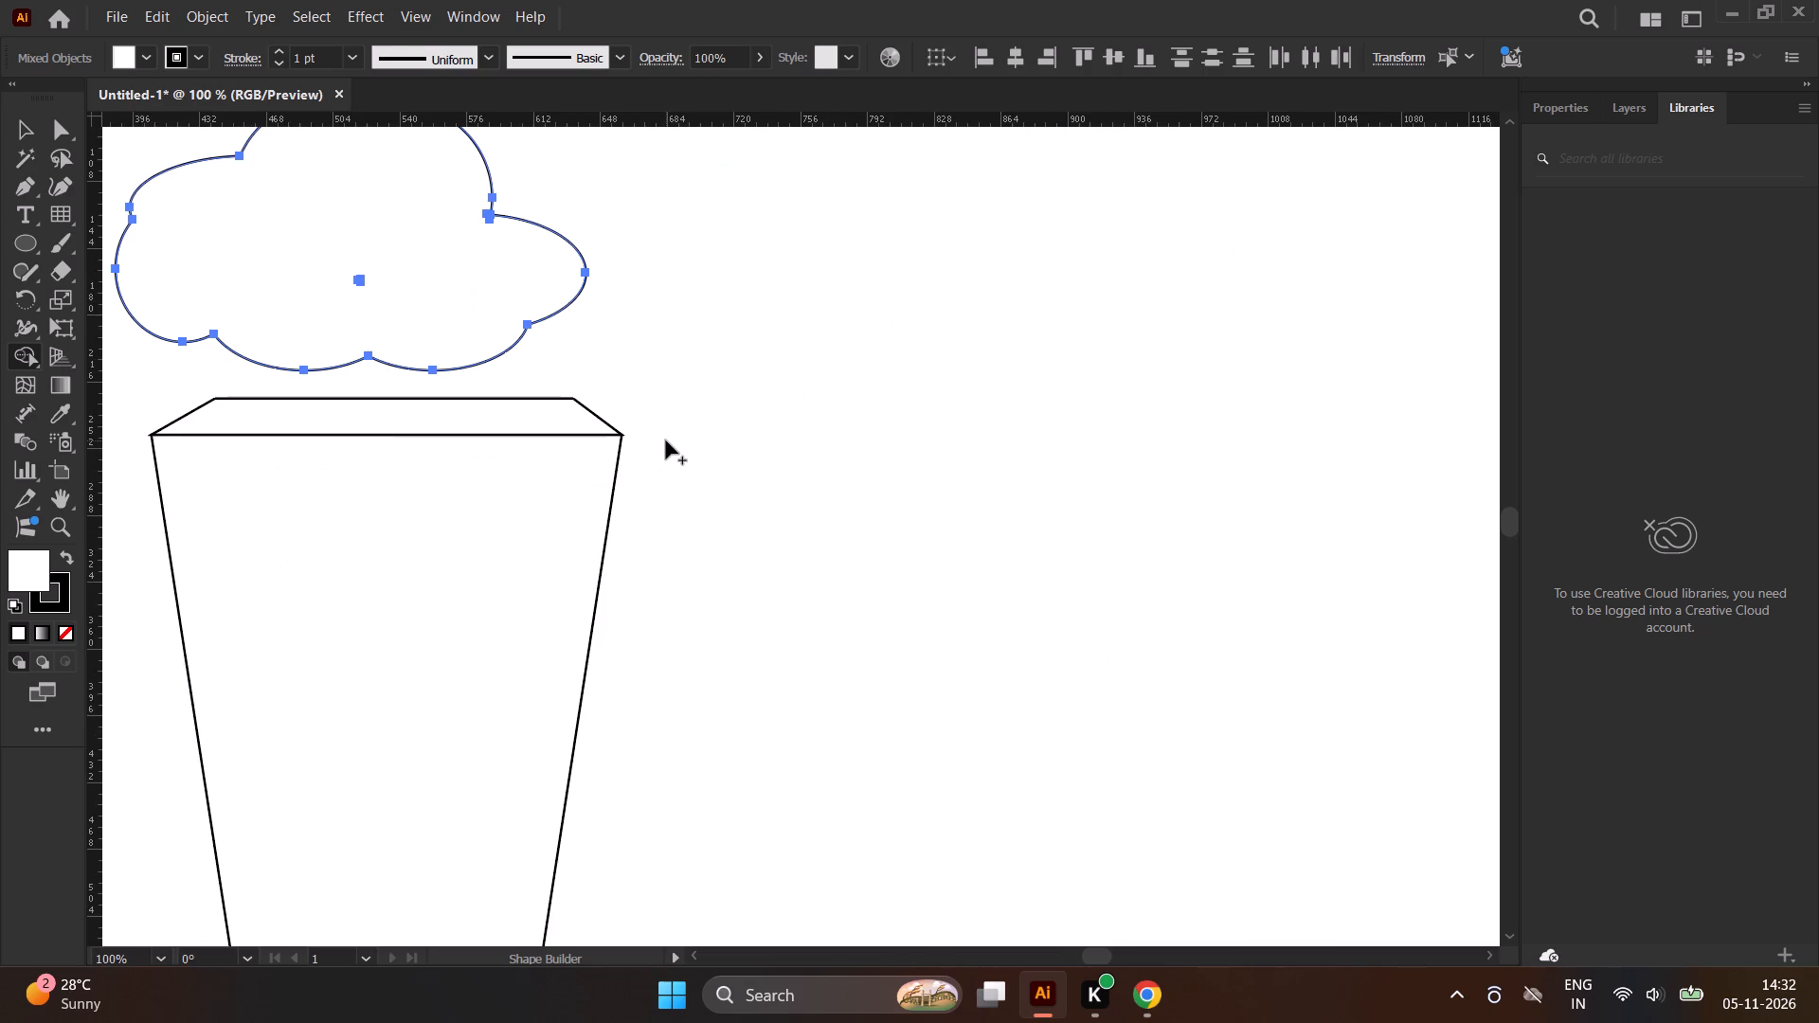
{"action": "scroll", "coordinate": [418, 308], "scroll_direction": "up", "scroll_amount": 5}
{"action": "scroll", "coordinate": [304, 241], "scroll_direction": "up", "scroll_amount": 1}
{"action": "left_click_drag", "start_coordinate": [281, 180], "coordinate": [282, 179]}
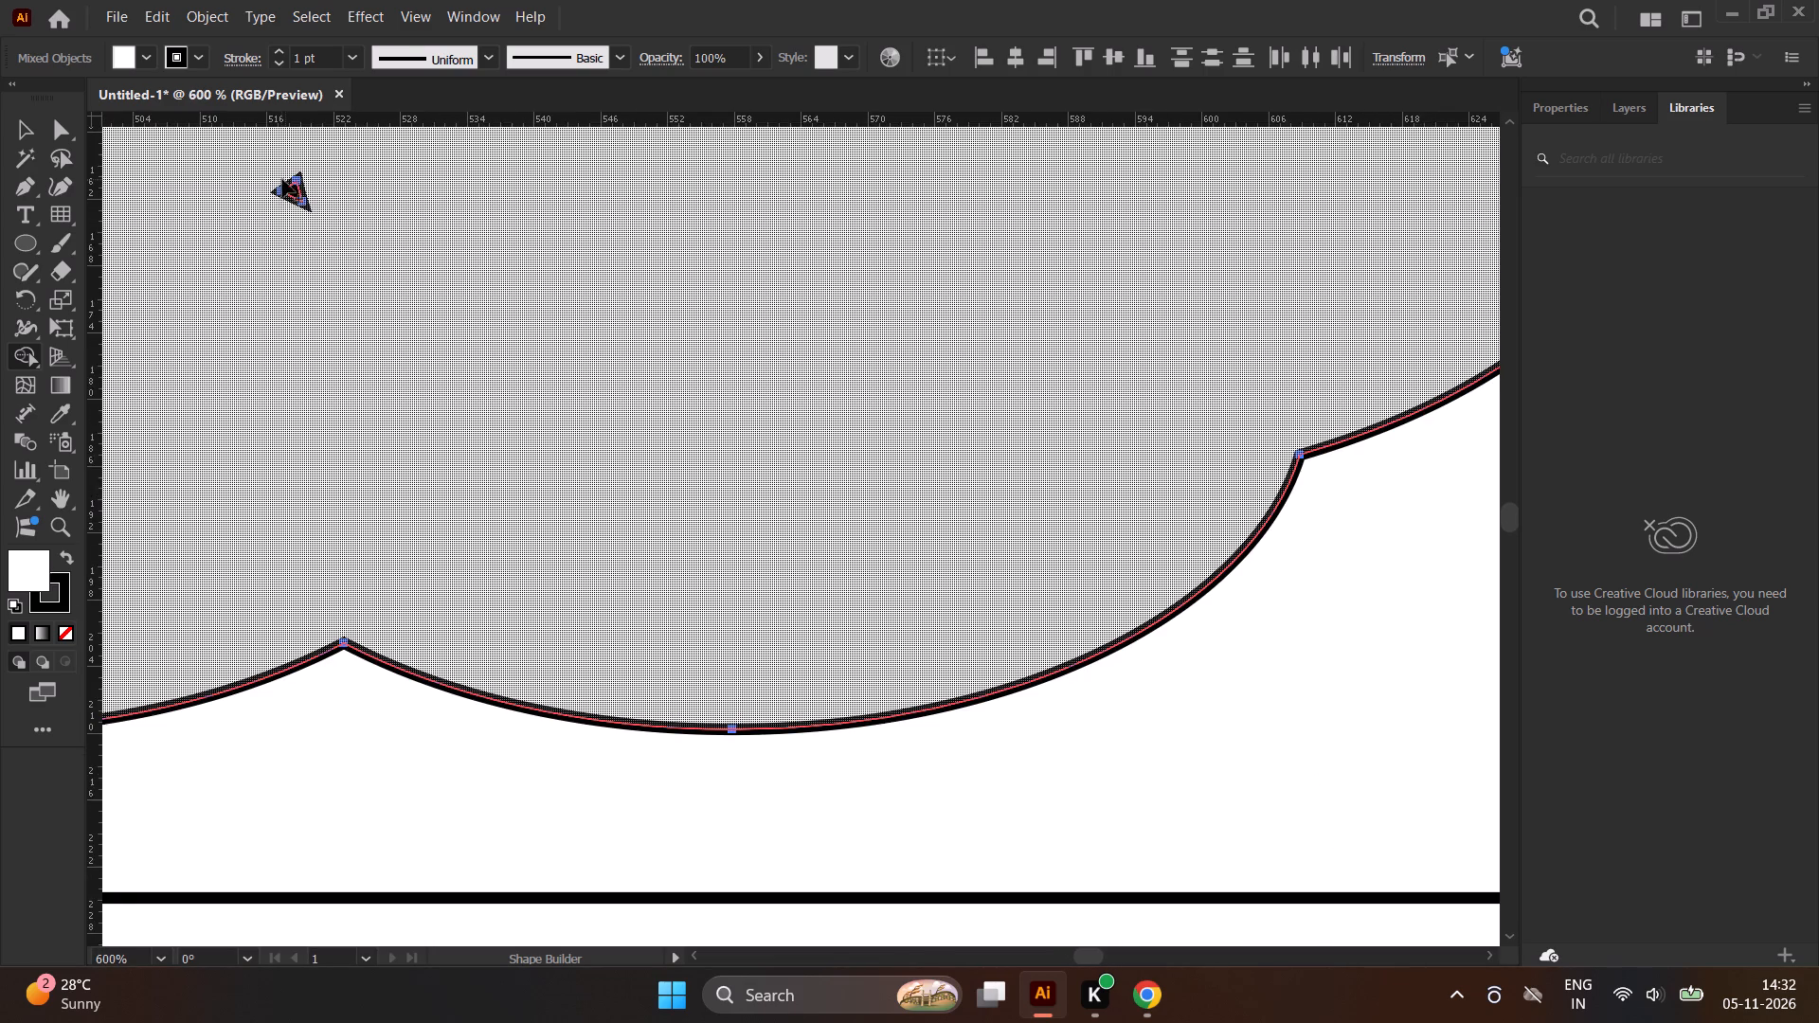
{"action": "left_click_drag", "start_coordinate": [282, 179], "coordinate": [307, 190]}
{"action": "scroll", "coordinate": [1015, 544], "scroll_direction": "up", "scroll_amount": 1}
Move the cloud down and slightly right so it spans the container's rim and its bottom edge overlaps it.
{"action": "scroll", "coordinate": [1015, 546], "scroll_direction": "down", "scroll_amount": 2}
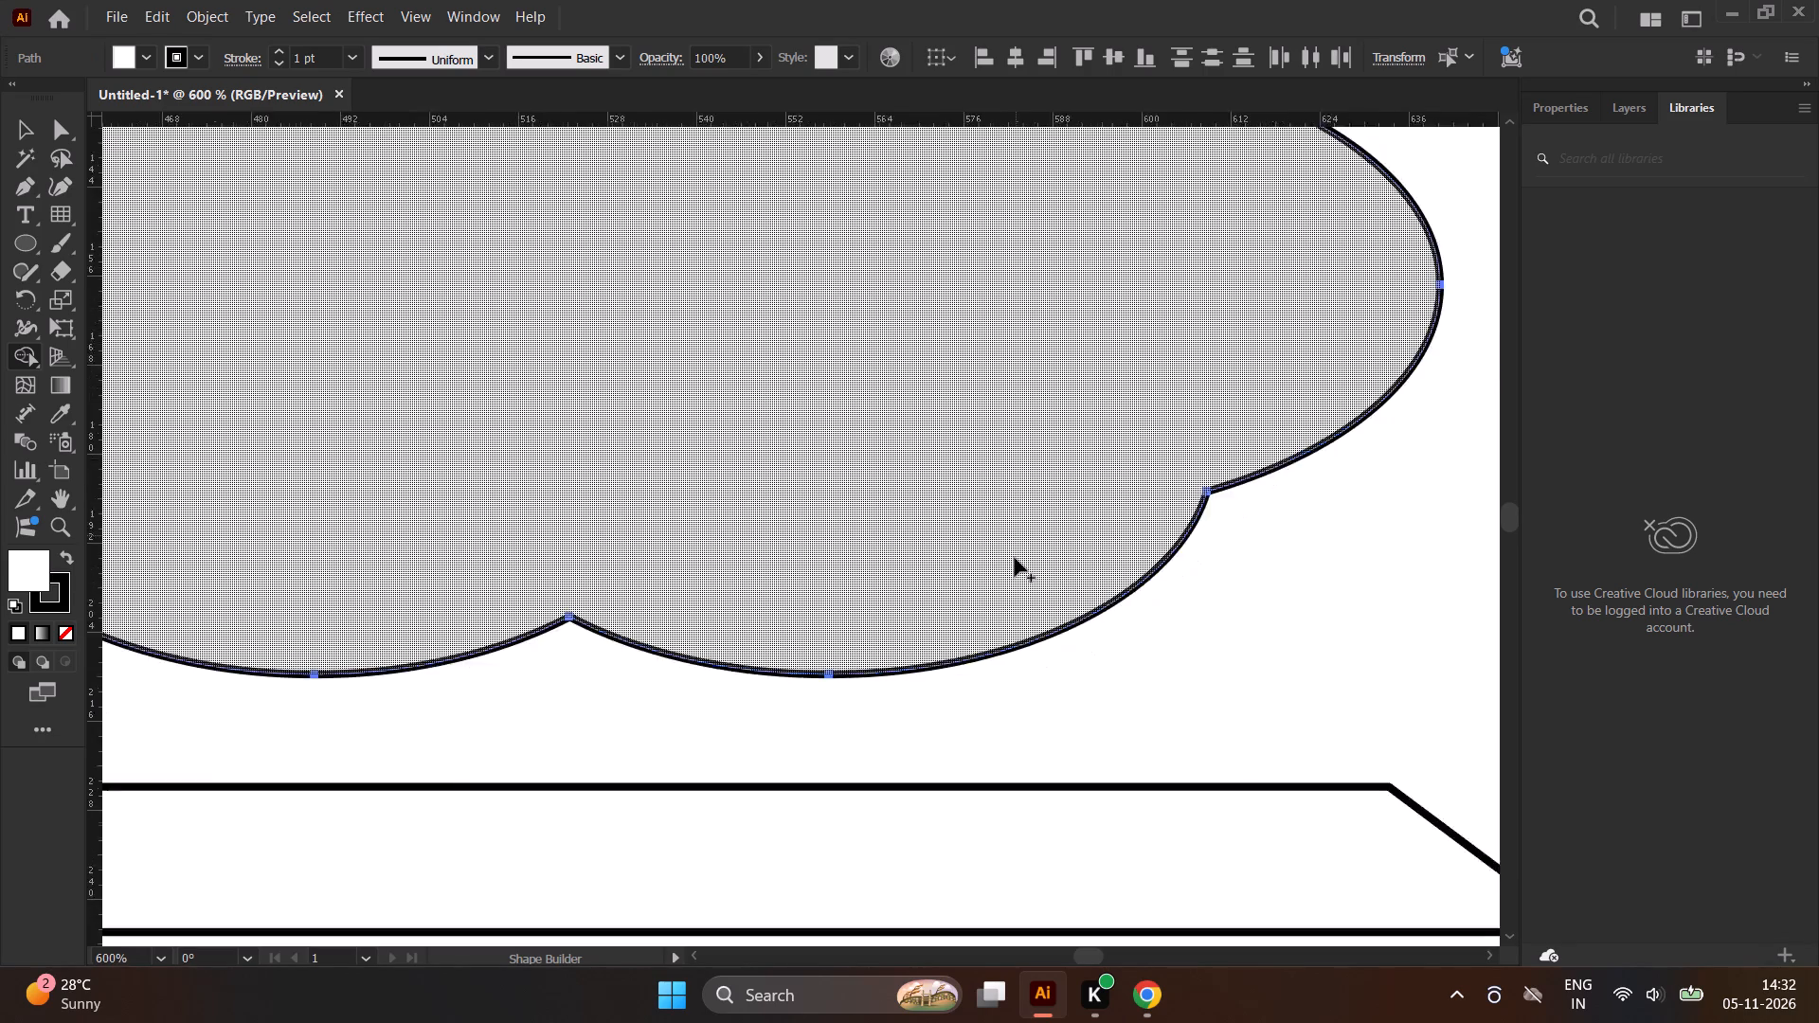
{"action": "scroll", "coordinate": [1015, 558], "scroll_direction": "down", "scroll_amount": 4}
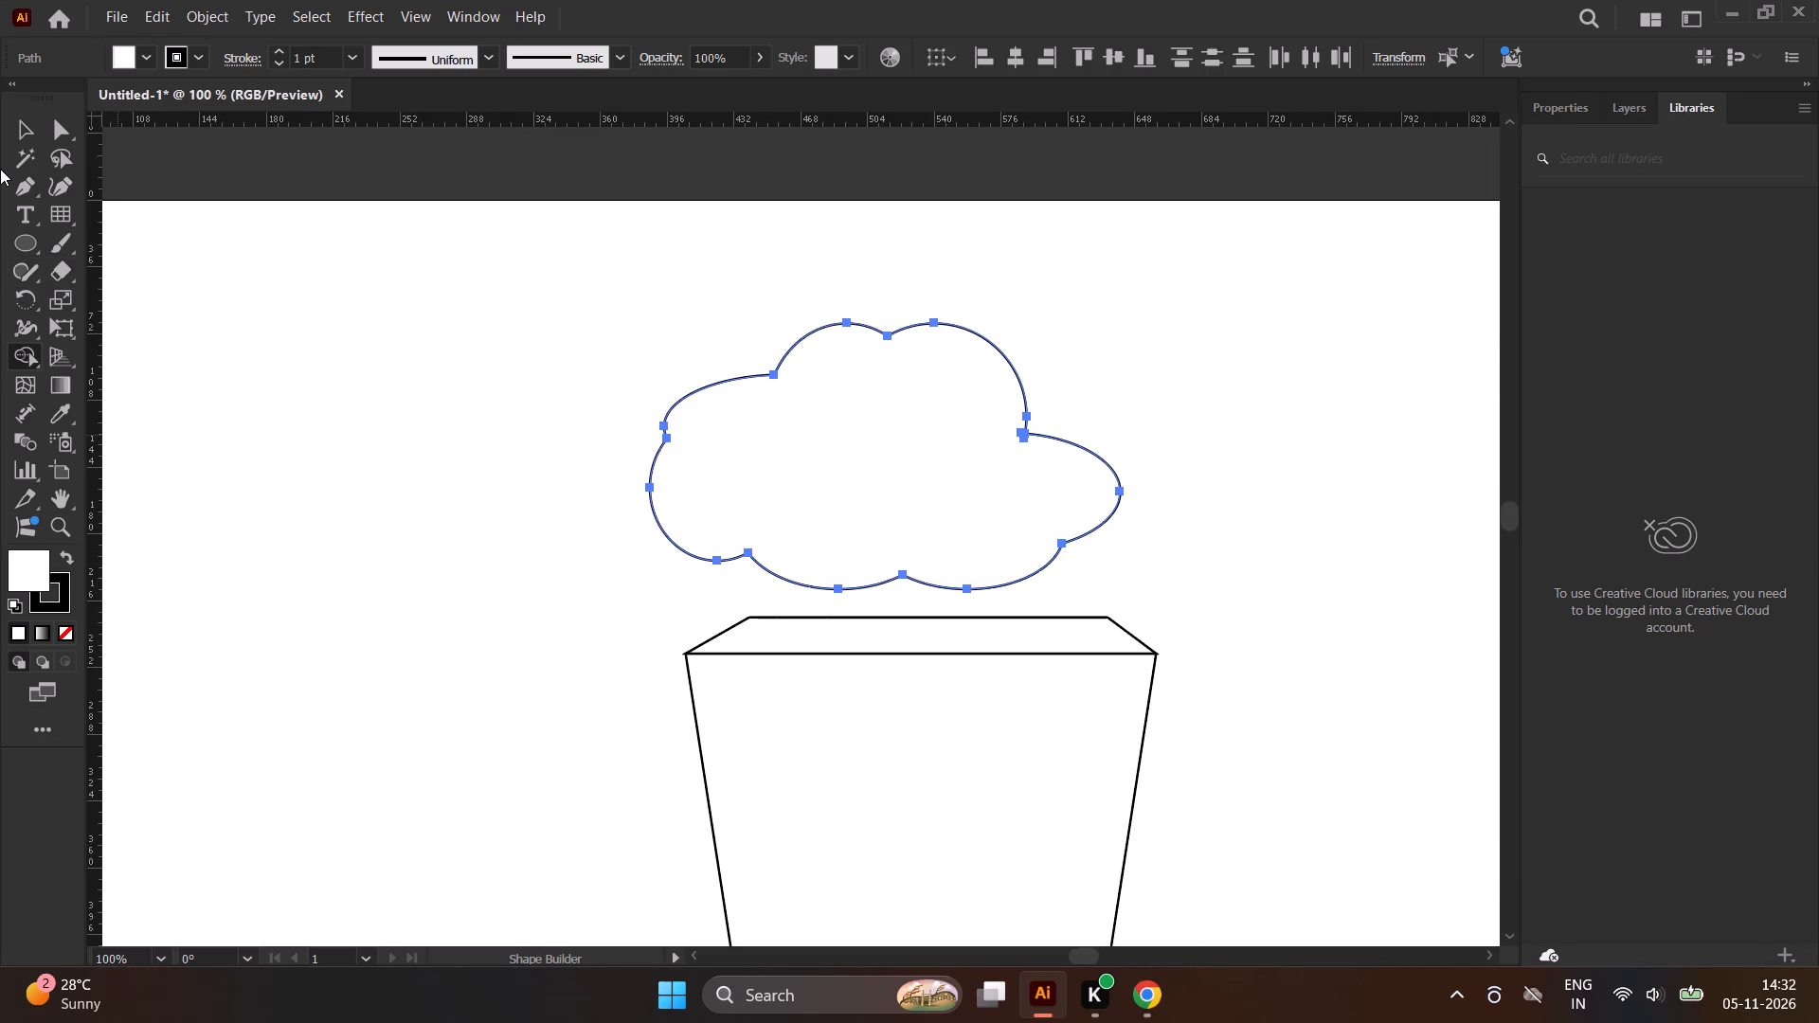
{"action": "left_click", "coordinate": [36, 129]}
{"action": "left_click_drag", "start_coordinate": [773, 480], "coordinate": [794, 483]}
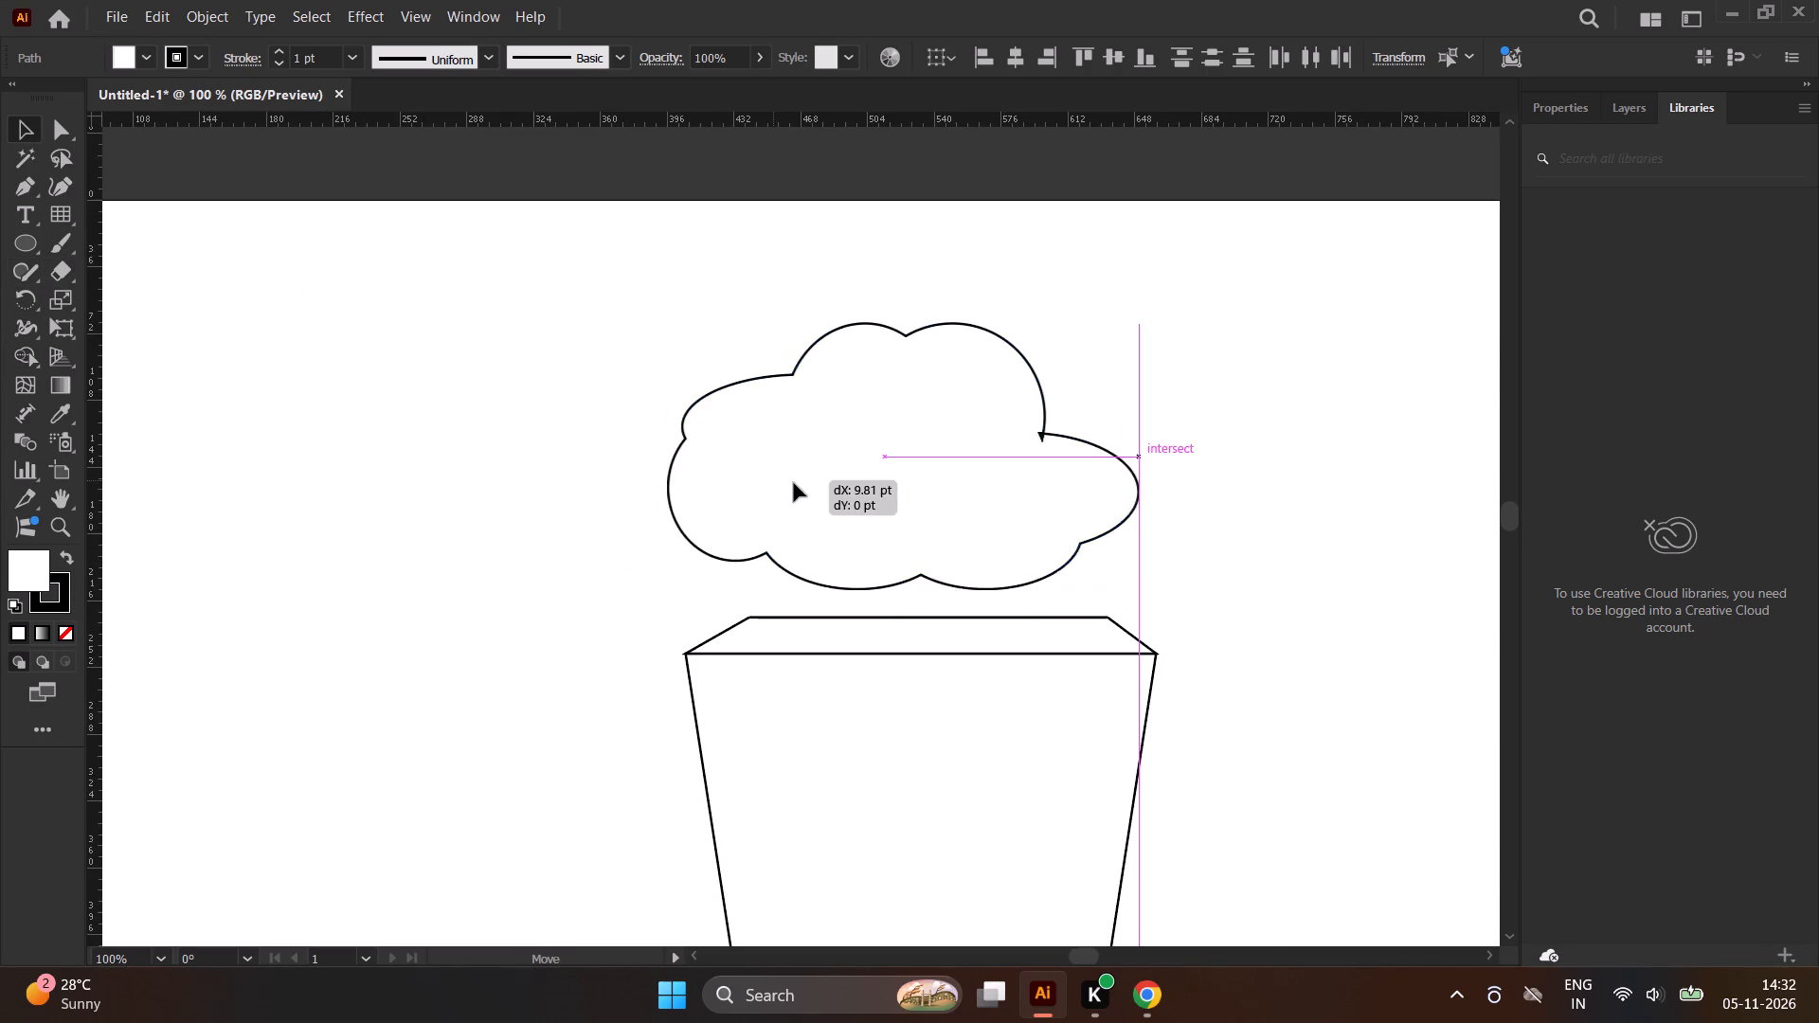
{"action": "left_click_drag", "start_coordinate": [794, 483], "coordinate": [805, 549]}
{"action": "left_click", "coordinate": [805, 549]}
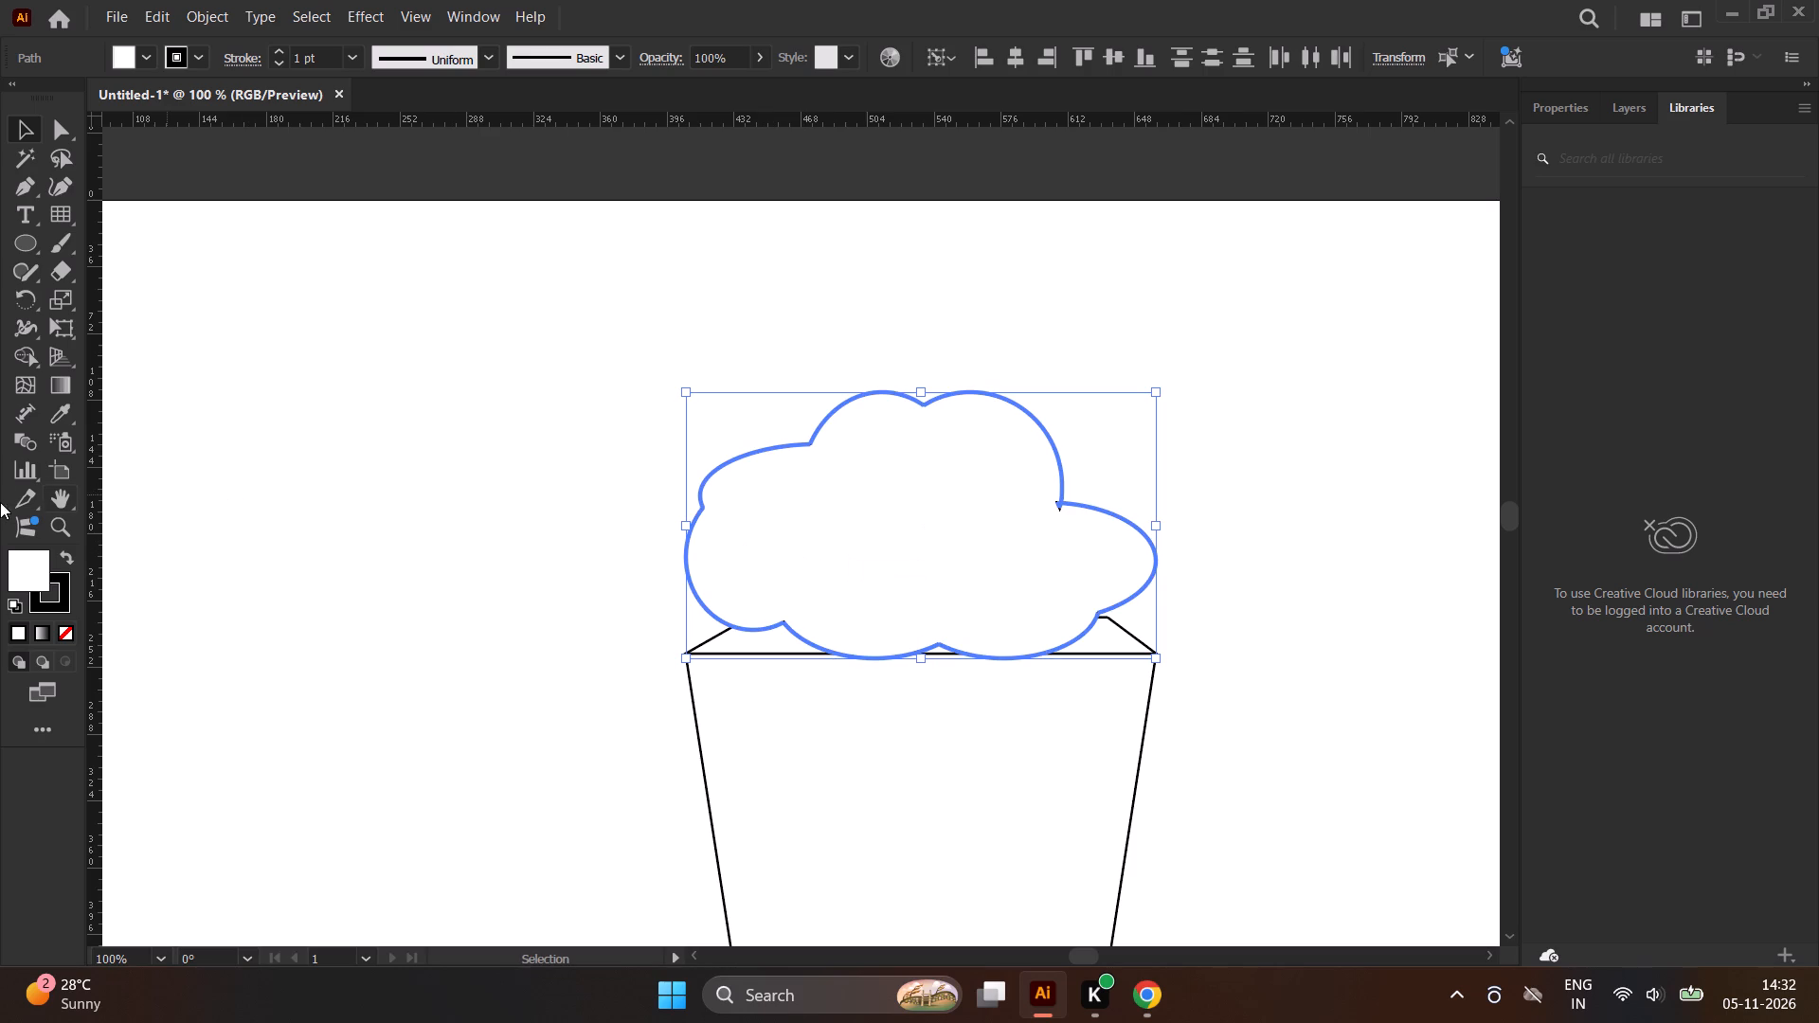
Apply a linear gradient fill to the cloud and set its starting colour stop to a light brown swatch.
{"action": "triple_click", "coordinate": [58, 386]}
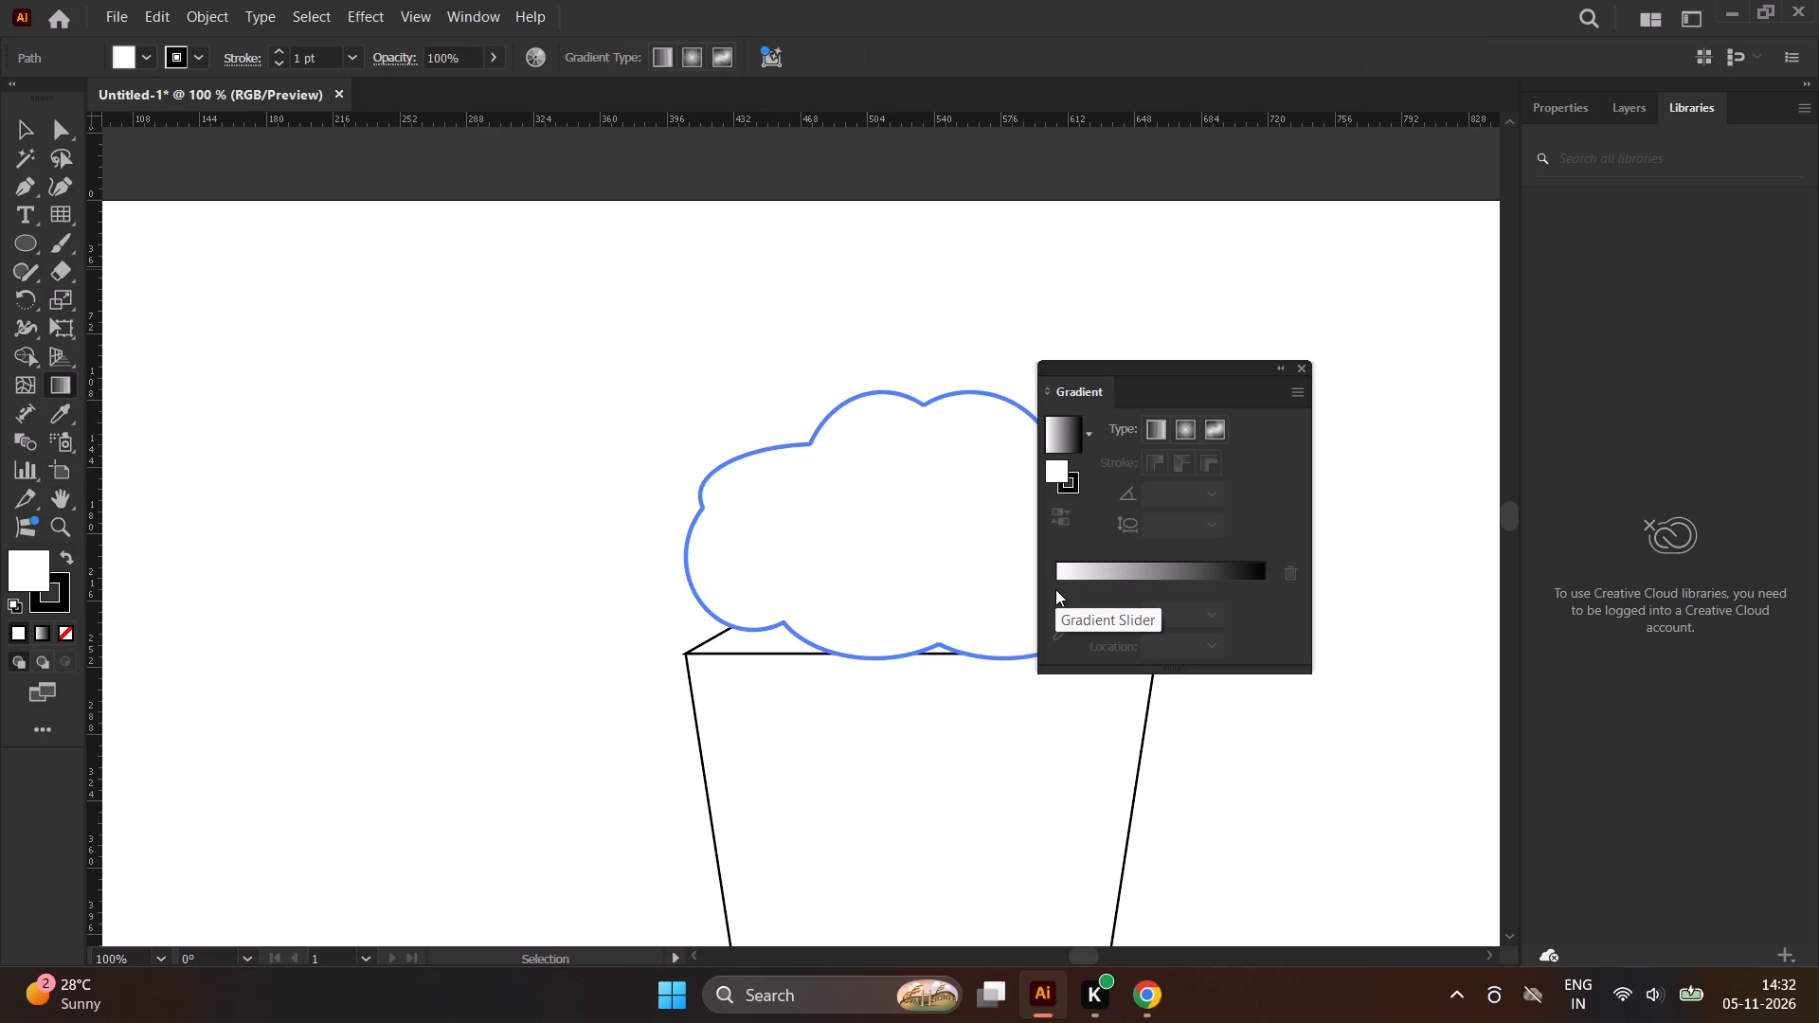
{"action": "double_click", "coordinate": [1075, 576]}
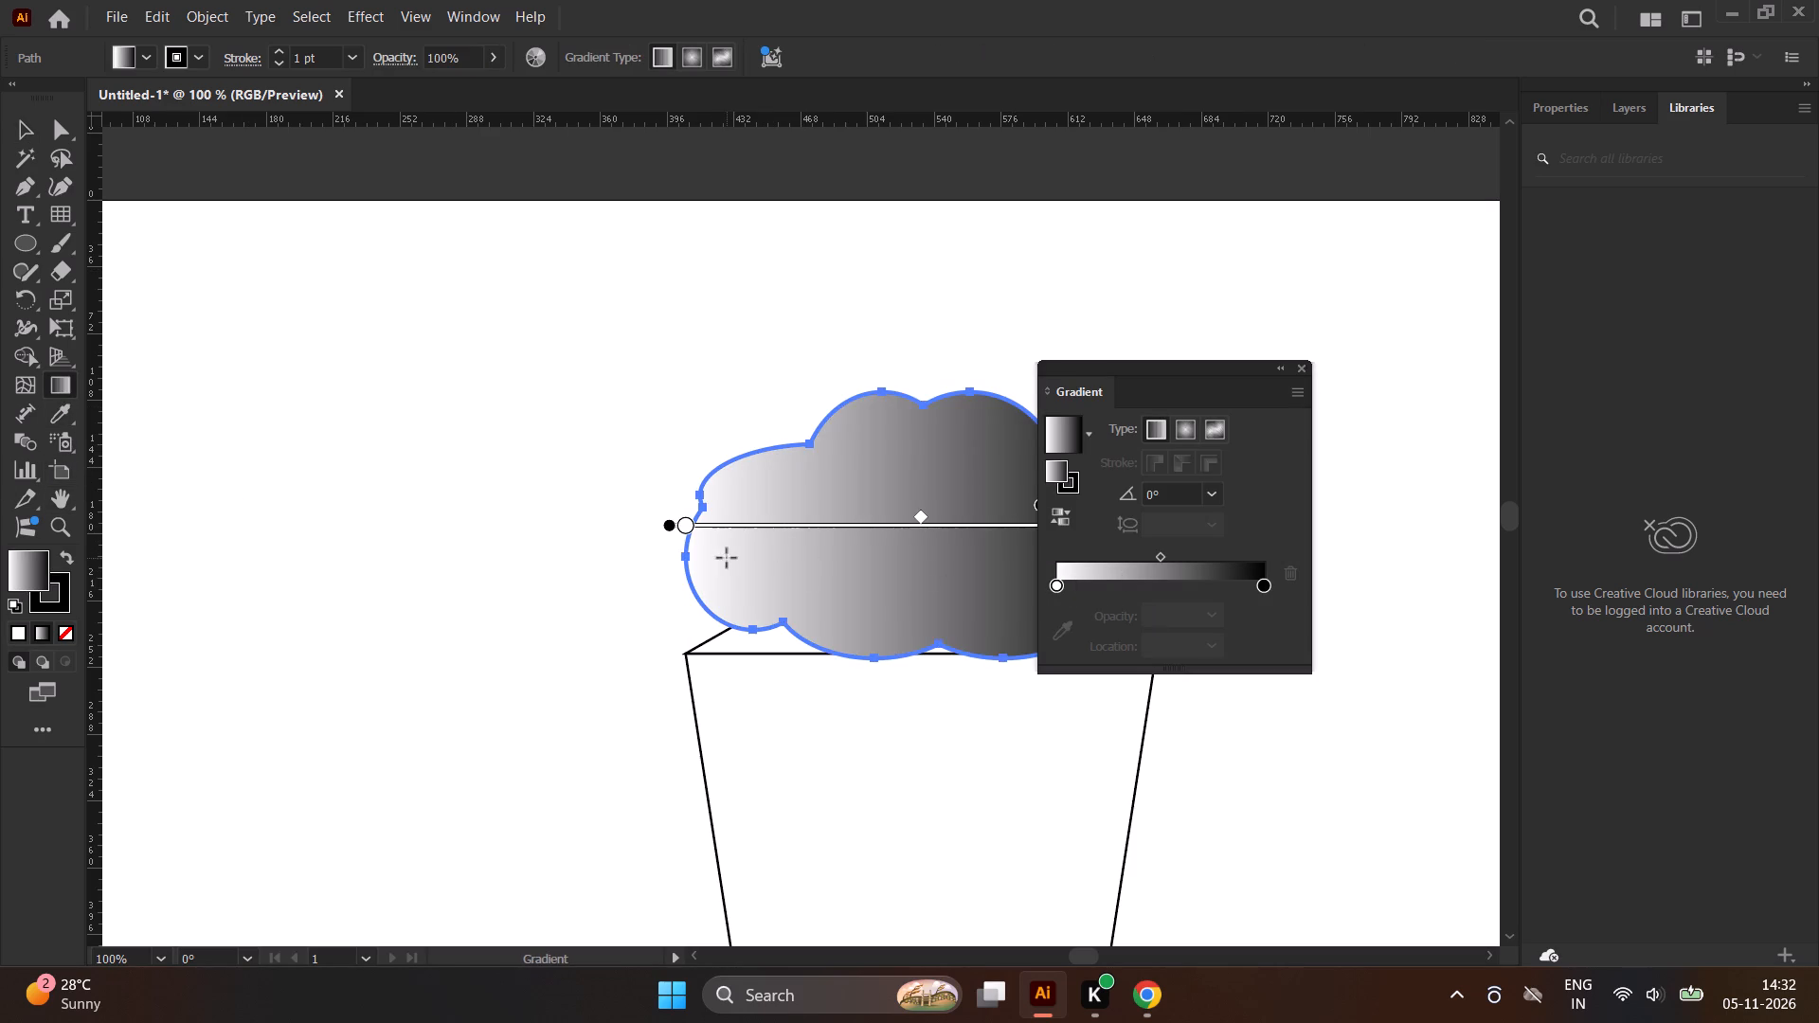
{"action": "double_click", "coordinate": [1057, 587]}
{"action": "left_click", "coordinate": [1057, 587]}
{"action": "double_click", "coordinate": [1057, 587]}
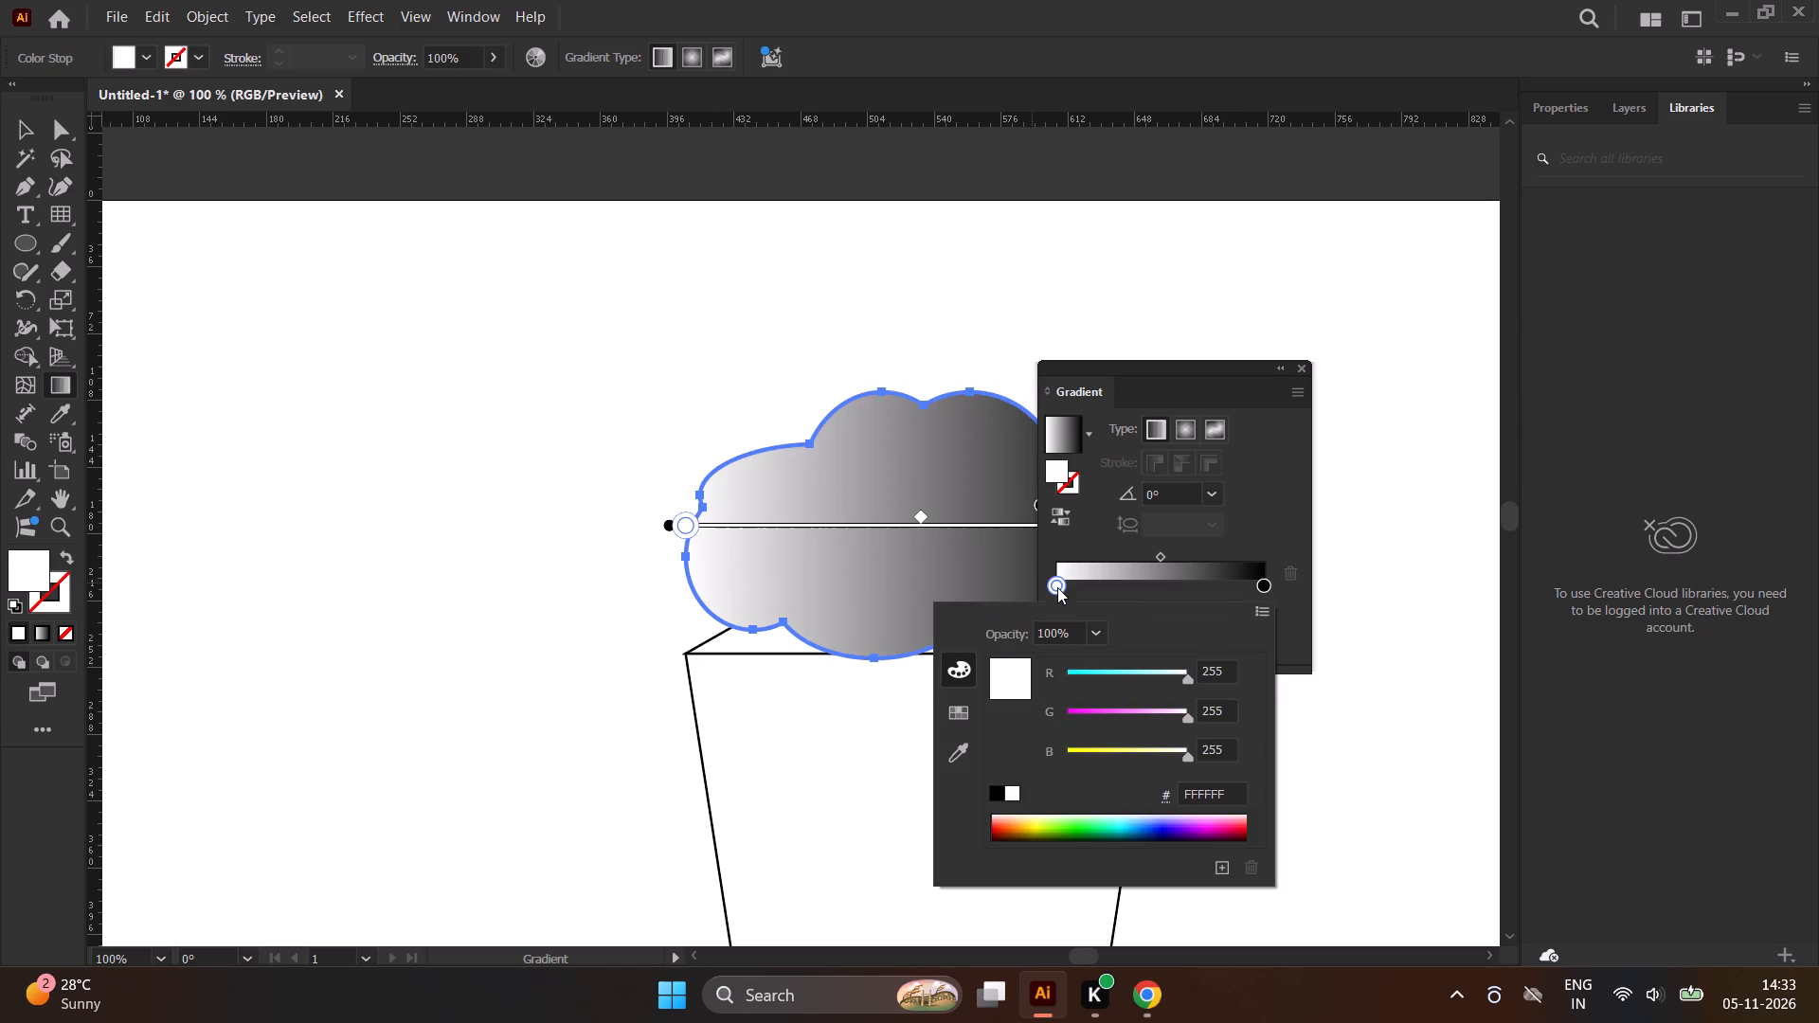
{"action": "left_click", "coordinate": [1002, 842]}
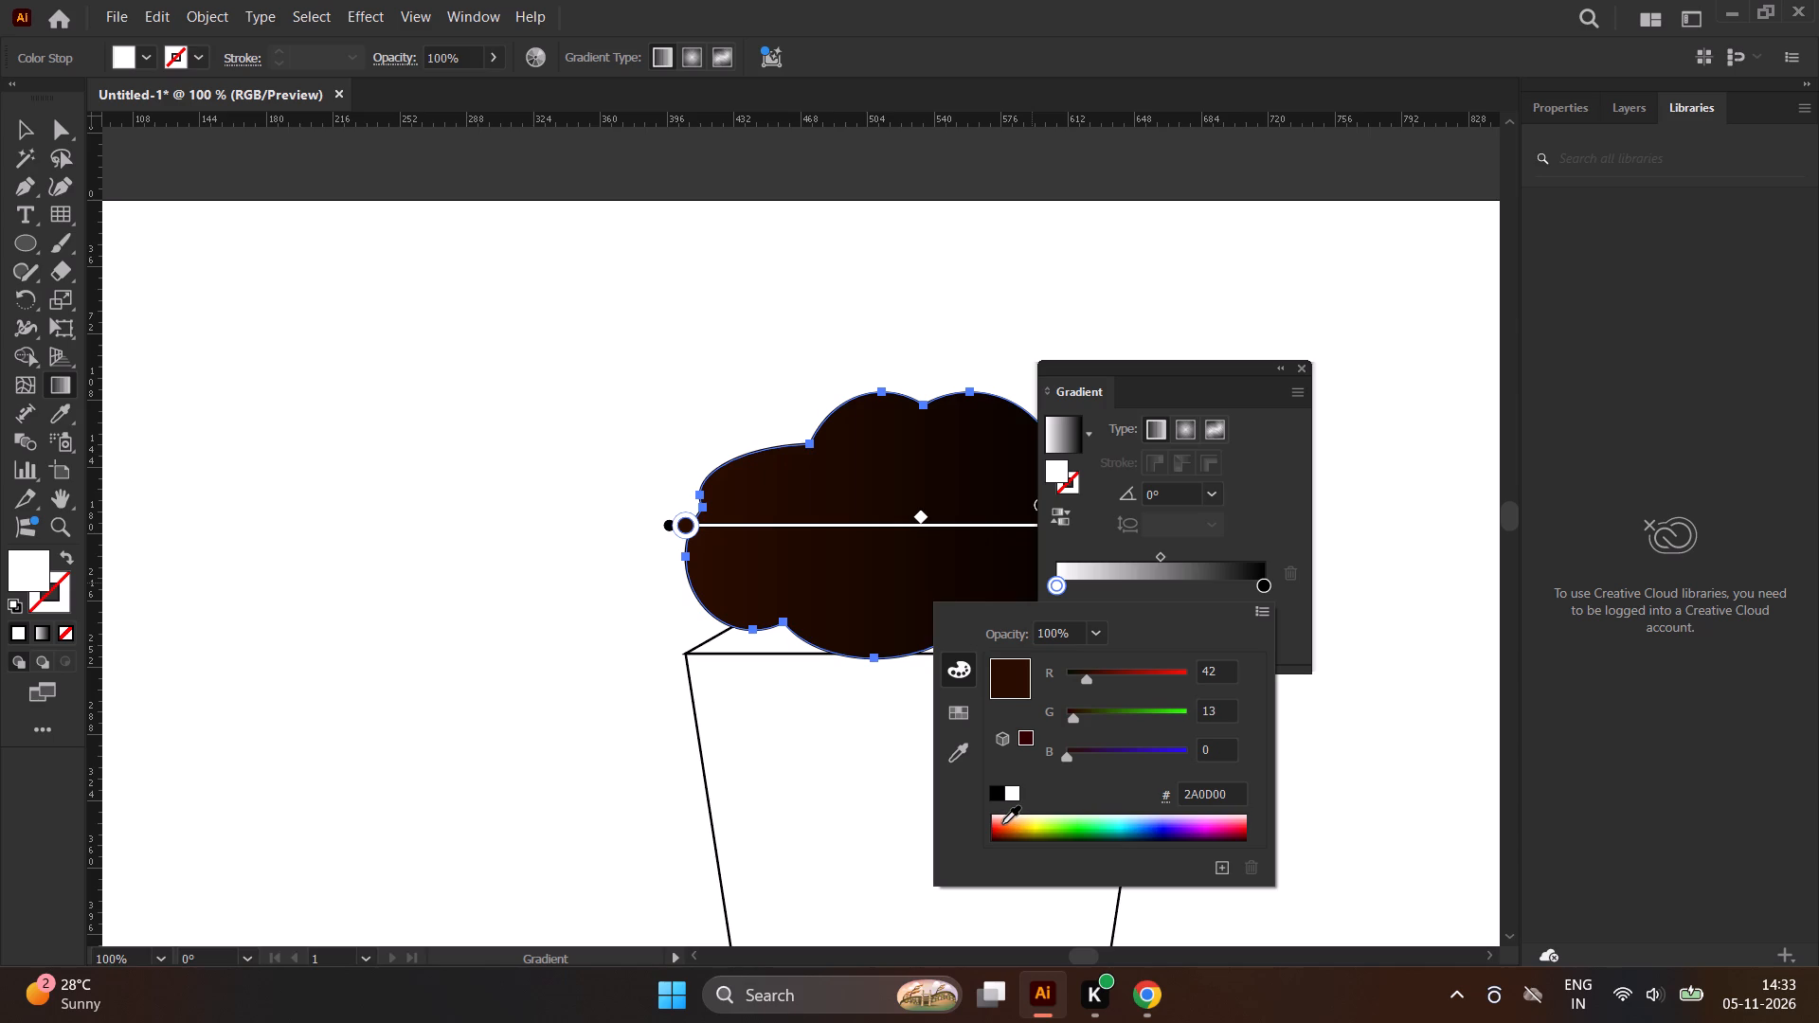
{"action": "left_click", "coordinate": [956, 721]}
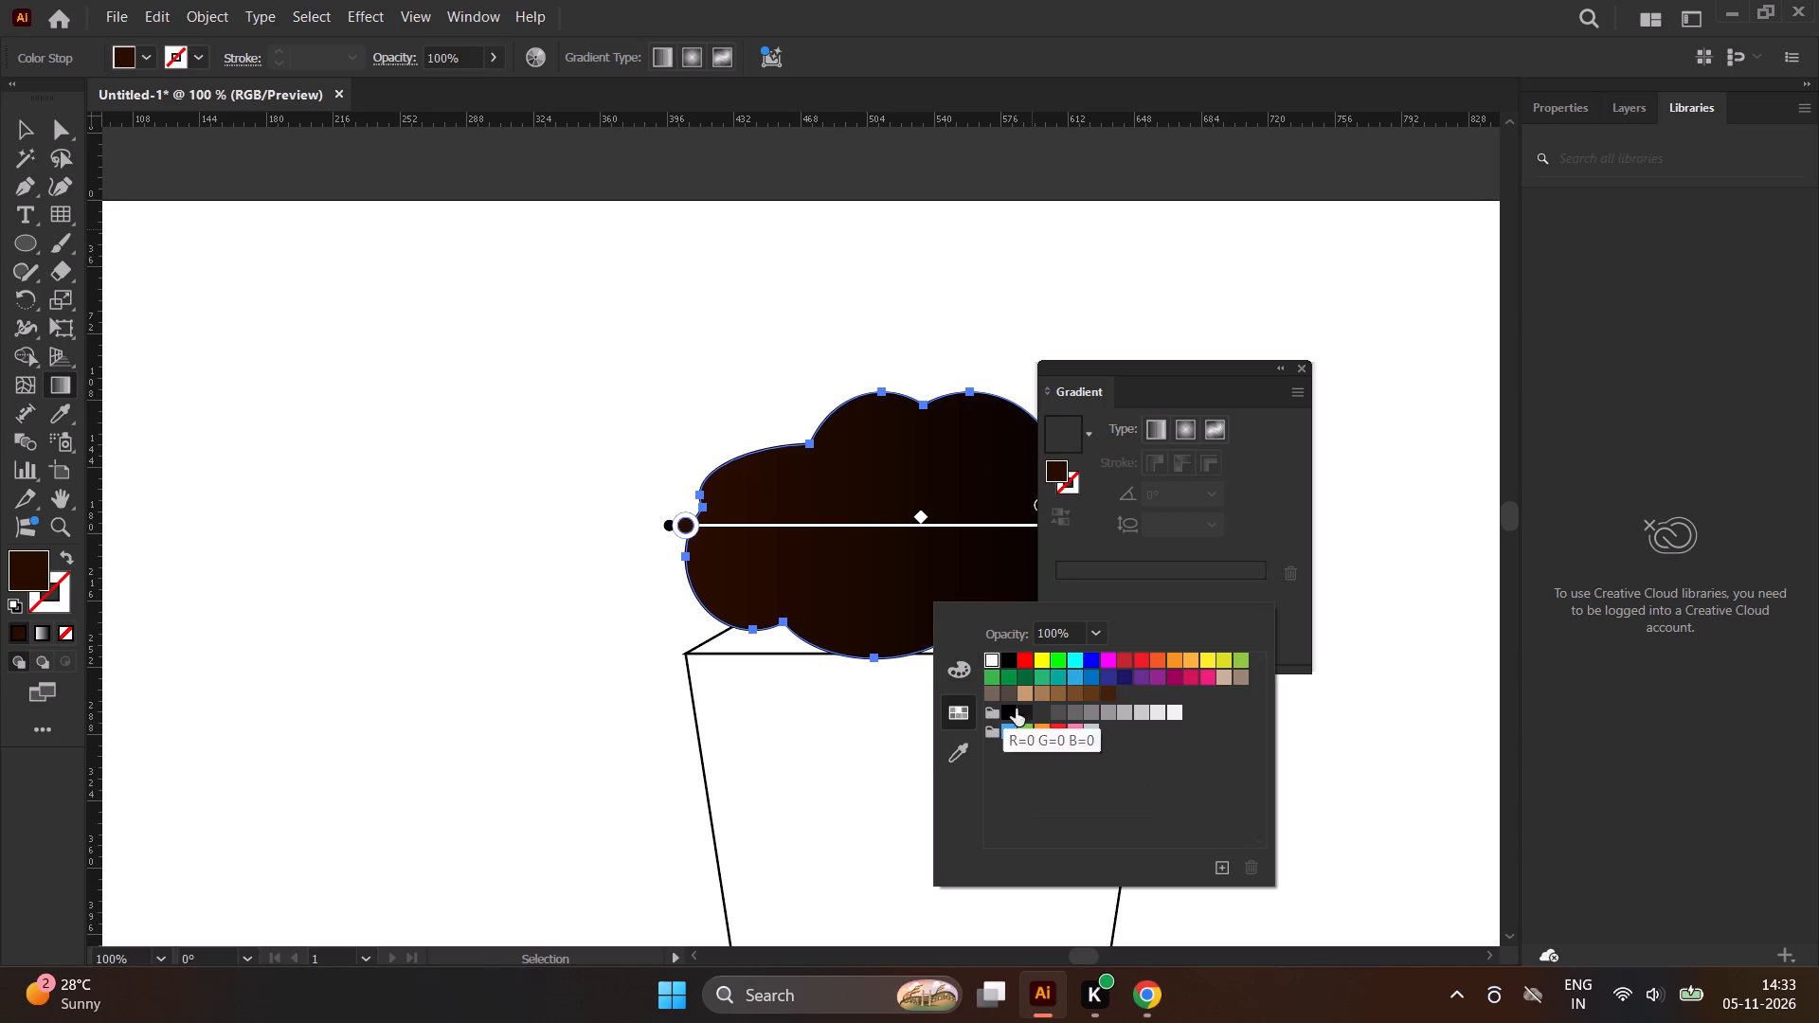
{"action": "left_click", "coordinate": [1076, 688]}
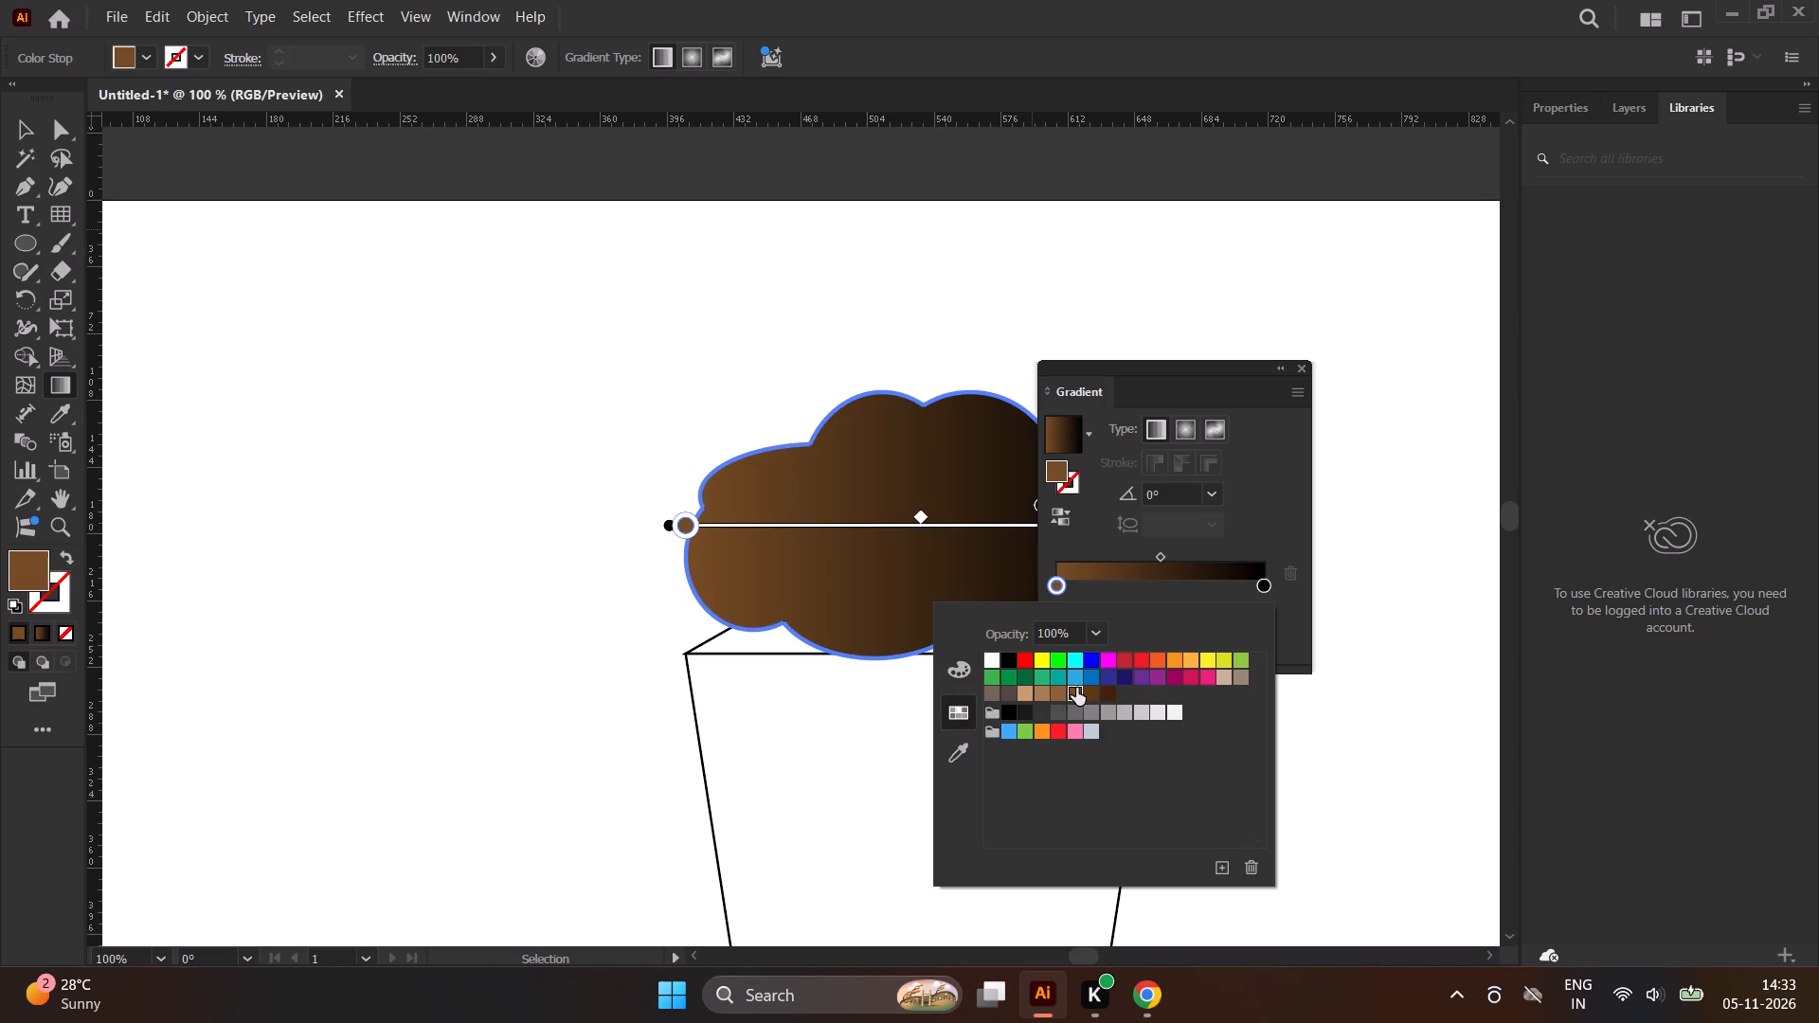
{"action": "left_click", "coordinate": [1092, 691]}
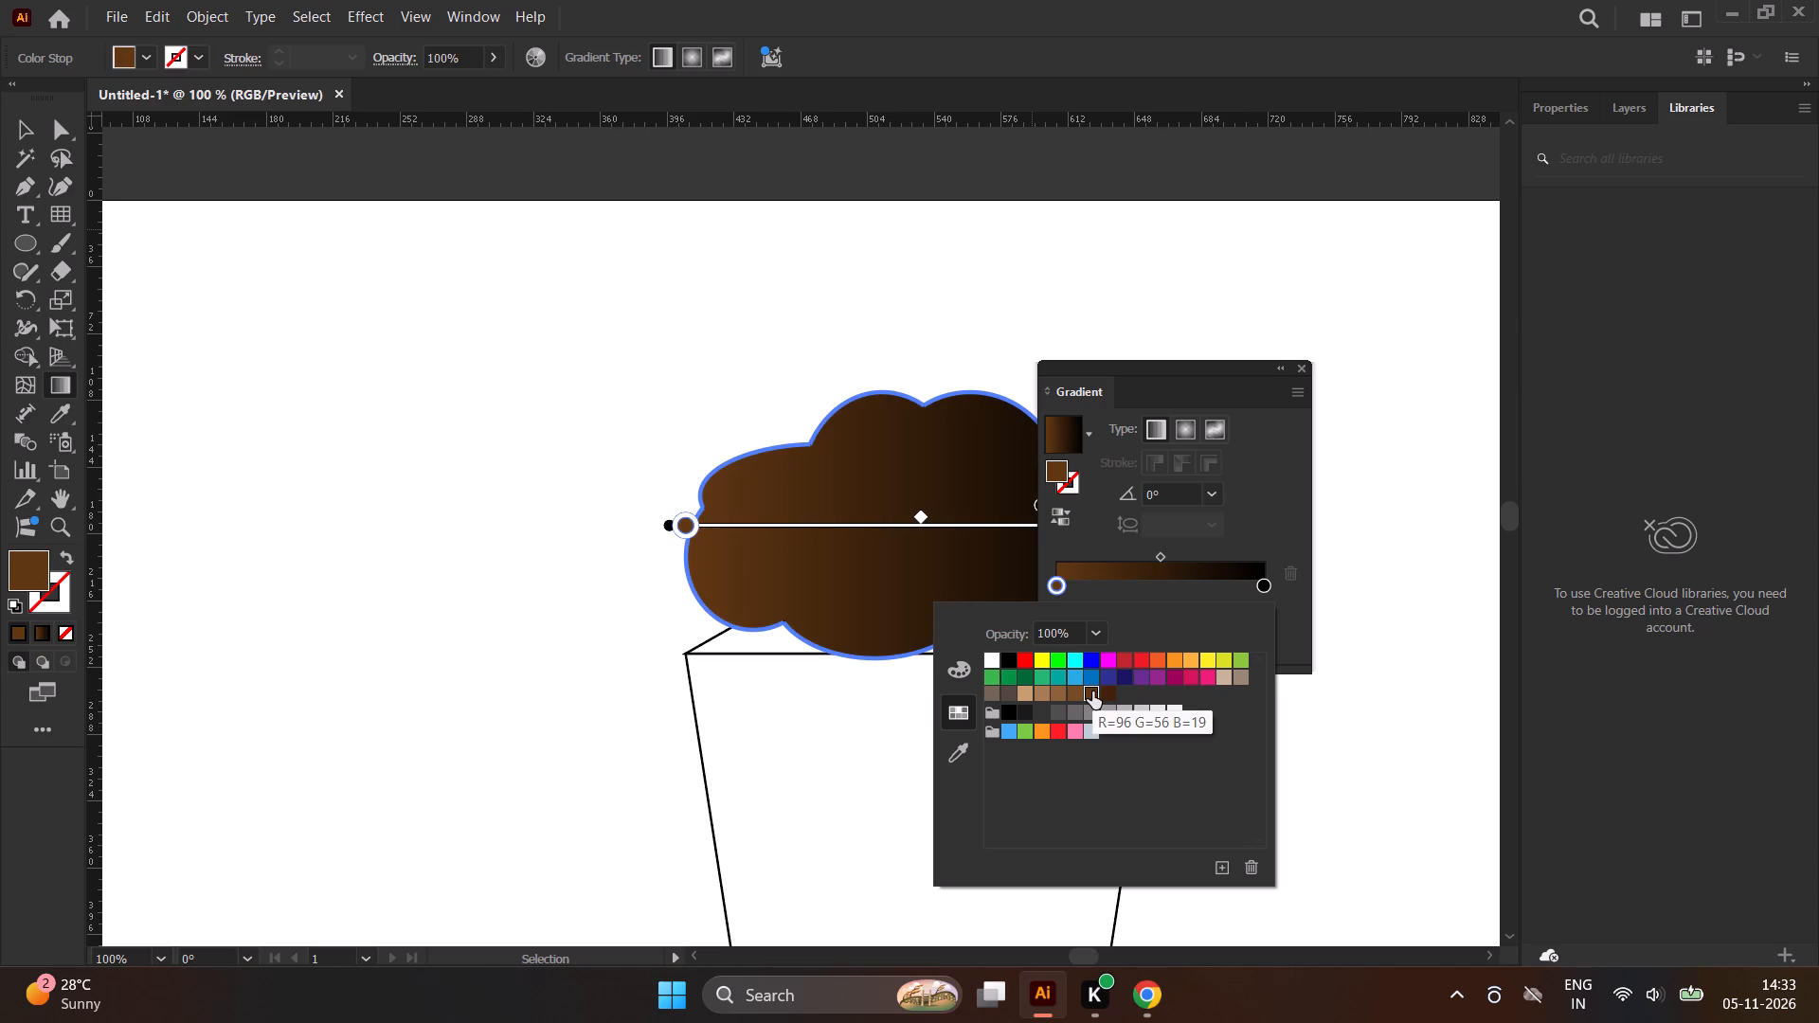
{"action": "left_click", "coordinate": [1037, 687]}
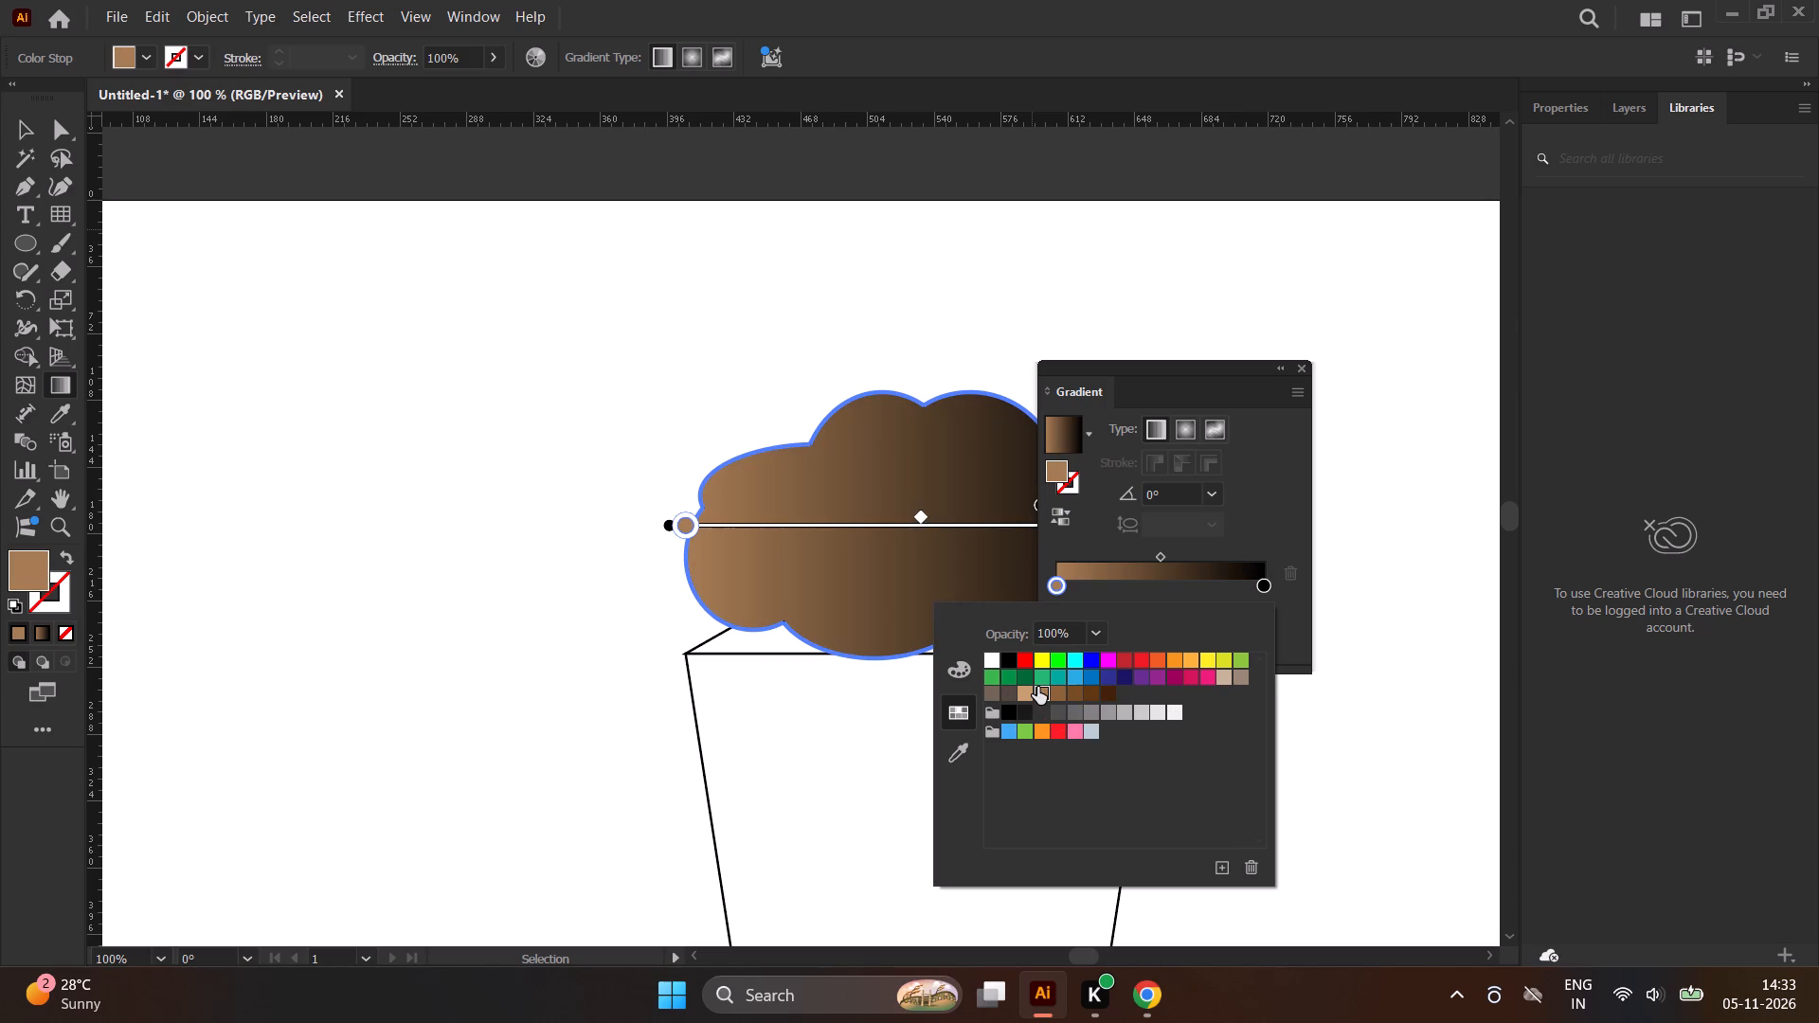
Set the cloud gradient's ending colour stop to a medium brown swatch.
{"action": "triple_click", "coordinate": [1268, 582]}
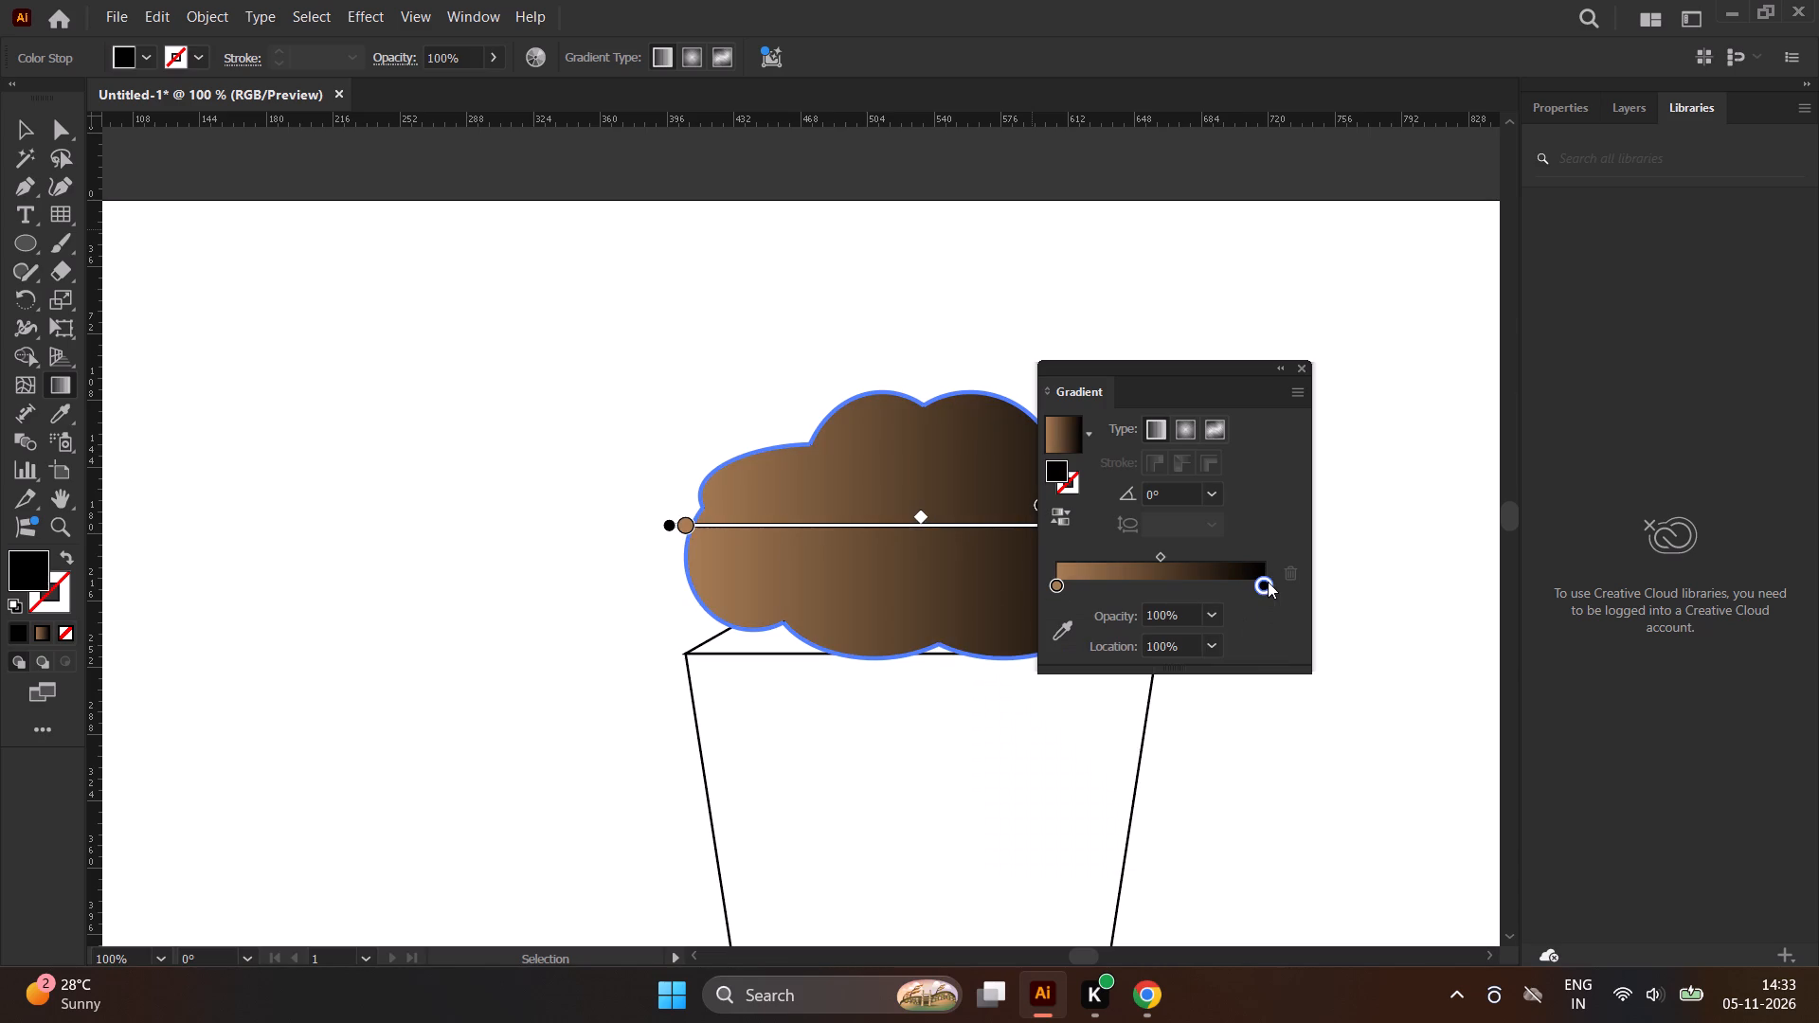
{"action": "double_click", "coordinate": [1268, 582]}
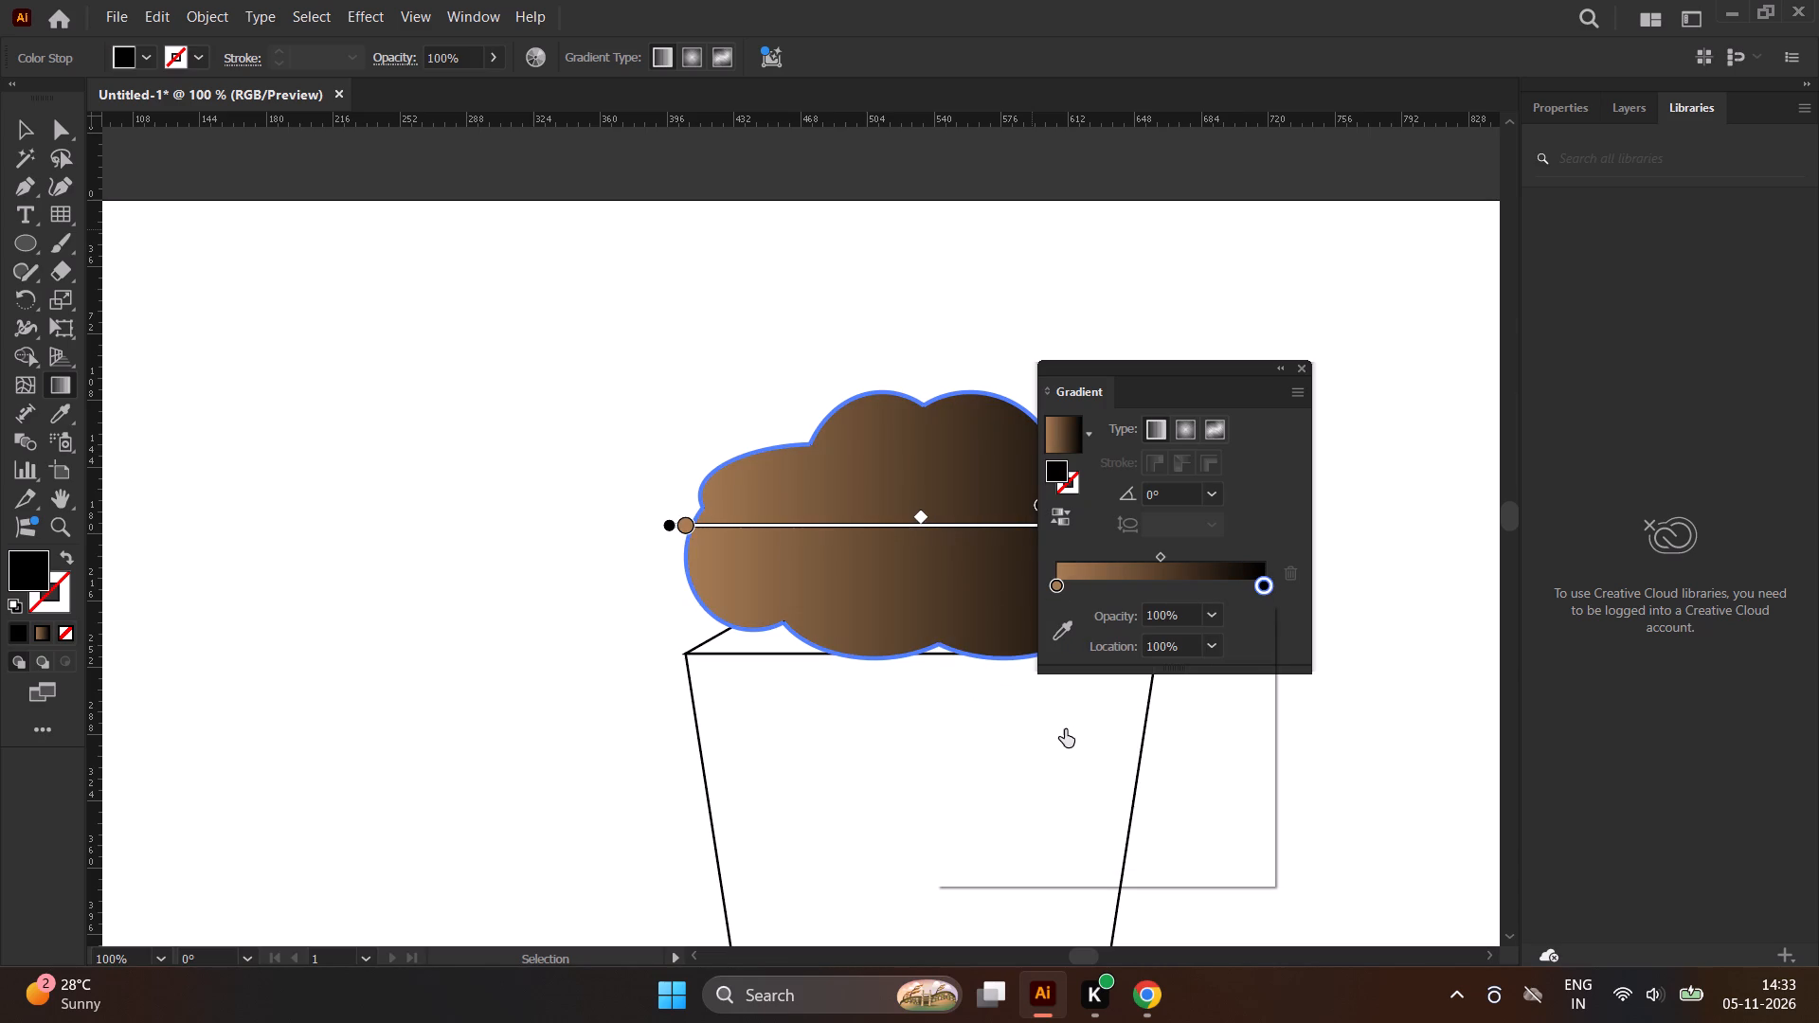
{"action": "left_click", "coordinate": [1057, 695]}
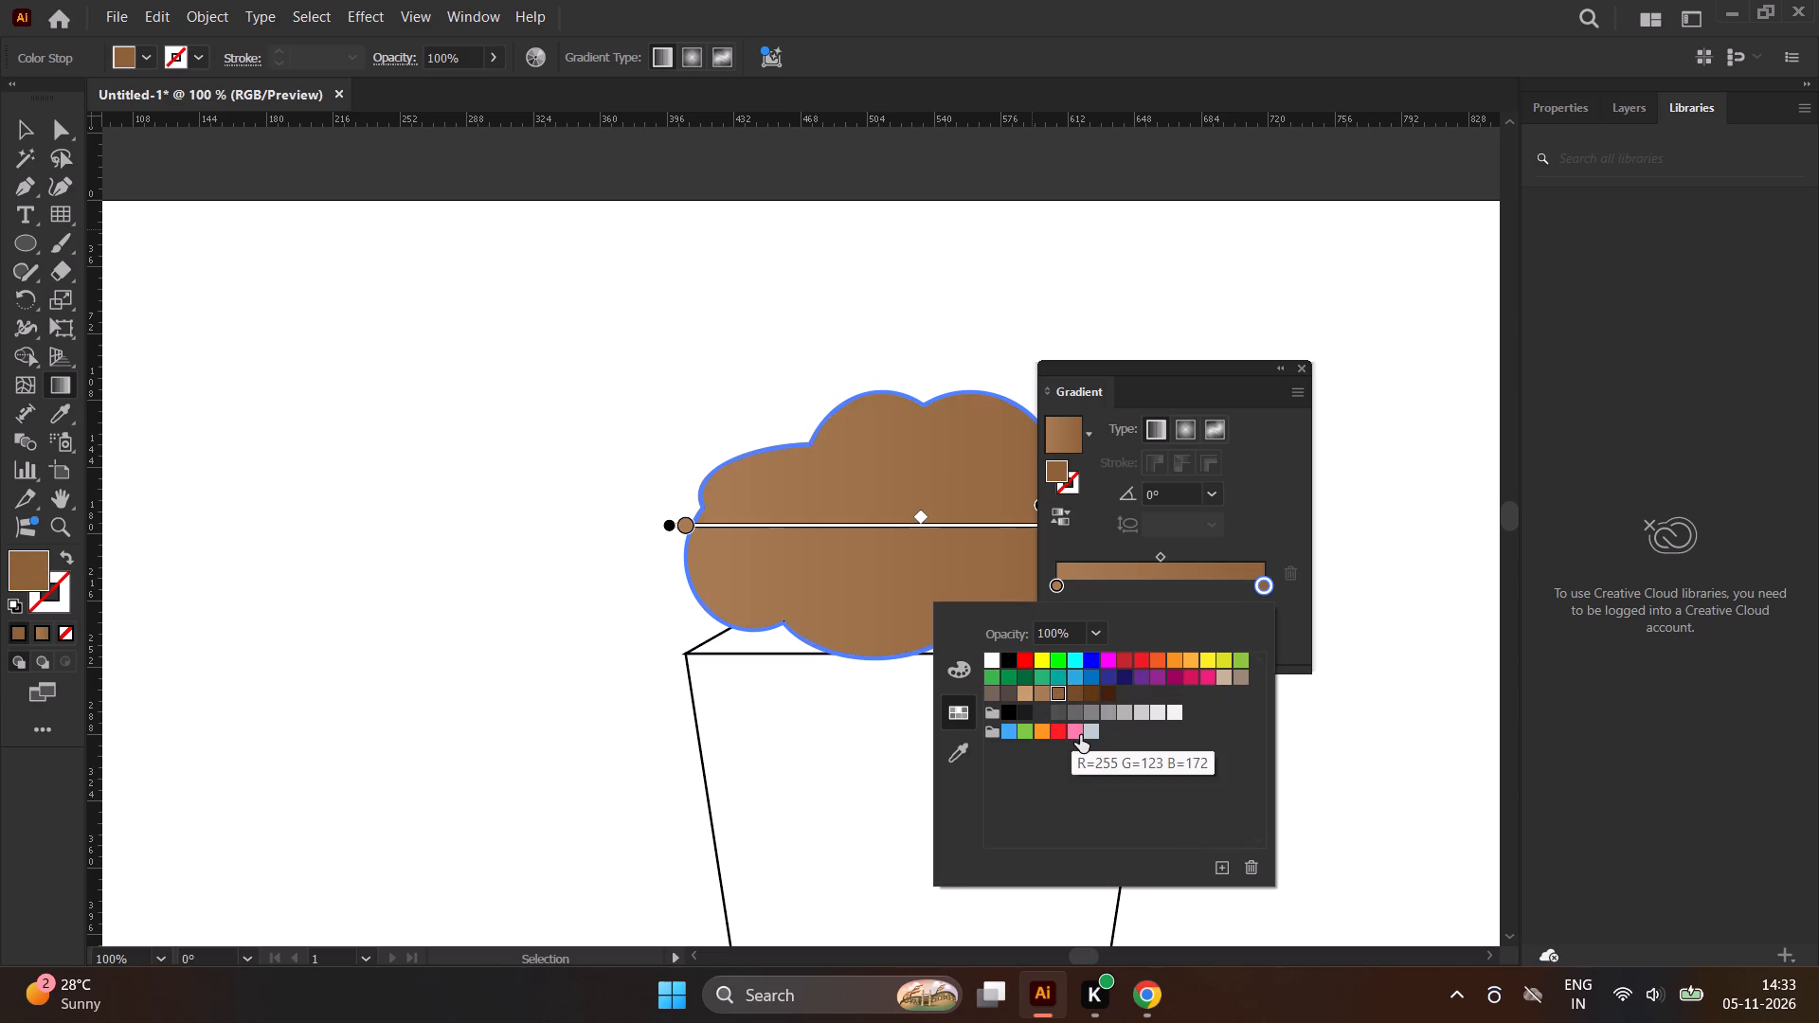
Add a colour stop to the cloud gradient at about 54.6% and set it to white.
{"action": "left_click", "coordinate": [1174, 587]}
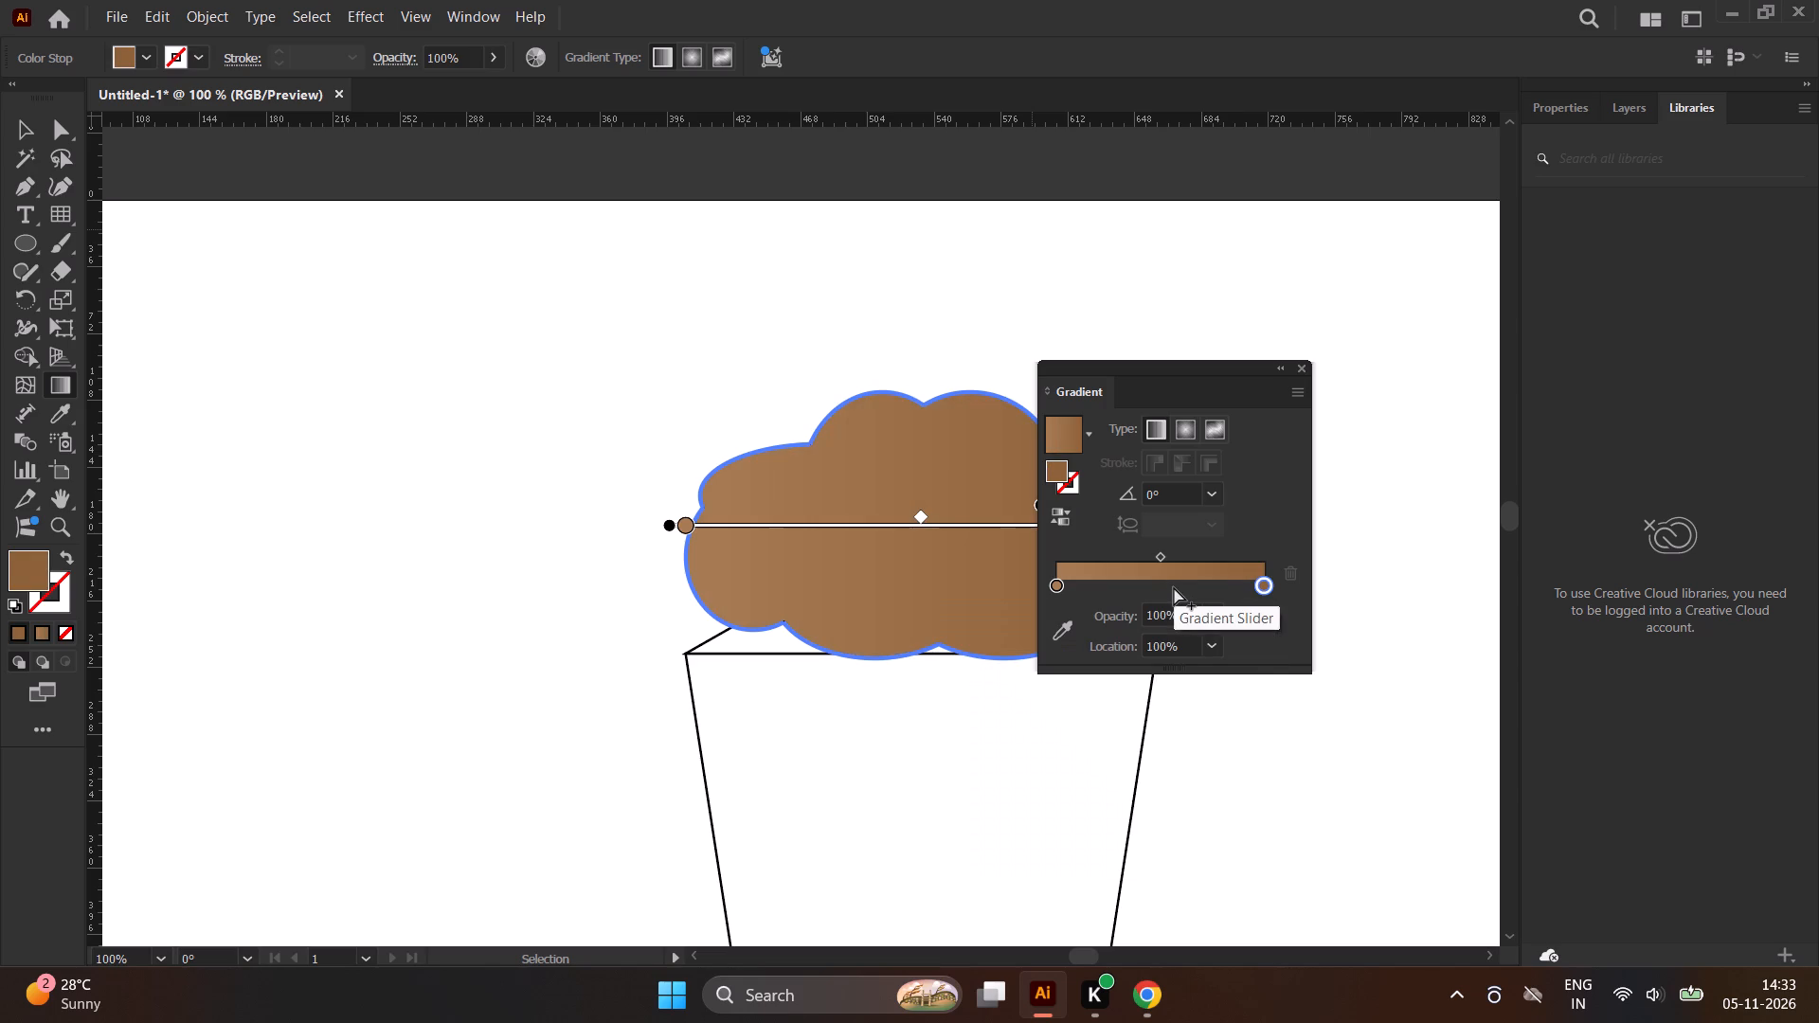
{"action": "double_click", "coordinate": [1170, 588]}
{"action": "double_click", "coordinate": [1170, 588]}
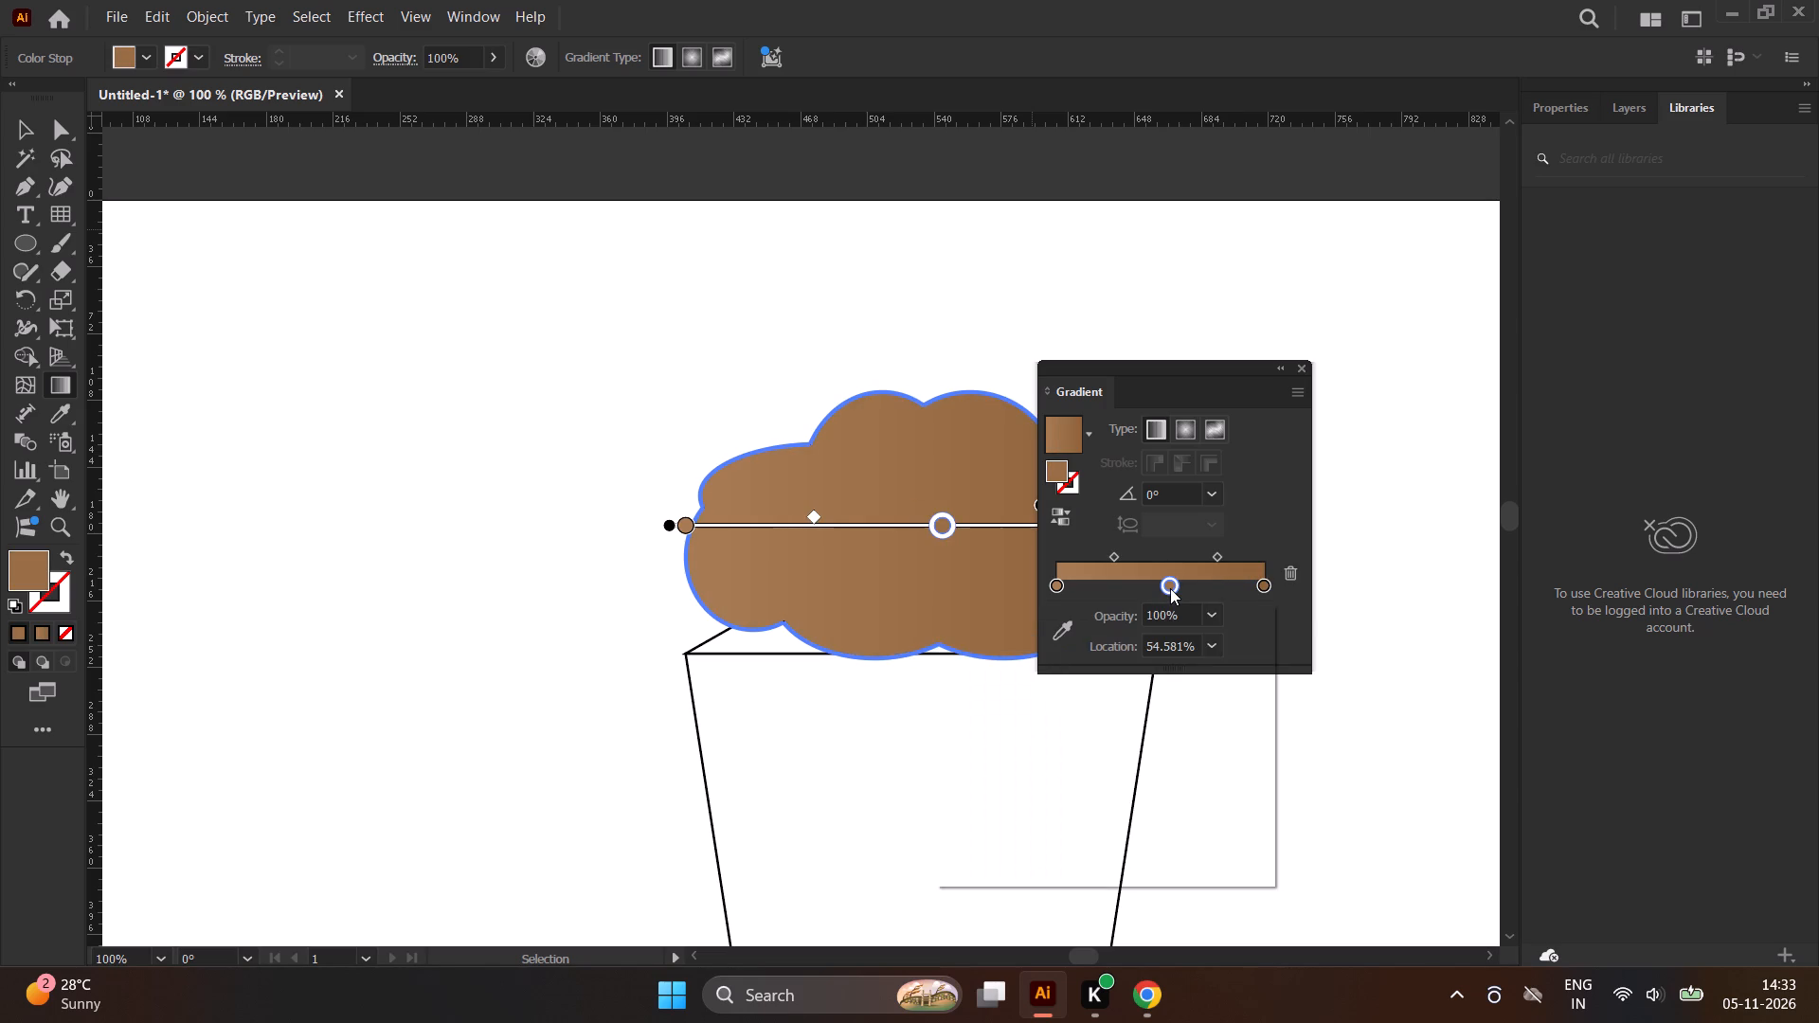
{"action": "left_click", "coordinate": [994, 664]}
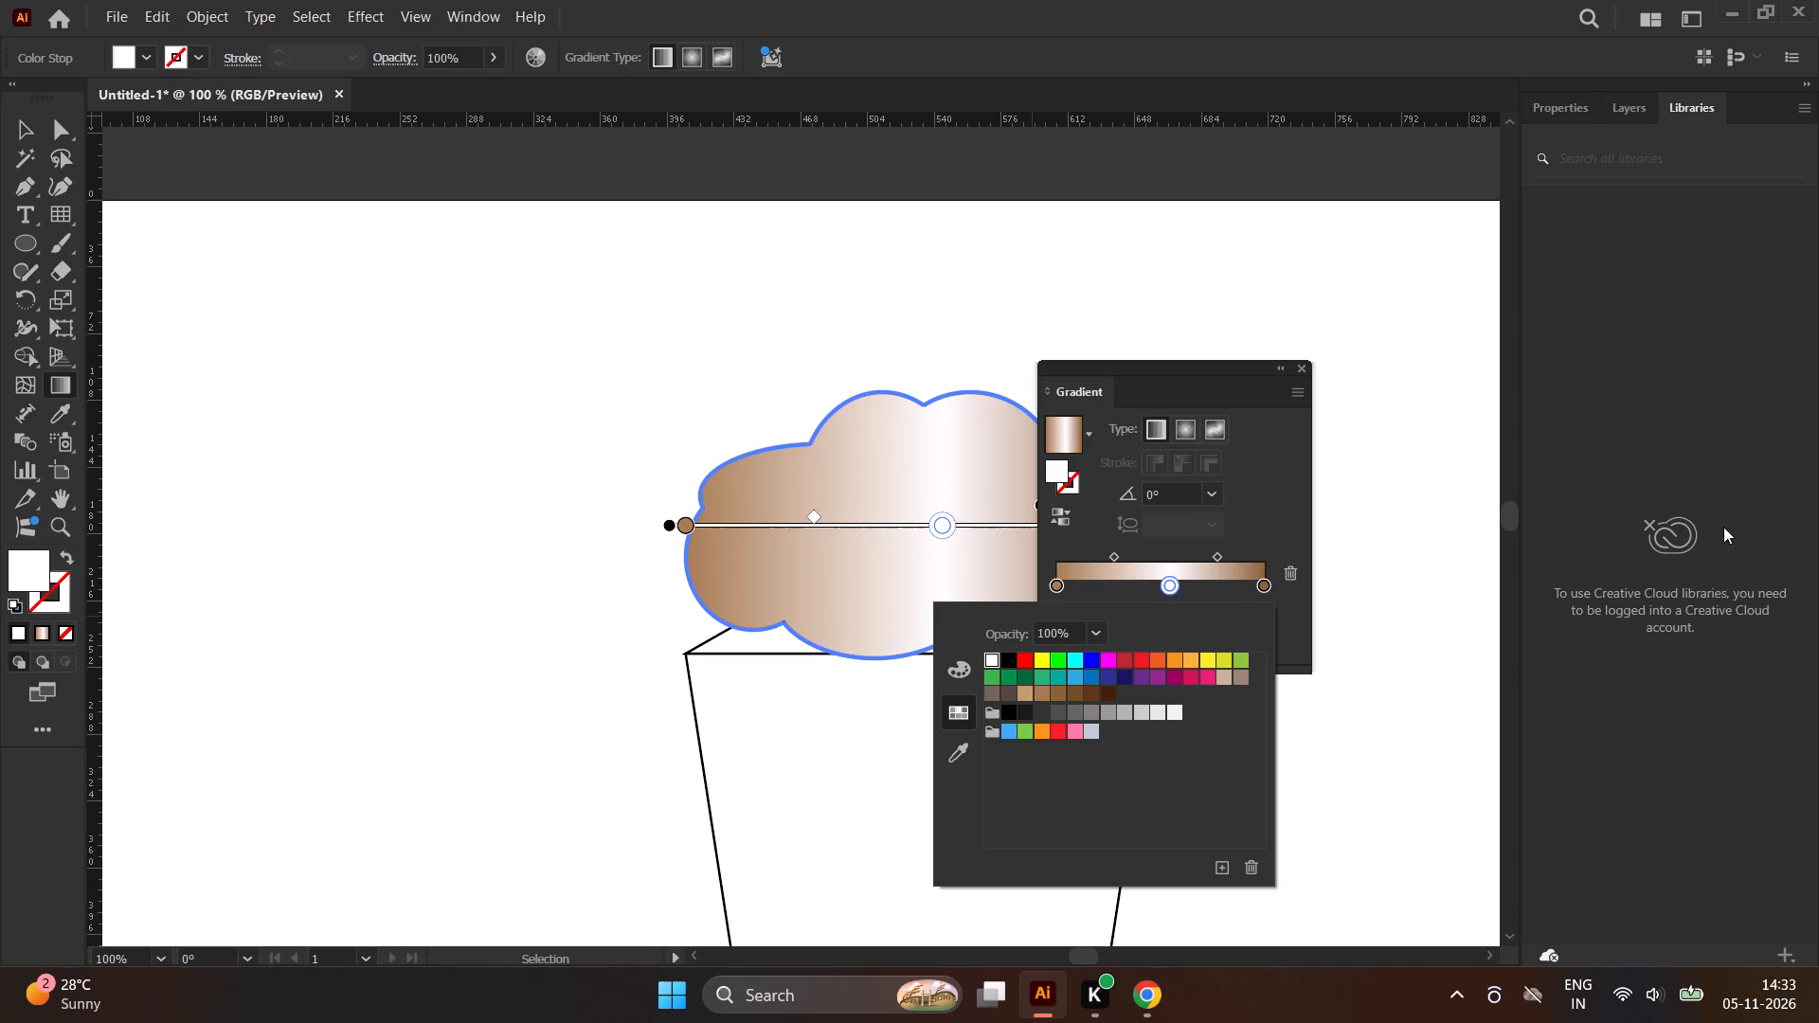
{"action": "left_click", "coordinate": [1304, 365]}
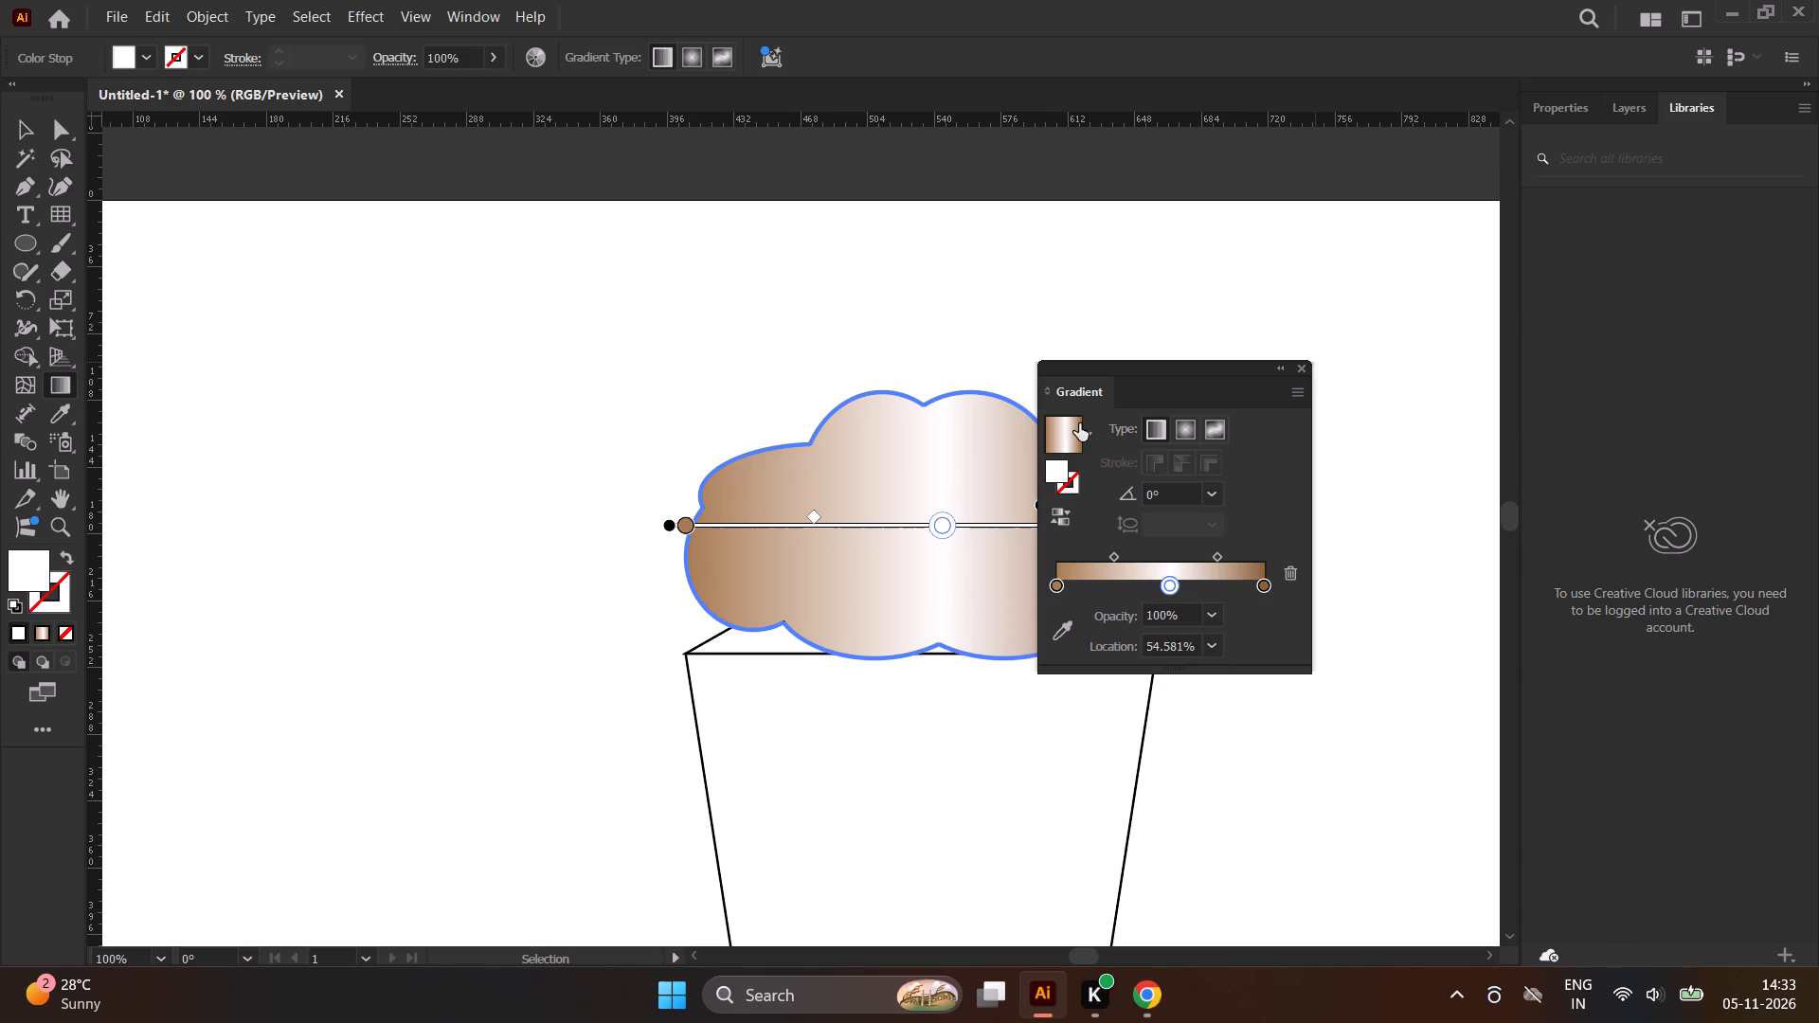
Narrow the cloud gradient's white band to a thin stripe near the middle by moving both brown stops close to the repositioned white stop.
{"action": "left_click", "coordinate": [1302, 371]}
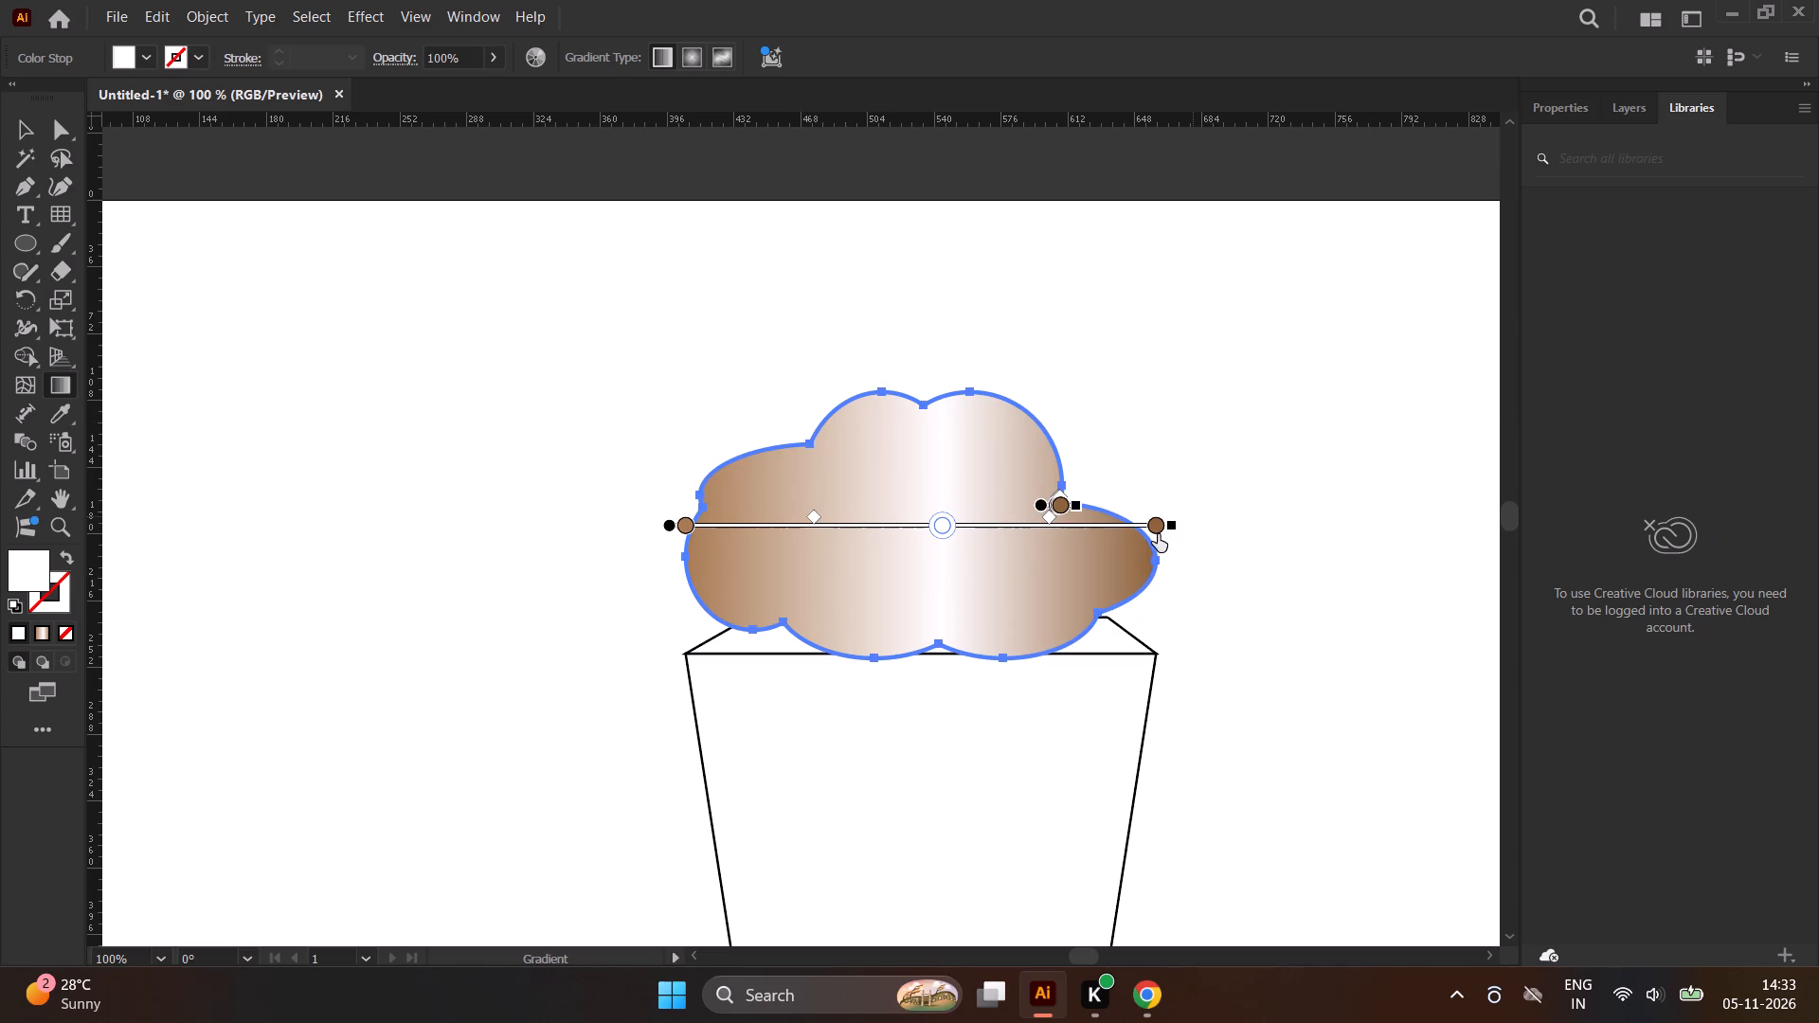
{"action": "left_click_drag", "start_coordinate": [1156, 531], "coordinate": [1139, 531]}
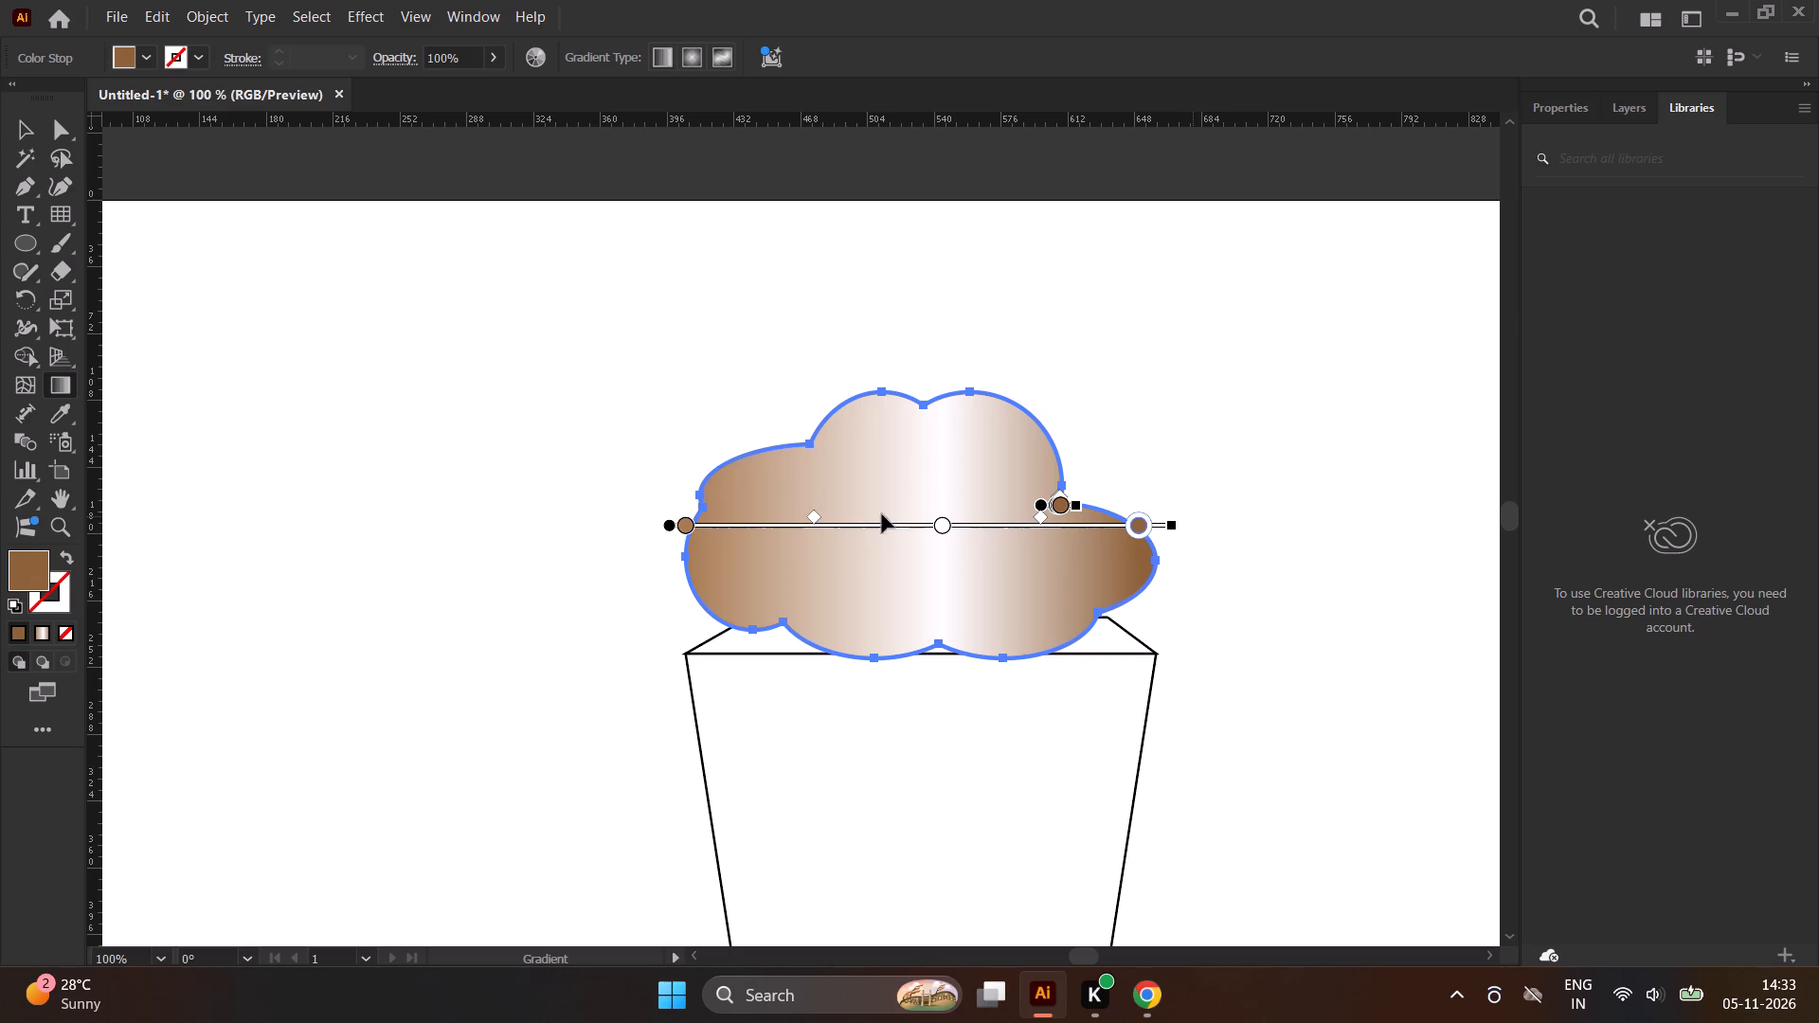
{"action": "left_click_drag", "start_coordinate": [680, 527], "coordinate": [725, 529]}
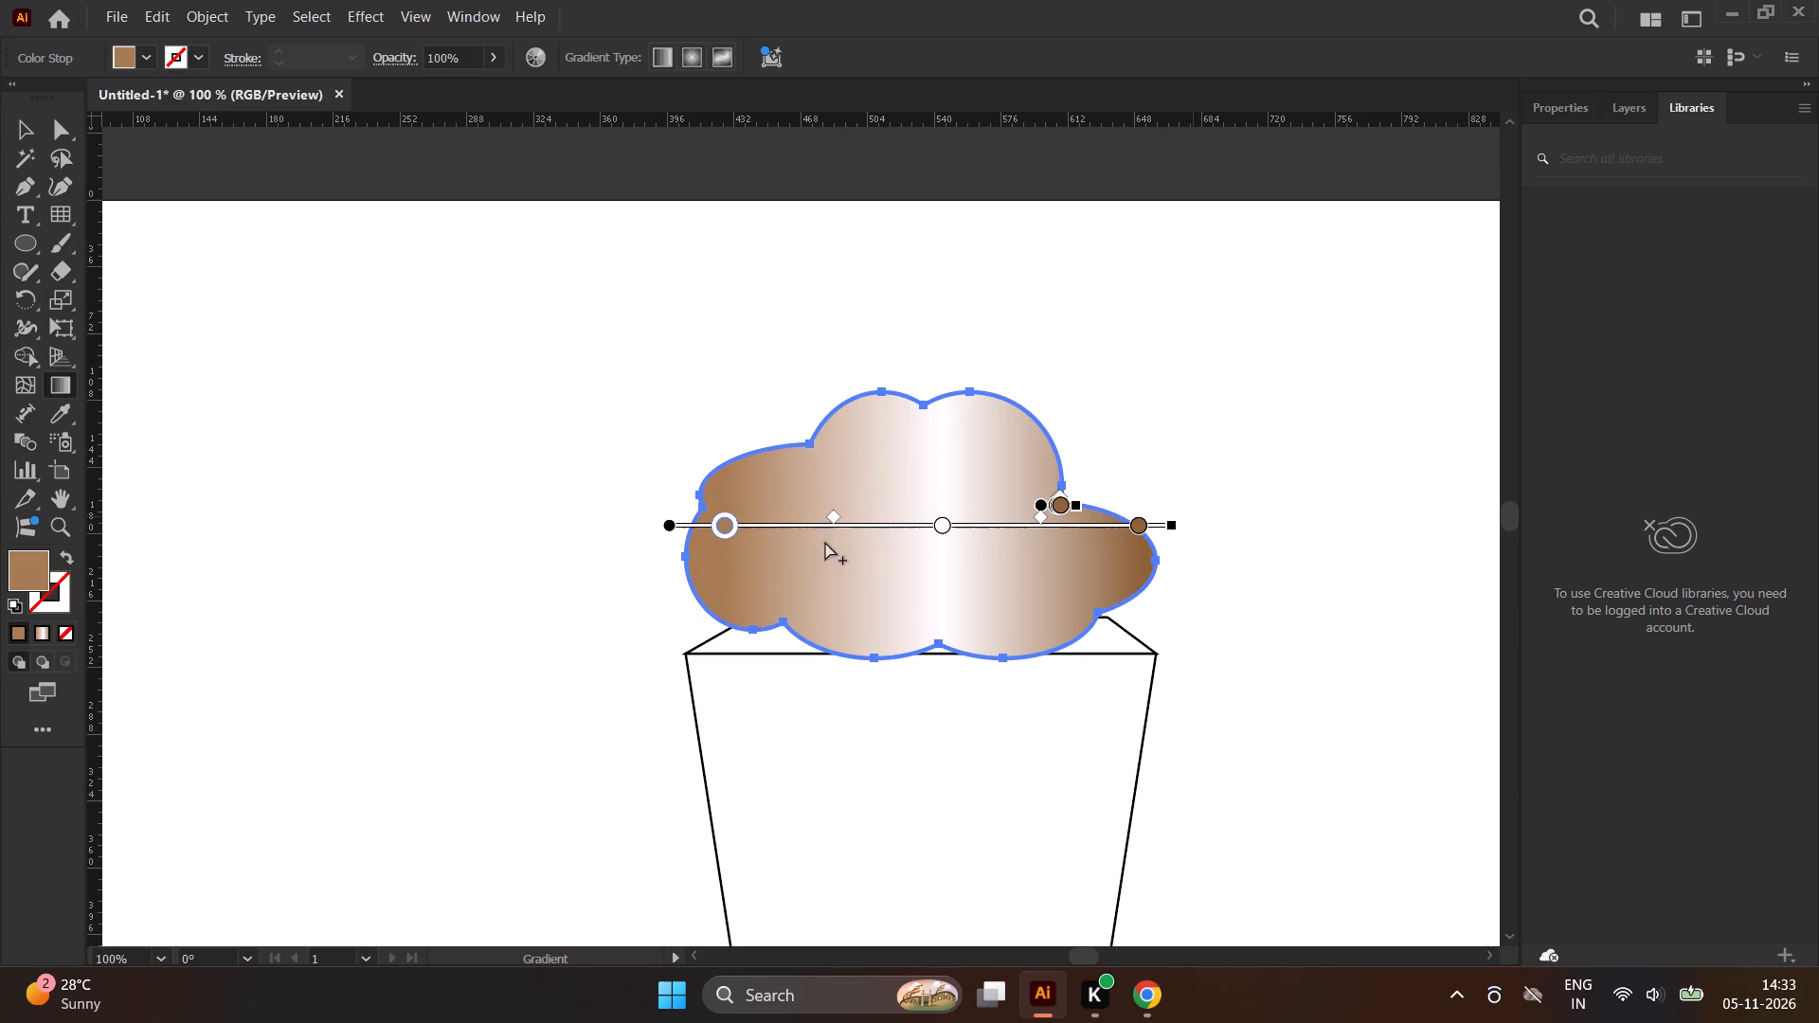
{"action": "left_click_drag", "start_coordinate": [946, 531], "coordinate": [908, 529]}
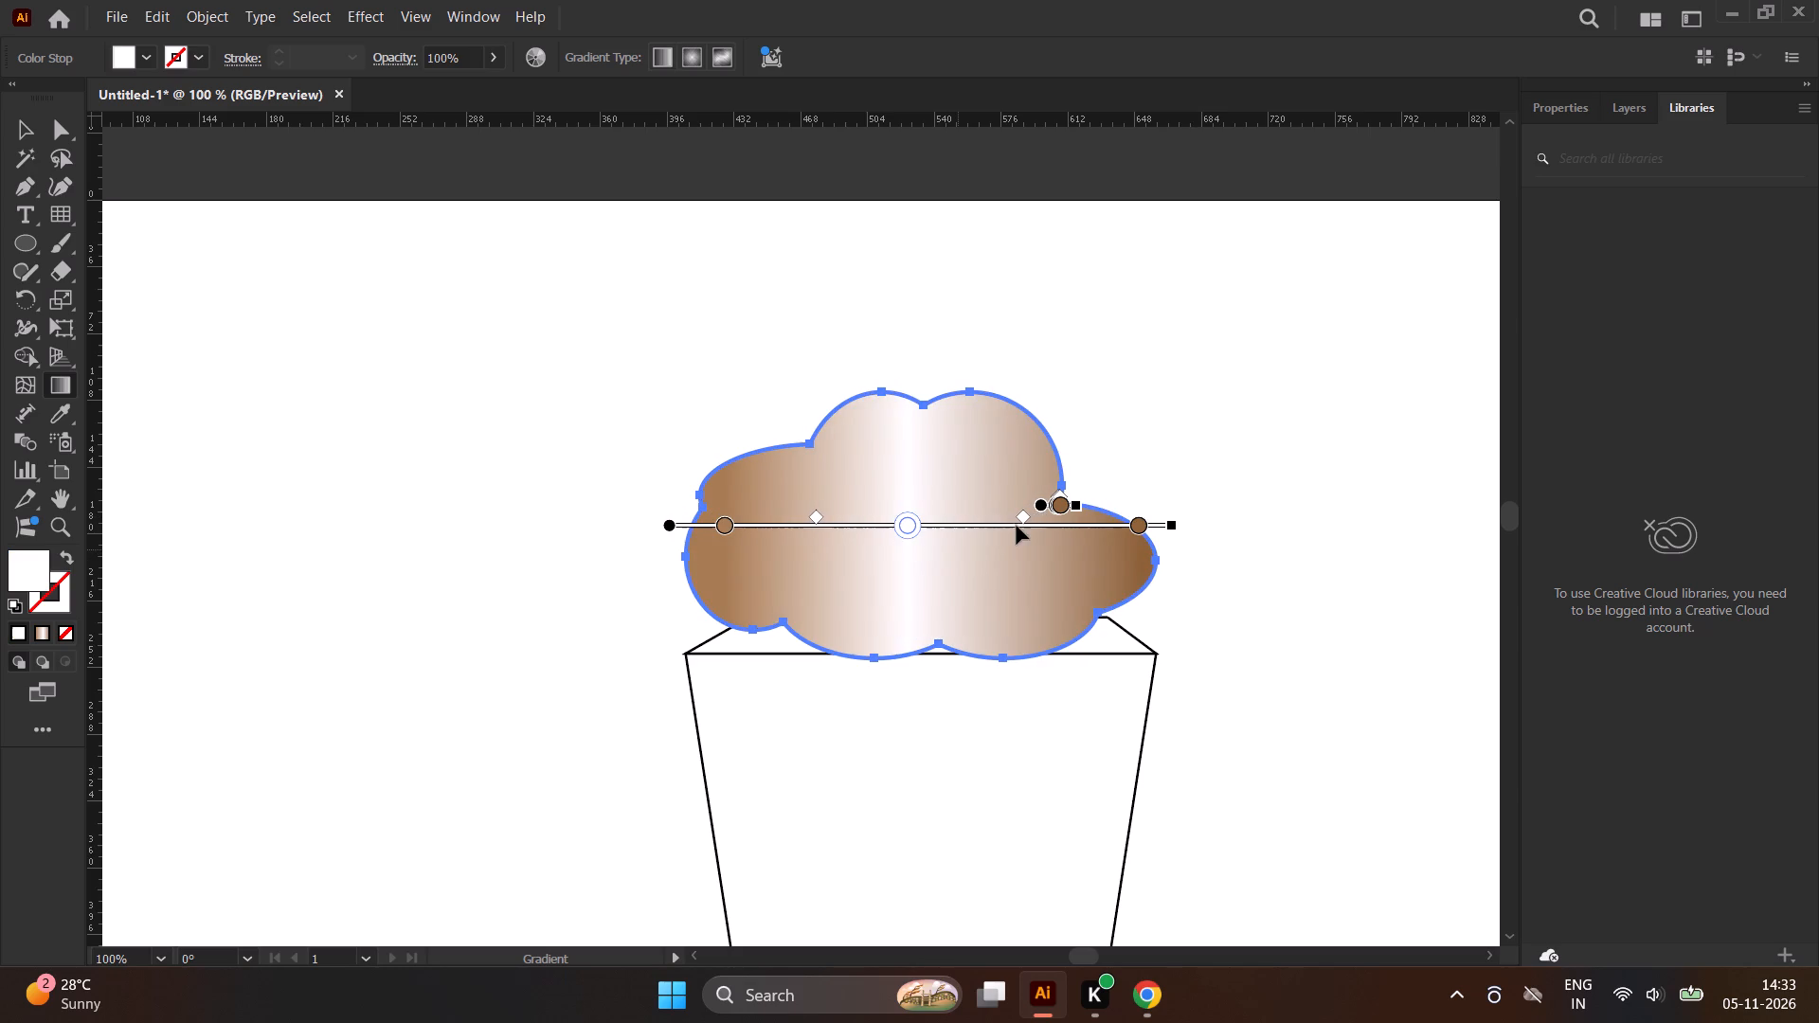
{"action": "left_click_drag", "start_coordinate": [1138, 518], "coordinate": [1063, 518]}
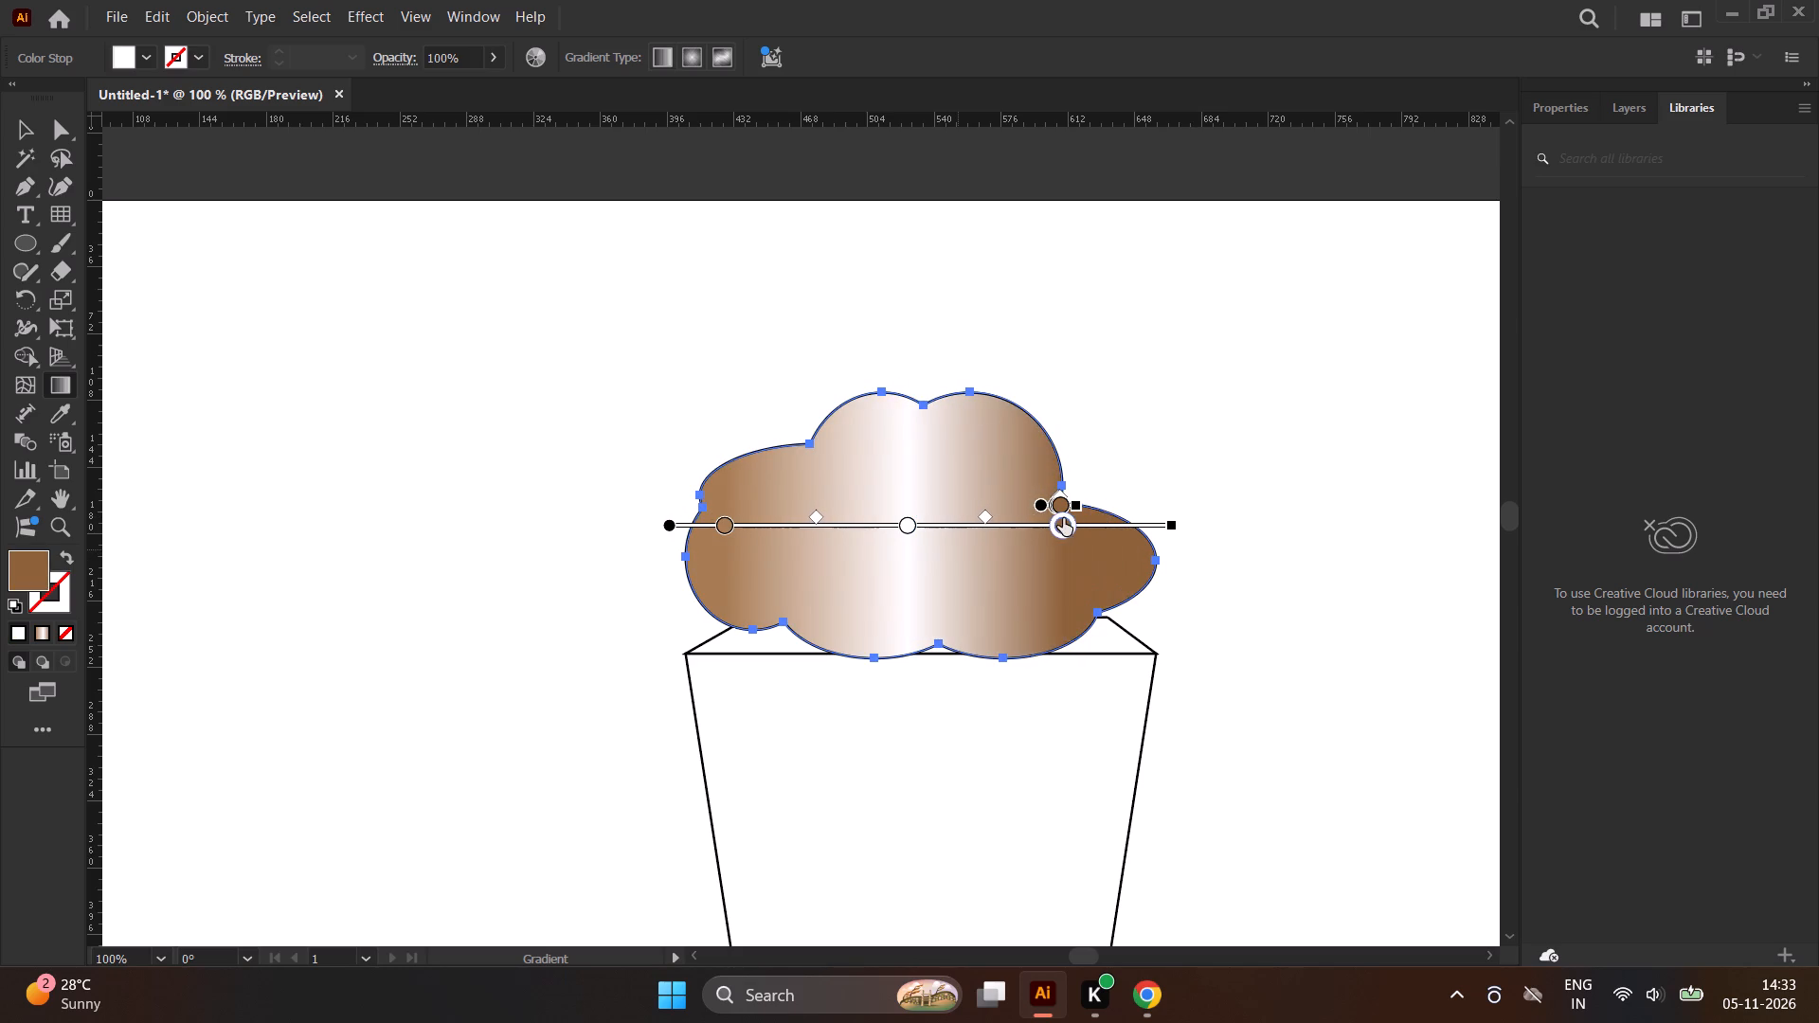
{"action": "left_click_drag", "start_coordinate": [1063, 518], "coordinate": [1019, 568]}
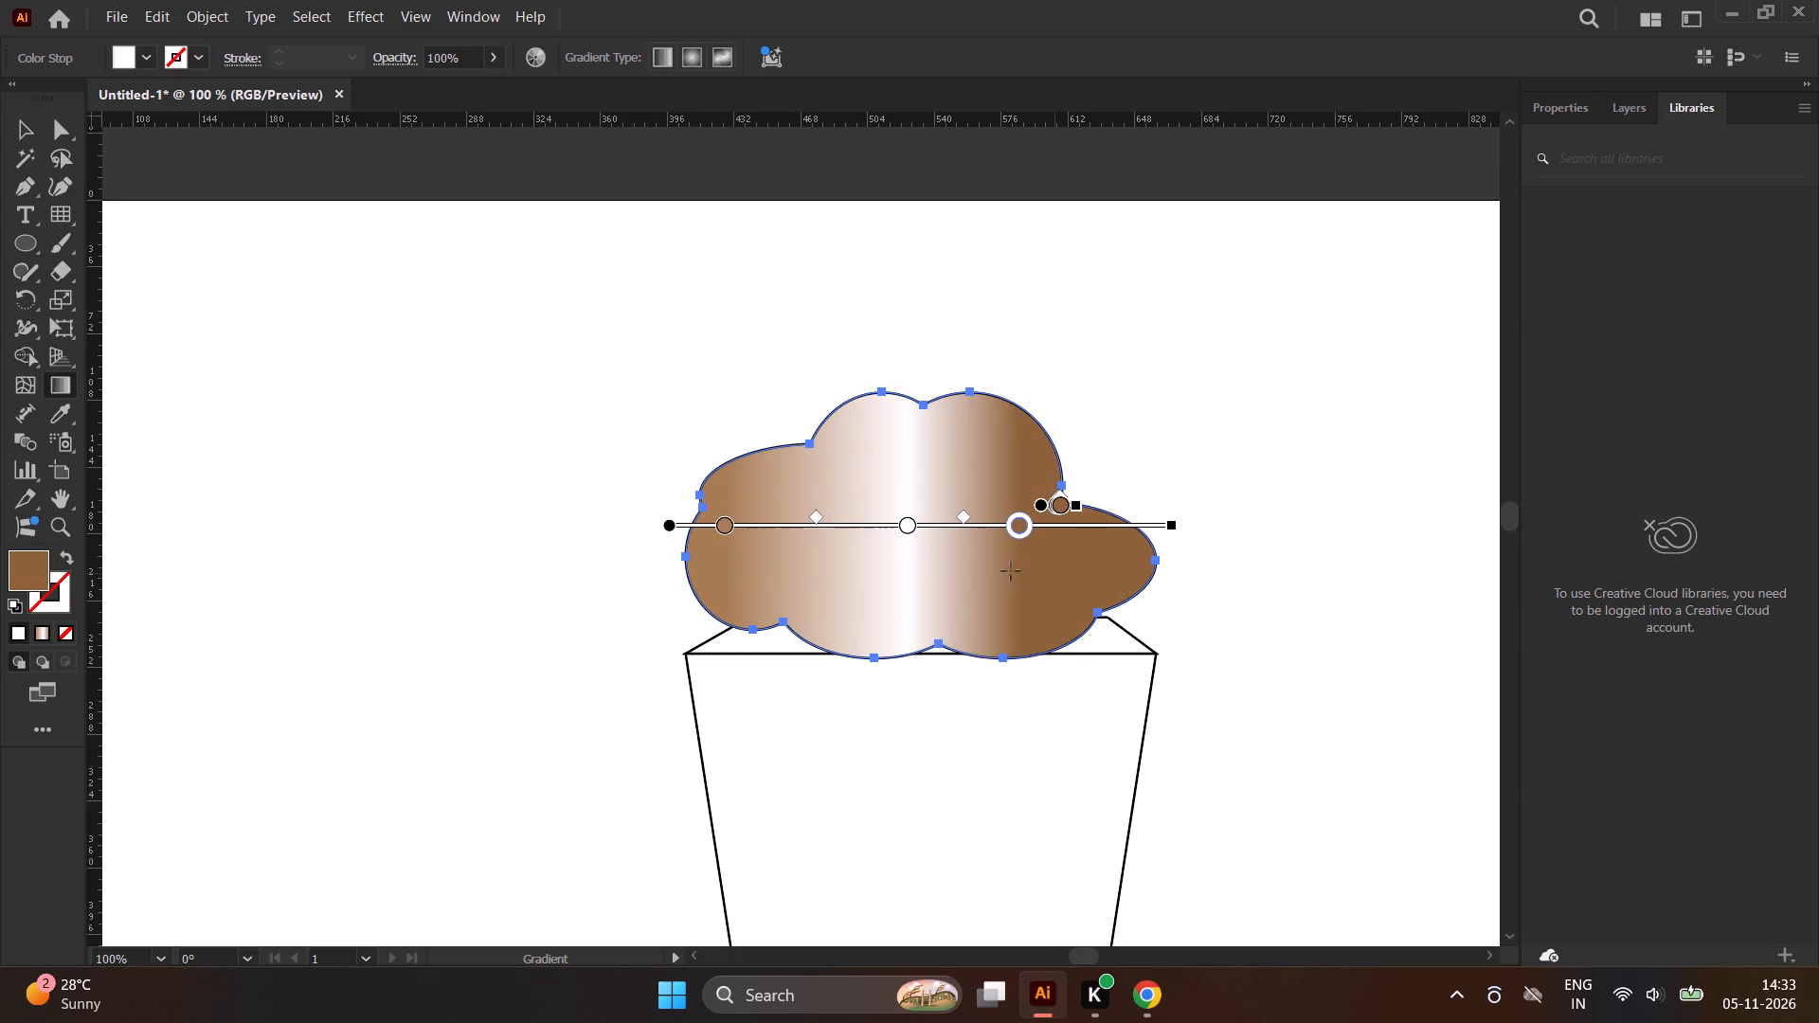
{"action": "left_click_drag", "start_coordinate": [729, 526], "coordinate": [847, 537]}
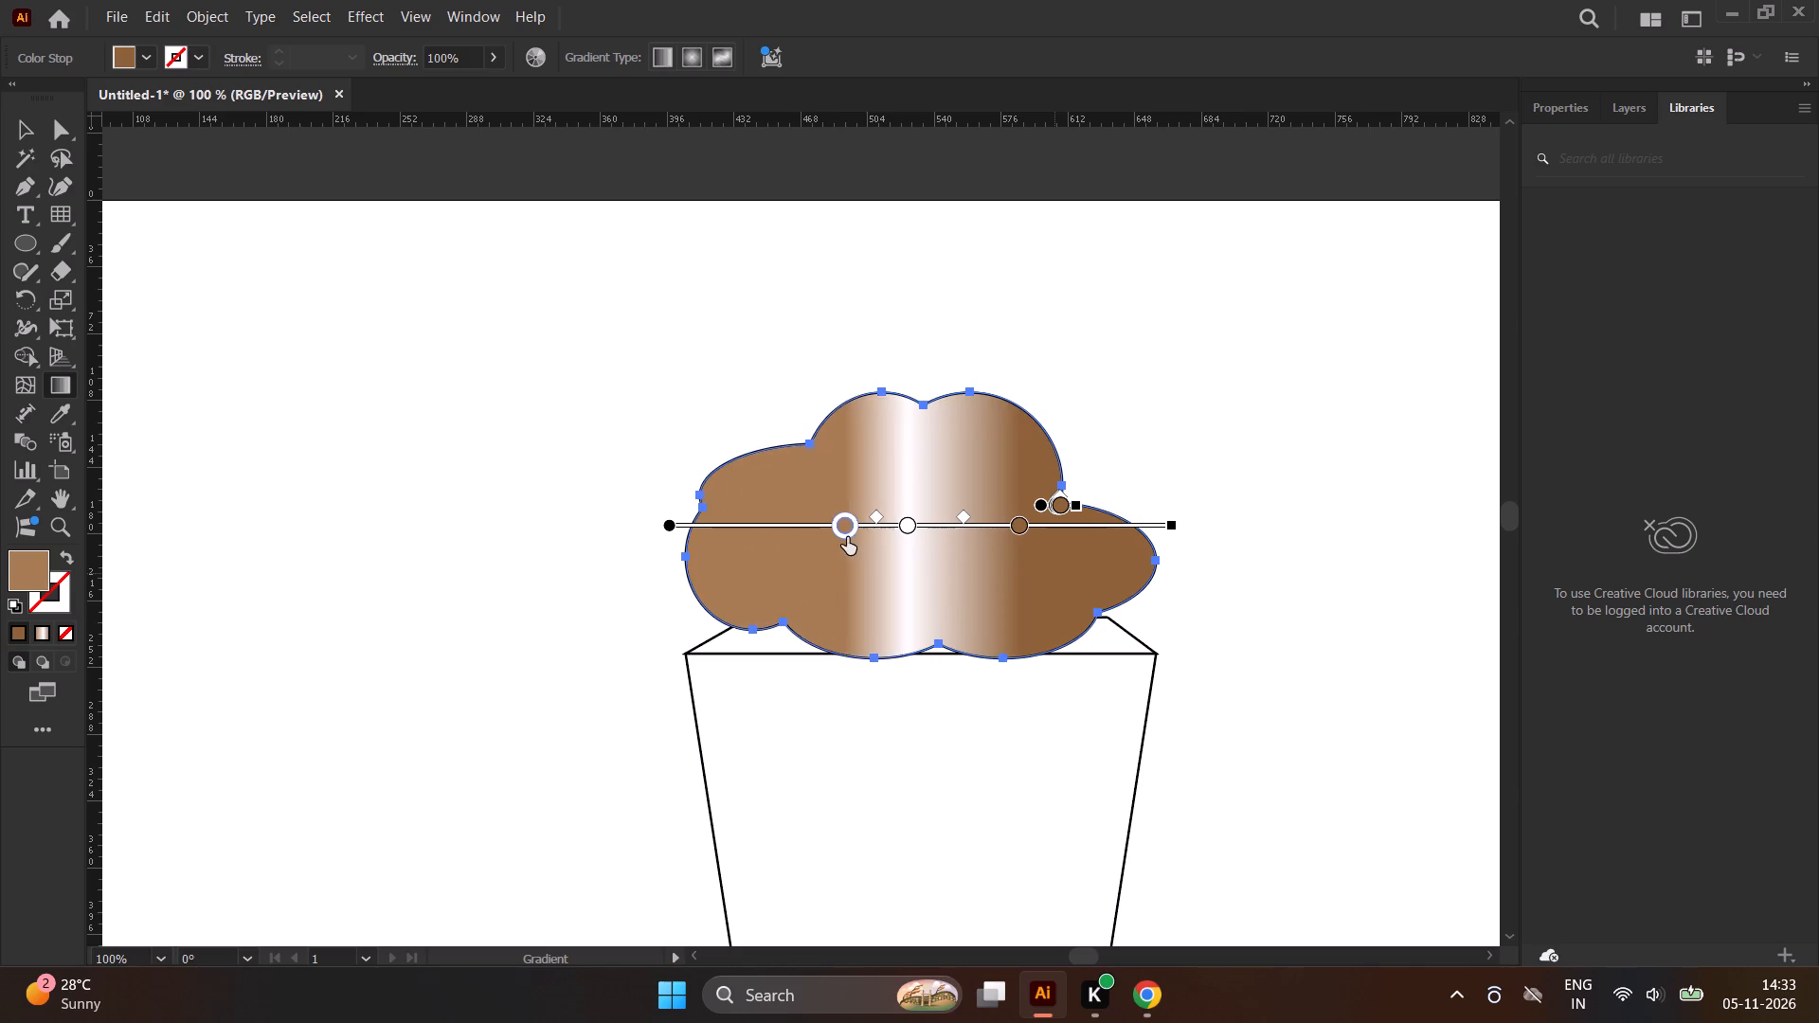
{"action": "left_click_drag", "start_coordinate": [847, 537], "coordinate": [897, 543]}
{"action": "left_click_drag", "start_coordinate": [1025, 529], "coordinate": [928, 518]}
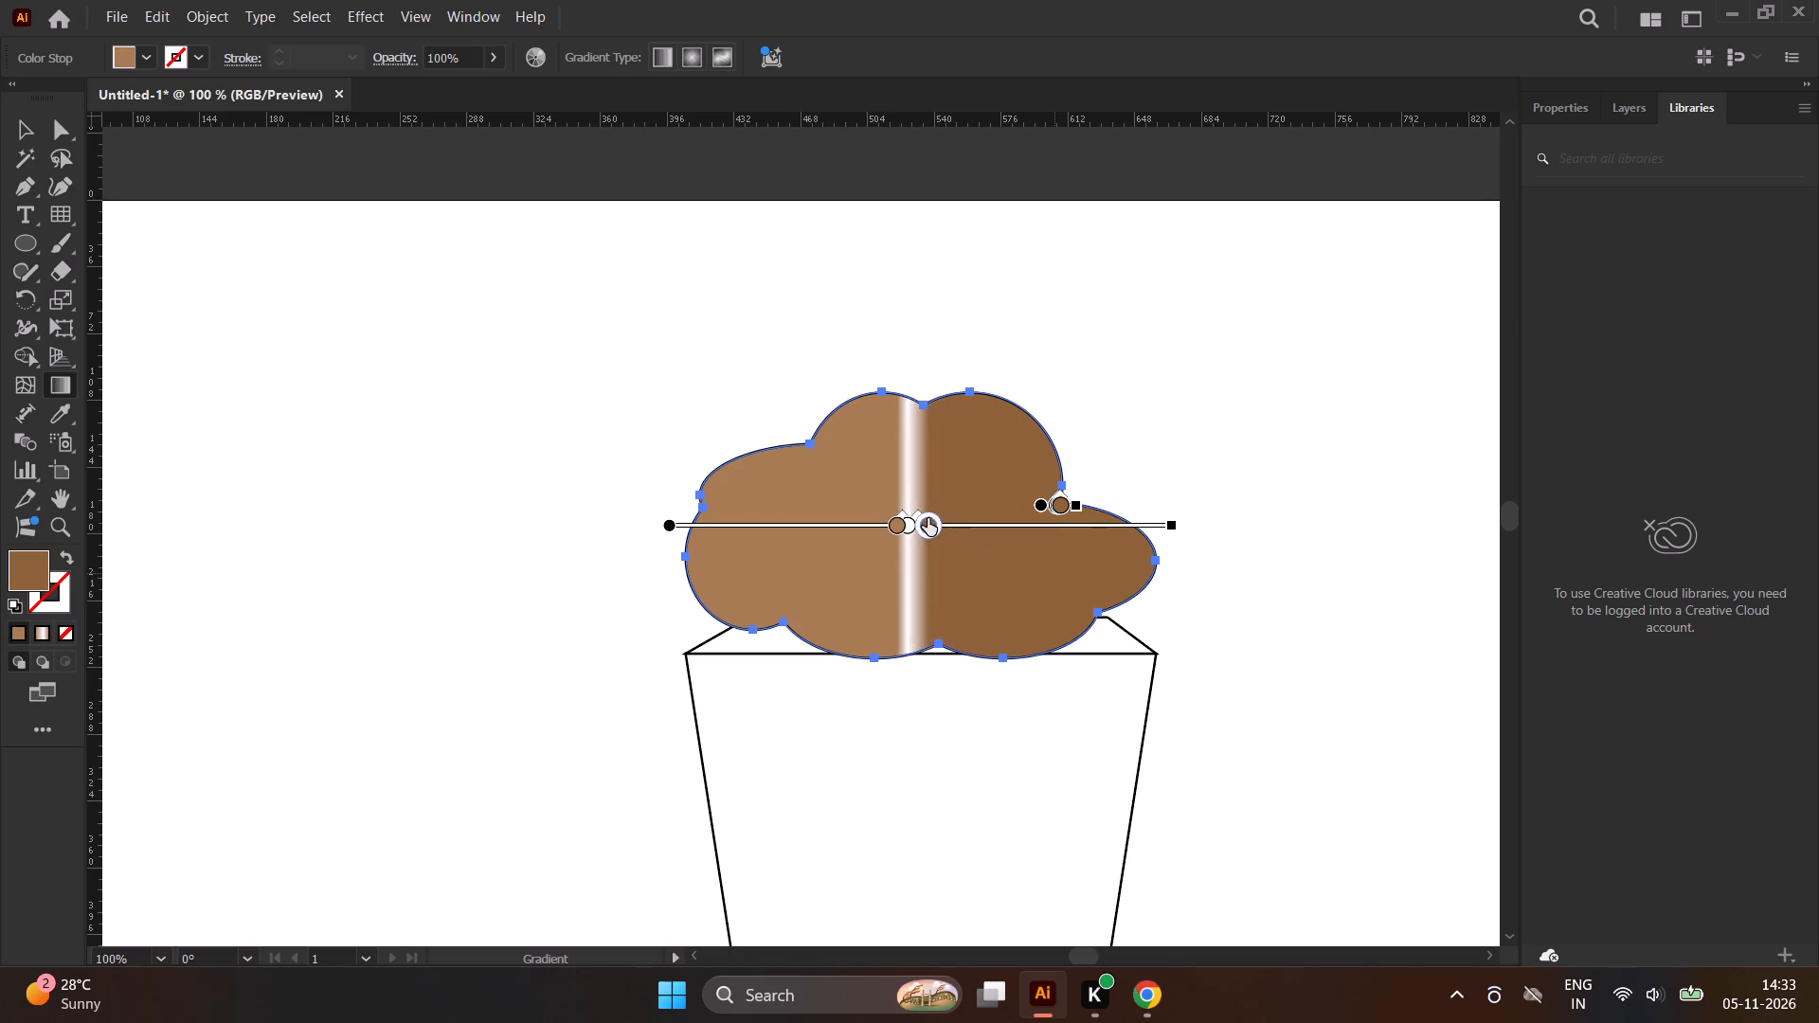
{"action": "left_click_drag", "start_coordinate": [928, 518], "coordinate": [916, 522]}
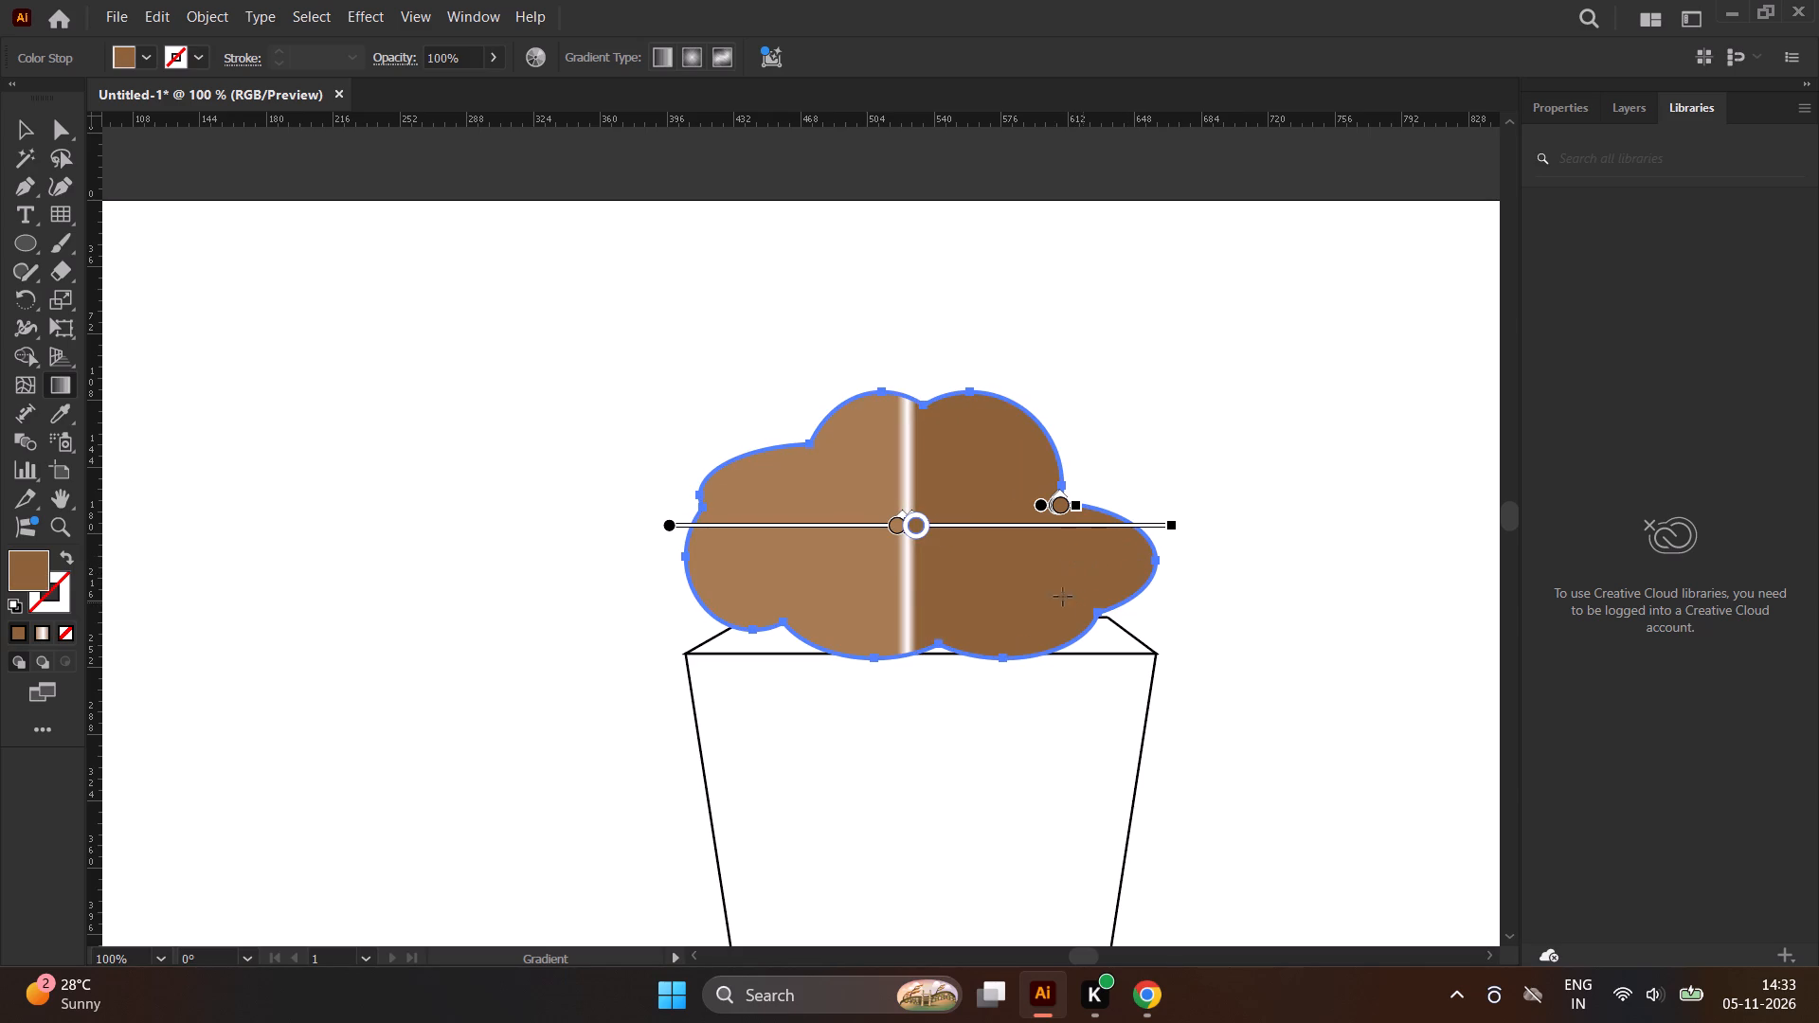
With the Pen tool, draw a wavy curved outline from the container's left rim corner around the cloud's left side to its top.
{"action": "scroll", "coordinate": [776, 690], "scroll_direction": "up", "scroll_amount": 3}
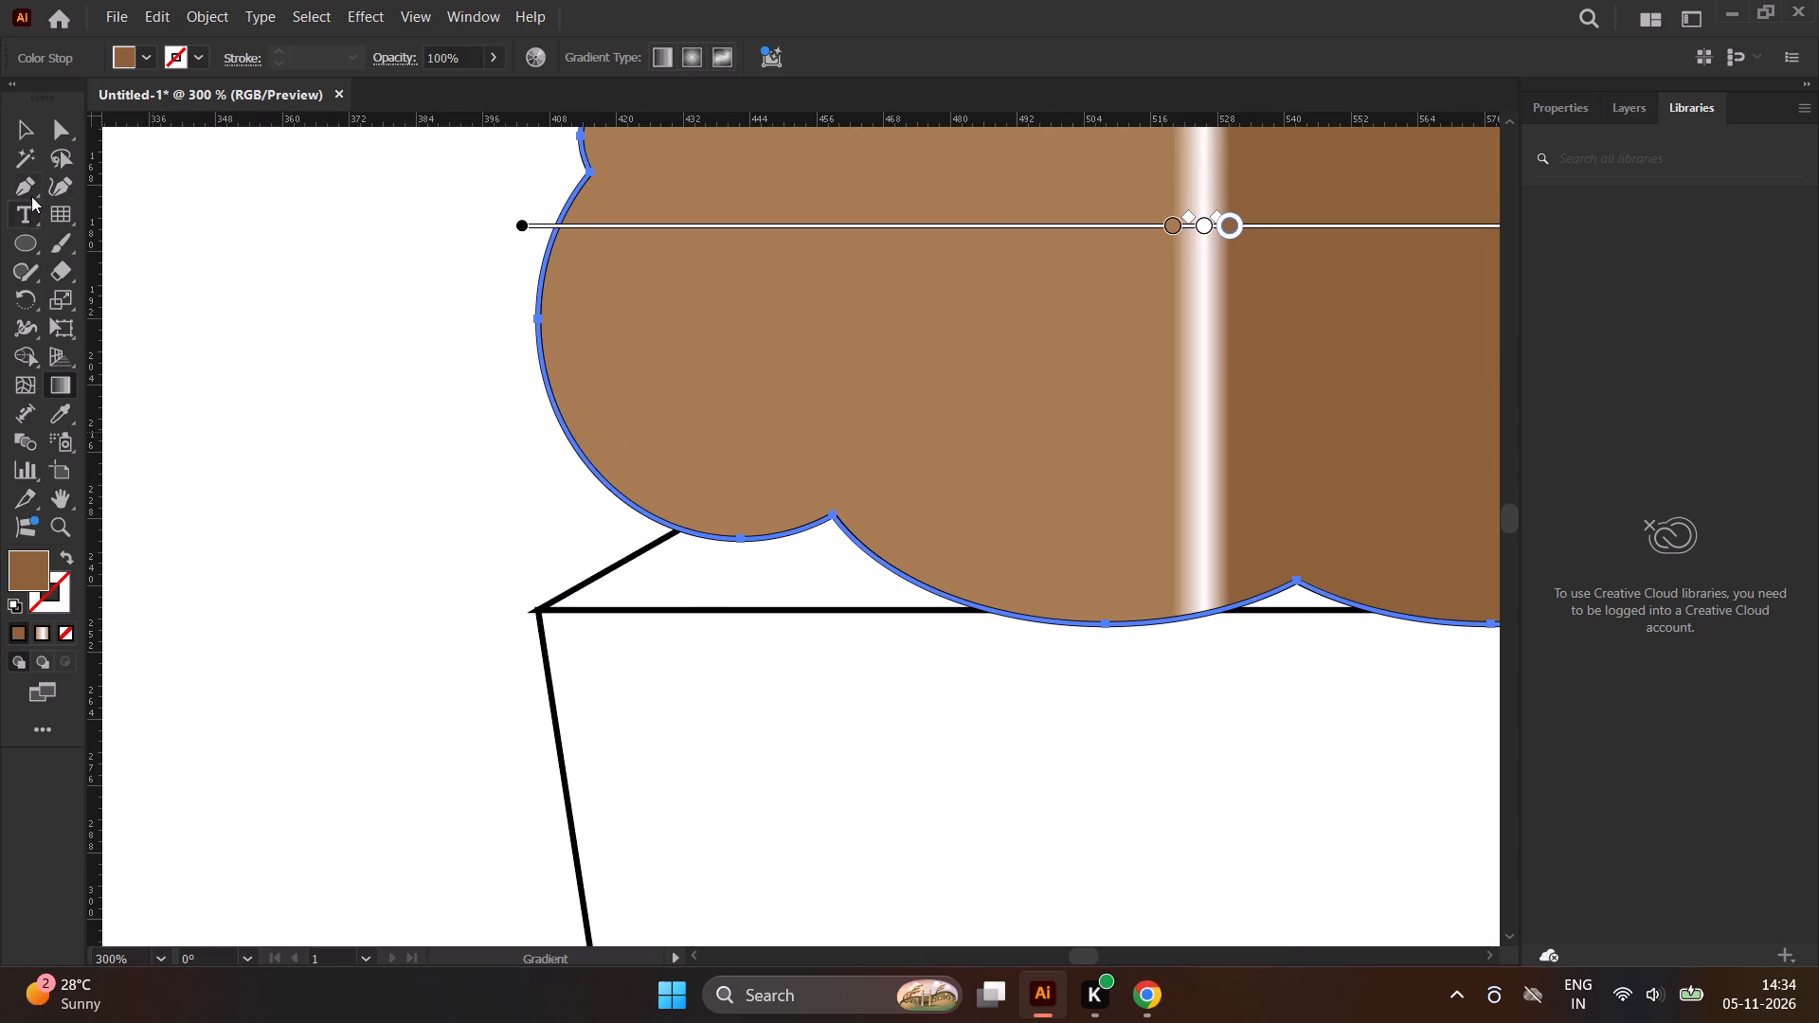
{"action": "right_click", "coordinate": [31, 195]}
{"action": "left_click", "coordinate": [104, 190]}
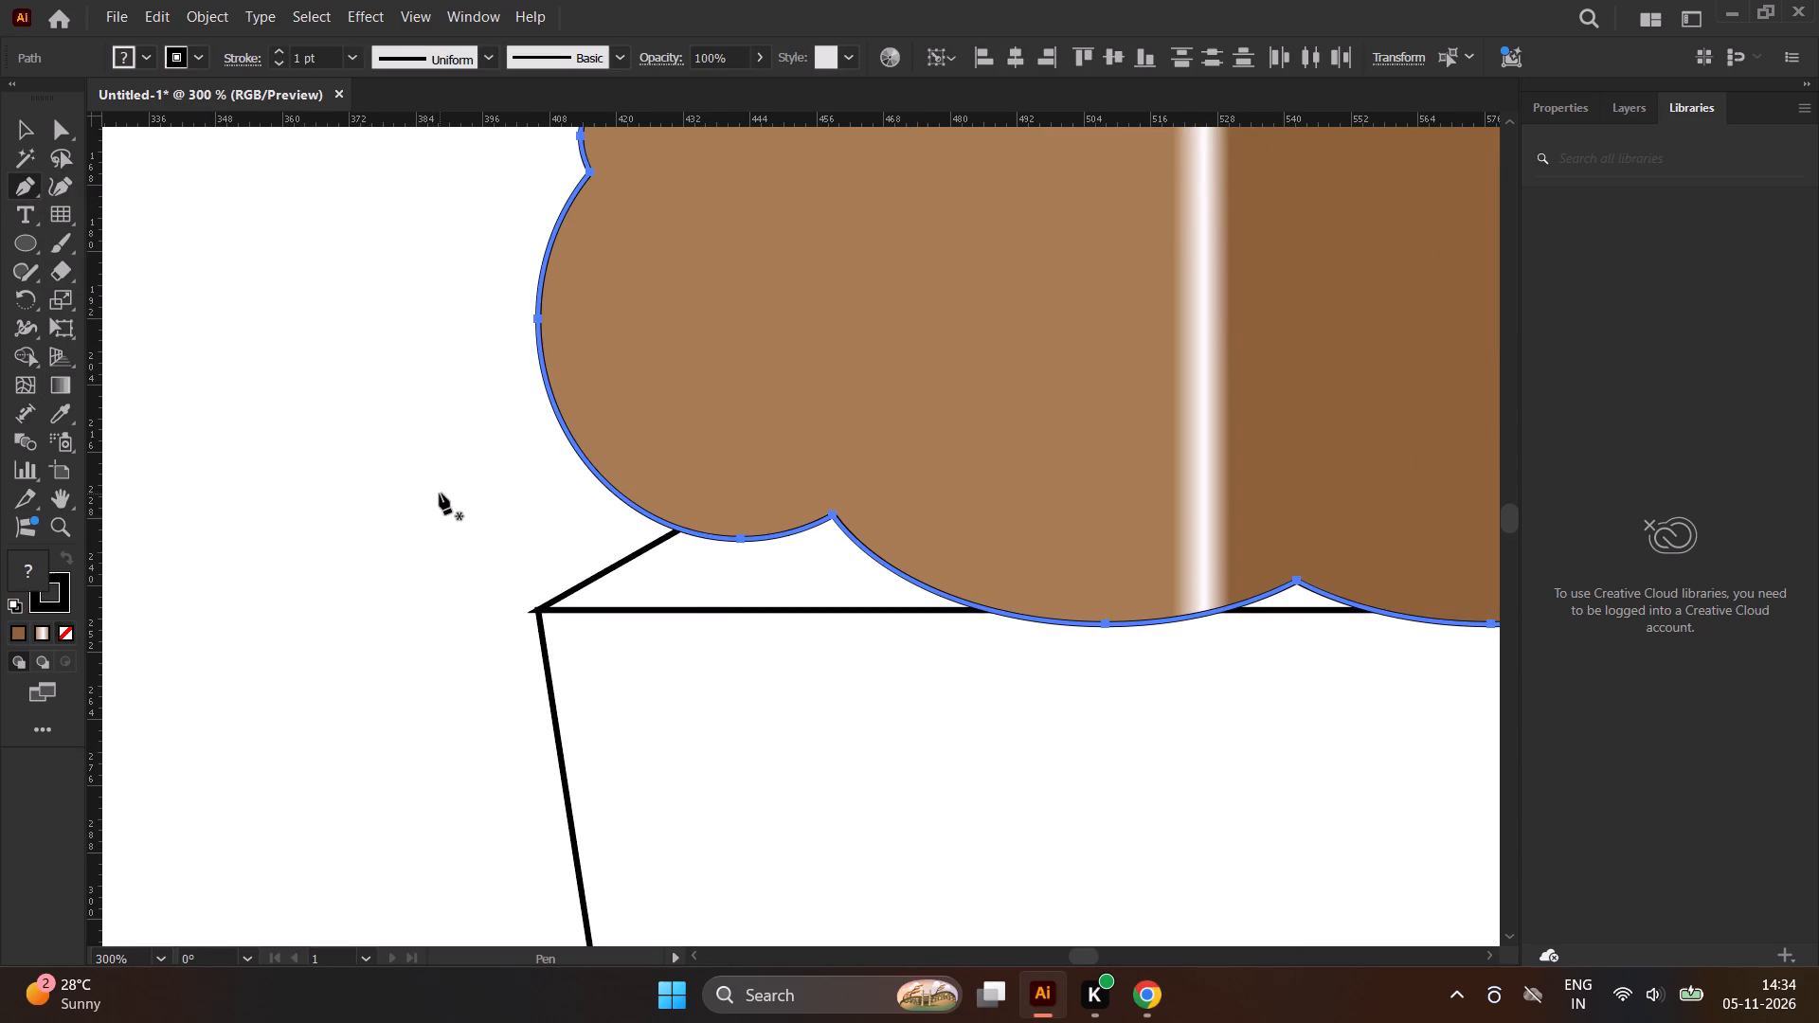
{"action": "scroll", "coordinate": [448, 504], "scroll_direction": "down", "scroll_amount": 4}
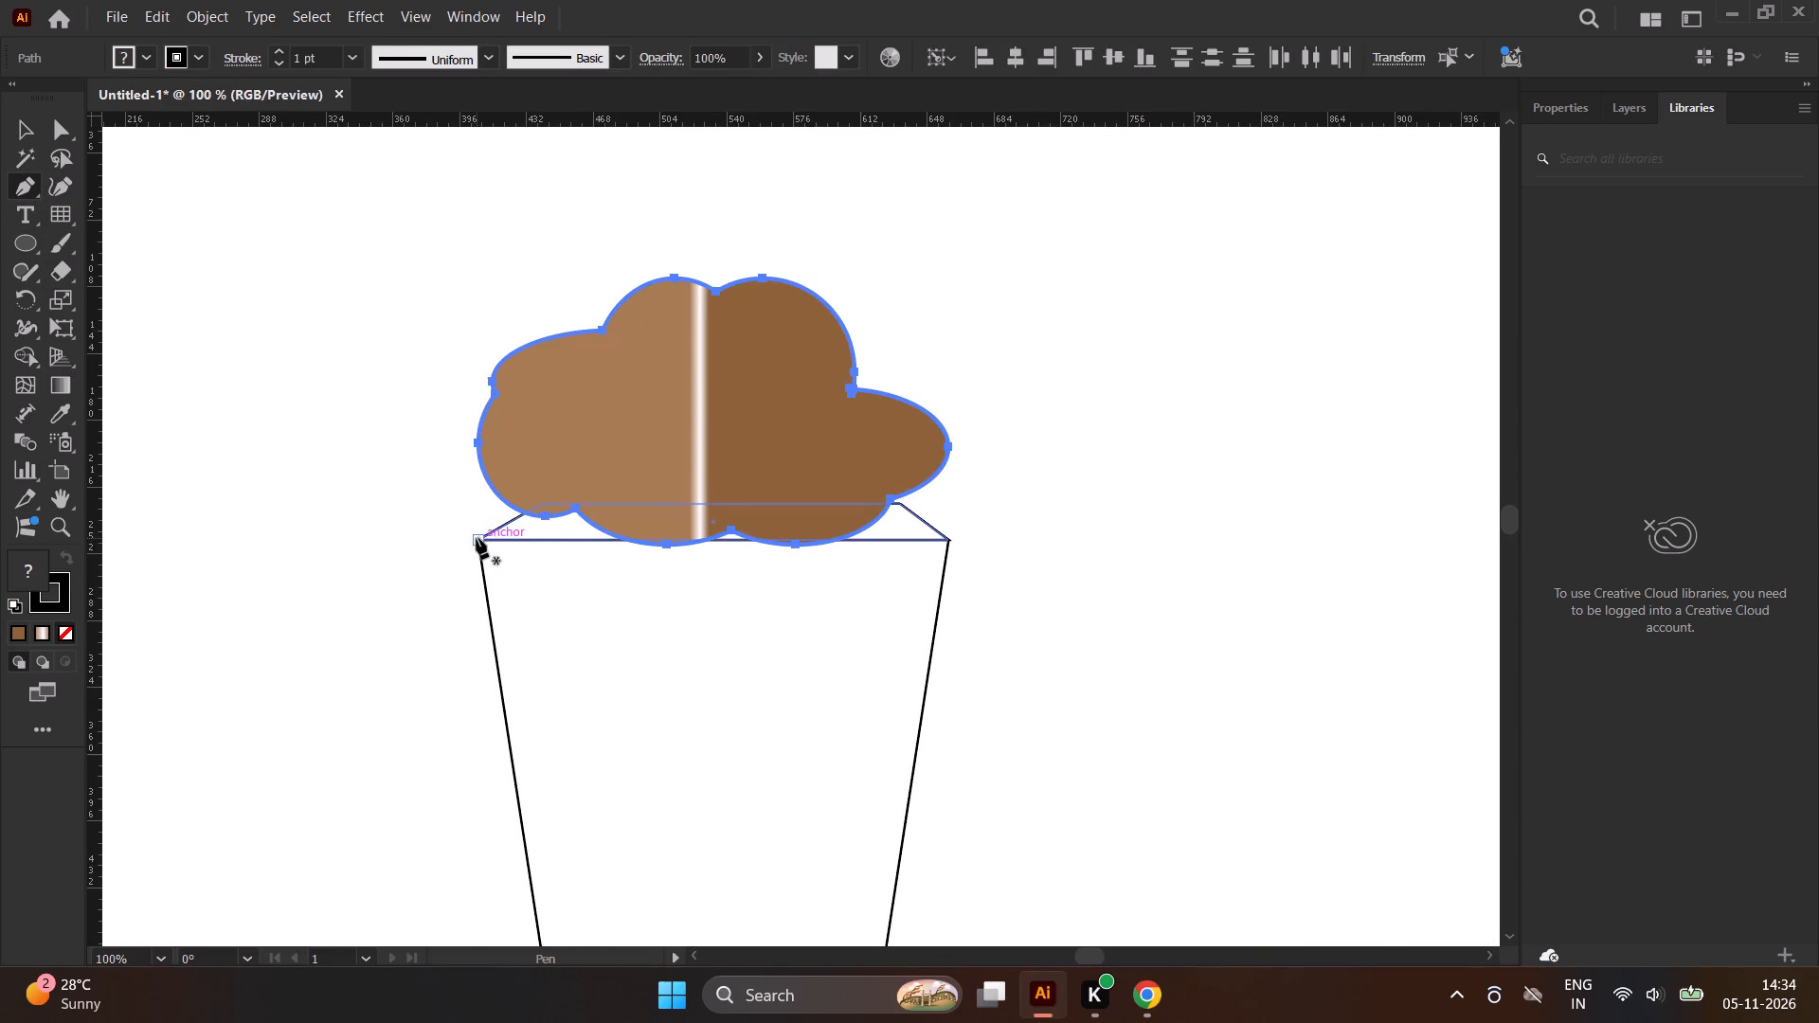
{"action": "left_click", "coordinate": [477, 538]}
{"action": "left_click_drag", "start_coordinate": [447, 474], "coordinate": [472, 427]}
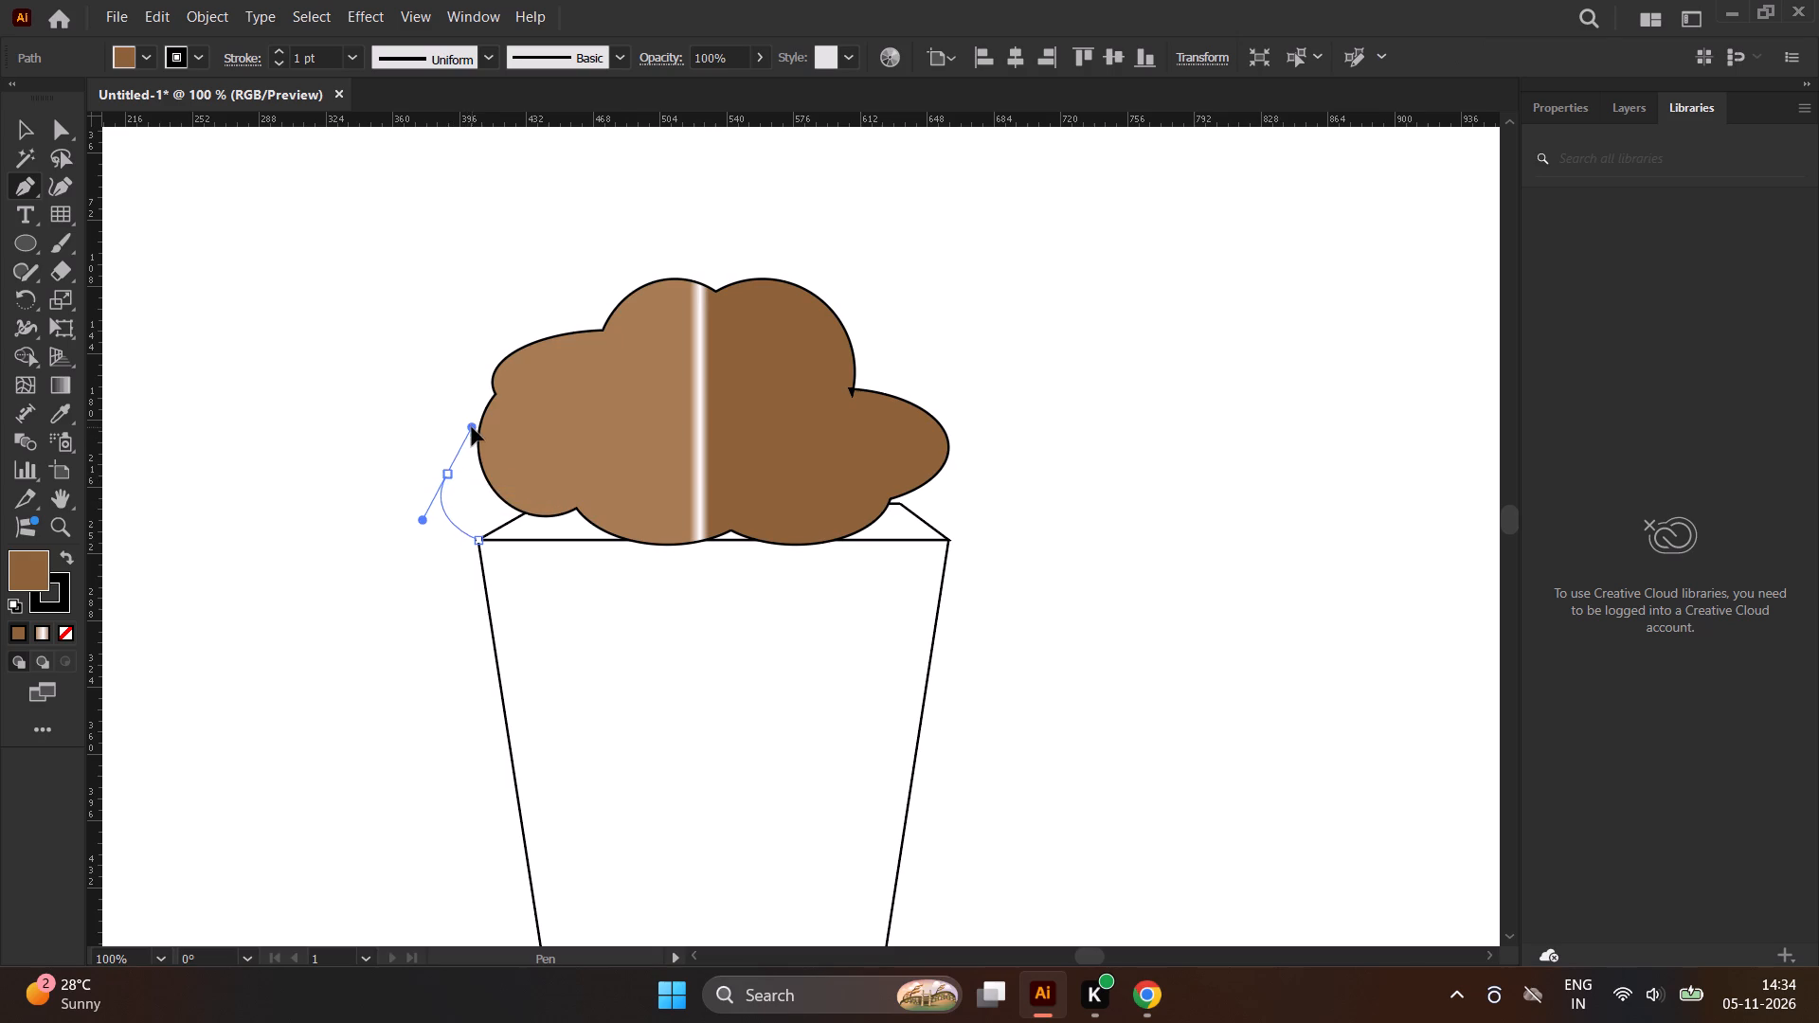
{"action": "left_click_drag", "start_coordinate": [472, 427], "coordinate": [459, 423]}
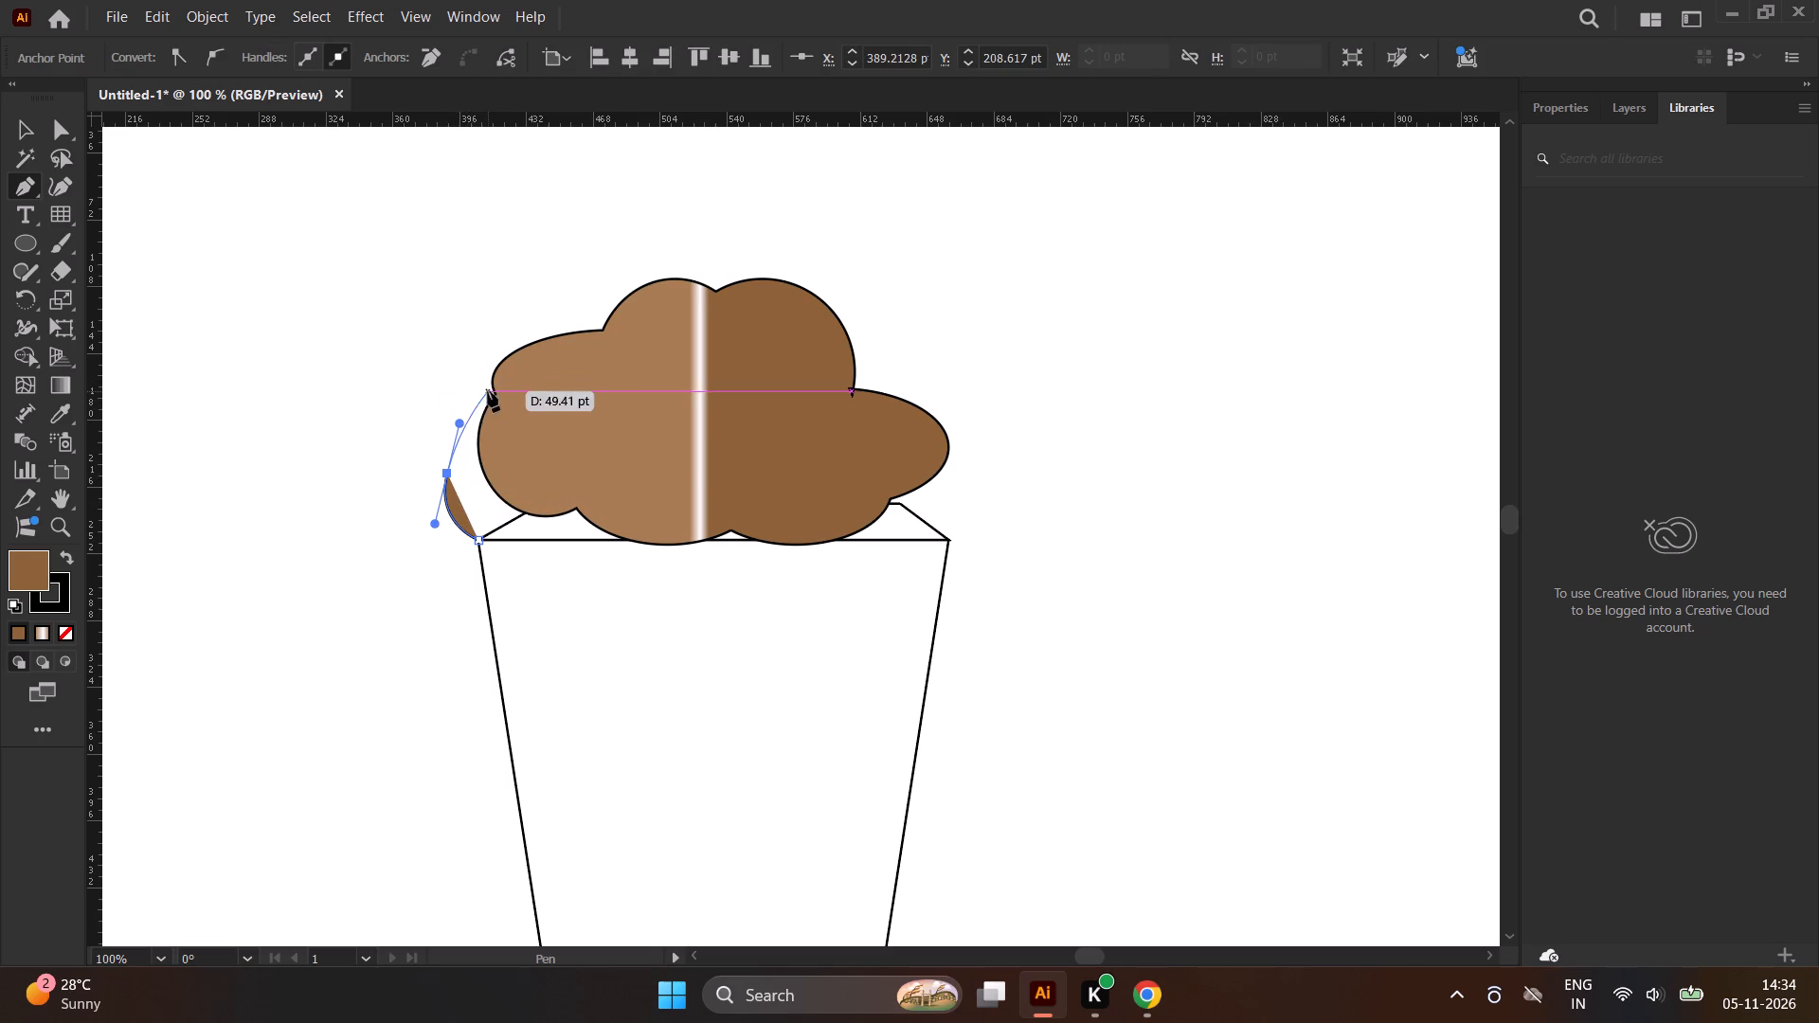
{"action": "left_click_drag", "start_coordinate": [490, 374], "coordinate": [513, 376]}
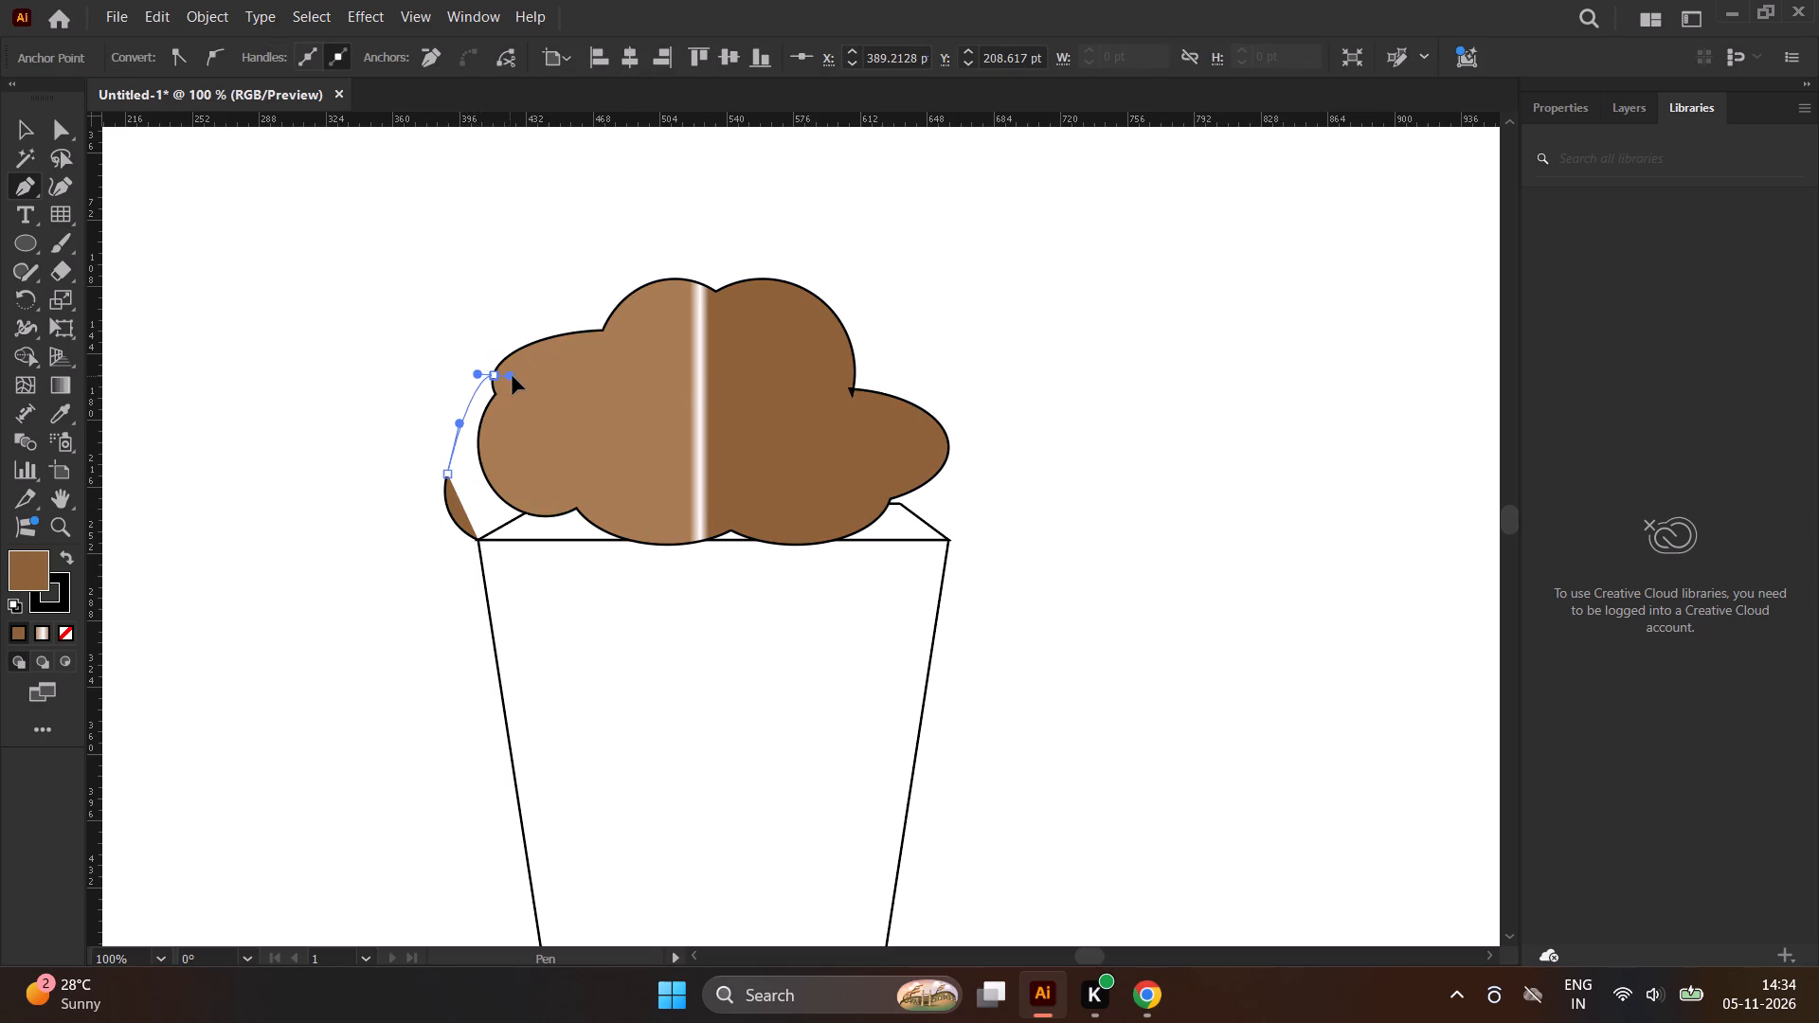
{"action": "left_click_drag", "start_coordinate": [513, 376], "coordinate": [516, 376]}
{"action": "left_click_drag", "start_coordinate": [585, 291], "coordinate": [630, 302]}
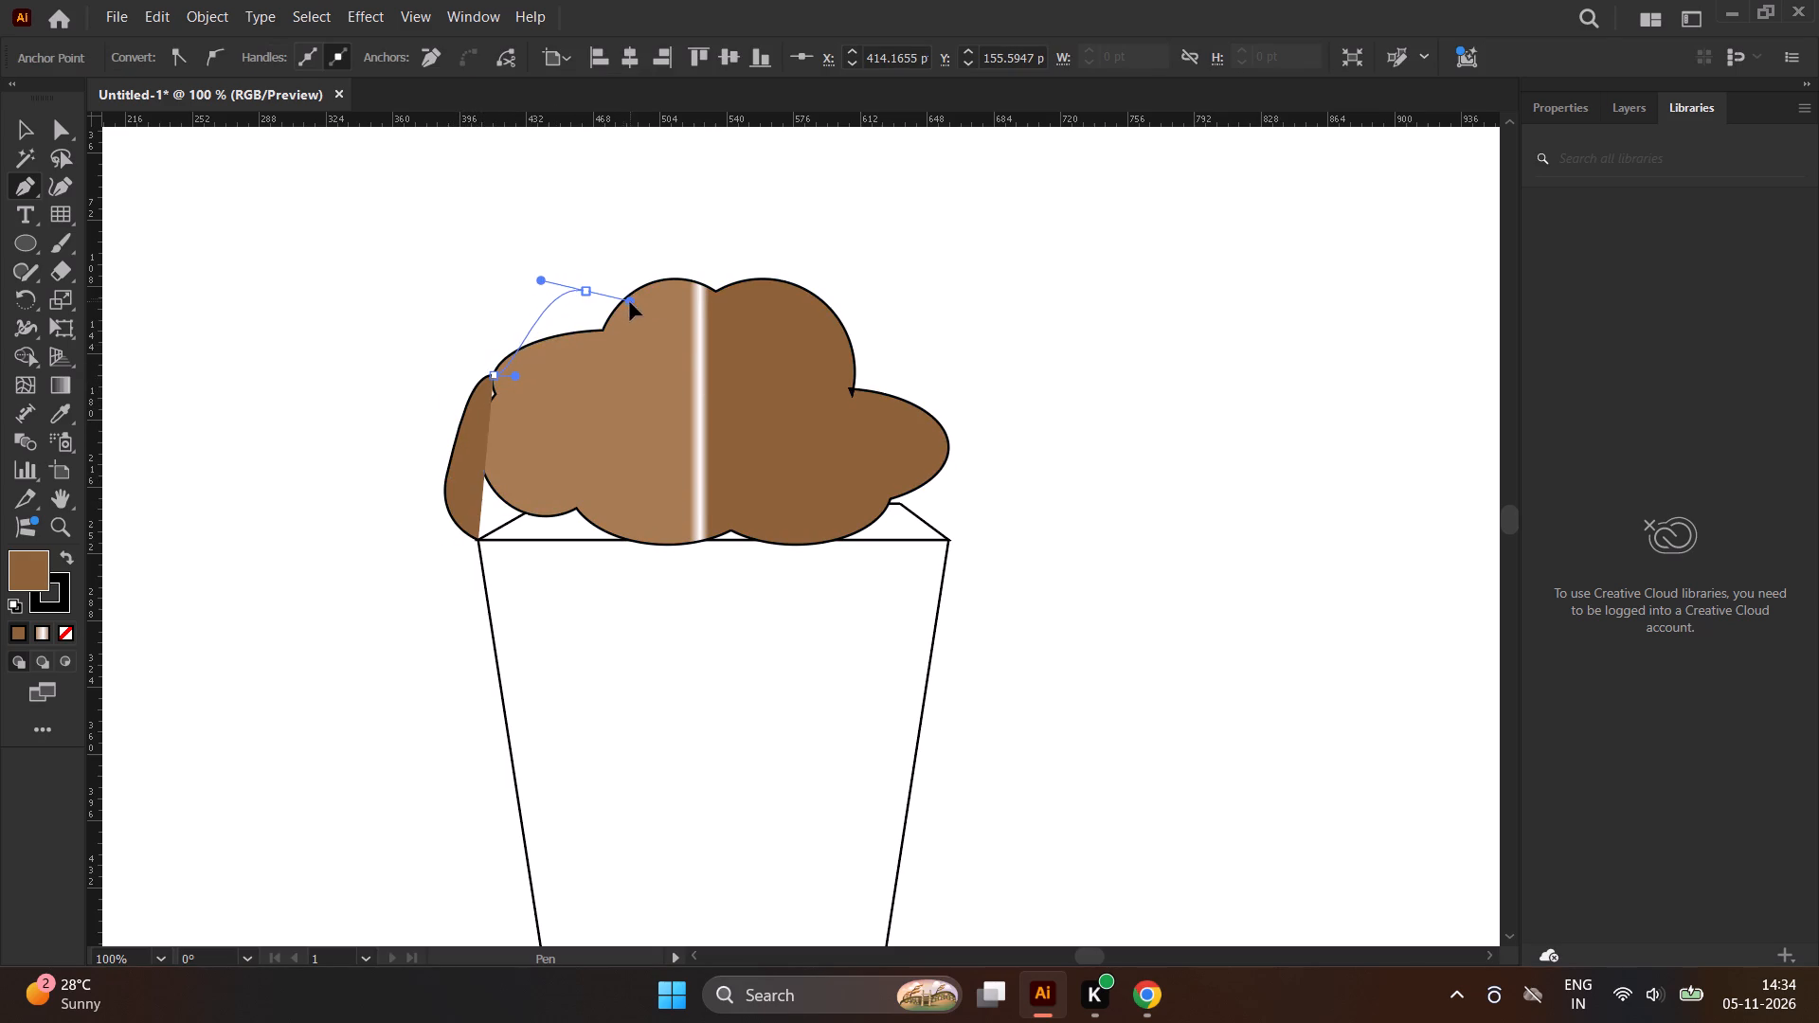
{"action": "left_click_drag", "start_coordinate": [630, 302], "coordinate": [635, 304]}
{"action": "left_click_drag", "start_coordinate": [709, 264], "coordinate": [729, 289]}
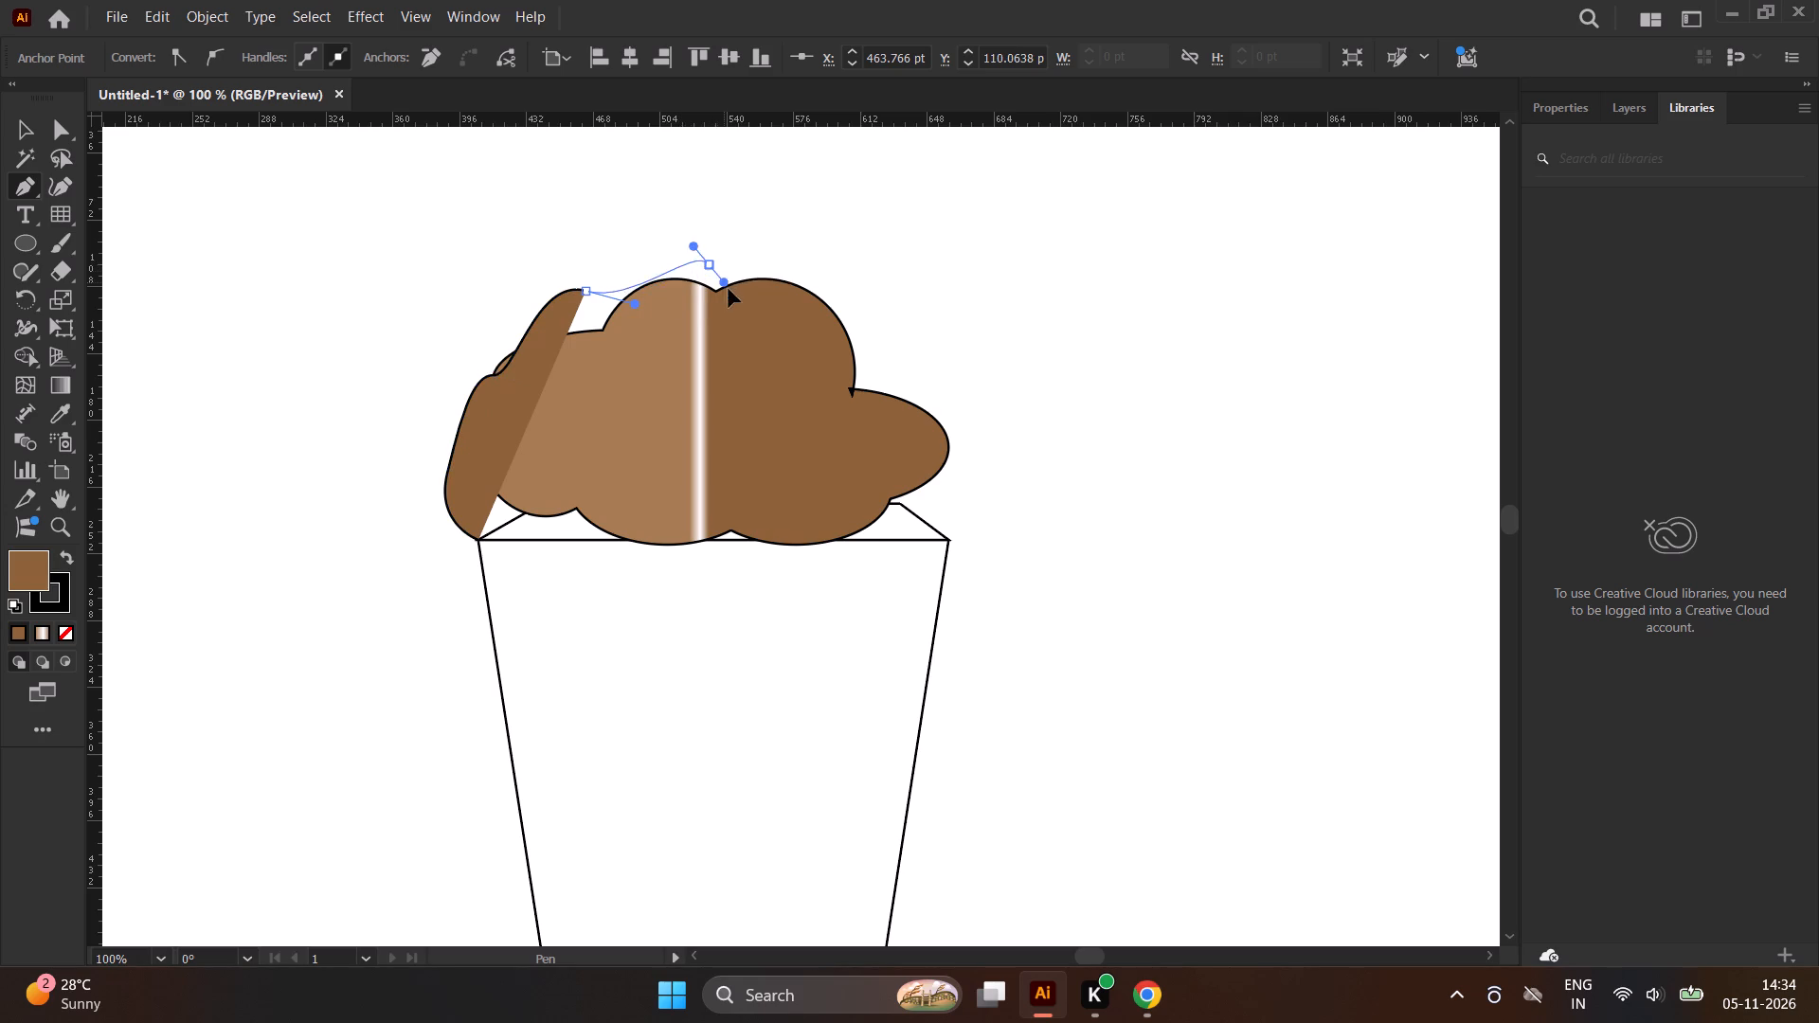
{"action": "left_click_drag", "start_coordinate": [729, 289], "coordinate": [773, 306]}
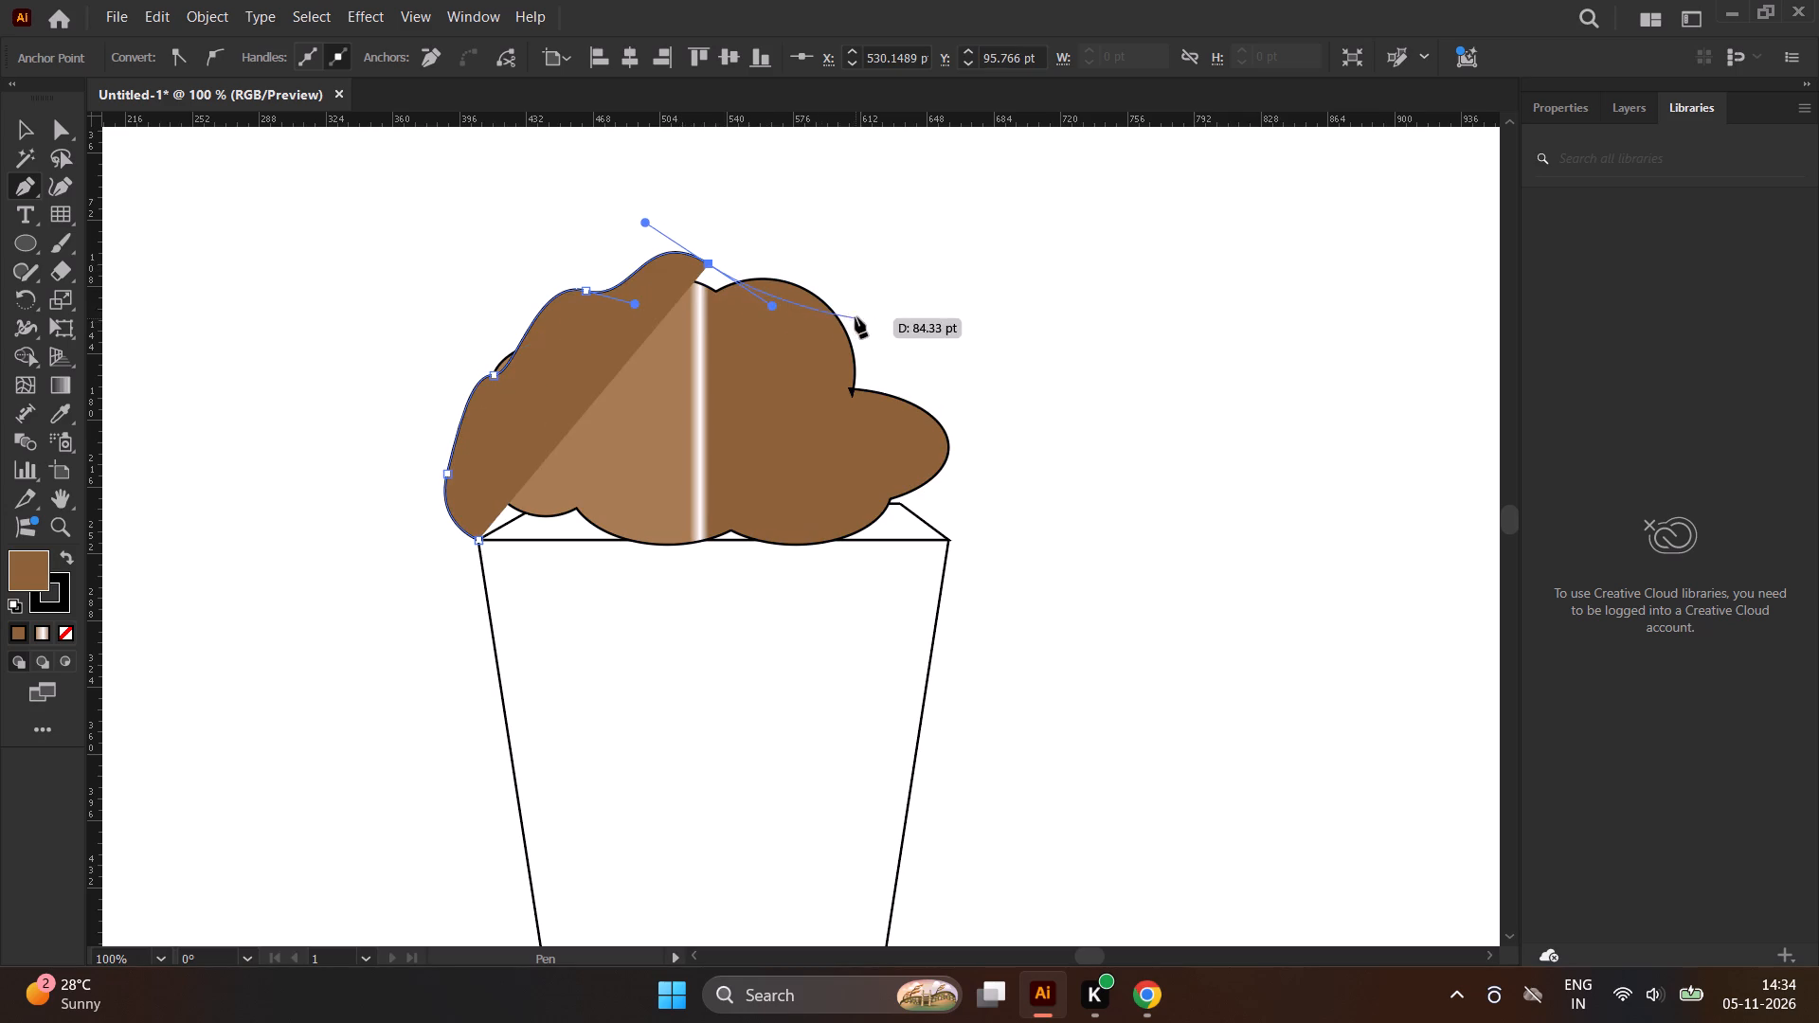
Continue the wavy outline over the cloud's right side and down to end at the container's right rim corner.
{"action": "left_click_drag", "start_coordinate": [852, 306], "coordinate": [921, 376]}
{"action": "left_click_drag", "start_coordinate": [950, 393], "coordinate": [936, 453]}
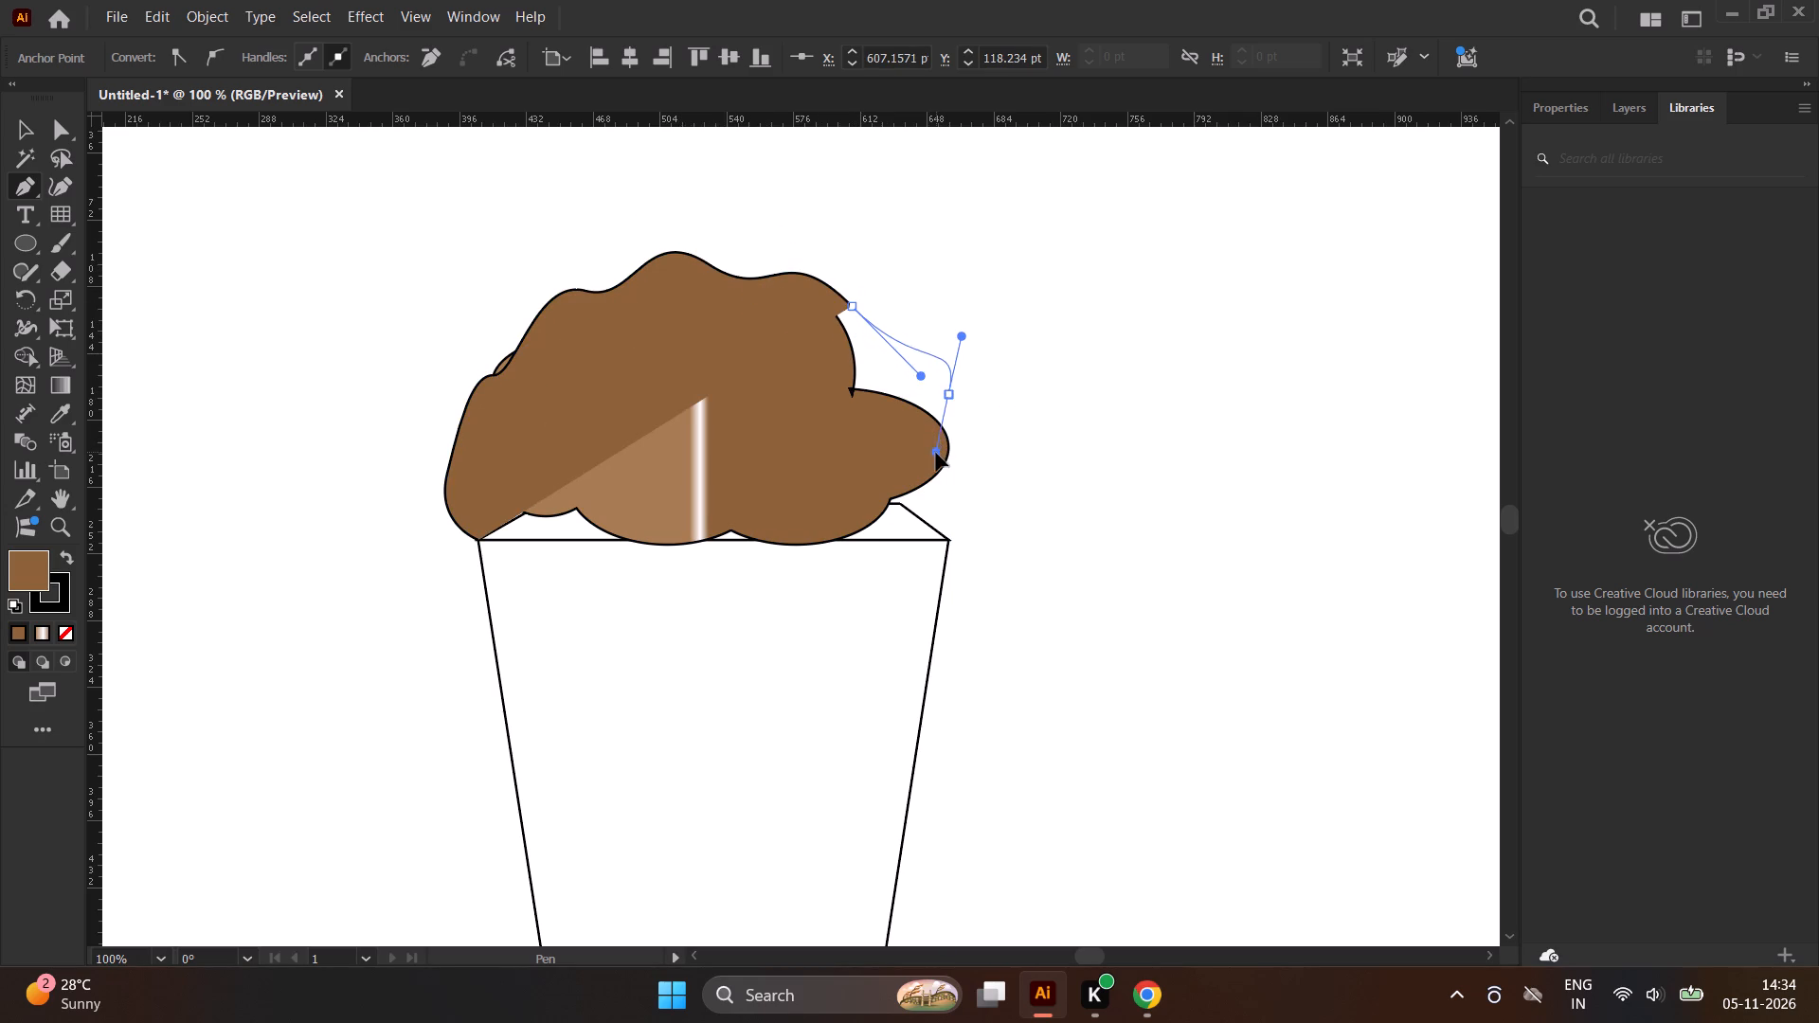
{"action": "left_click_drag", "start_coordinate": [936, 453], "coordinate": [944, 454]}
{"action": "left_click_drag", "start_coordinate": [970, 499], "coordinate": [939, 545]}
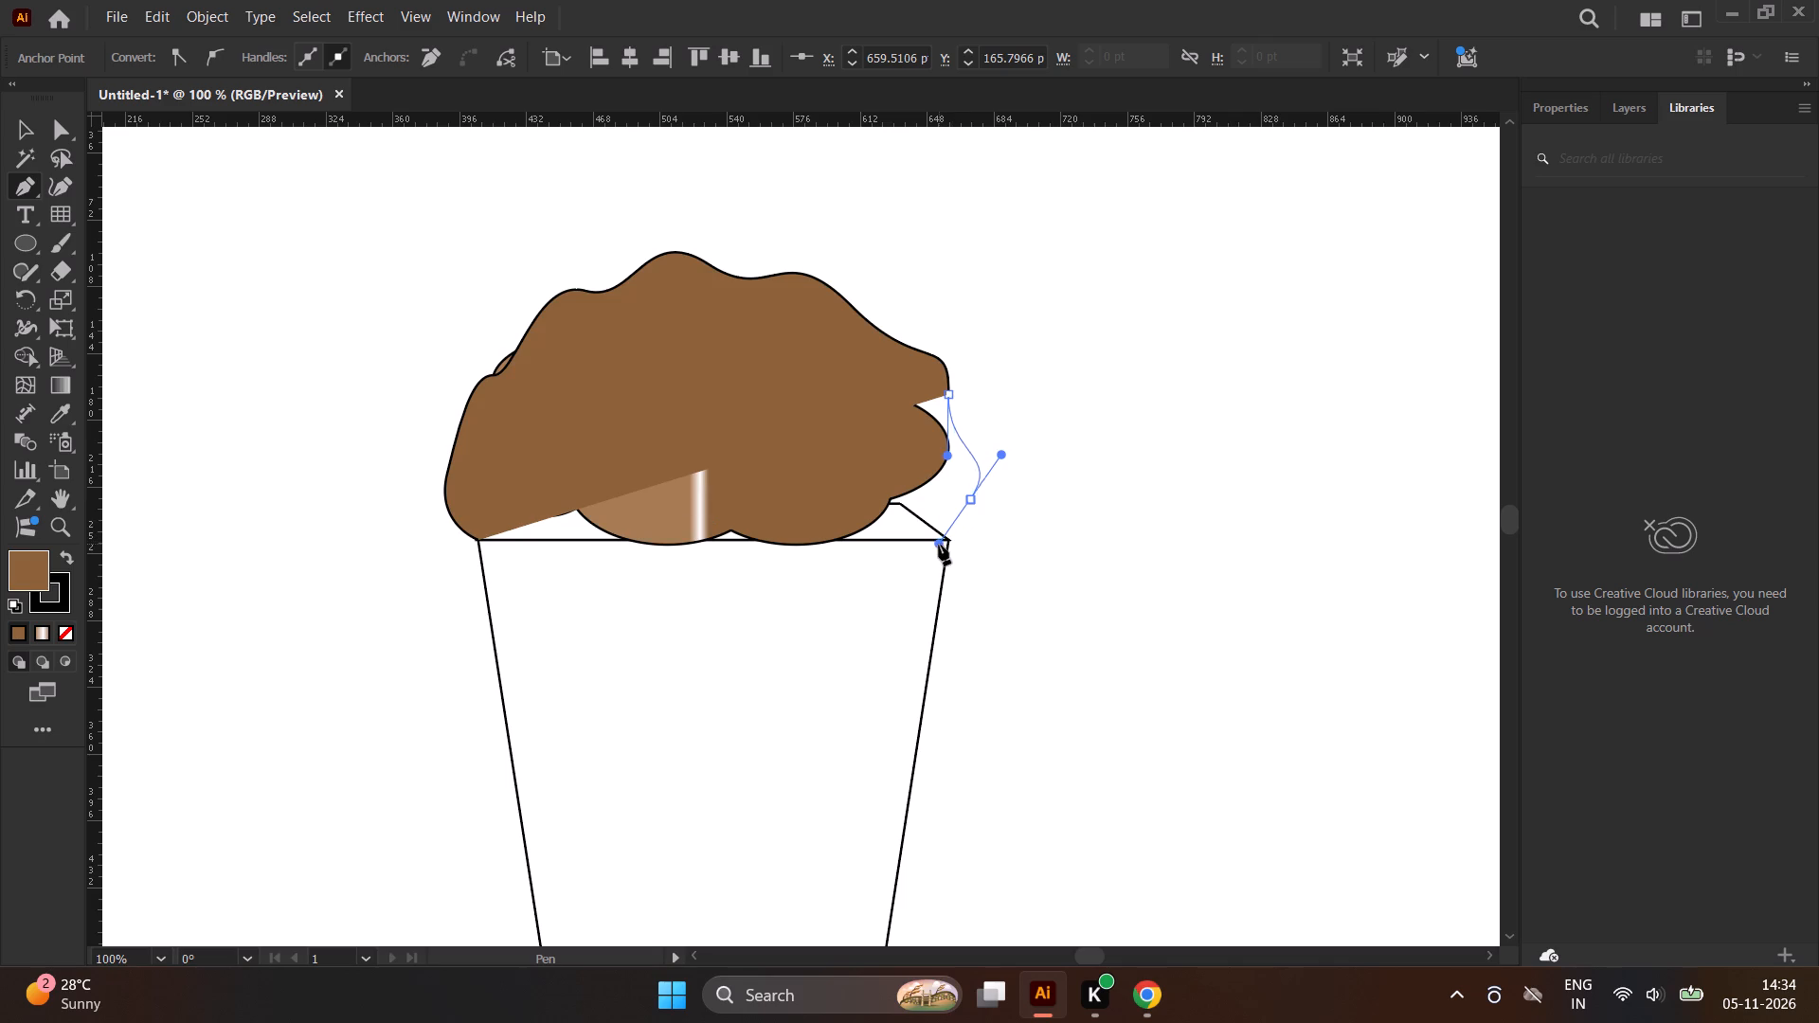
{"action": "left_click_drag", "start_coordinate": [950, 543], "coordinate": [879, 547]}
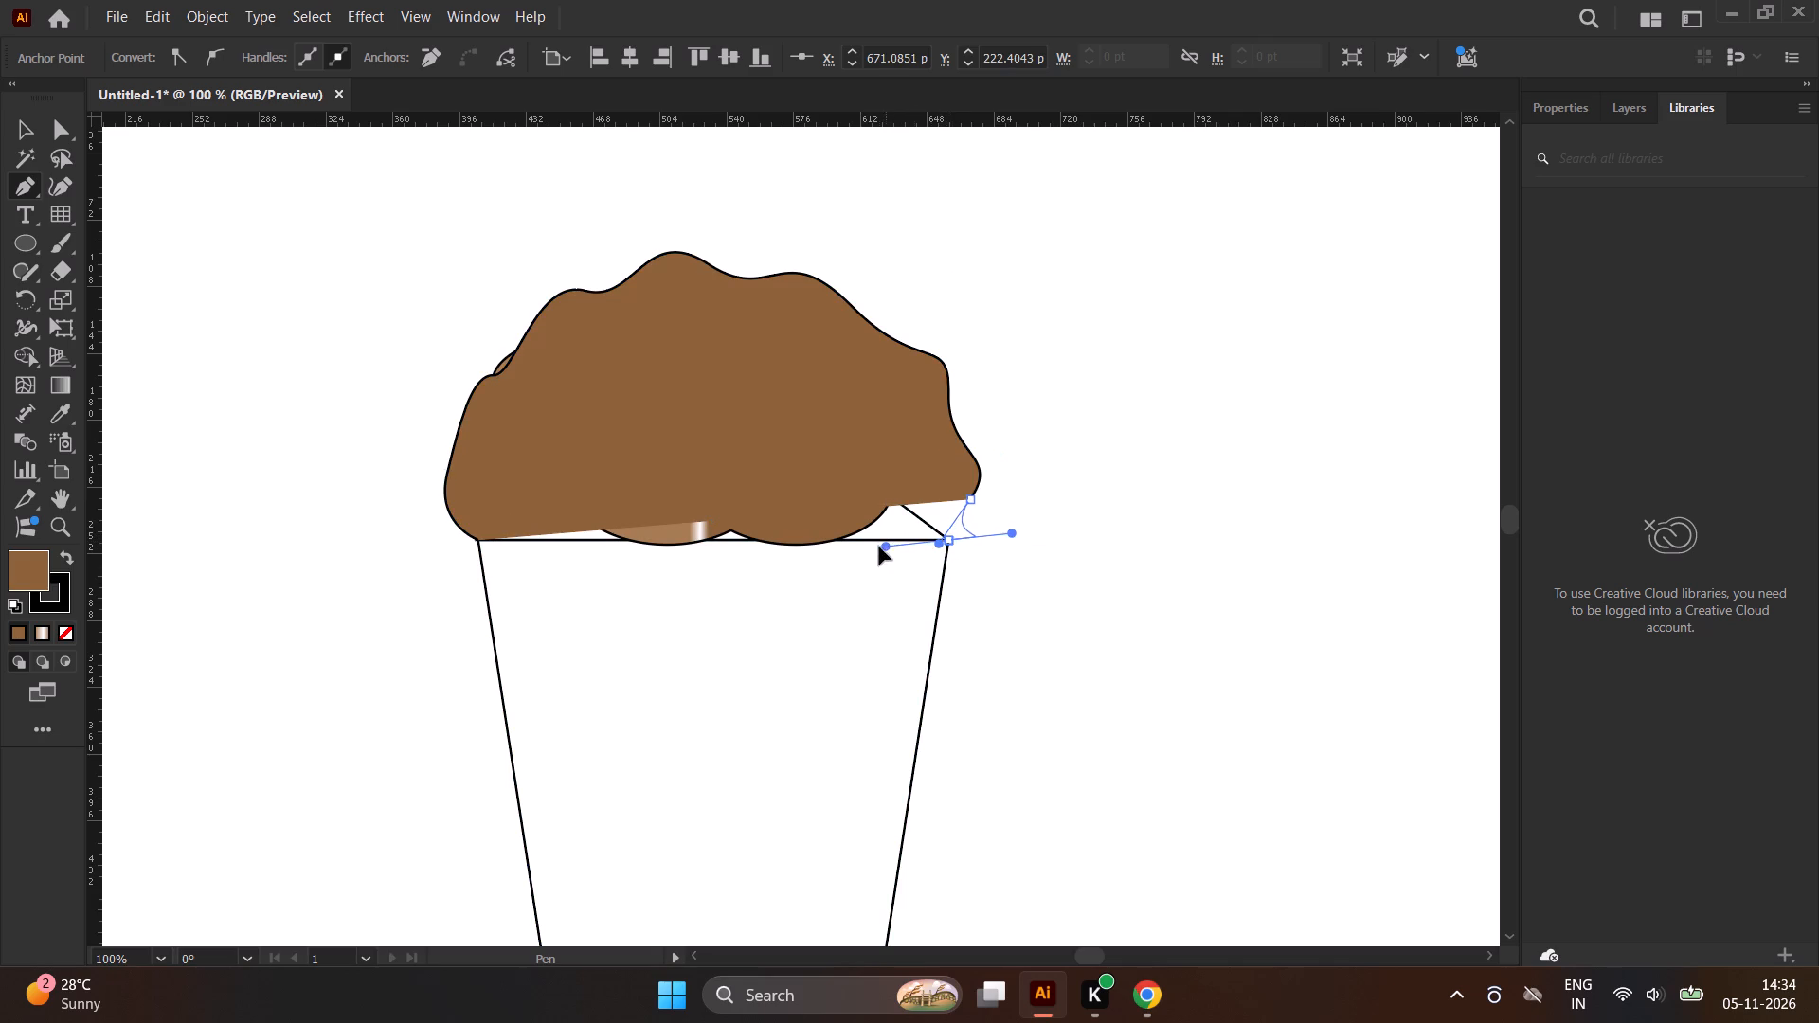
{"action": "left_click_drag", "start_coordinate": [879, 547], "coordinate": [875, 536]}
{"action": "scroll", "coordinate": [389, 446], "scroll_direction": "up", "scroll_amount": 1}
{"action": "scroll", "coordinate": [416, 433], "scroll_direction": "down", "scroll_amount": 1}
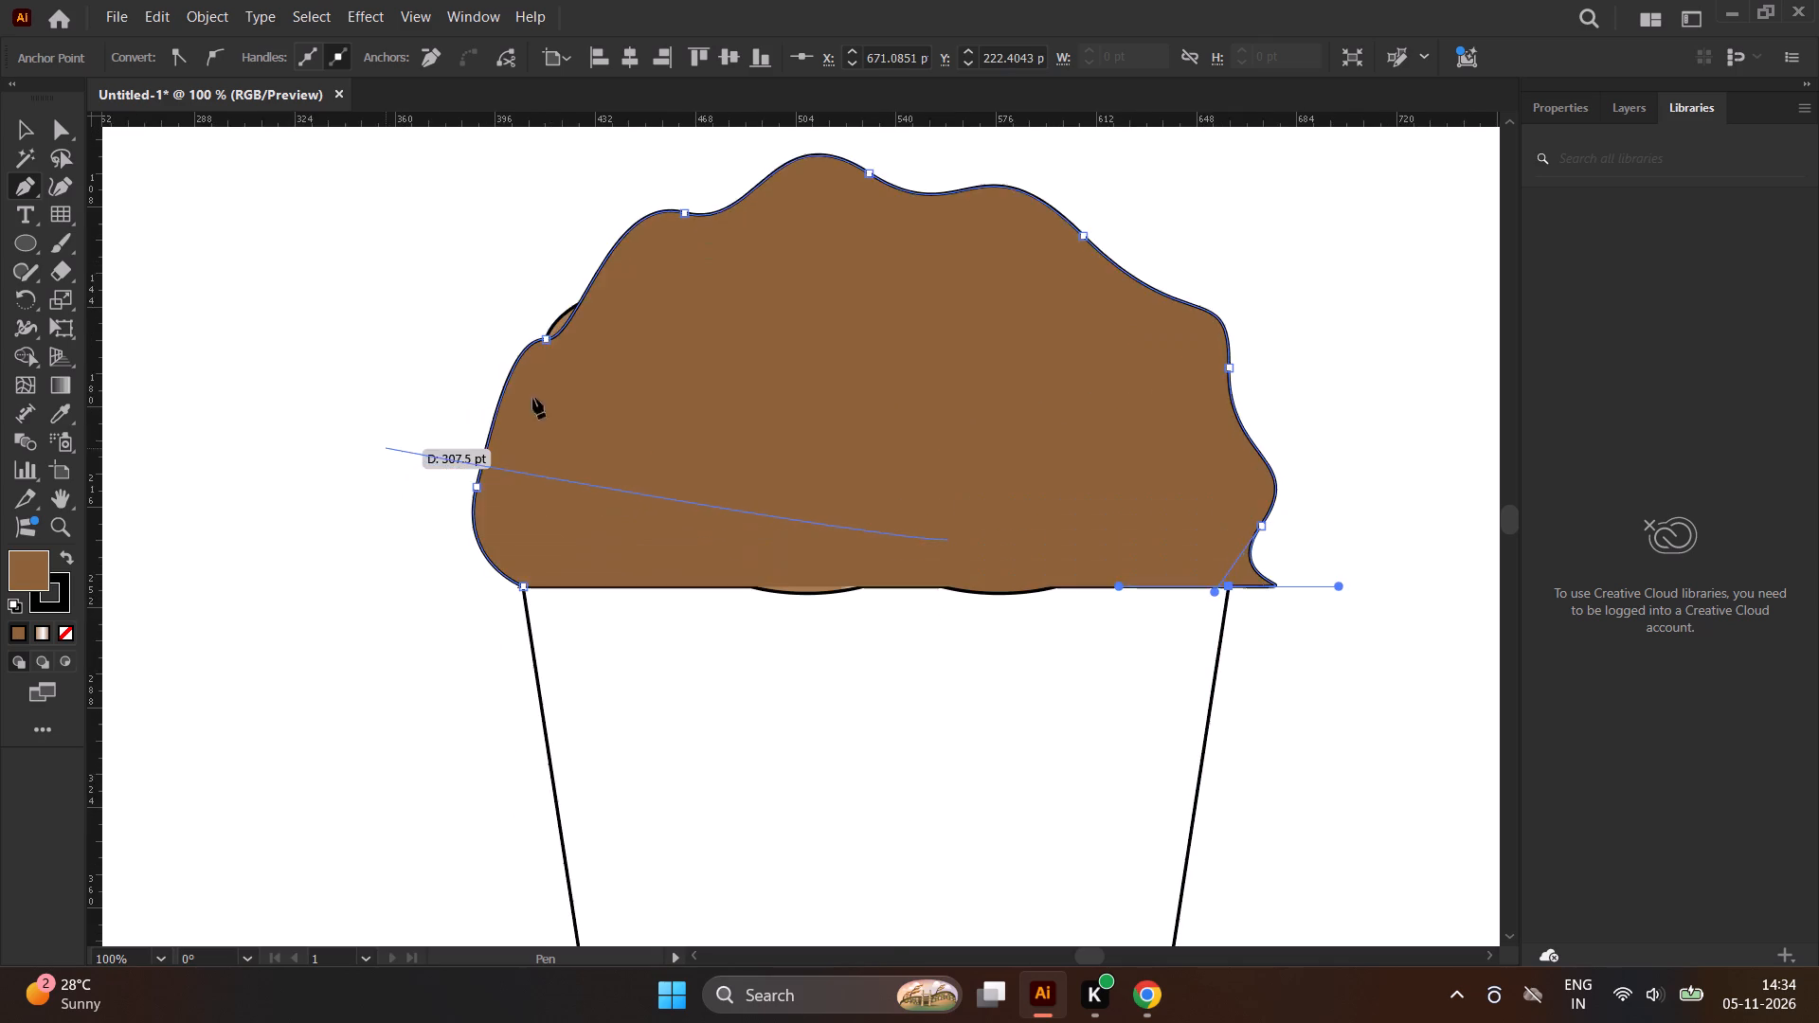
{"action": "scroll", "coordinate": [1326, 434], "scroll_direction": "down", "scroll_amount": 5}
{"action": "scroll", "coordinate": [1231, 427], "scroll_direction": "up", "scroll_amount": 1}
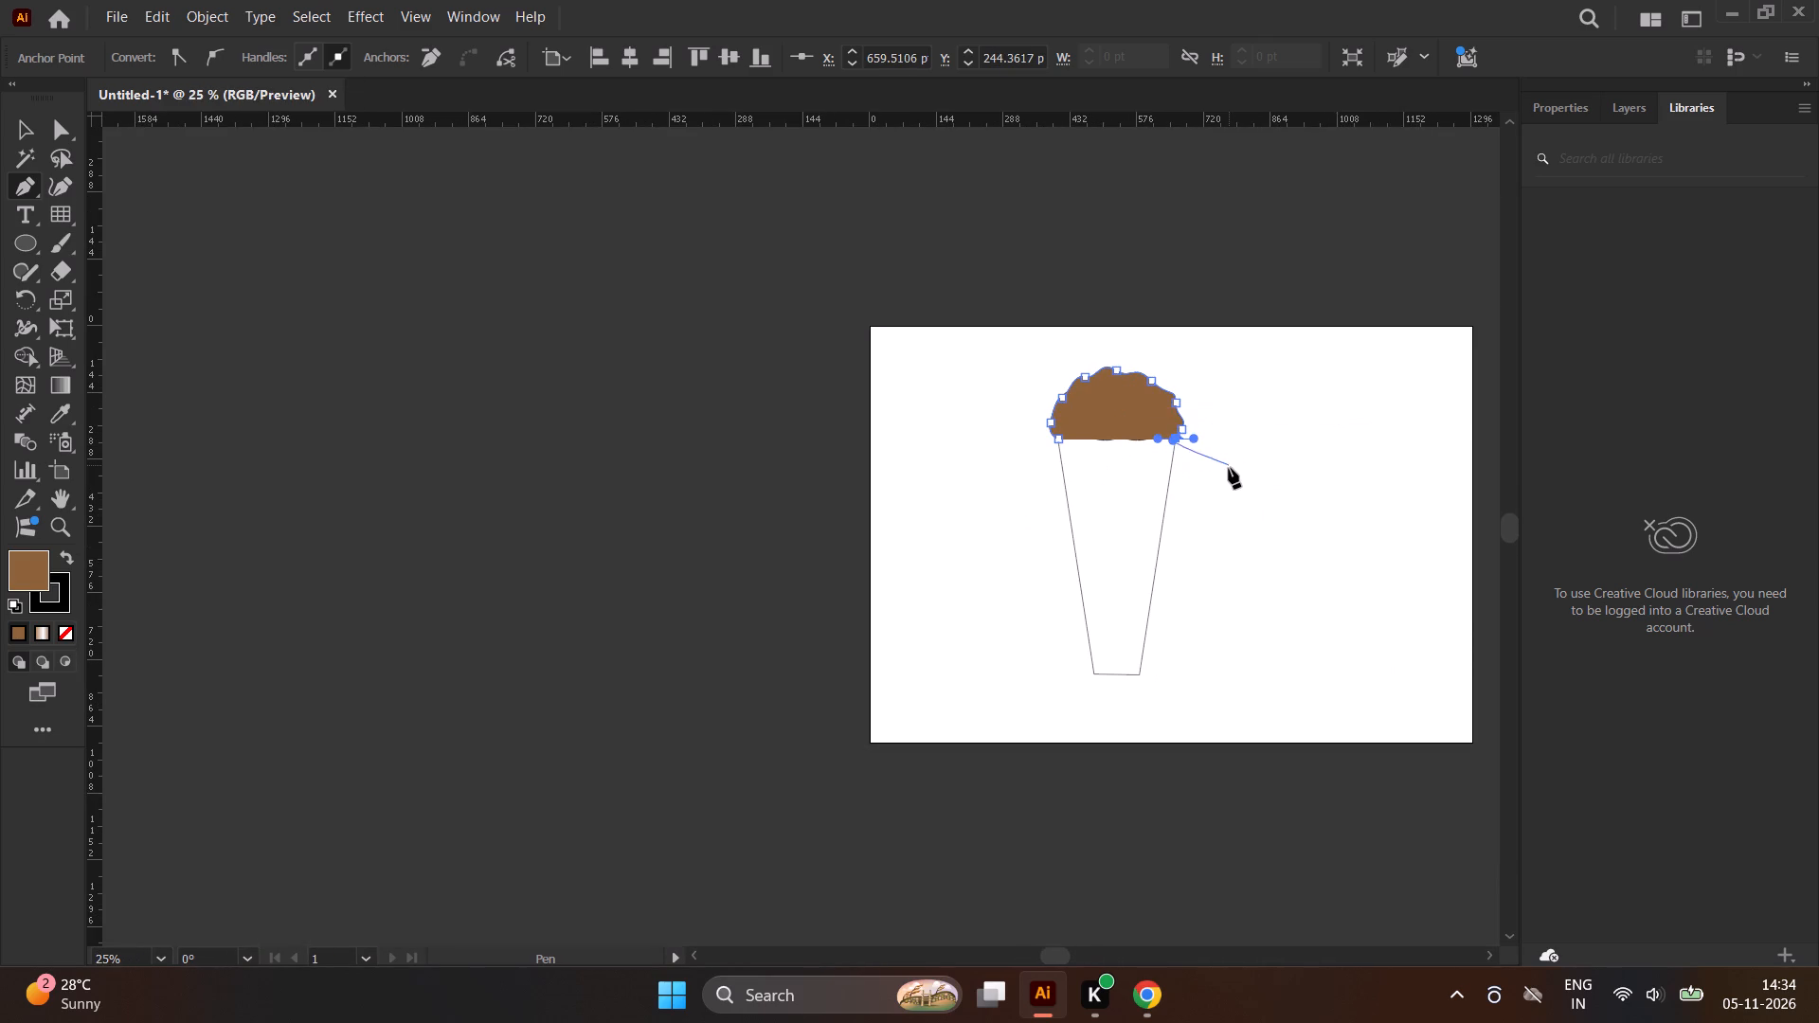
{"action": "scroll", "coordinate": [1164, 405], "scroll_direction": "up", "scroll_amount": 2}
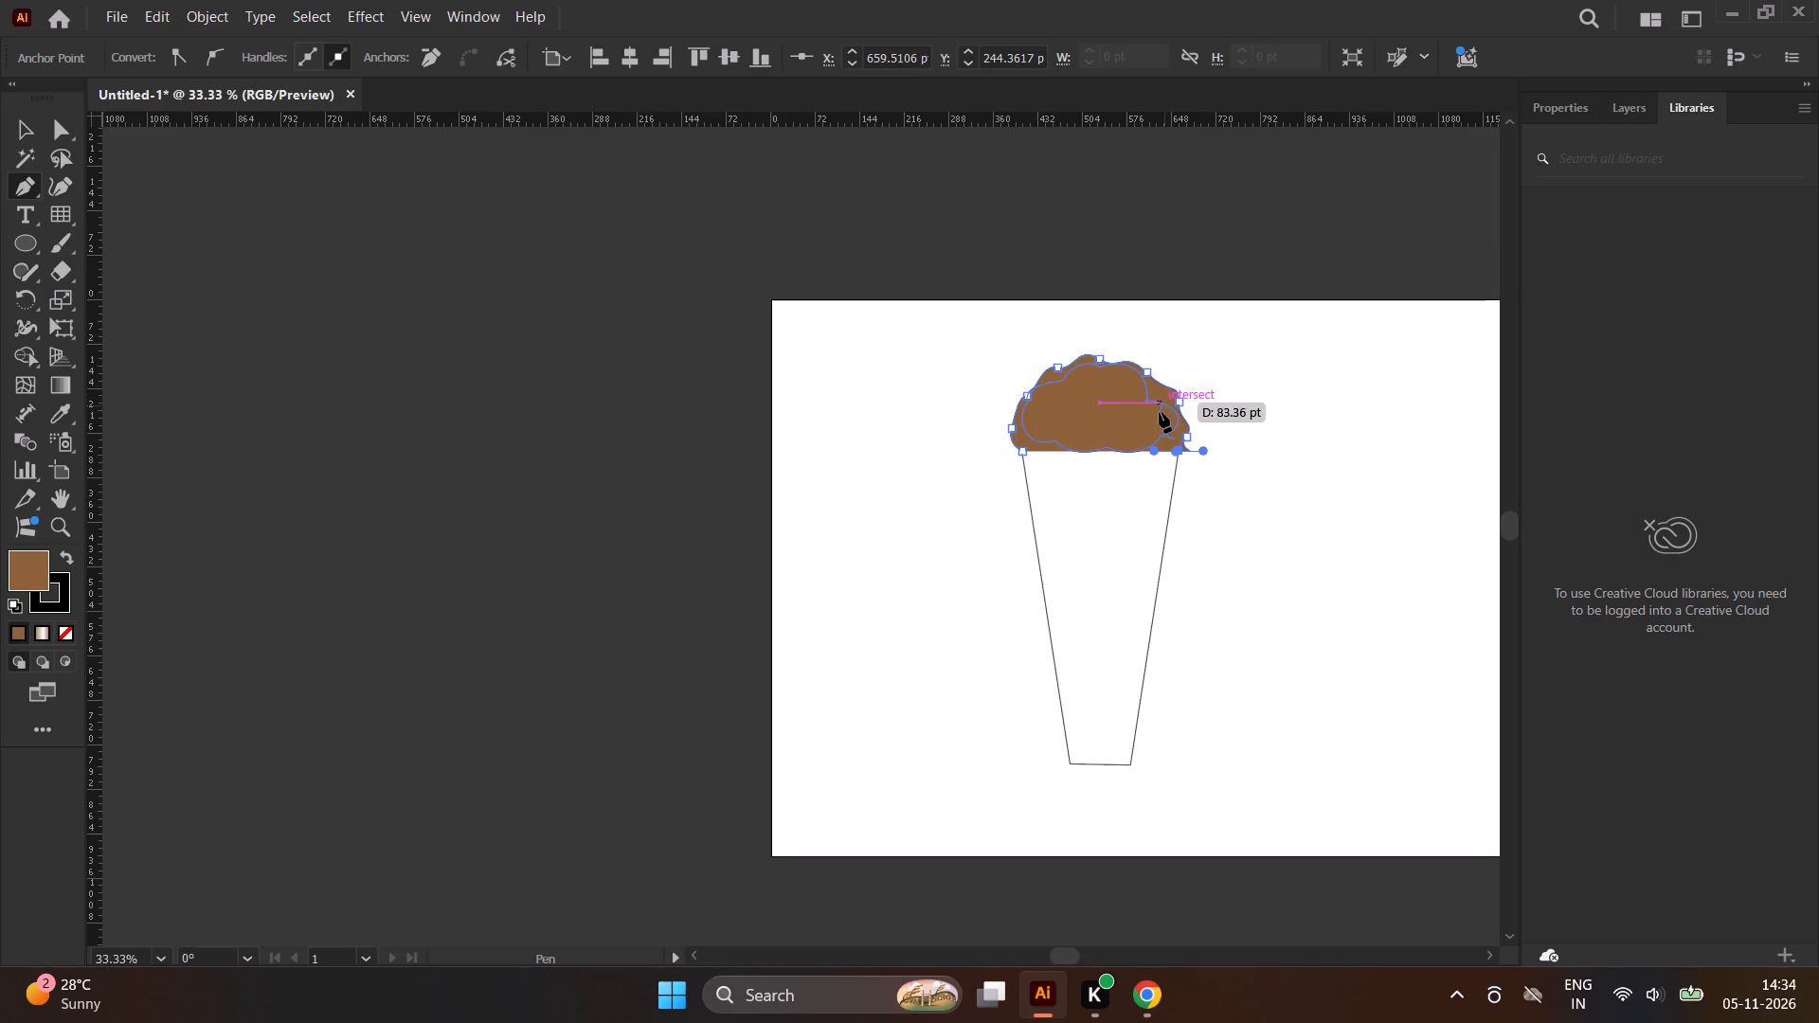
{"action": "scroll", "coordinate": [1160, 412], "scroll_direction": "up", "scroll_amount": 2}
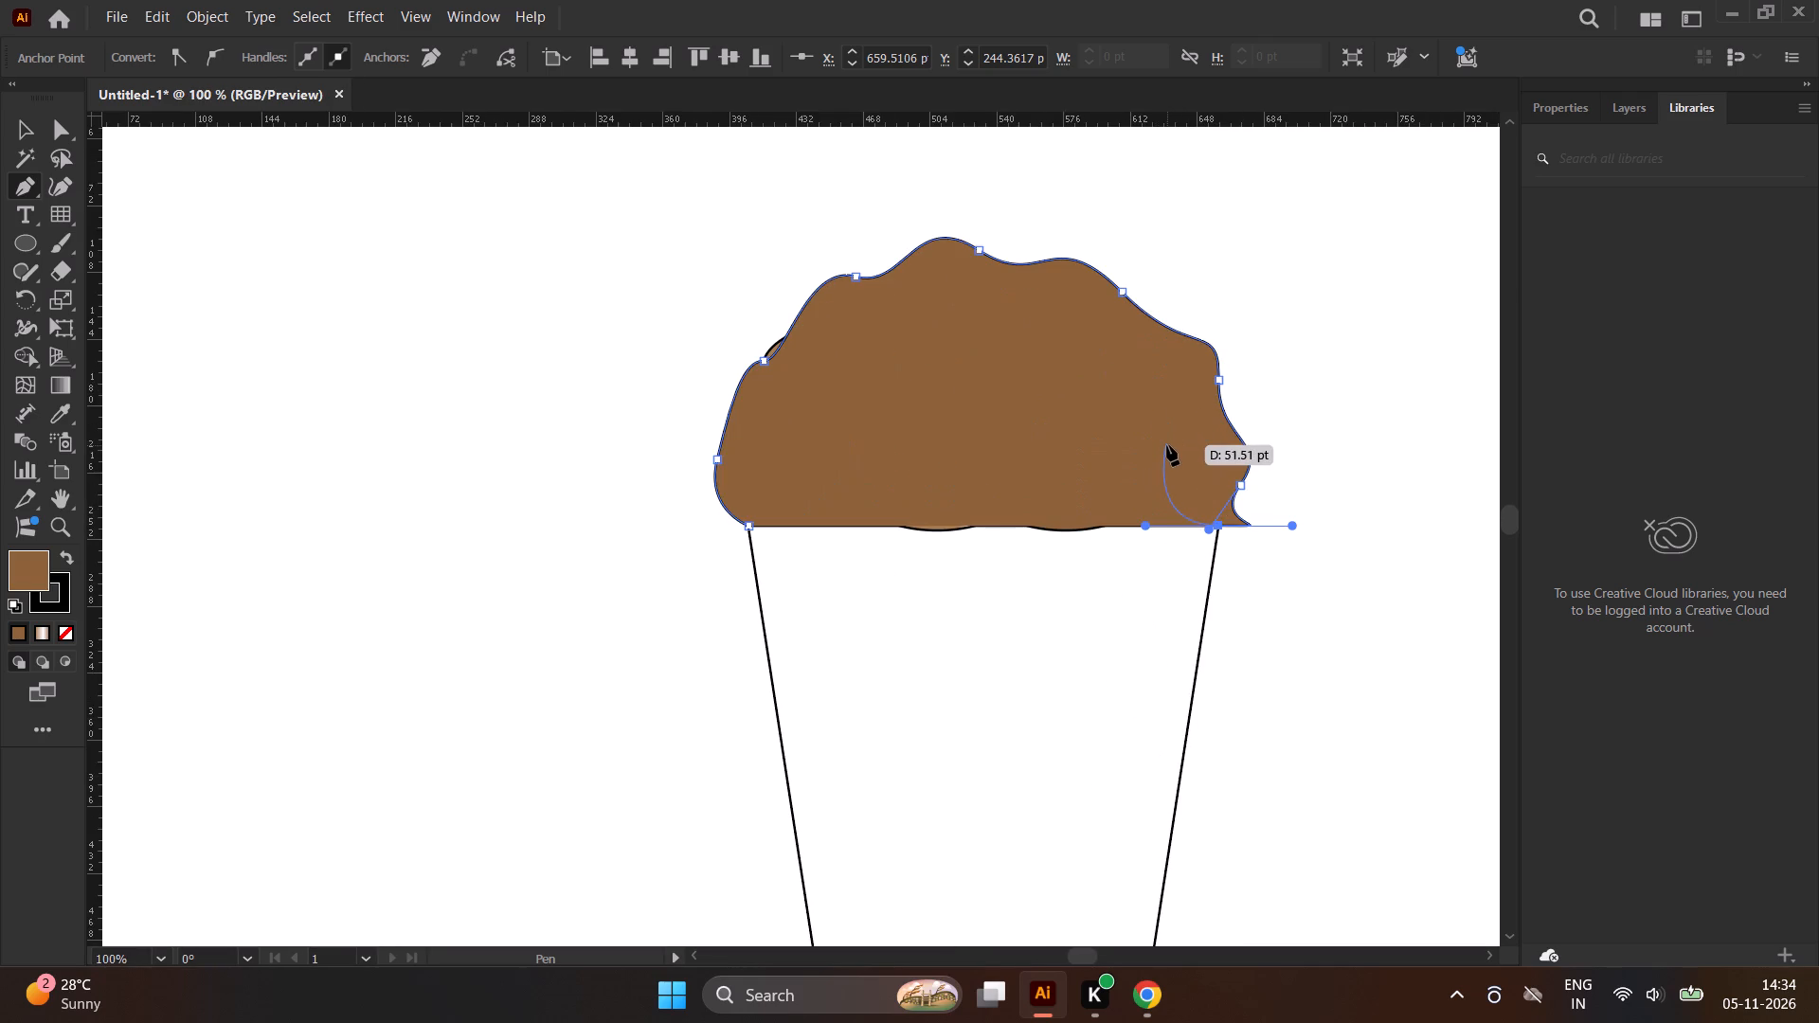
{"action": "scroll", "coordinate": [1205, 425], "scroll_direction": "up", "scroll_amount": 1}
{"action": "scroll", "coordinate": [1205, 426], "scroll_direction": "down", "scroll_amount": 1}
{"action": "scroll", "coordinate": [1204, 426], "scroll_direction": "up", "scroll_amount": 1}
{"action": "scroll", "coordinate": [1204, 426], "scroll_direction": "down", "scroll_amount": 3}
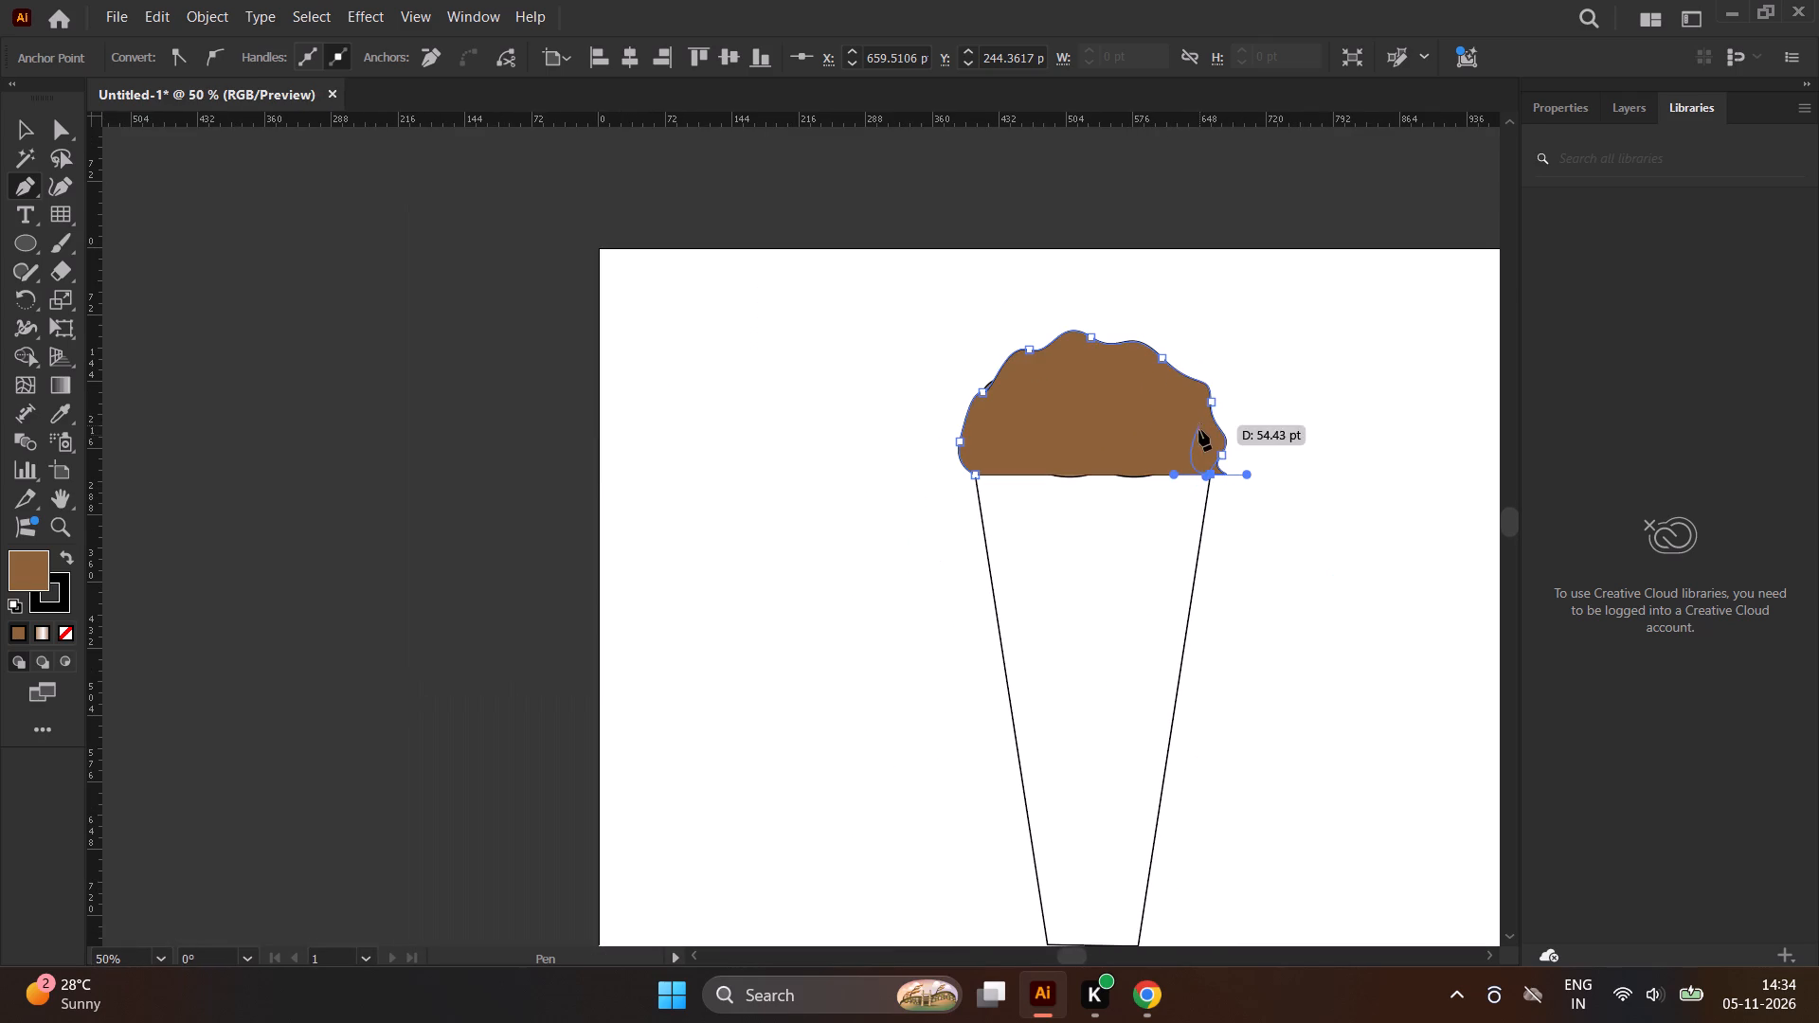
{"action": "left_click", "coordinate": [1215, 471]}
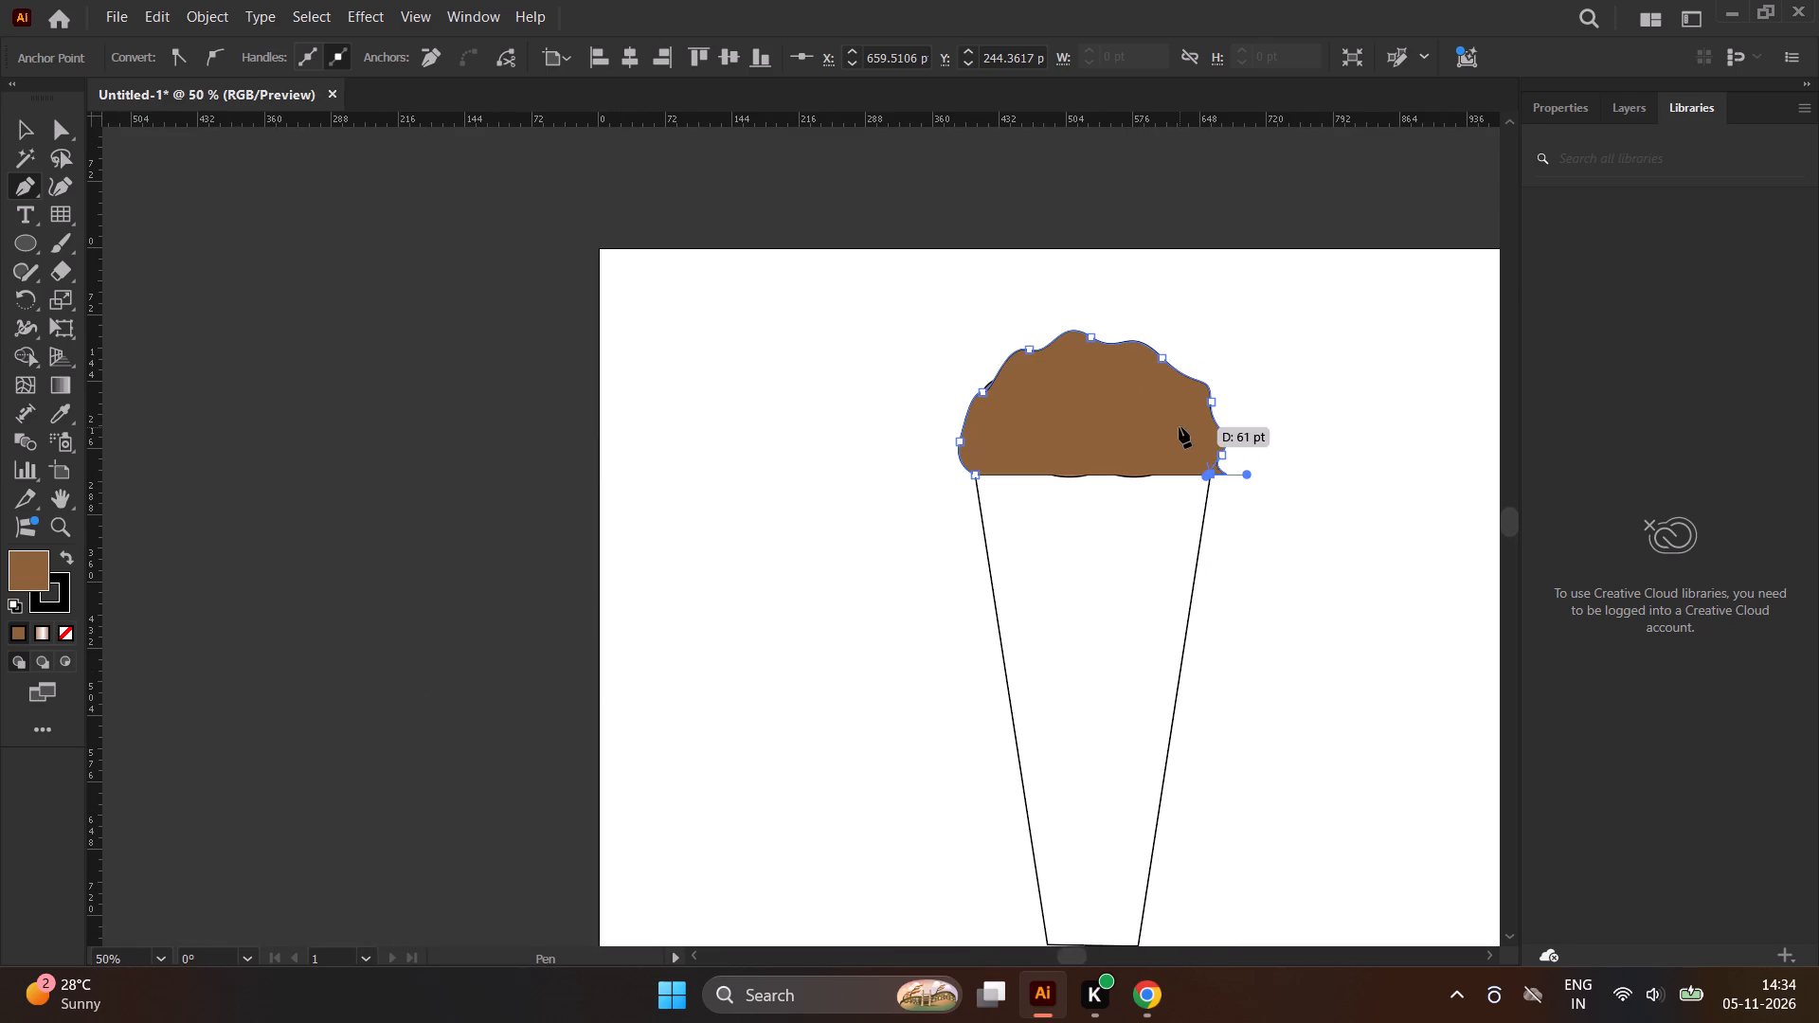
Move the brown wavy shape about 4 pt to the left, keeping its base level with the container's rim.
{"action": "key", "text": "v"}
{"action": "scroll", "coordinate": [1183, 458], "scroll_direction": "up", "scroll_amount": 2}
{"action": "left_click", "coordinate": [1131, 442]}
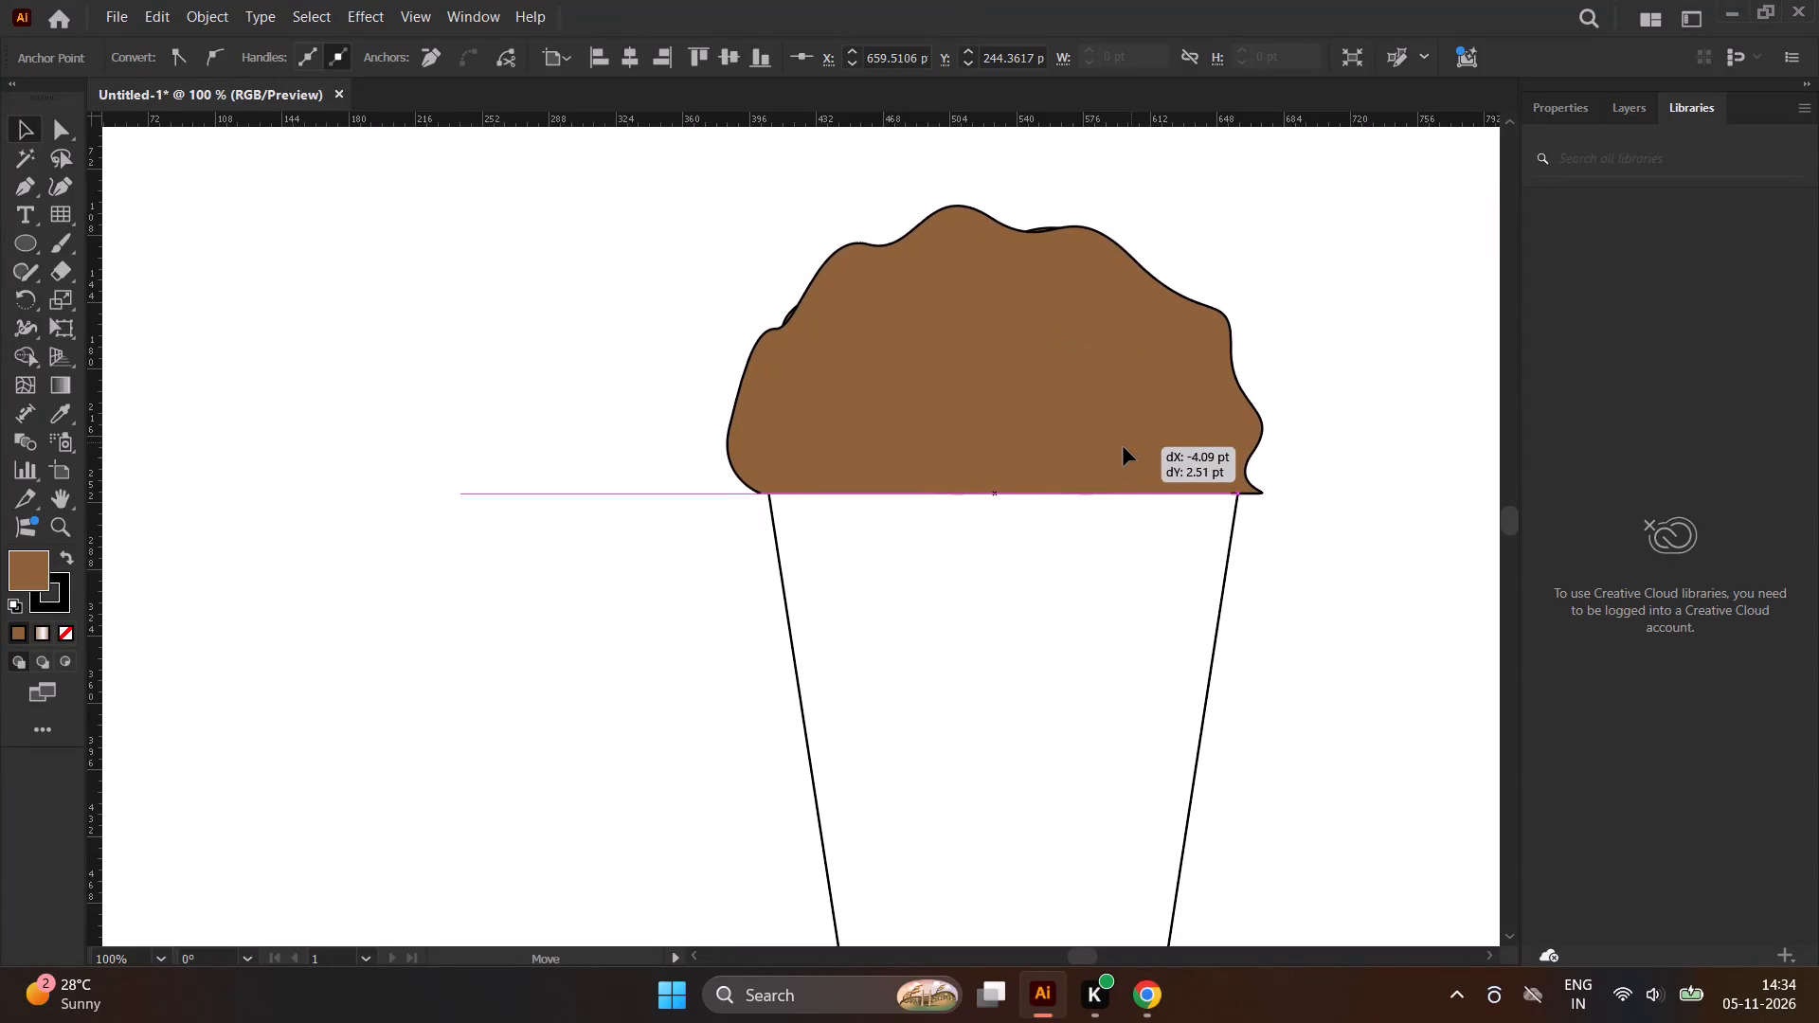
Isolate the gradient cloud and move it up about 2.5 pt so its bottom edge meets the container's rim.
{"action": "scroll", "coordinate": [1096, 499], "scroll_direction": "up", "scroll_amount": 1}
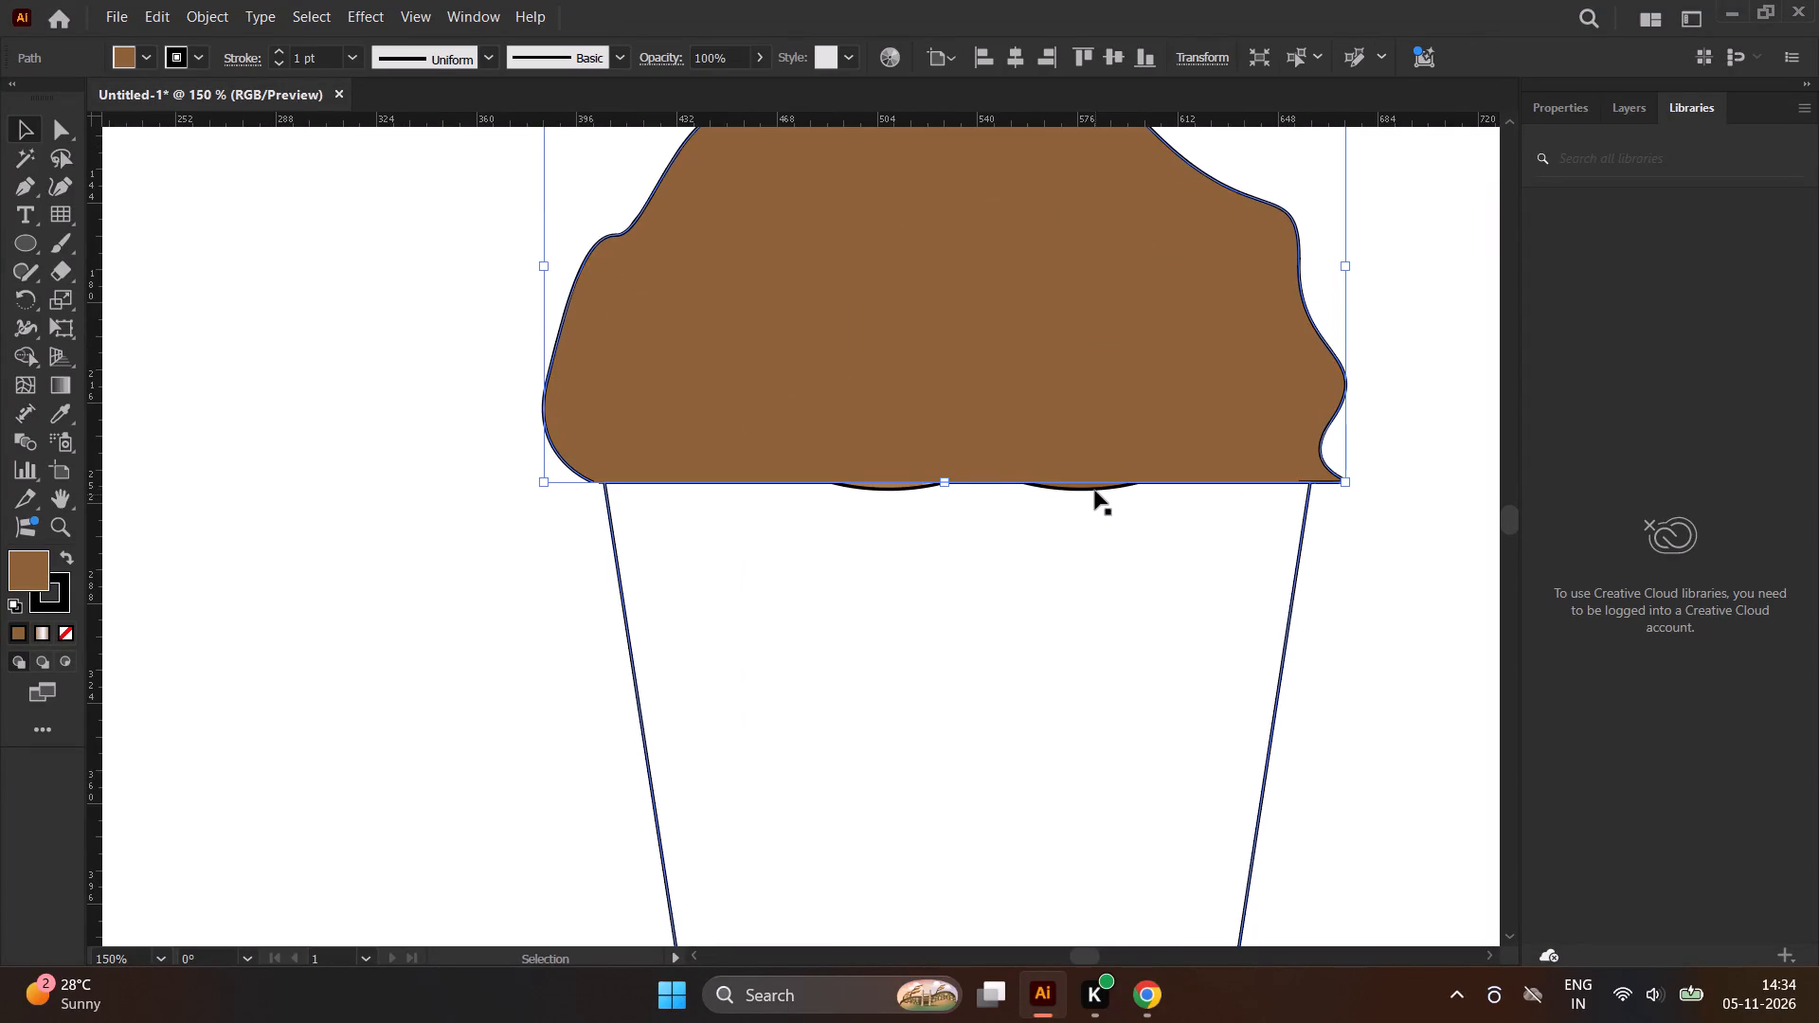
{"action": "left_click", "coordinate": [1095, 489]}
{"action": "left_click_drag", "start_coordinate": [1095, 489], "coordinate": [1097, 467]}
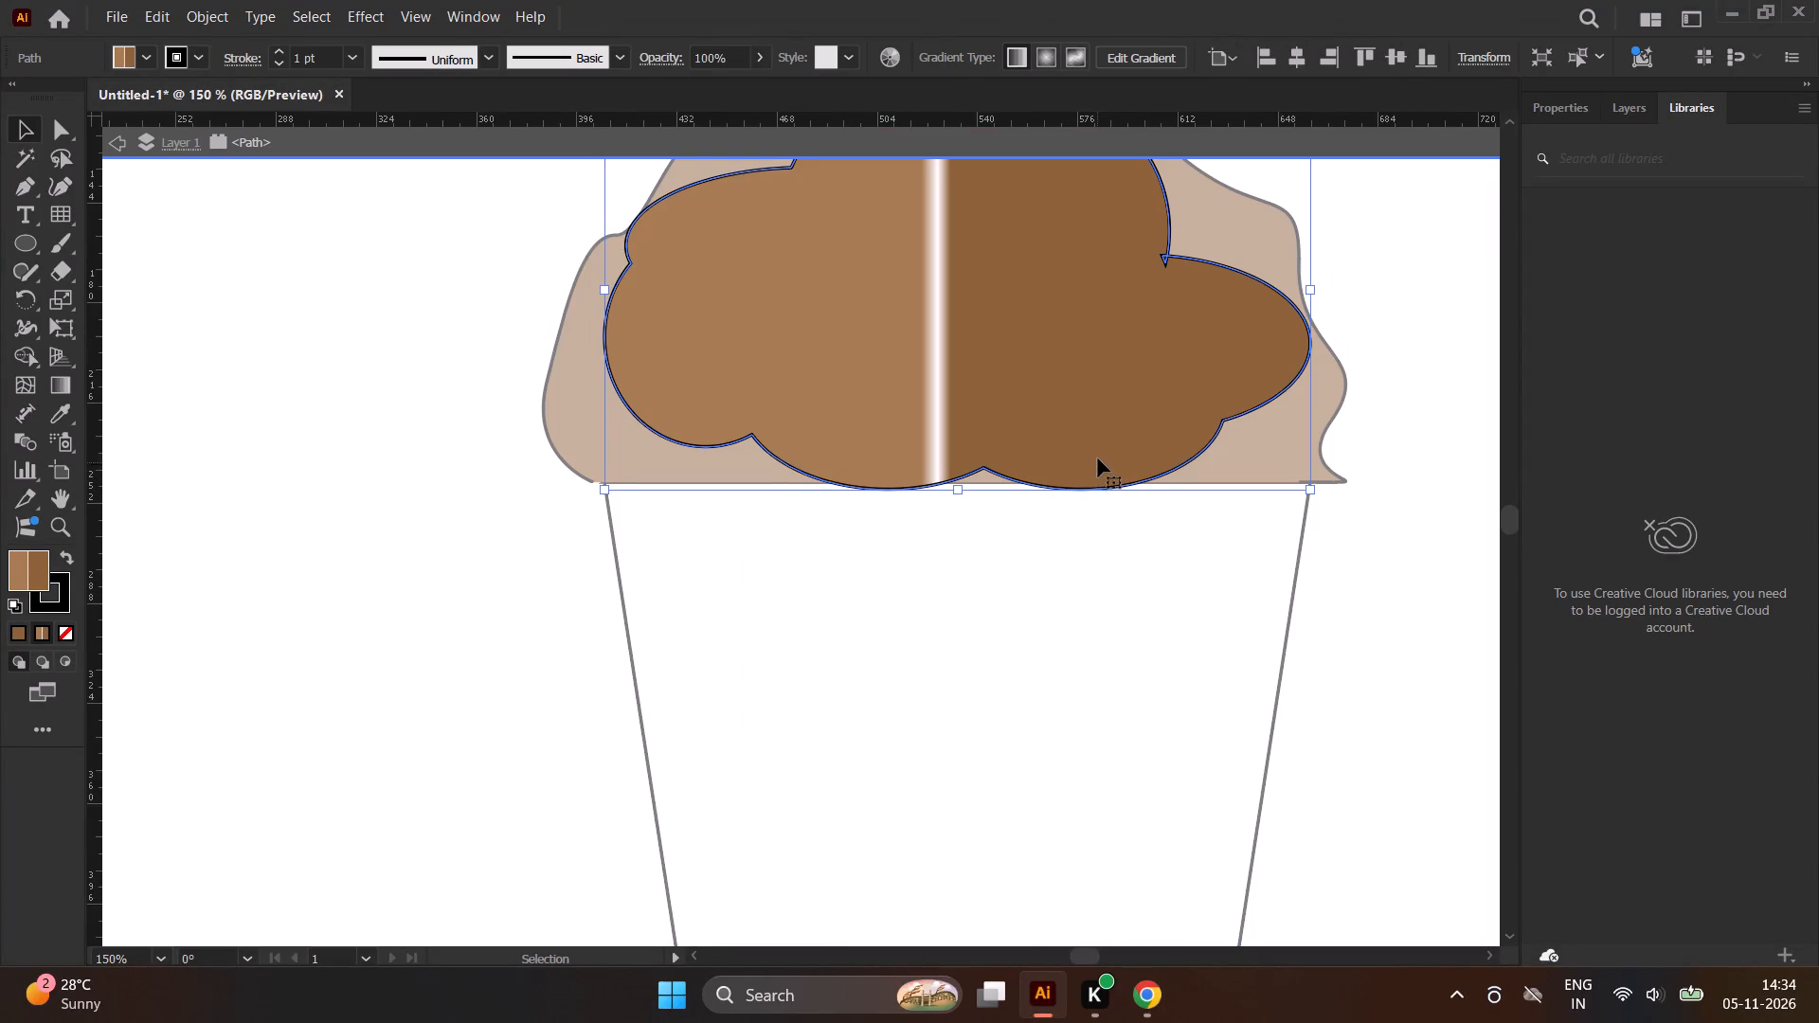
{"action": "left_click", "coordinate": [1096, 449]}
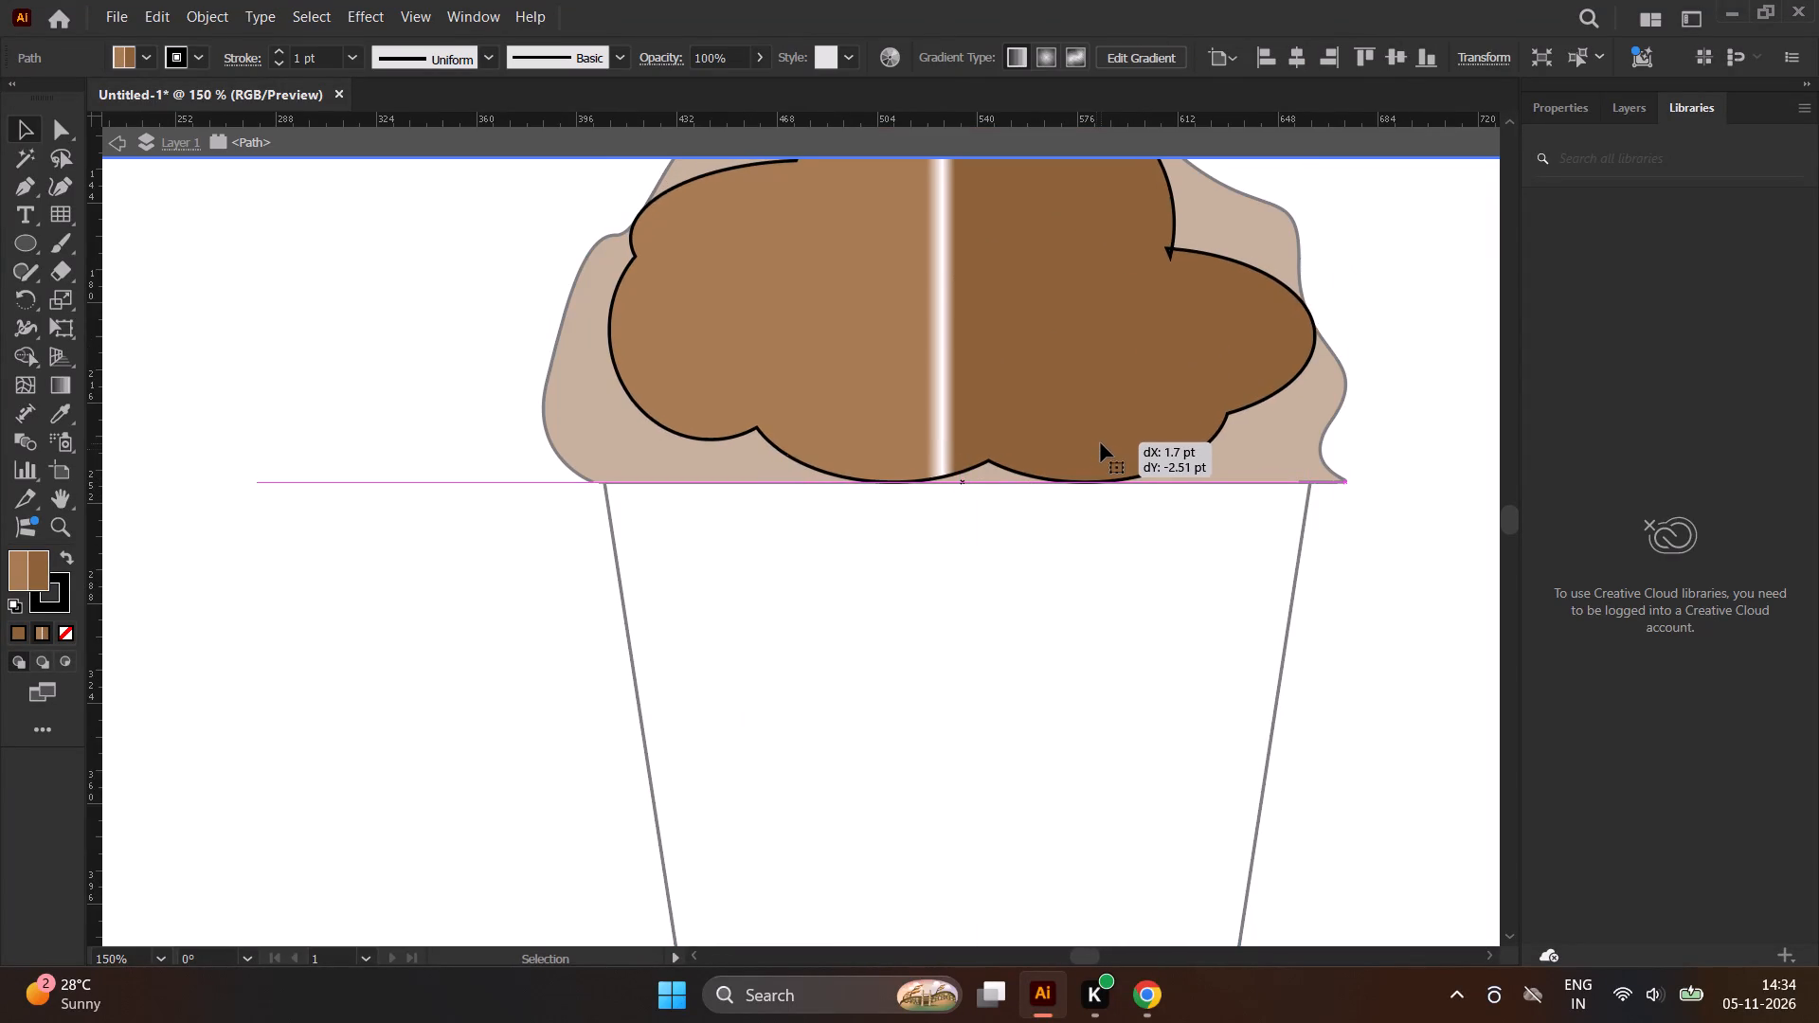
{"action": "left_click", "coordinate": [1101, 443]}
Narrow the gradient cloud from both sides to about 232 pt wide so it sits inside the wavy shape, and exit isolation.
{"action": "left_click_drag", "start_coordinate": [1308, 285], "coordinate": [1269, 289]}
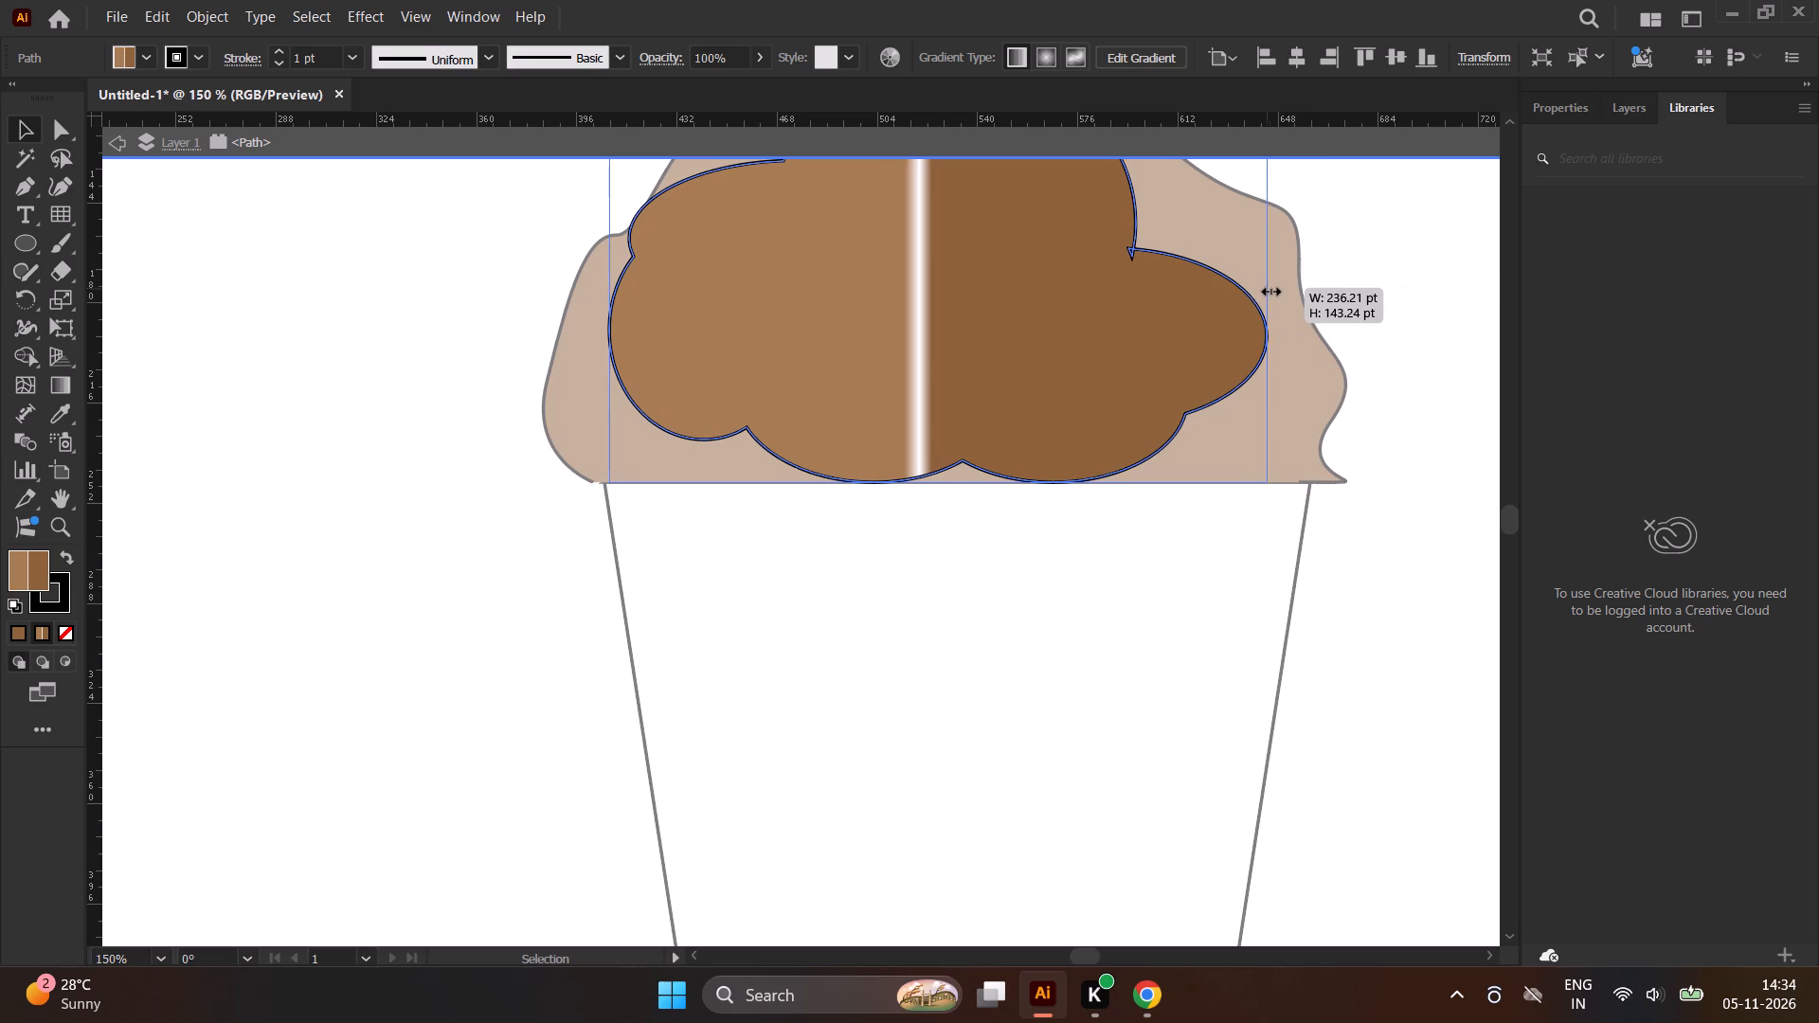
{"action": "left_click_drag", "start_coordinate": [1269, 289], "coordinate": [1270, 290]}
{"action": "left_click_drag", "start_coordinate": [609, 279], "coordinate": [626, 284]}
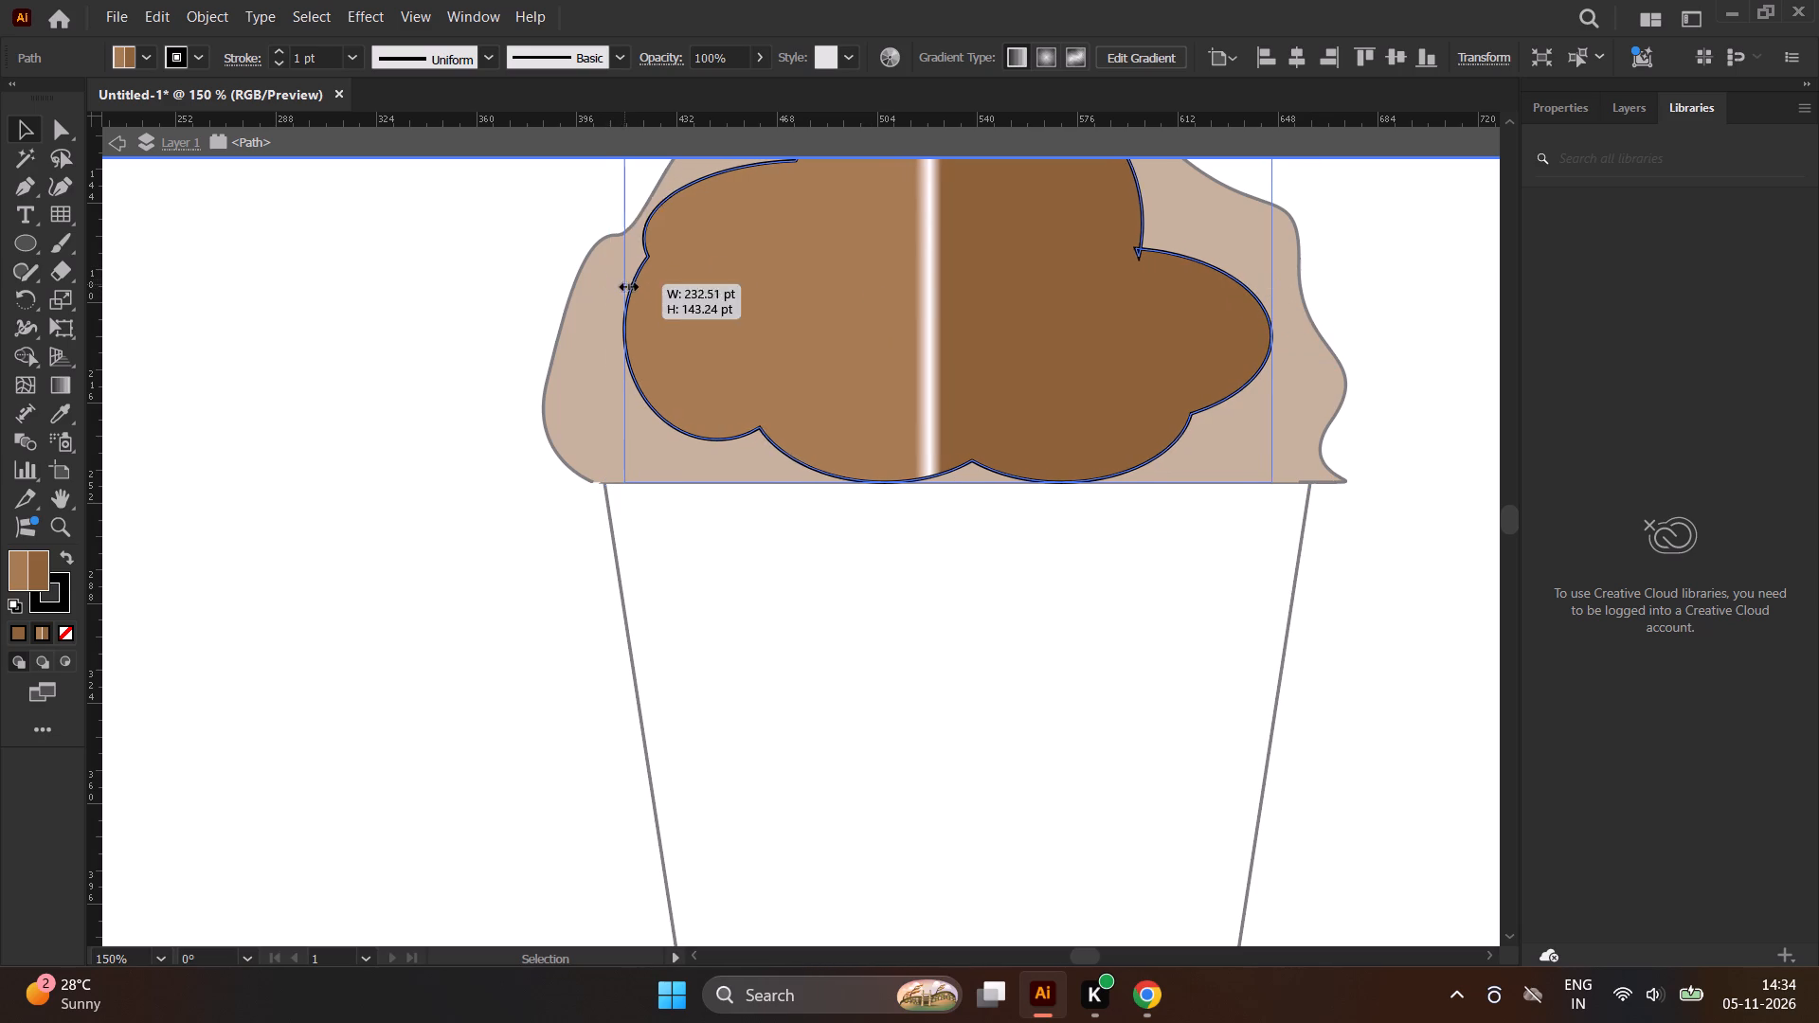
{"action": "left_click_drag", "start_coordinate": [626, 284], "coordinate": [629, 285]}
{"action": "left_click", "coordinate": [609, 294]}
{"action": "scroll", "coordinate": [606, 296], "scroll_direction": "down", "scroll_amount": 1}
{"action": "scroll", "coordinate": [603, 297], "scroll_direction": "up", "scroll_amount": 1}
{"action": "scroll", "coordinate": [603, 298], "scroll_direction": "down", "scroll_amount": 1}
{"action": "double_click", "coordinate": [543, 316]}
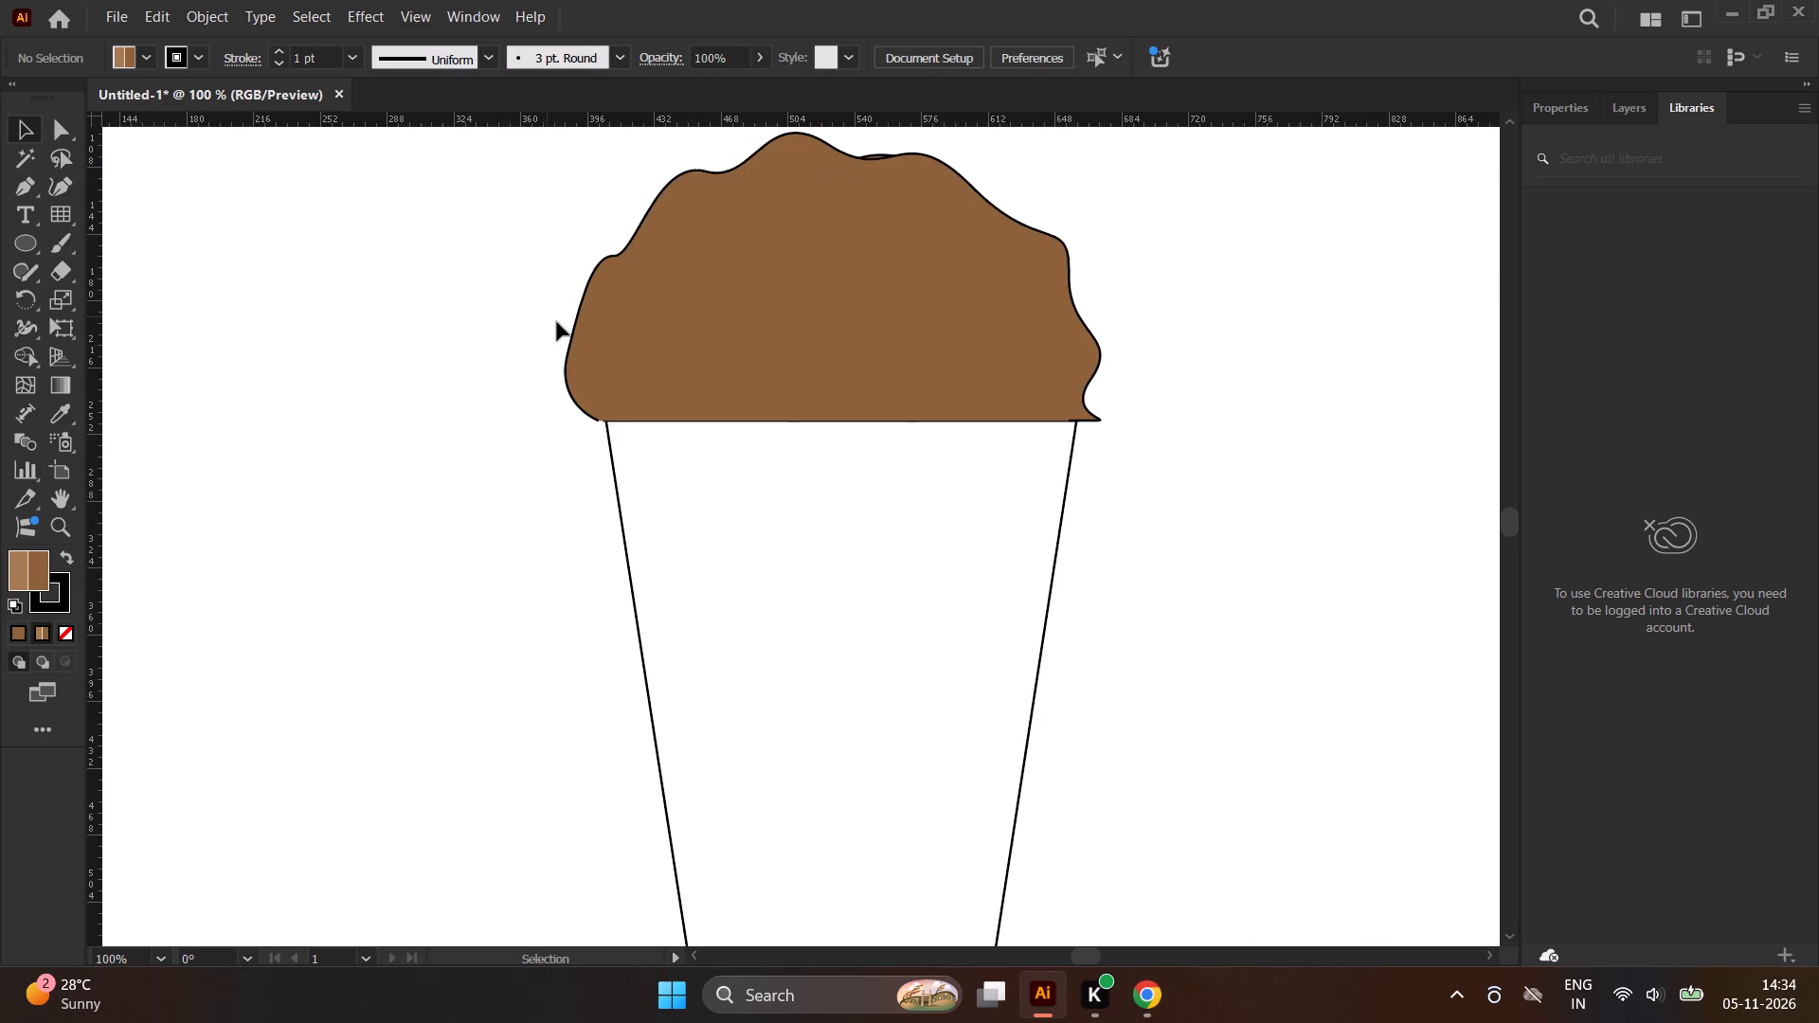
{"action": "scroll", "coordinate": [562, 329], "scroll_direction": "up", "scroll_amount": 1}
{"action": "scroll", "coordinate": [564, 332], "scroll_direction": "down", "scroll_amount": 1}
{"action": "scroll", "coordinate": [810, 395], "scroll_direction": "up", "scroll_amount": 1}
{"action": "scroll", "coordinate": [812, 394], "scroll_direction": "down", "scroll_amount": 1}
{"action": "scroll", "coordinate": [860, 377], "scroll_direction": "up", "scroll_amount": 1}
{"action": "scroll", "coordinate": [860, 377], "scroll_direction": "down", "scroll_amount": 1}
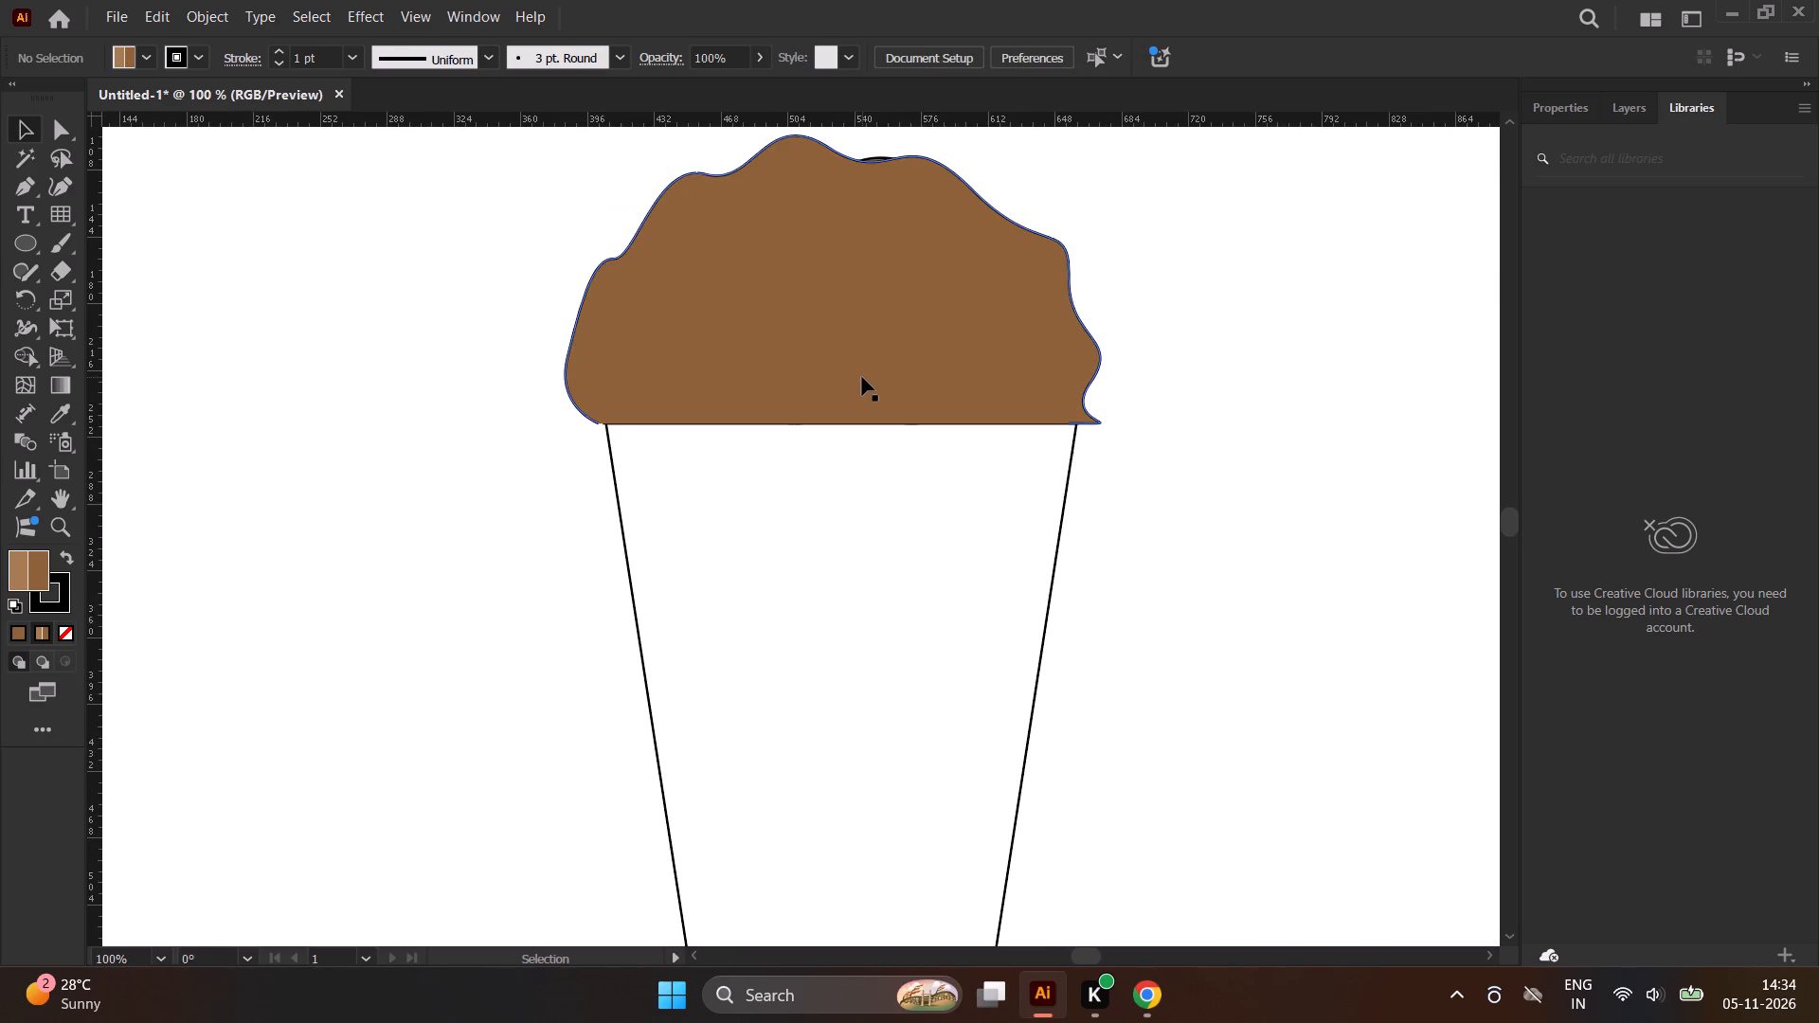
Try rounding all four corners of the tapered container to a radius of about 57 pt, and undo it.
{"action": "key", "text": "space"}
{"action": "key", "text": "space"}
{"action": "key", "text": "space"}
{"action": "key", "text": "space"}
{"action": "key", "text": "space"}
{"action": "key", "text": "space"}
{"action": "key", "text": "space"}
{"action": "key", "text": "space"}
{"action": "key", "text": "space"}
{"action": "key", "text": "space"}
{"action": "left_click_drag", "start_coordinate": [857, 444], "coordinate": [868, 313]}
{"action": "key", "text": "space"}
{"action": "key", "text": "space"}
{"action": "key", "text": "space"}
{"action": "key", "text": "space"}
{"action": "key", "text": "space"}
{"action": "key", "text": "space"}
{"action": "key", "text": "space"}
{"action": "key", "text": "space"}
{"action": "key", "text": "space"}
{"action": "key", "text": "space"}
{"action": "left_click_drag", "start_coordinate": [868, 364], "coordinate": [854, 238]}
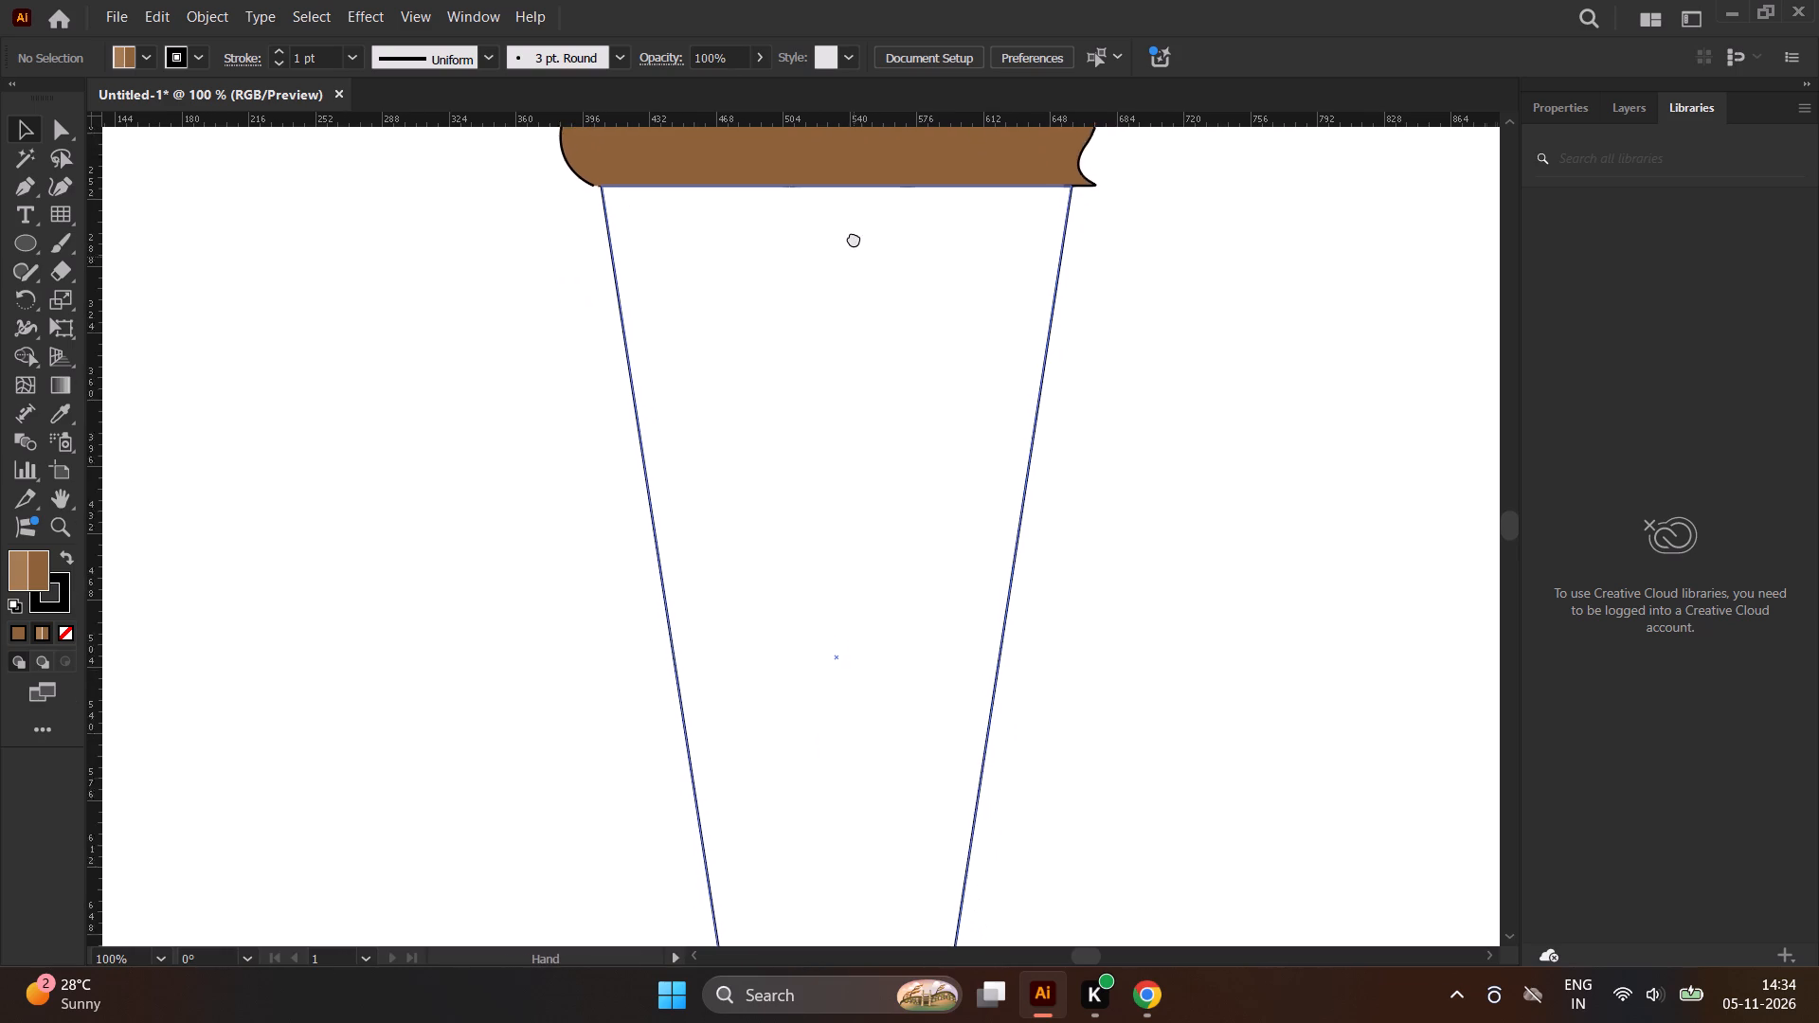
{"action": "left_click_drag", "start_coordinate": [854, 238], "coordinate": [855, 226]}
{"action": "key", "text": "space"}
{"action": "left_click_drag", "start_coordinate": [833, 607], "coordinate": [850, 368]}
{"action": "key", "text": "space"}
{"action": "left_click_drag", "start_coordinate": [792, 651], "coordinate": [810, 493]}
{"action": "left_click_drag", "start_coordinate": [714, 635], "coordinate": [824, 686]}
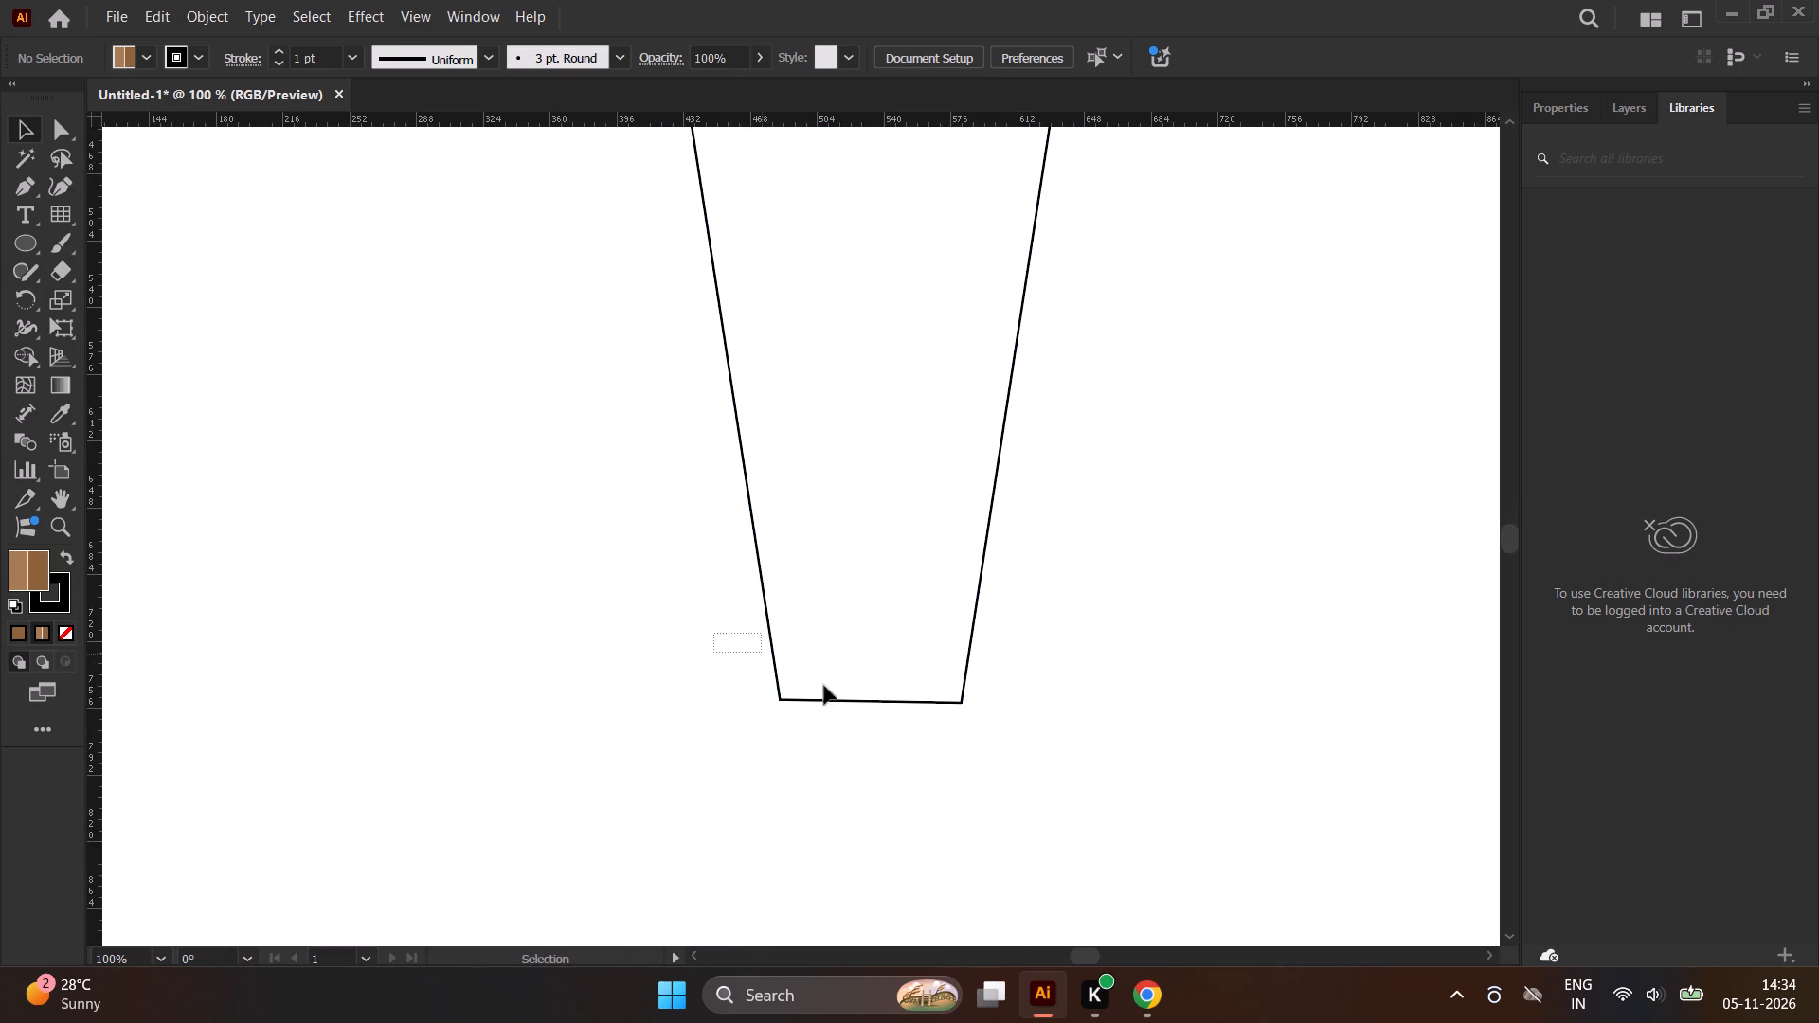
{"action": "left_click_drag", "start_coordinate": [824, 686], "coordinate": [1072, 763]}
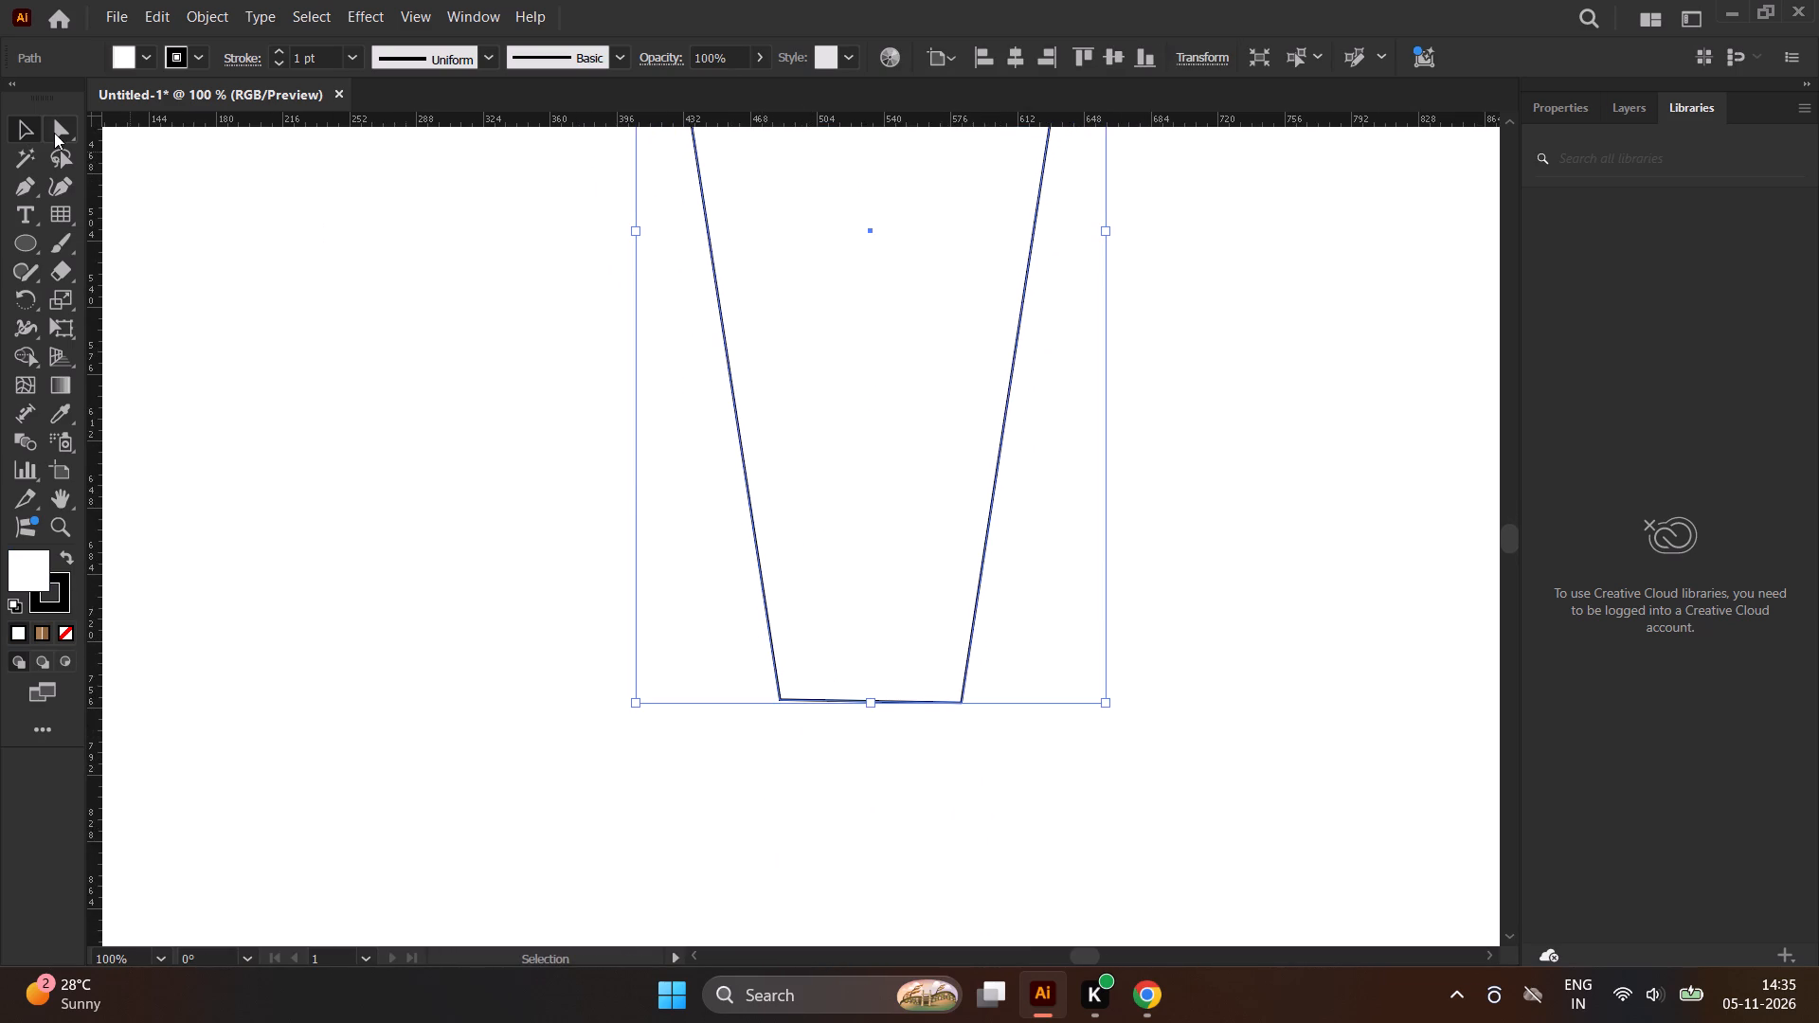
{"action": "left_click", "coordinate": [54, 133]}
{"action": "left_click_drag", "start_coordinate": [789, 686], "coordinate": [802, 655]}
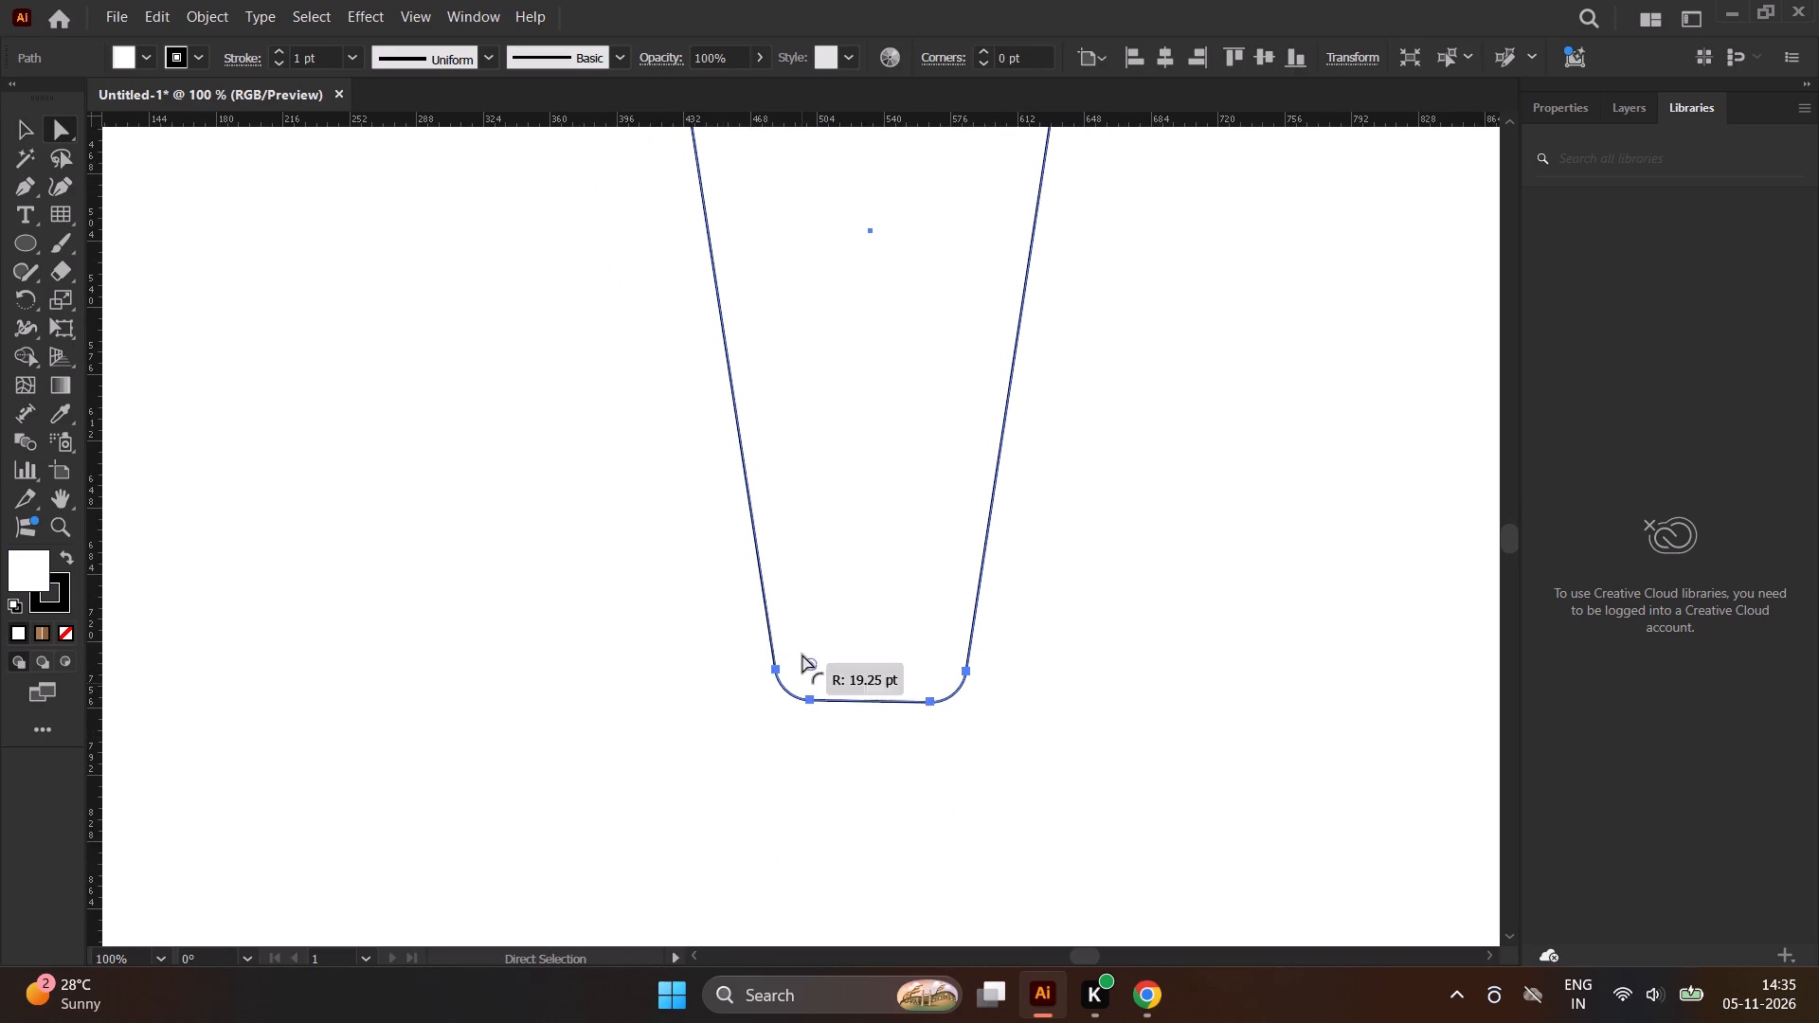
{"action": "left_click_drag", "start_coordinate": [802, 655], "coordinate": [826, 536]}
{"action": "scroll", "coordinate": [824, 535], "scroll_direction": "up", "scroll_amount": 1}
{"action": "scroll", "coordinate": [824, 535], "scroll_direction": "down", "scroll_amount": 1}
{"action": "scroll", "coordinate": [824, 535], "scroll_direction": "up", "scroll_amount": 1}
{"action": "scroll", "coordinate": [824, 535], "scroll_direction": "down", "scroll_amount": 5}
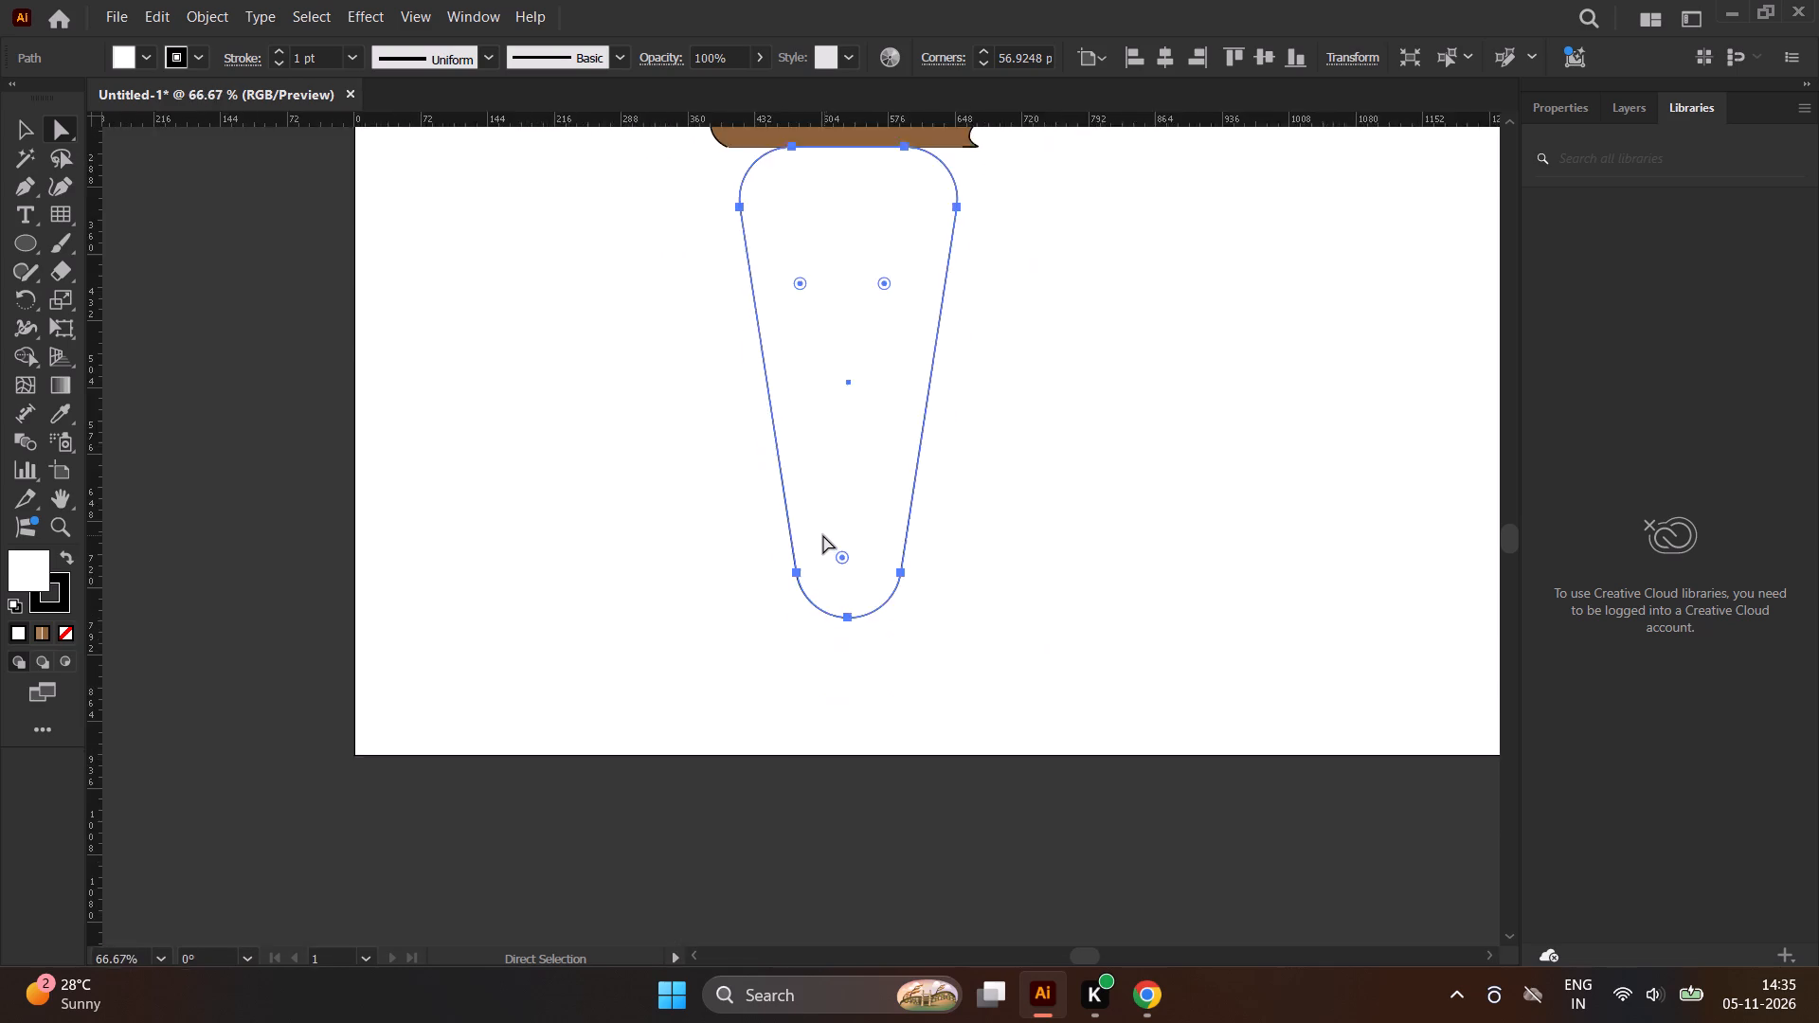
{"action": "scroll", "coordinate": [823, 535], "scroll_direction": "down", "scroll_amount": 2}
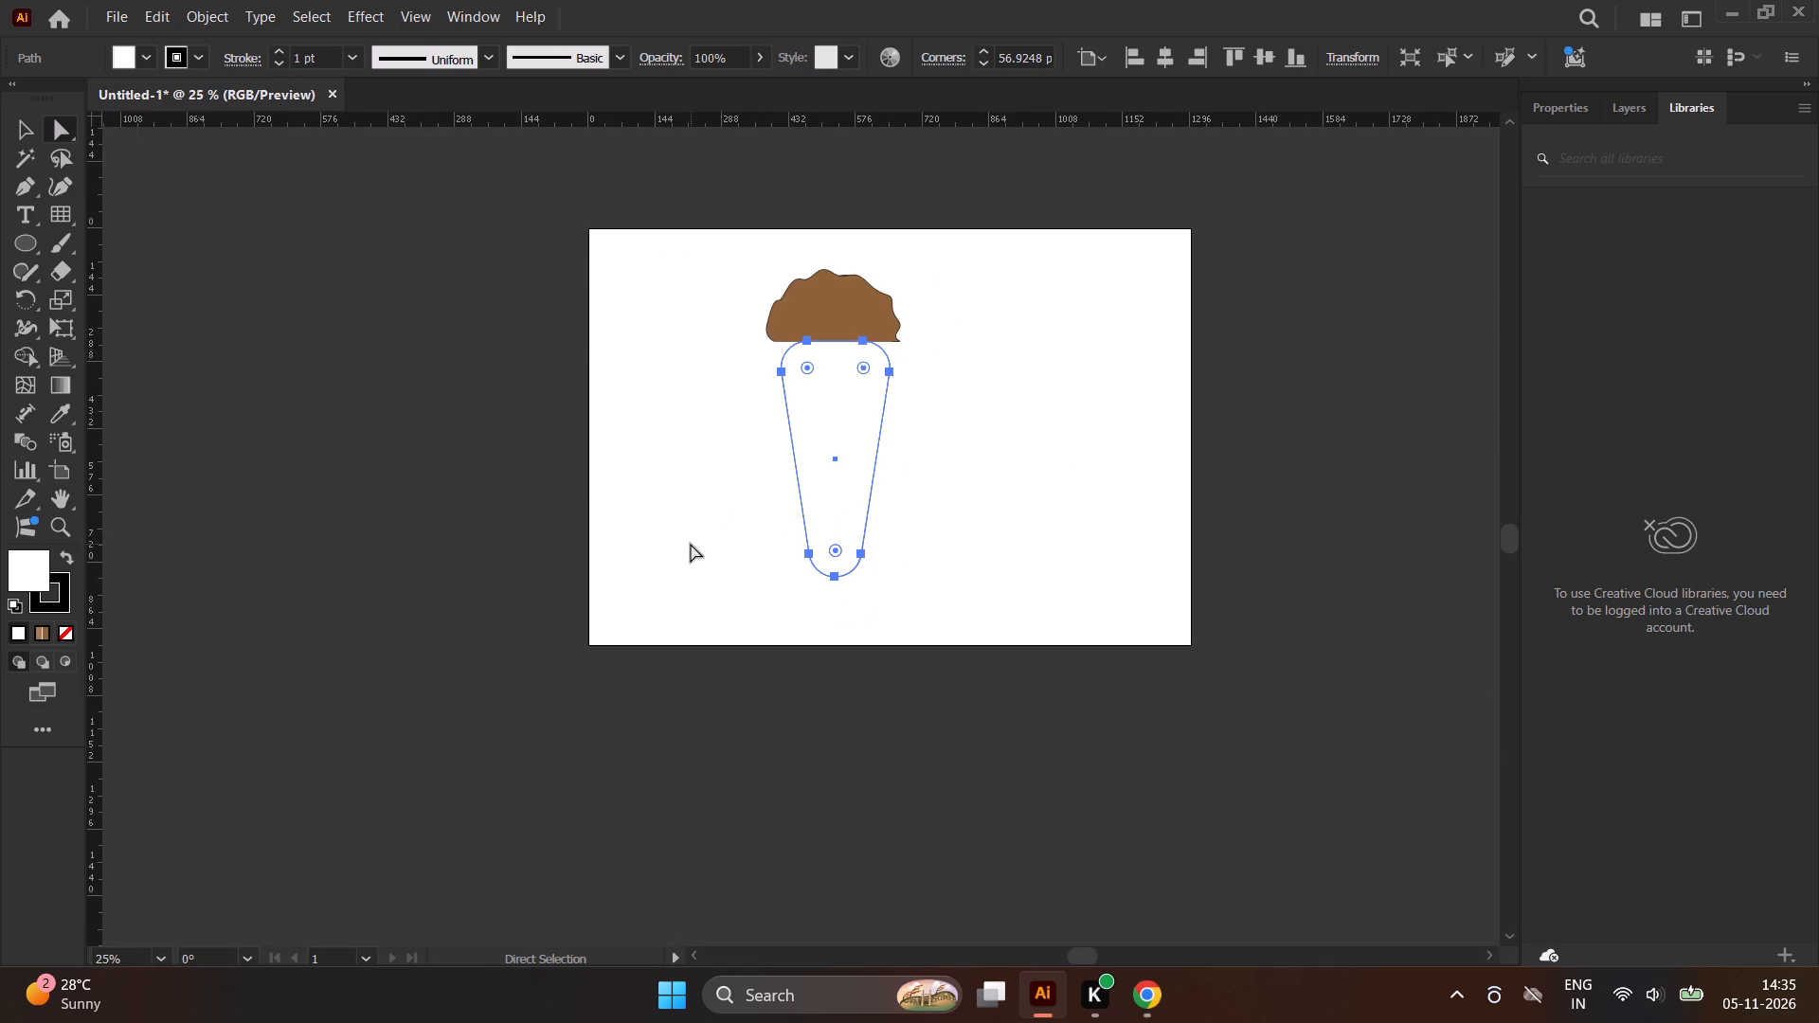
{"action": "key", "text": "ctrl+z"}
Round only the container's two bottom corners to a radius of about 57 pt, leaving the container deselected.
{"action": "left_click_drag", "start_coordinate": [782, 542], "coordinate": [909, 611]}
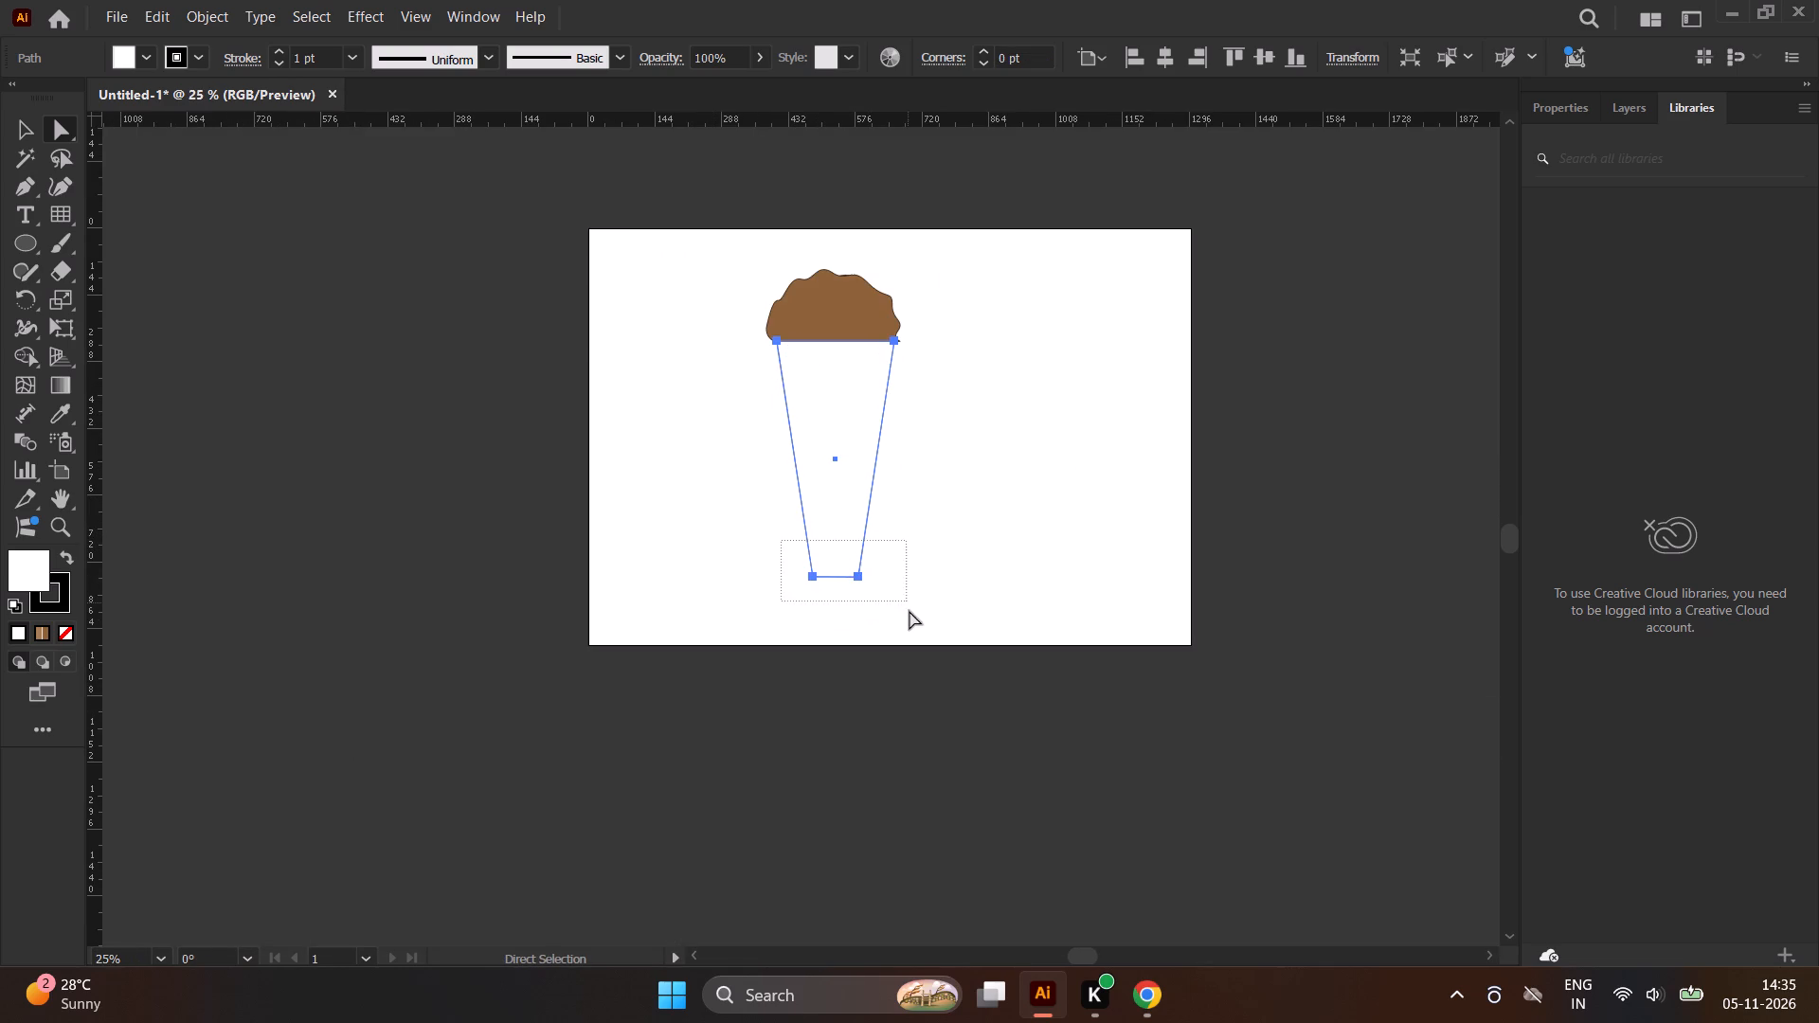
{"action": "left_click_drag", "start_coordinate": [909, 611], "coordinate": [900, 630]}
{"action": "left_click_drag", "start_coordinate": [827, 561], "coordinate": [827, 542]}
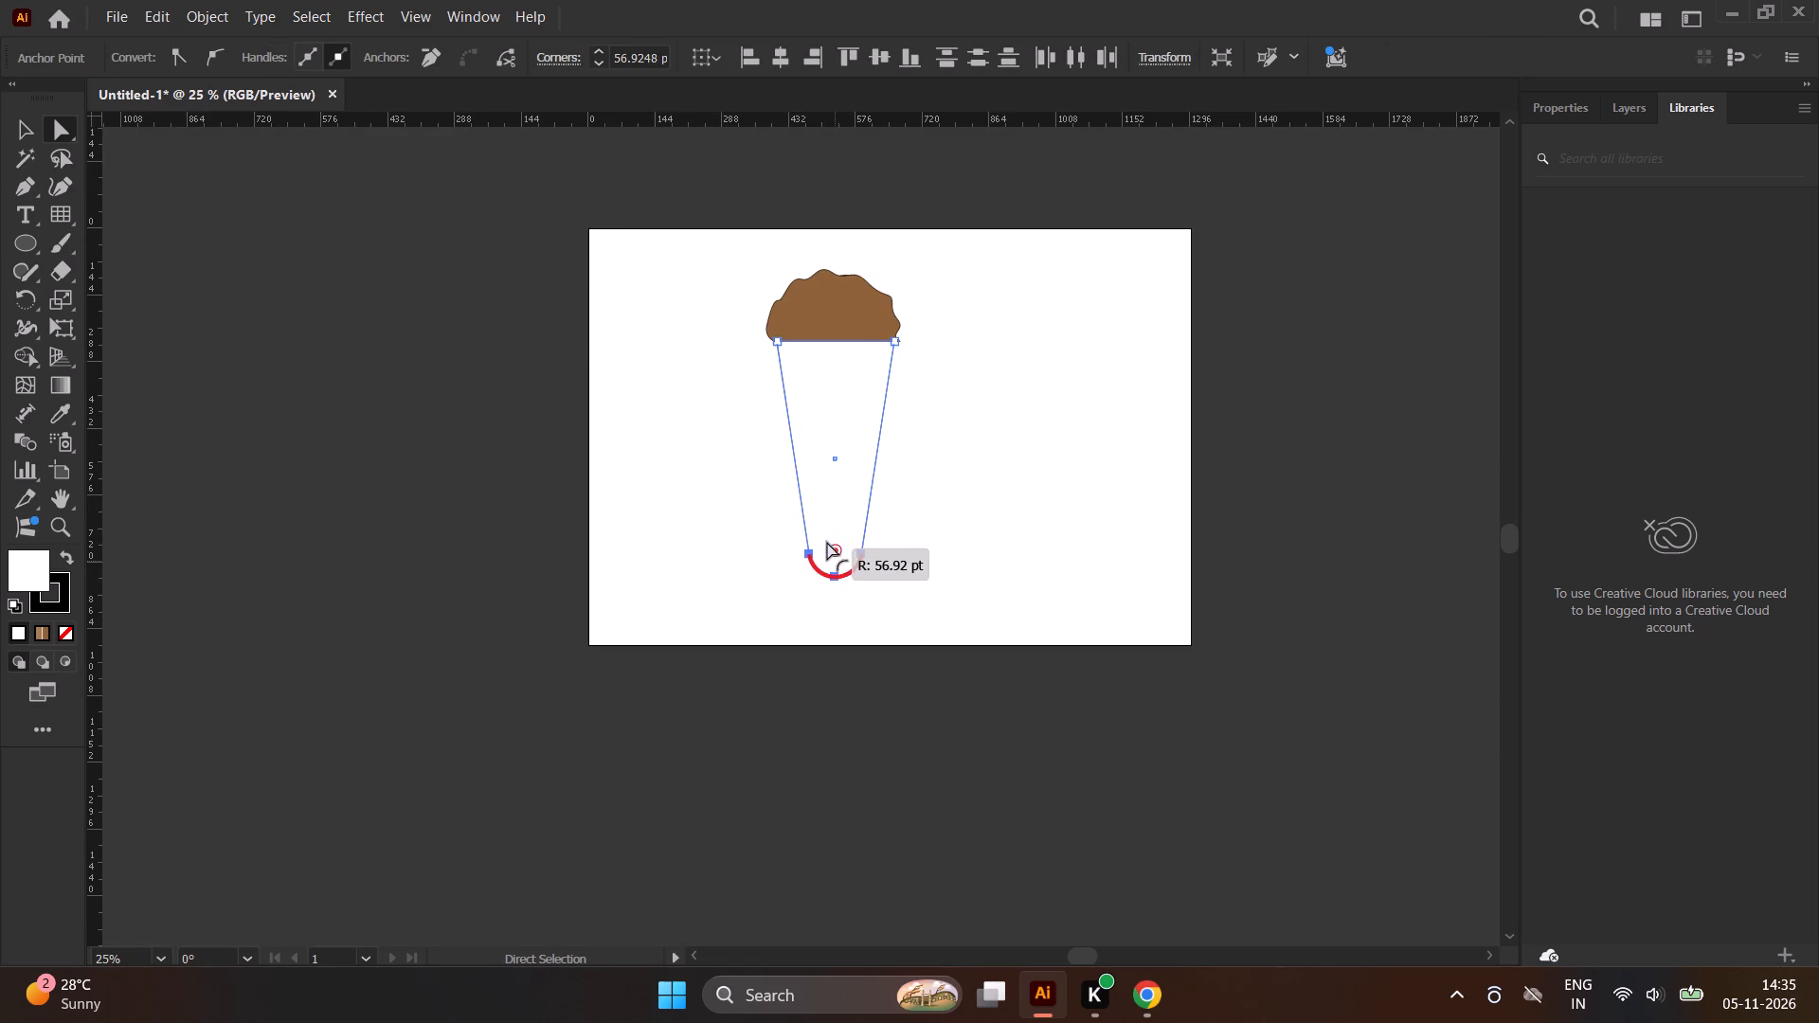
{"action": "left_click_drag", "start_coordinate": [827, 542], "coordinate": [831, 528]}
{"action": "left_click", "coordinate": [920, 458]}
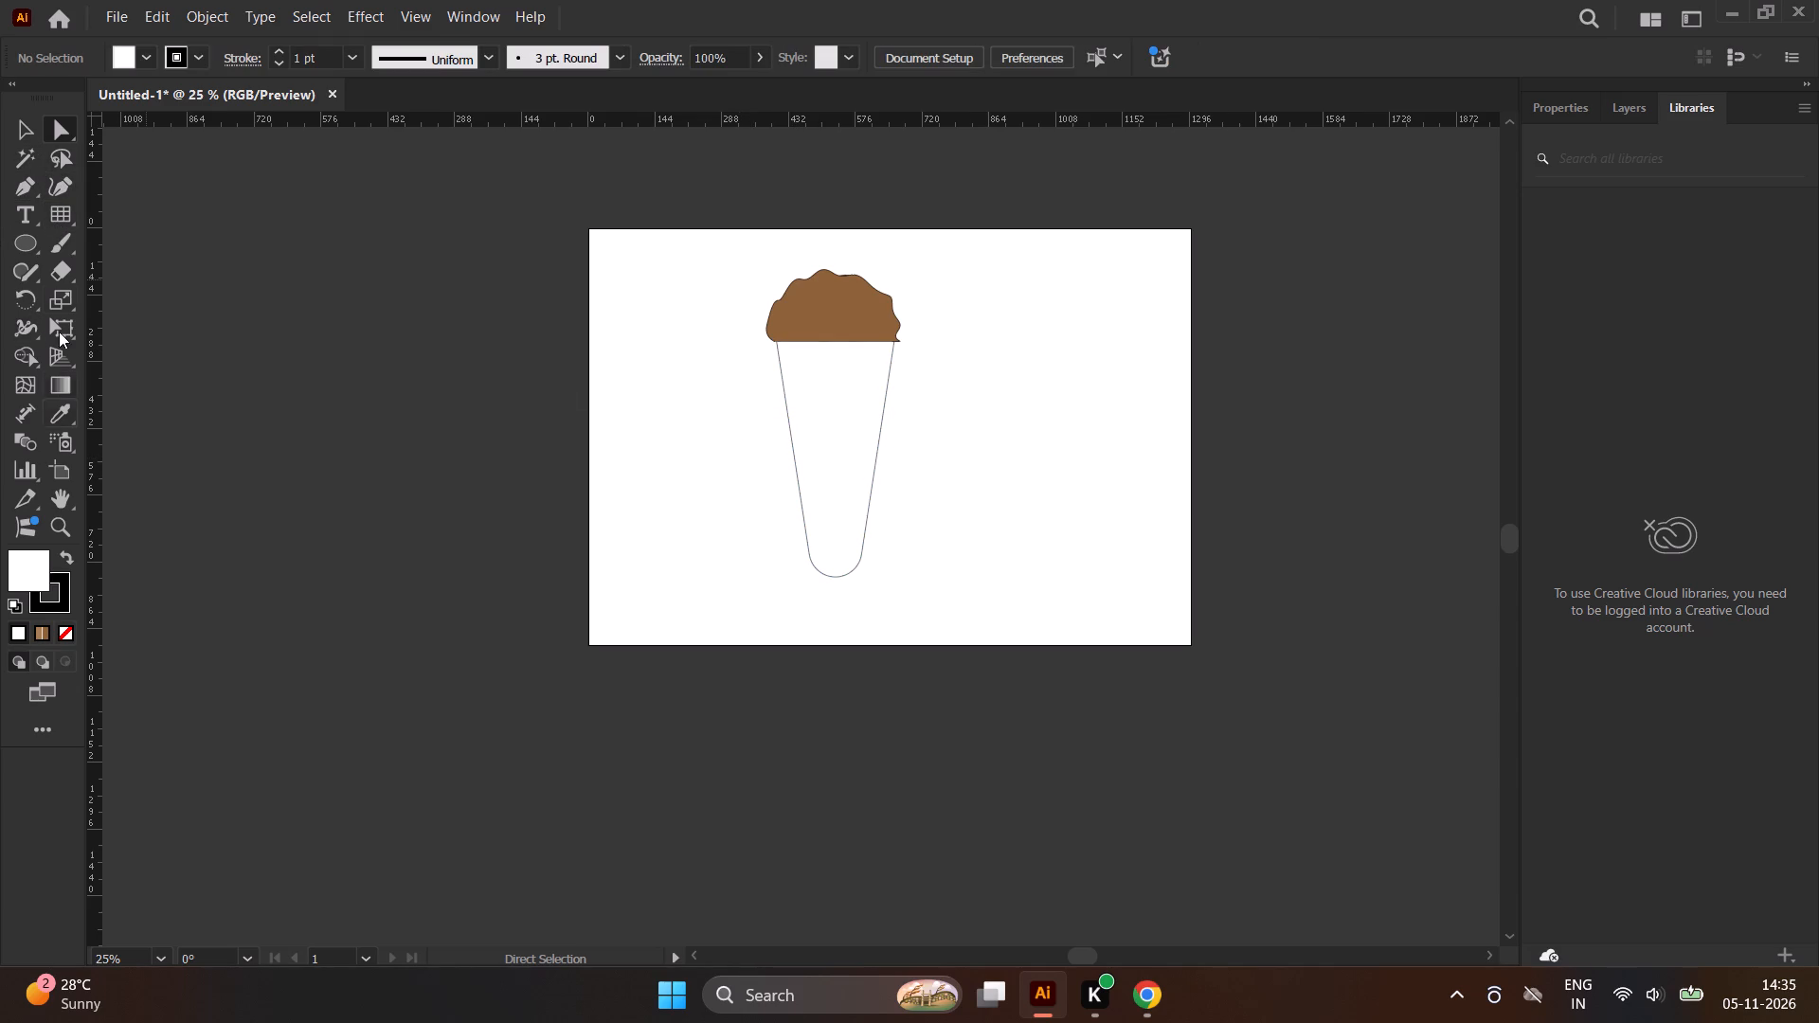
Draw a diagonal line from the container's left edge just below the rim down about 20° to its right edge.
{"action": "right_click", "coordinate": [60, 213]}
{"action": "left_click", "coordinate": [145, 221]}
{"action": "scroll", "coordinate": [801, 356], "scroll_direction": "up", "scroll_amount": 3}
{"action": "left_click_drag", "start_coordinate": [744, 334], "coordinate": [771, 341]}
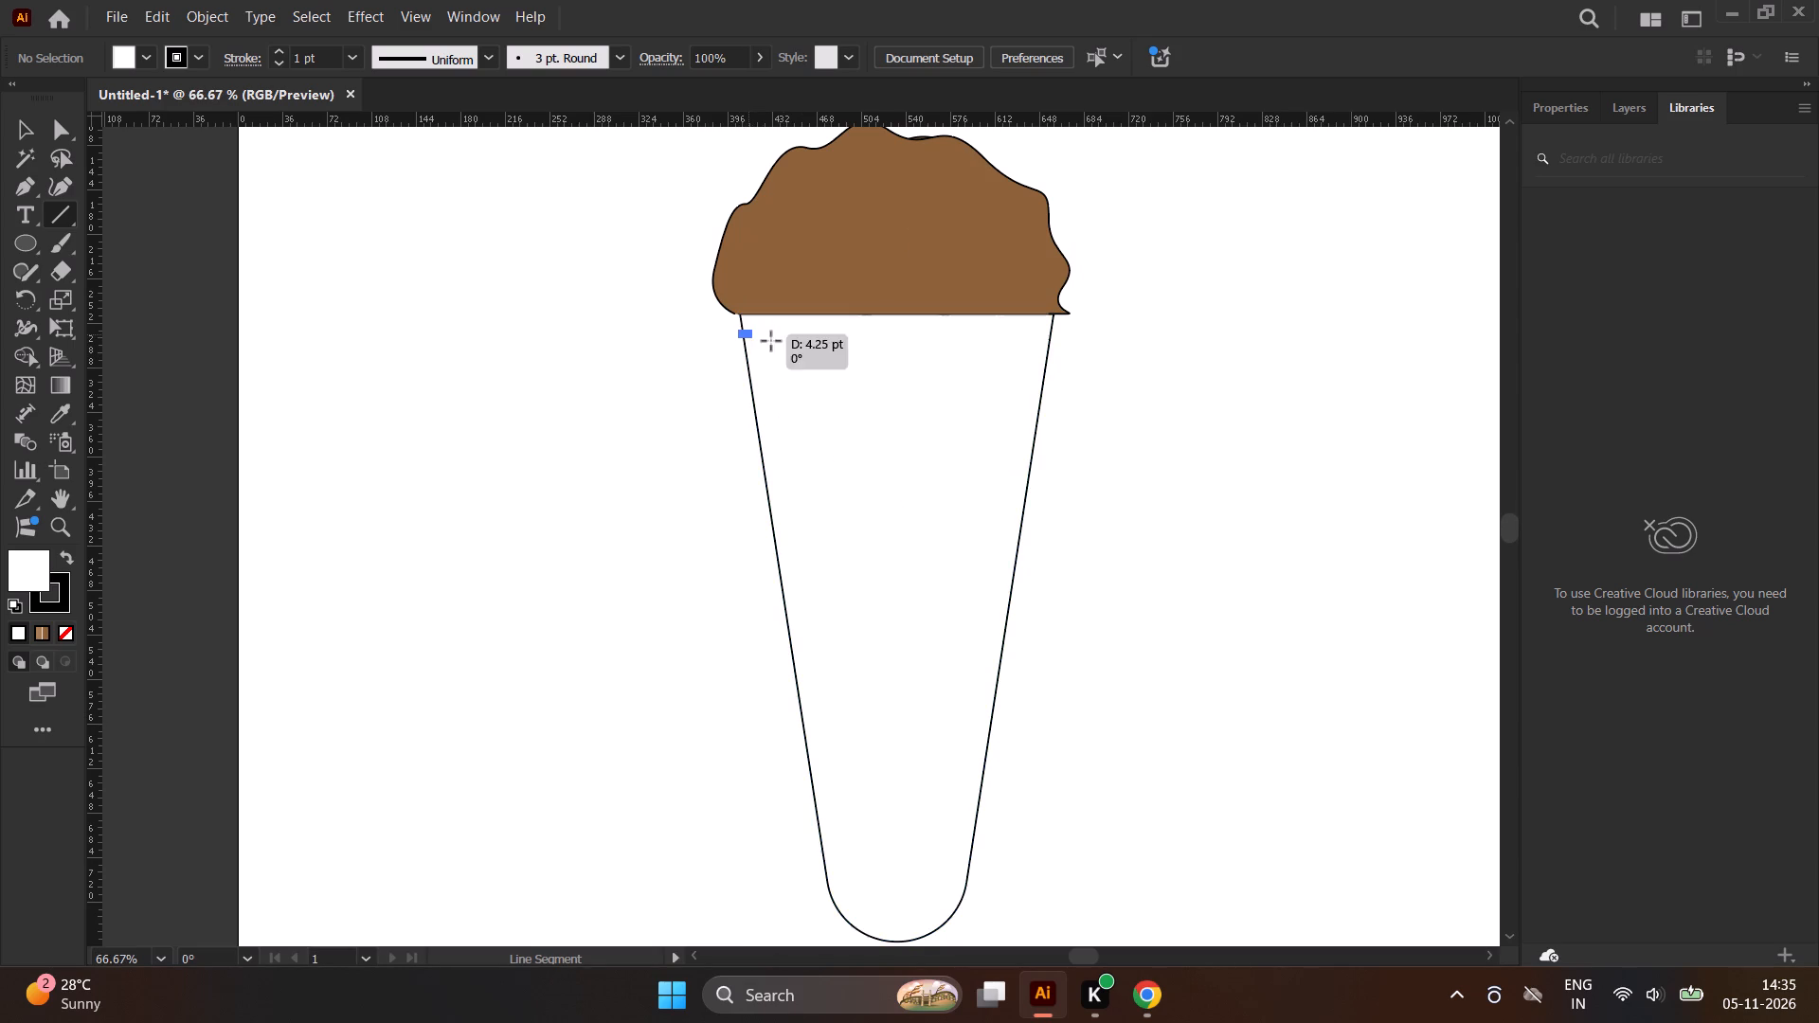
{"action": "left_click_drag", "start_coordinate": [771, 341], "coordinate": [1027, 442]}
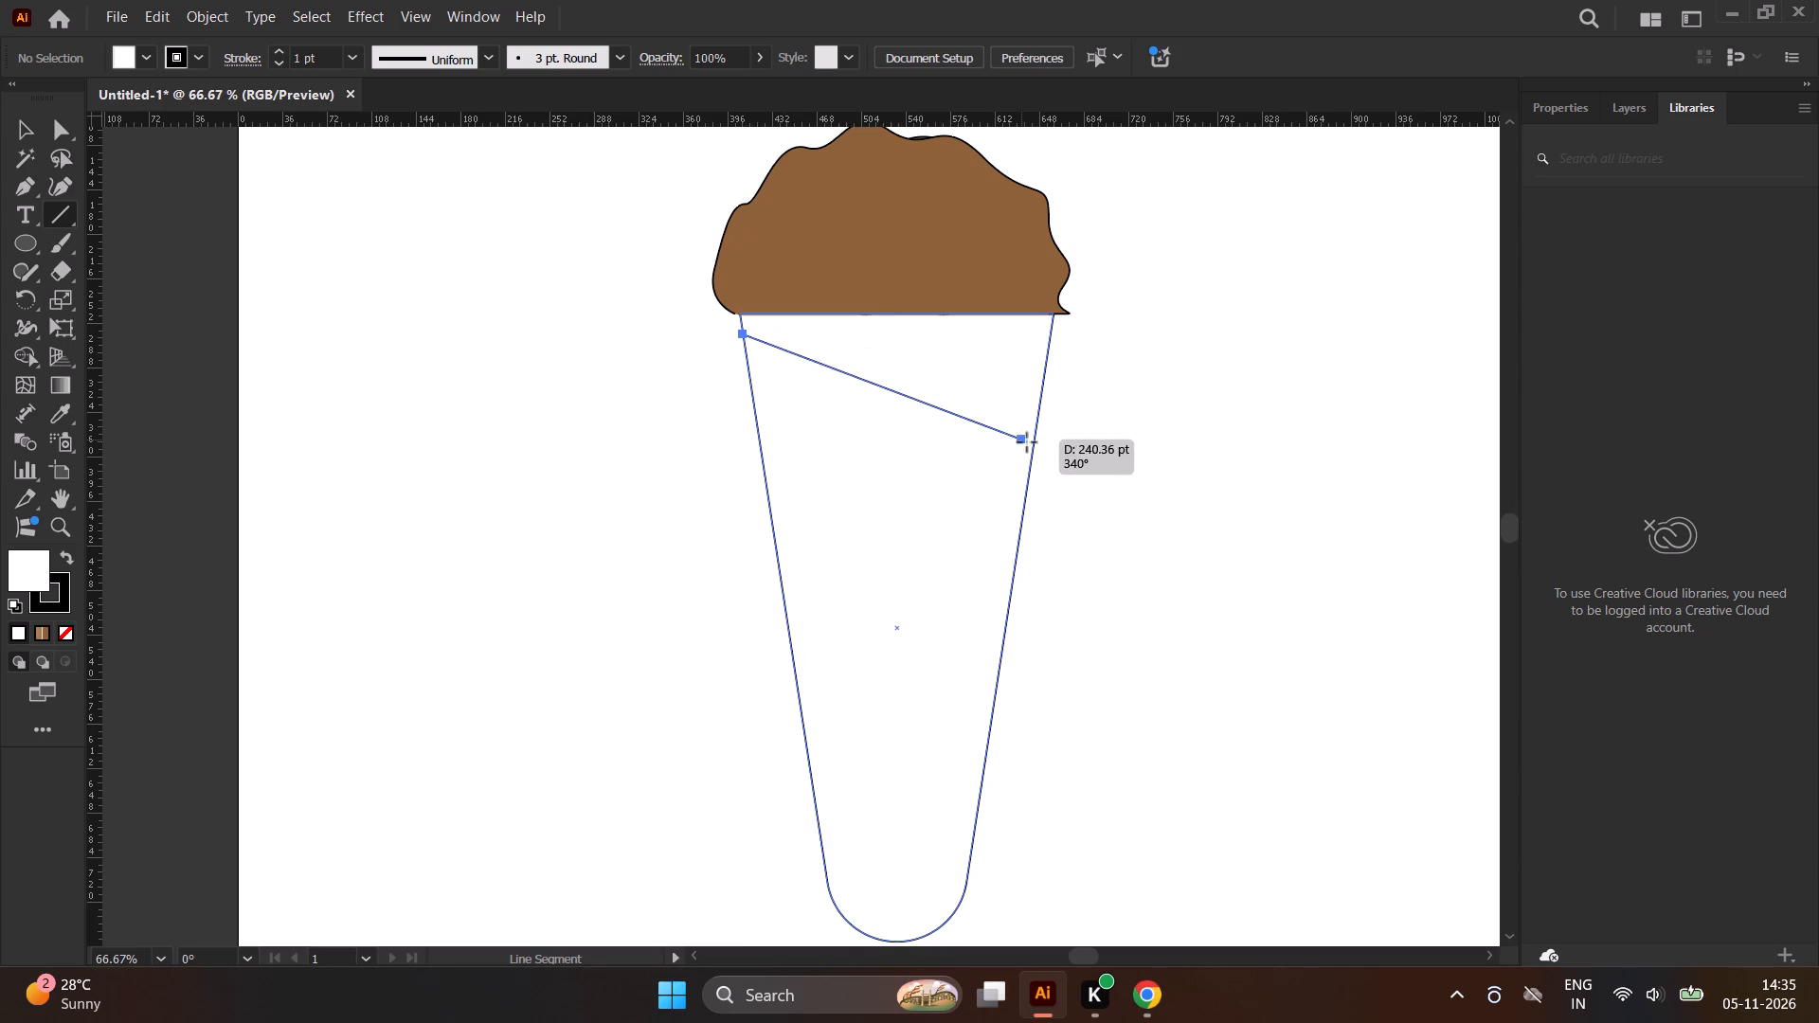
{"action": "left_click_drag", "start_coordinate": [1027, 442], "coordinate": [1033, 445]}
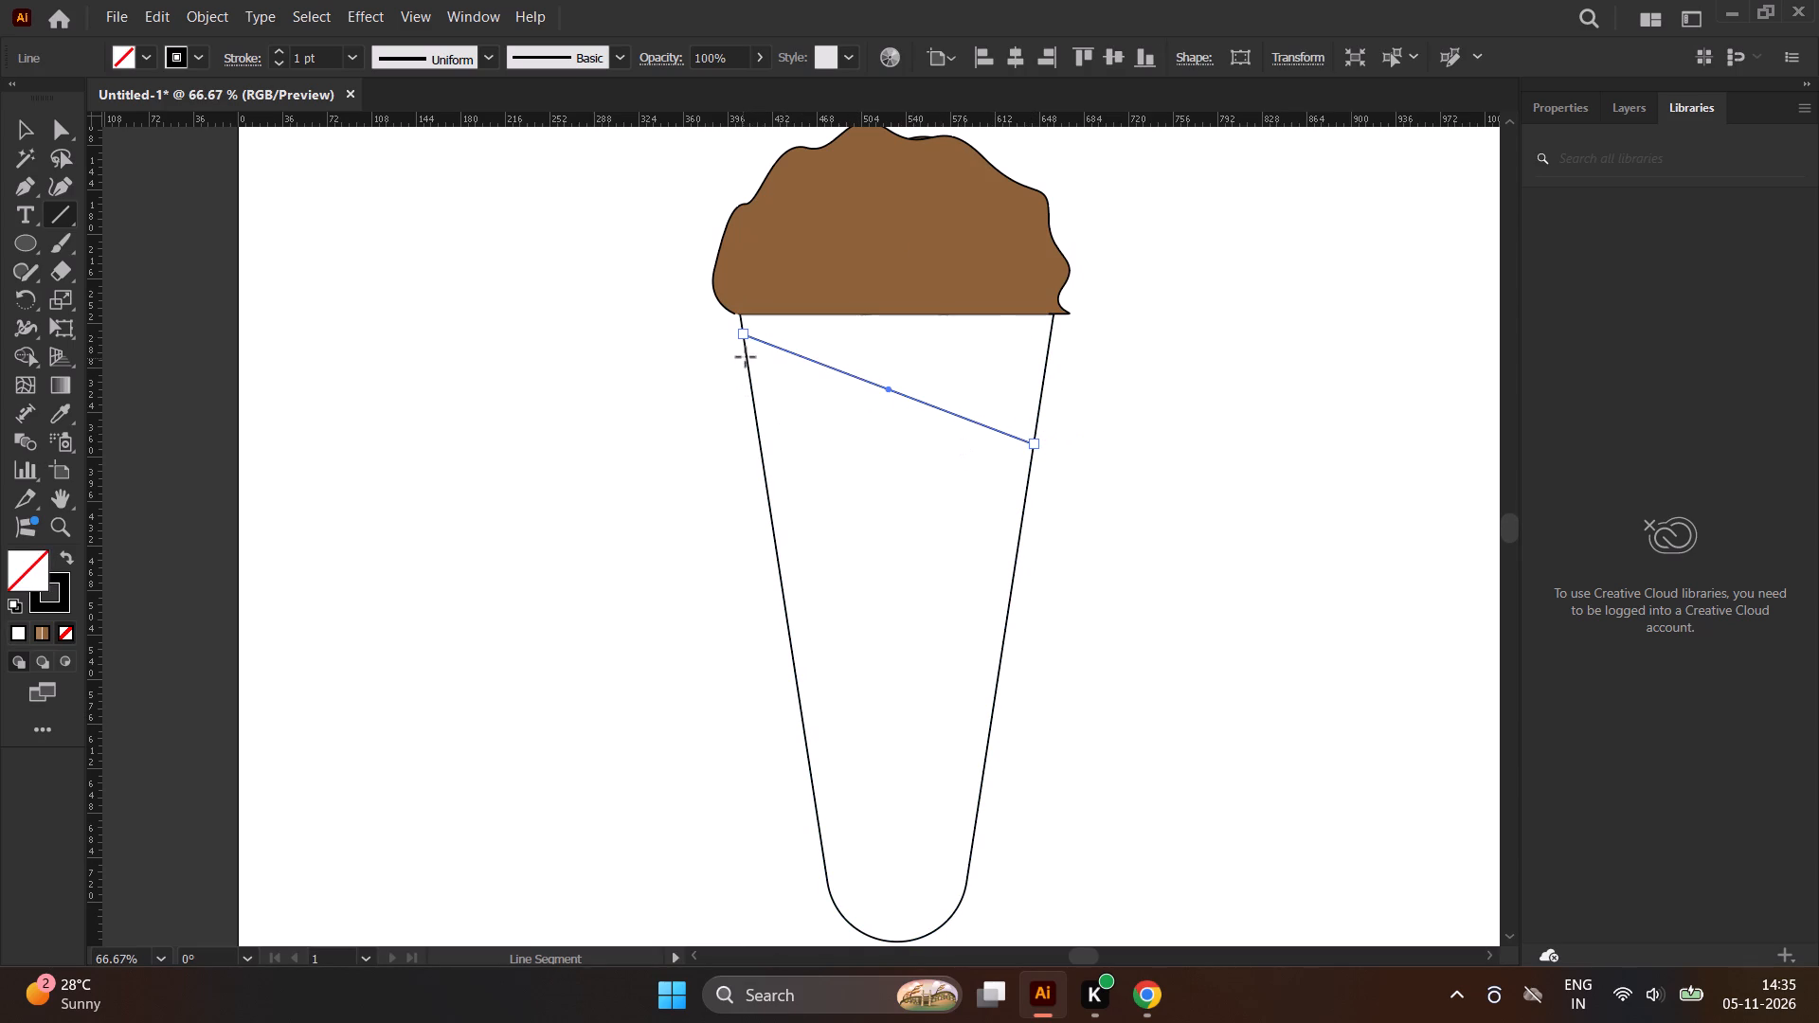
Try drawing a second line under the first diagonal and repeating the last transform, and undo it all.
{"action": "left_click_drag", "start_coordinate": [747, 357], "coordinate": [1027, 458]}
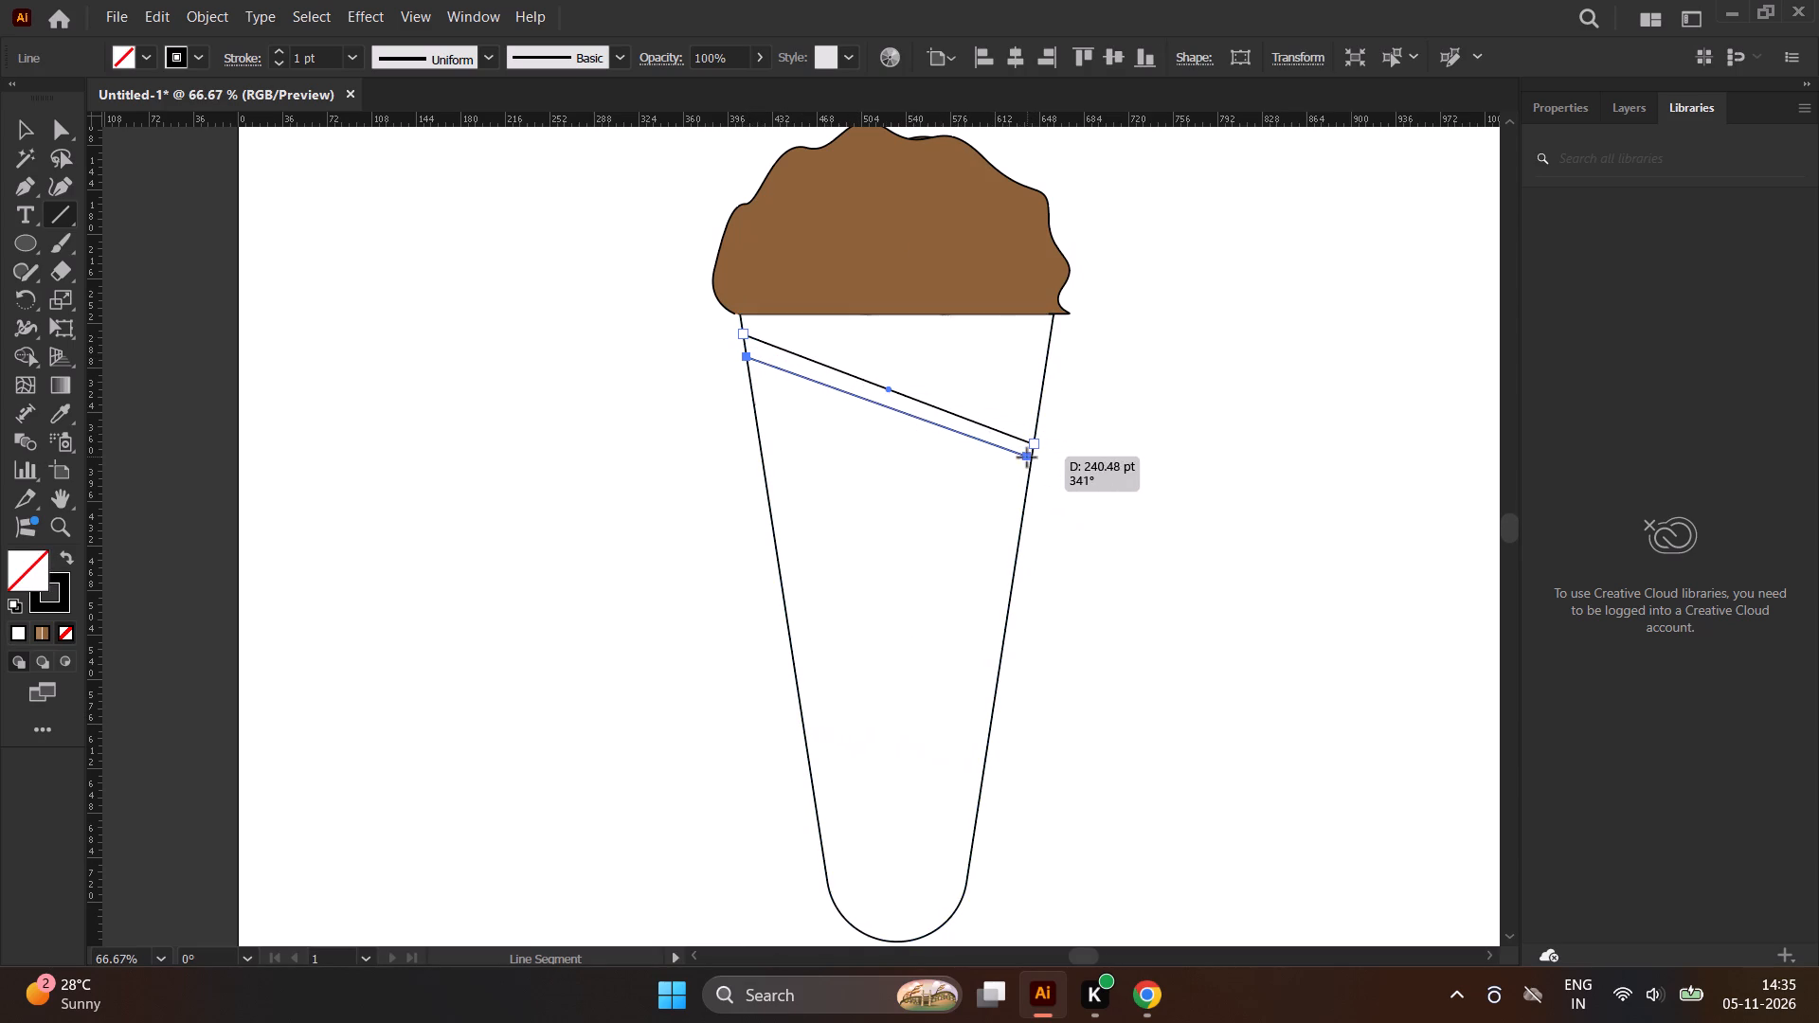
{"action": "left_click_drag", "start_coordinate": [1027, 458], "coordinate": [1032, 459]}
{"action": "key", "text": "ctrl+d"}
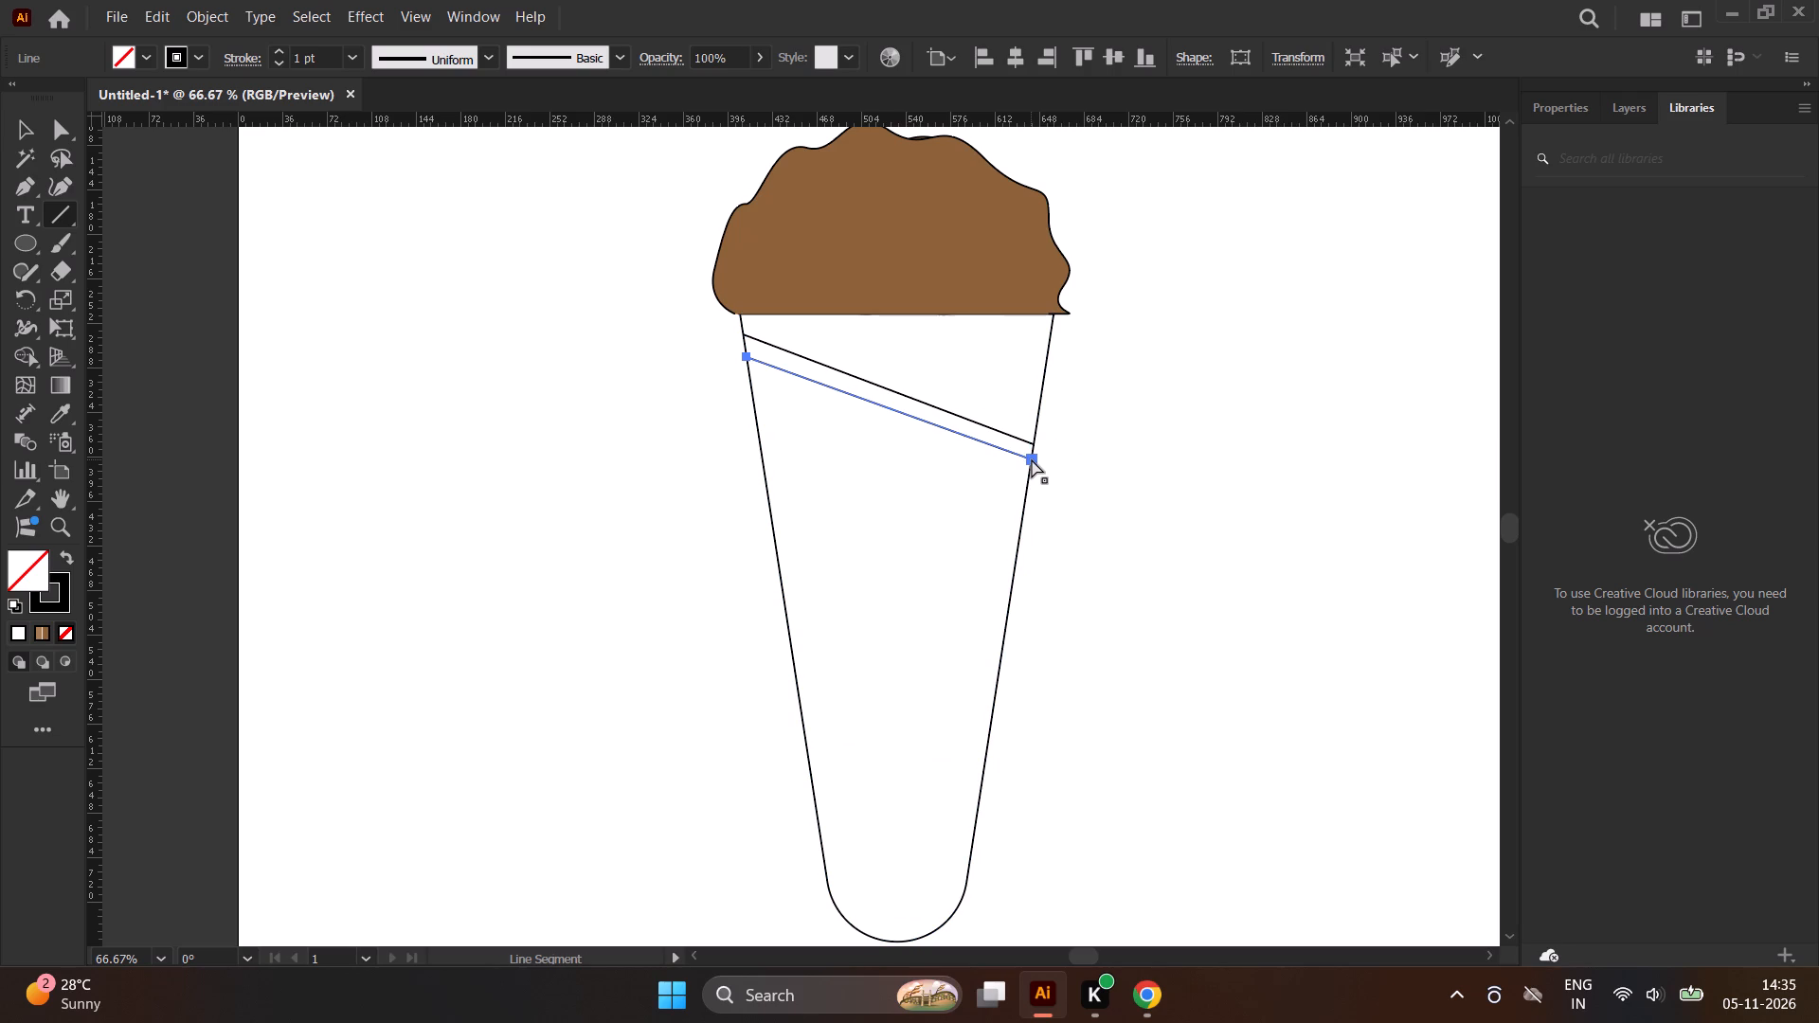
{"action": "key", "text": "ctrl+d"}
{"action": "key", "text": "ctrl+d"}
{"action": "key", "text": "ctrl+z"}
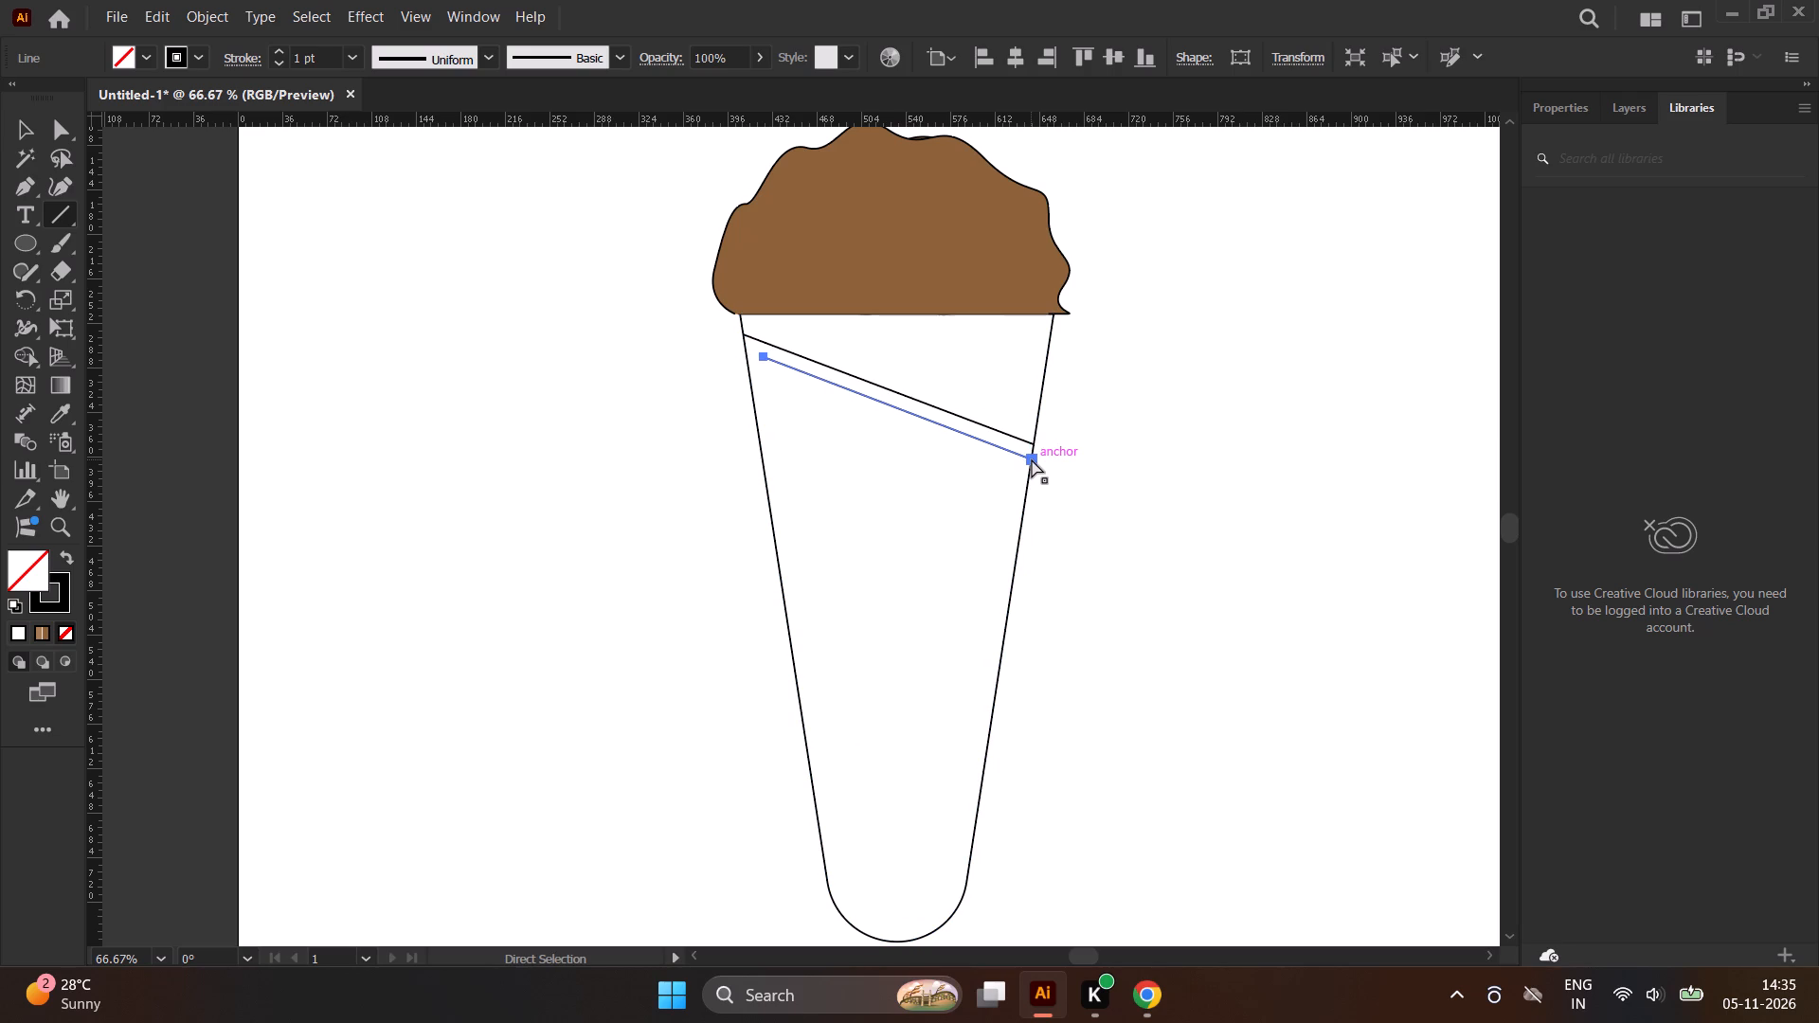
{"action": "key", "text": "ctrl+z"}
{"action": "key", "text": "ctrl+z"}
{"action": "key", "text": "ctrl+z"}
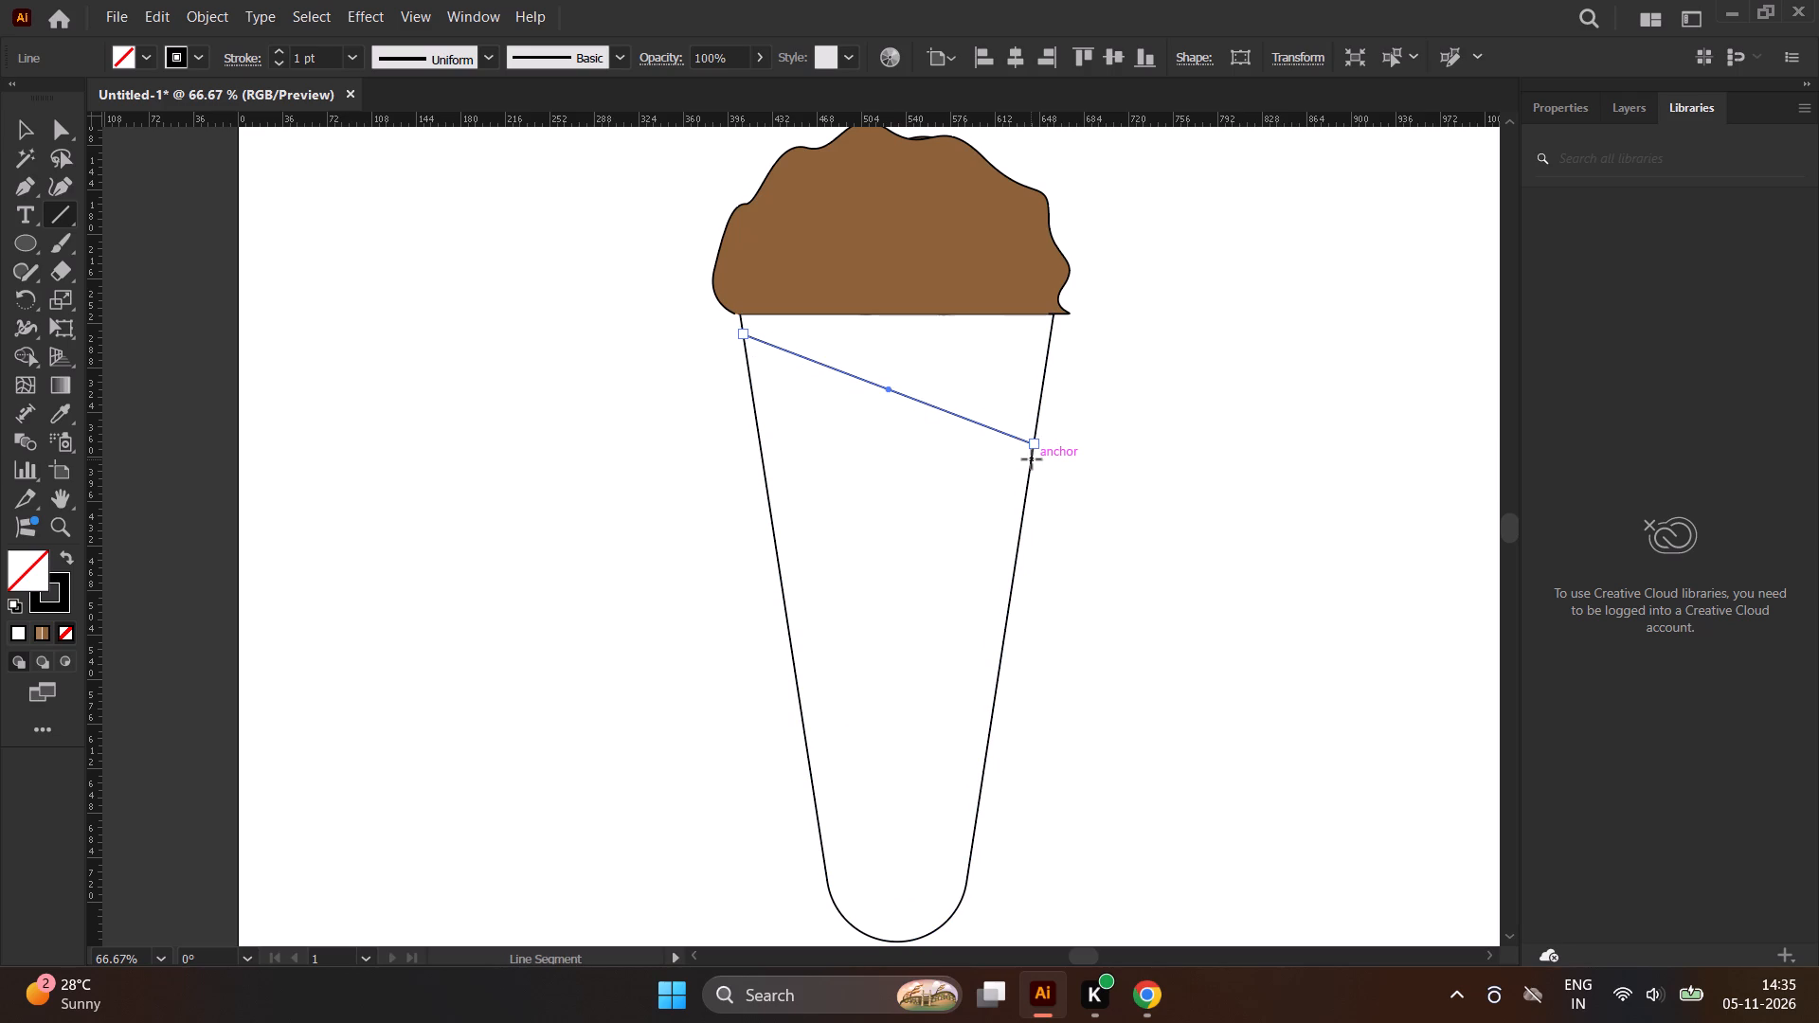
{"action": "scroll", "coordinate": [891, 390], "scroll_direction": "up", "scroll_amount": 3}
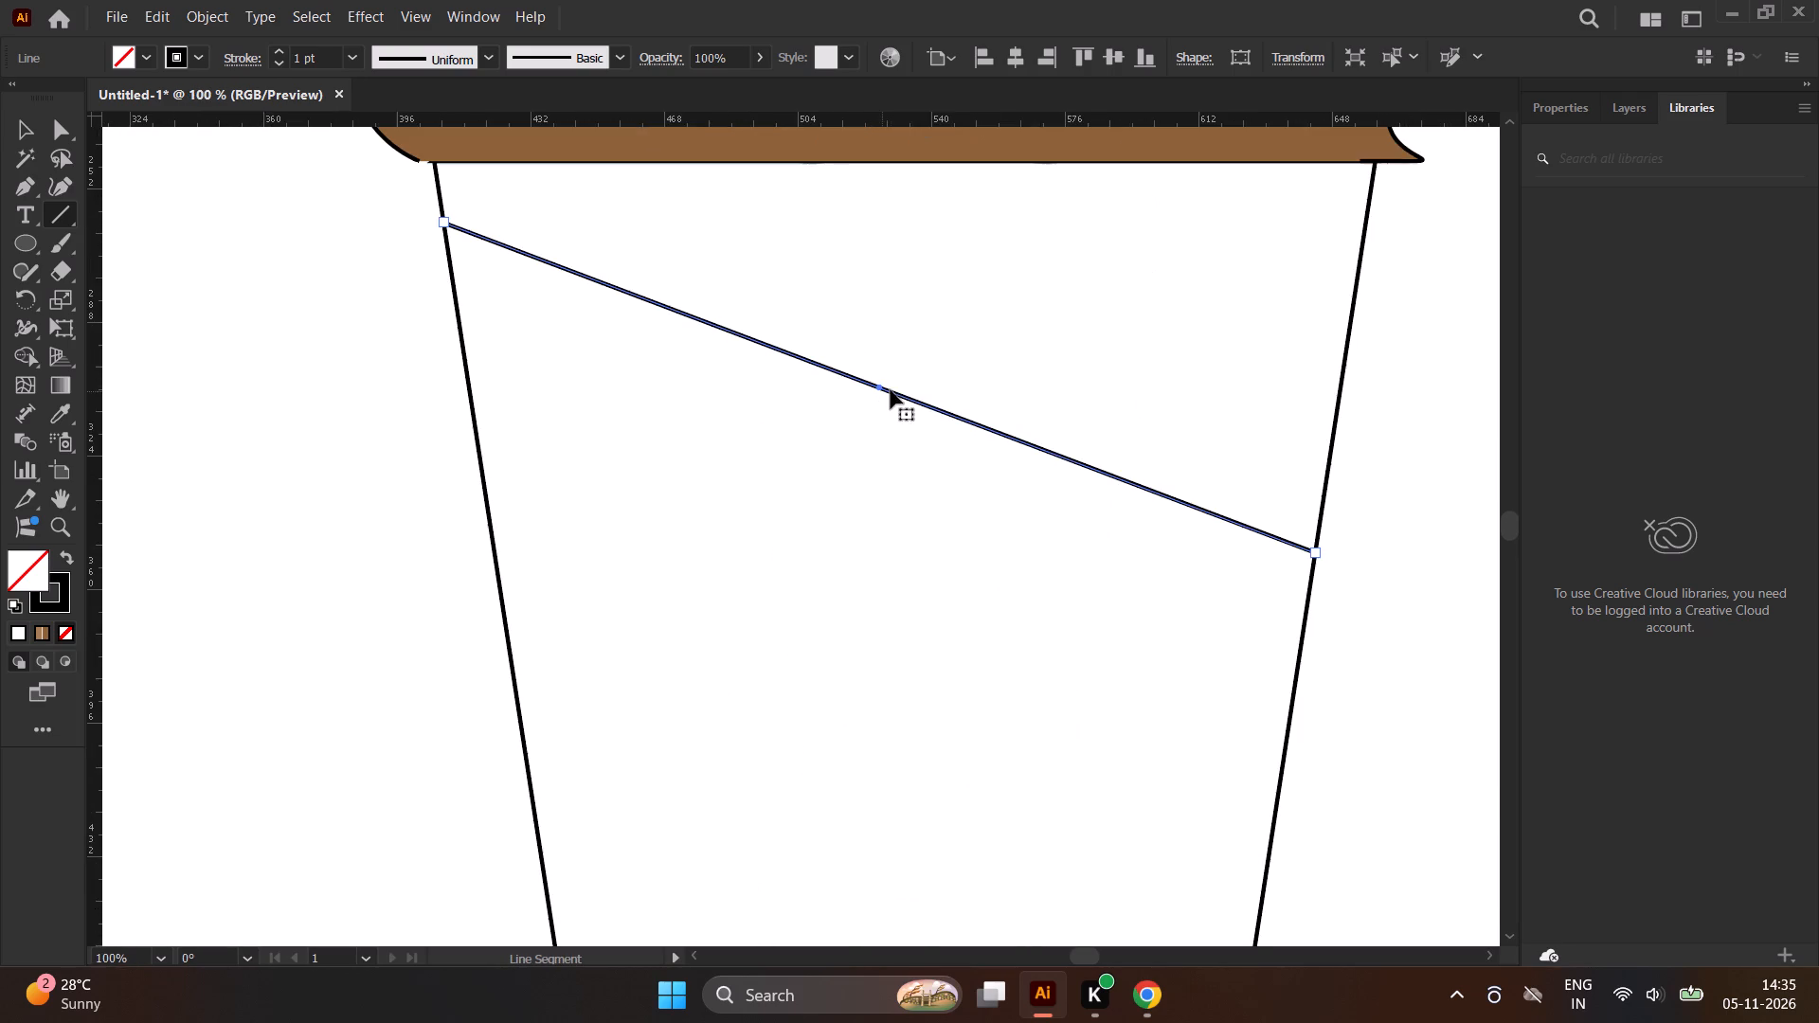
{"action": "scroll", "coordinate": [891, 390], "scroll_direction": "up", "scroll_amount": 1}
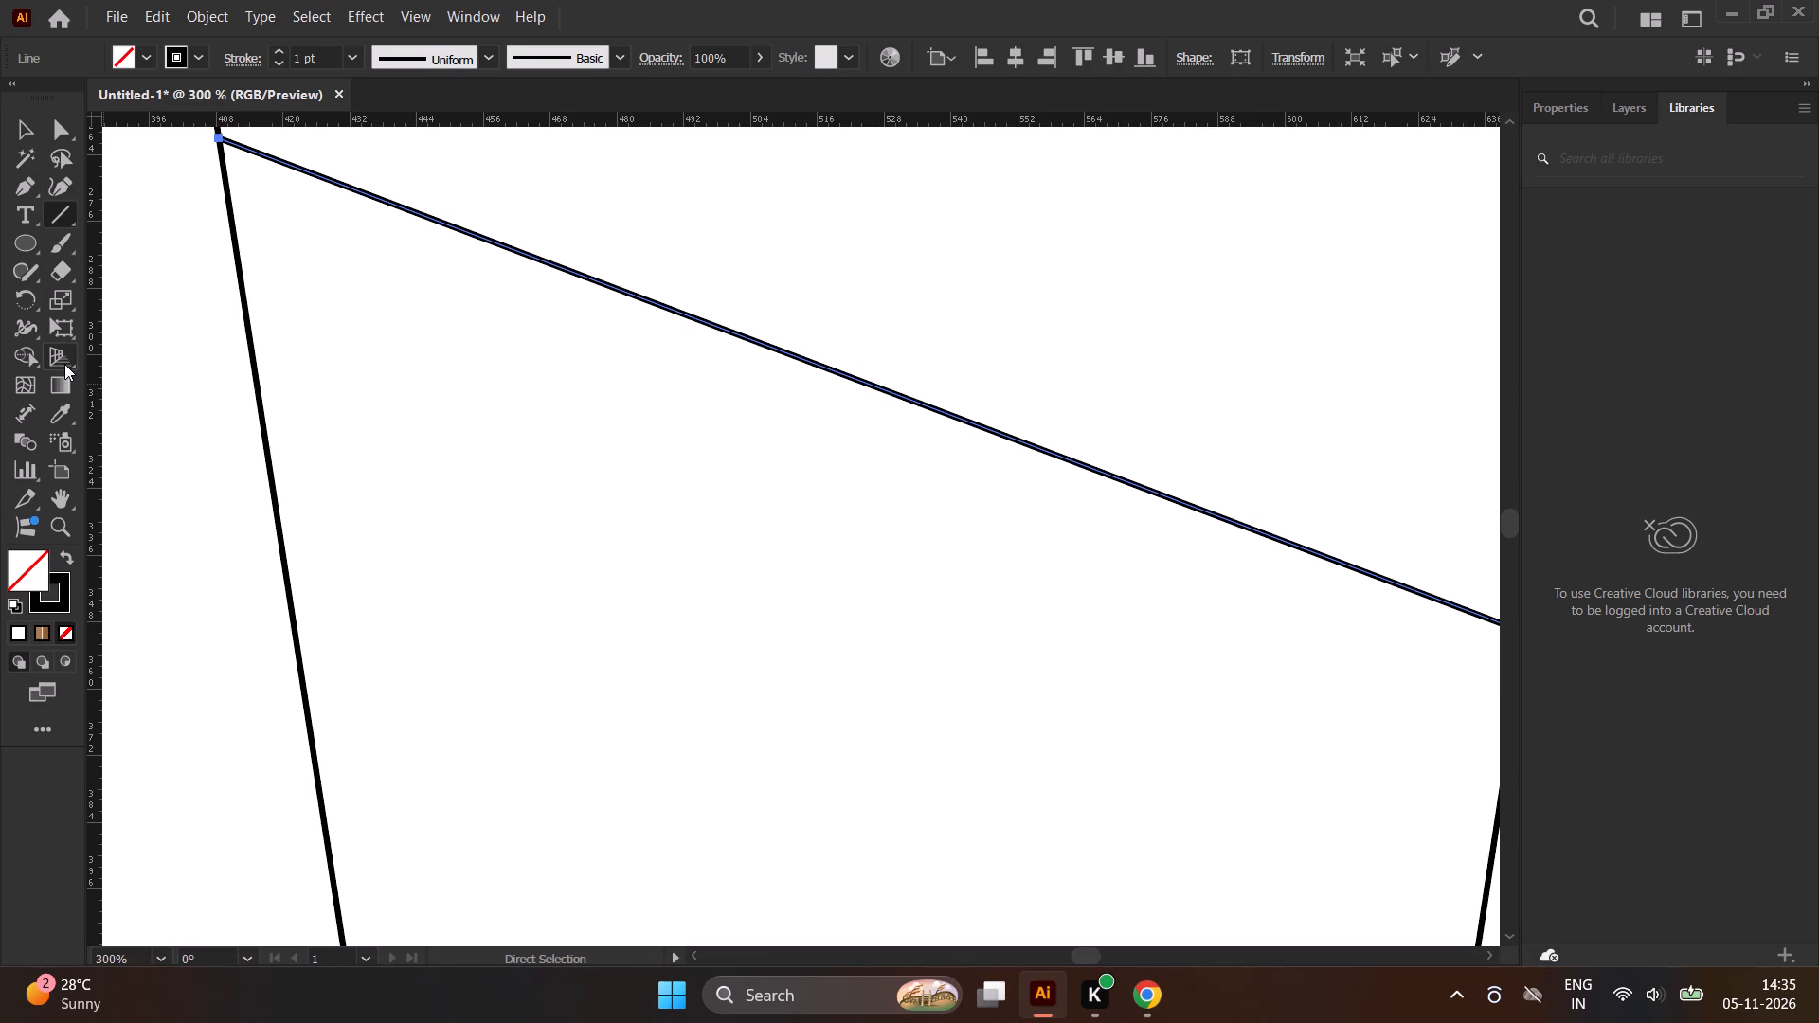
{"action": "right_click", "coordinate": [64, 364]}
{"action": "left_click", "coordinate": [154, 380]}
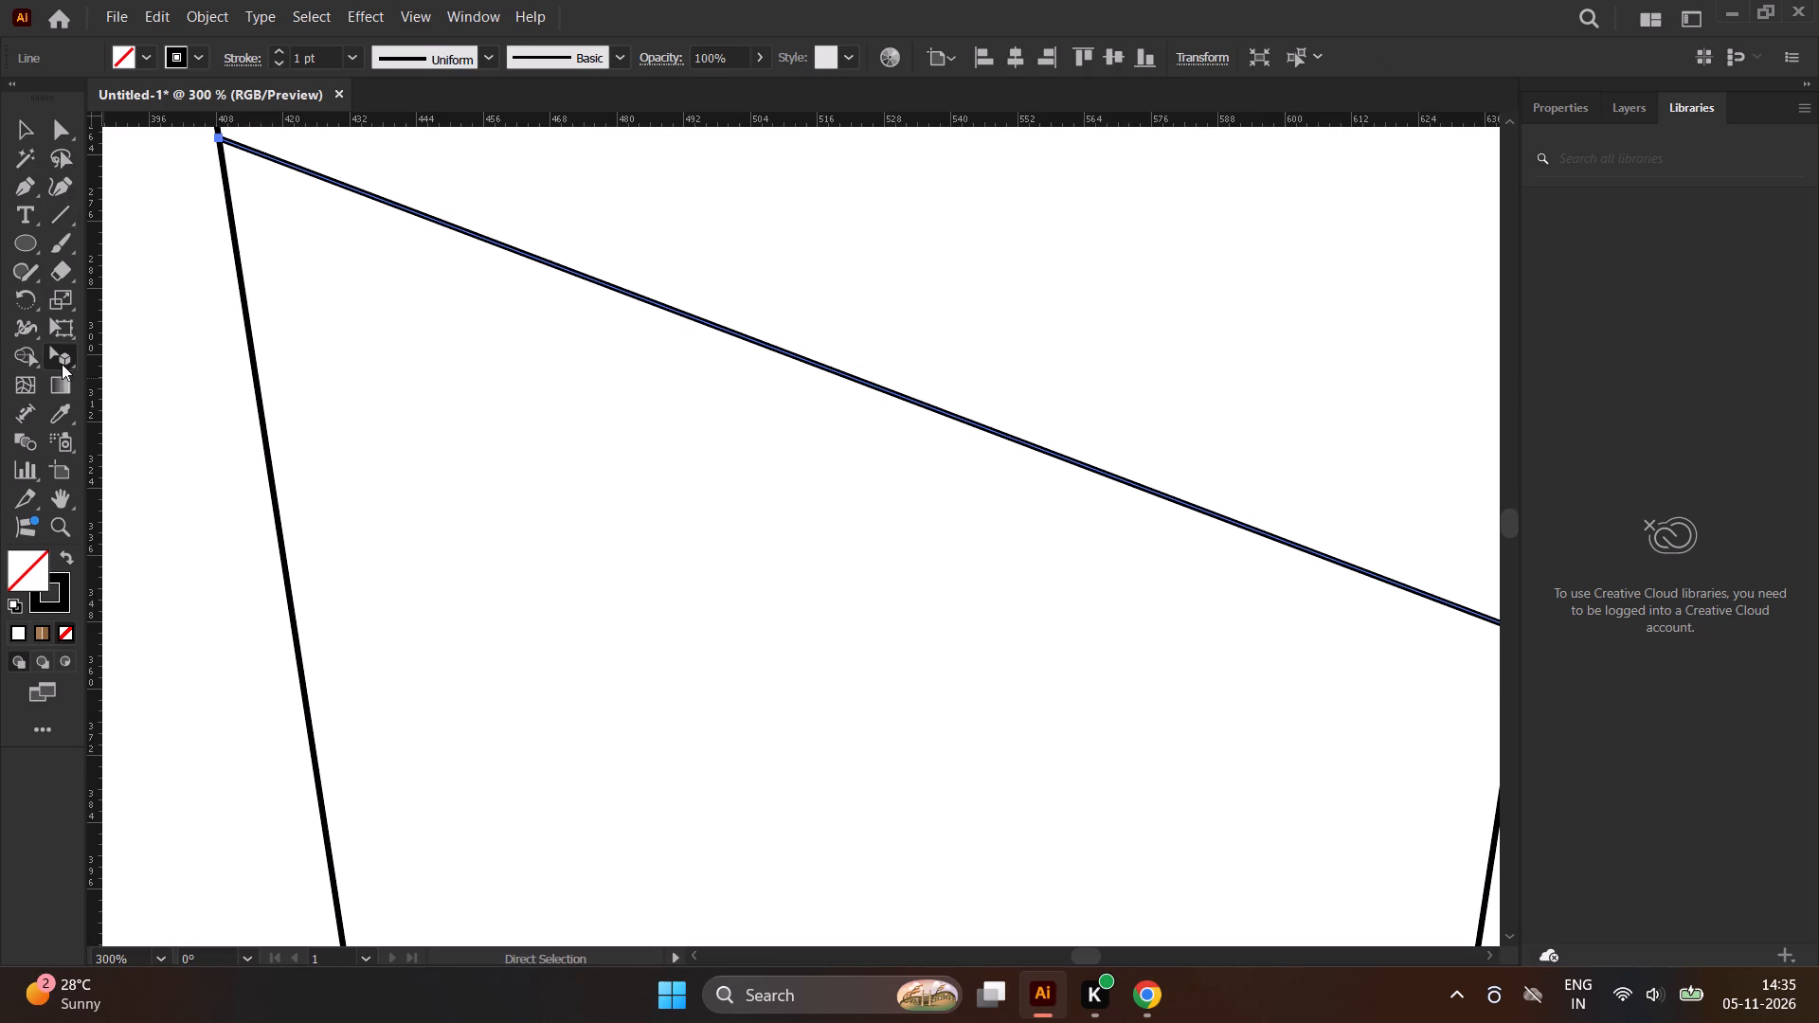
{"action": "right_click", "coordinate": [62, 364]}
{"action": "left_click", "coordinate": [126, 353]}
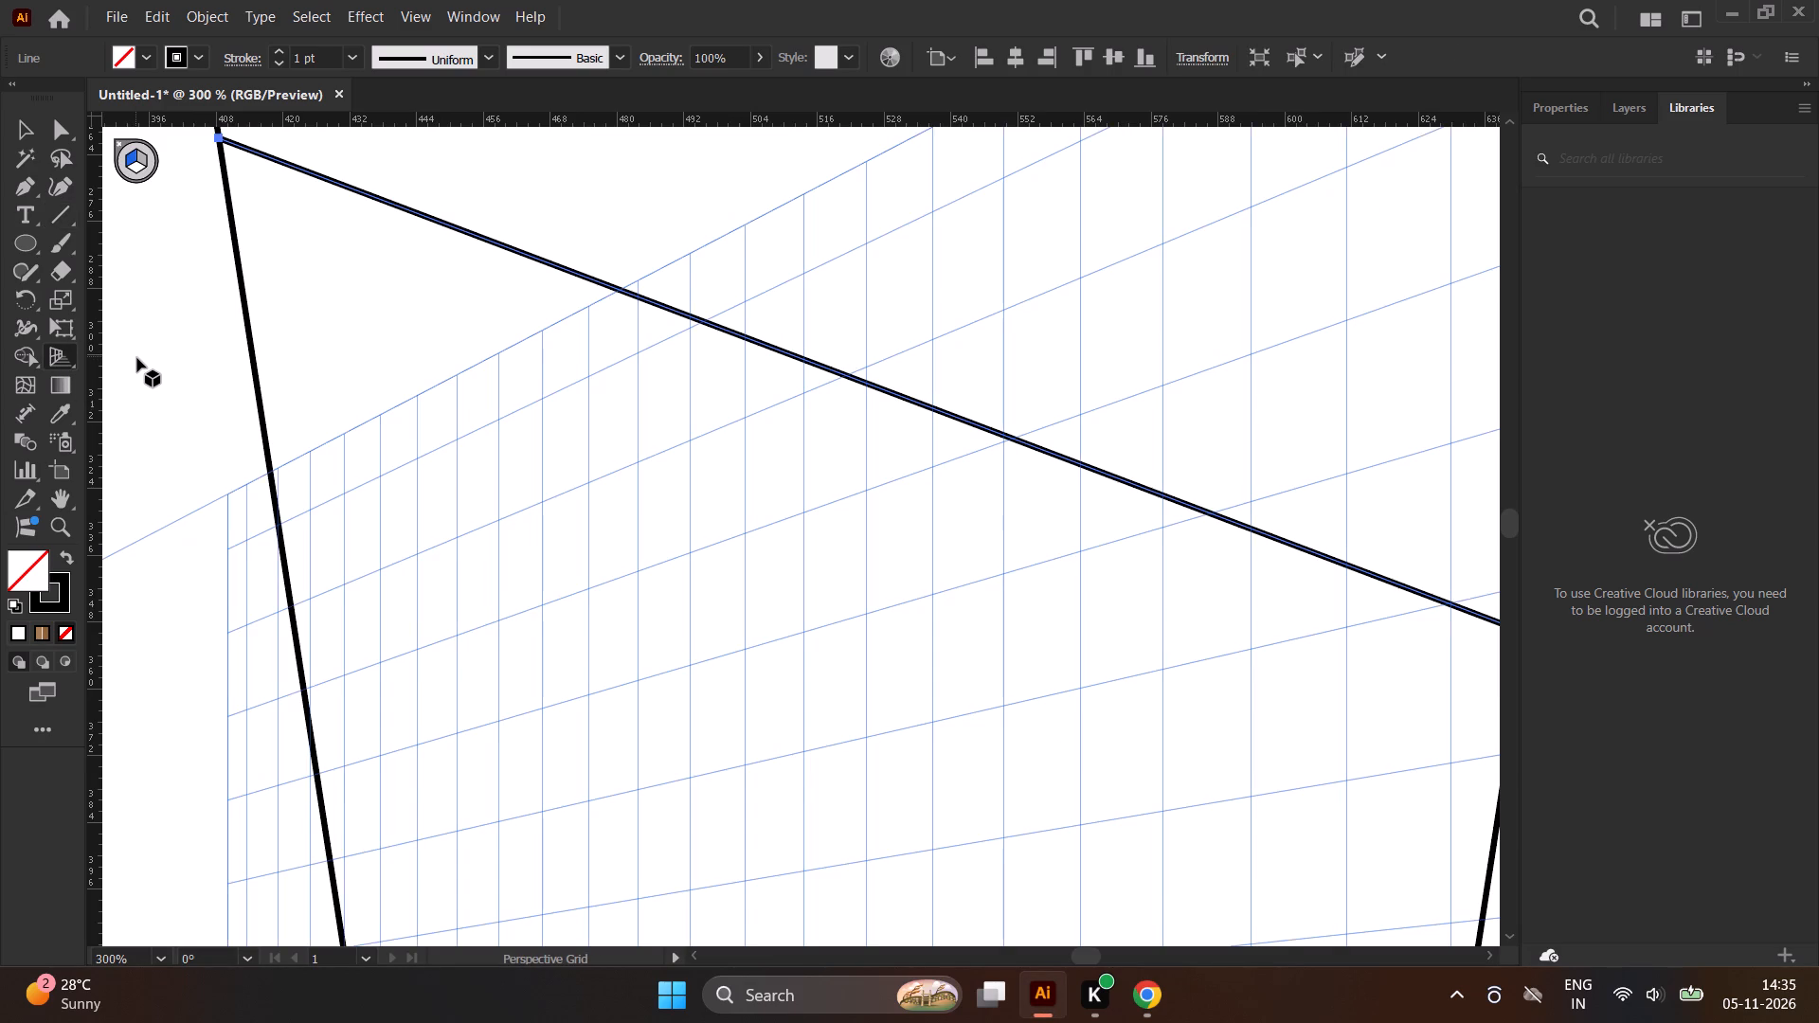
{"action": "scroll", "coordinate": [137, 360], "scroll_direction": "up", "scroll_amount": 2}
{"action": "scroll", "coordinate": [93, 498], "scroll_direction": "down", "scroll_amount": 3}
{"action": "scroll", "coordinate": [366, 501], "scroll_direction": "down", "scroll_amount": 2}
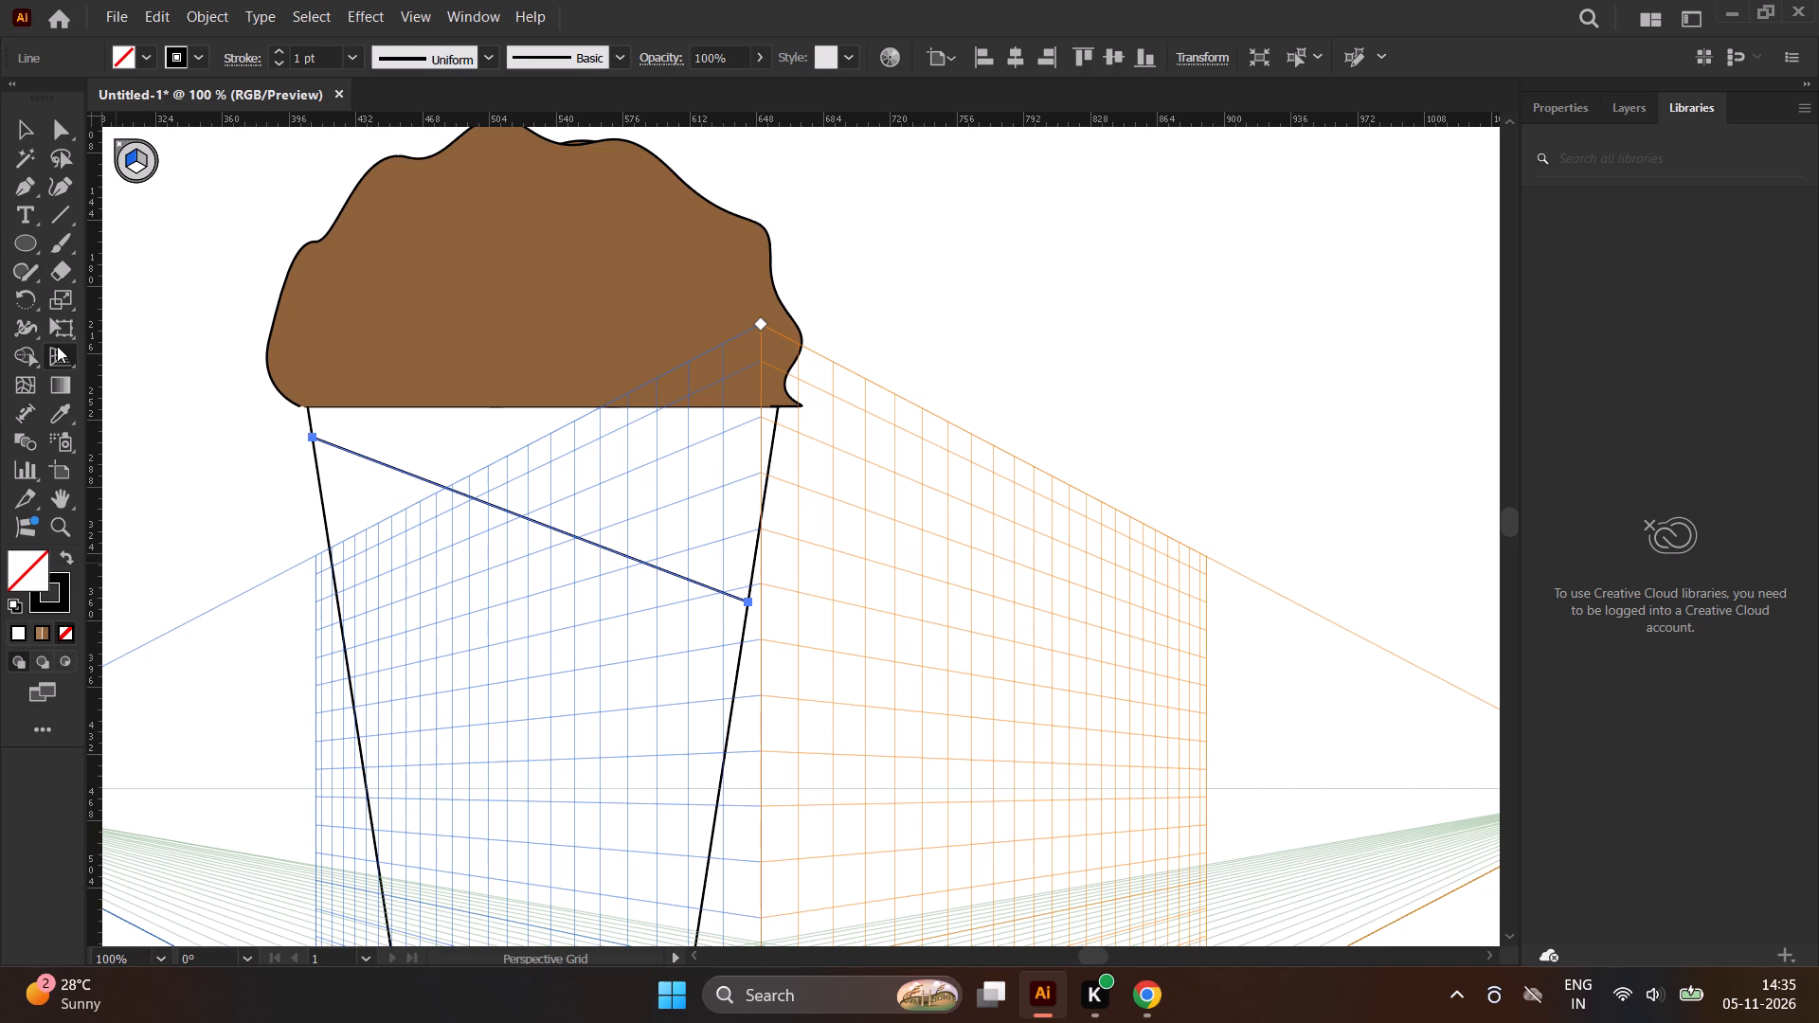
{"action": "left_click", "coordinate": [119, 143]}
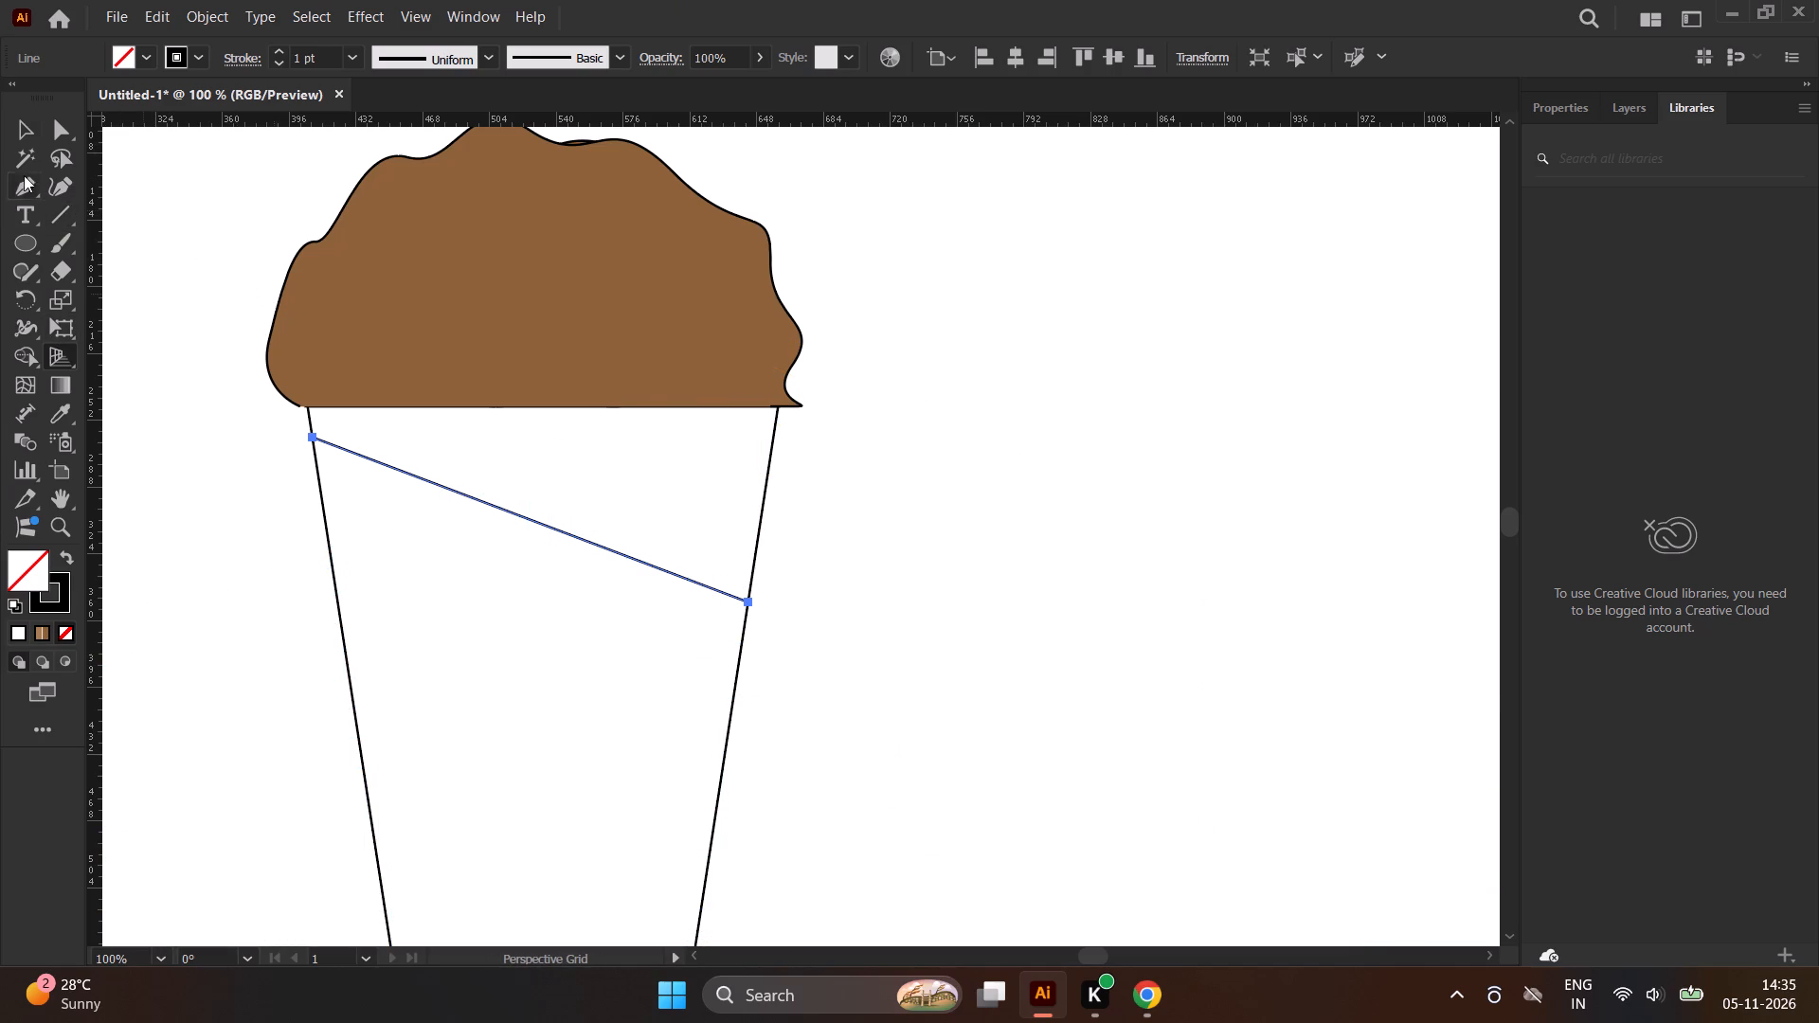
Copy the diagonal line just below the first and adjust both its ends to meet the container's side edges, parallel to the first.
{"action": "left_click", "coordinate": [19, 124]}
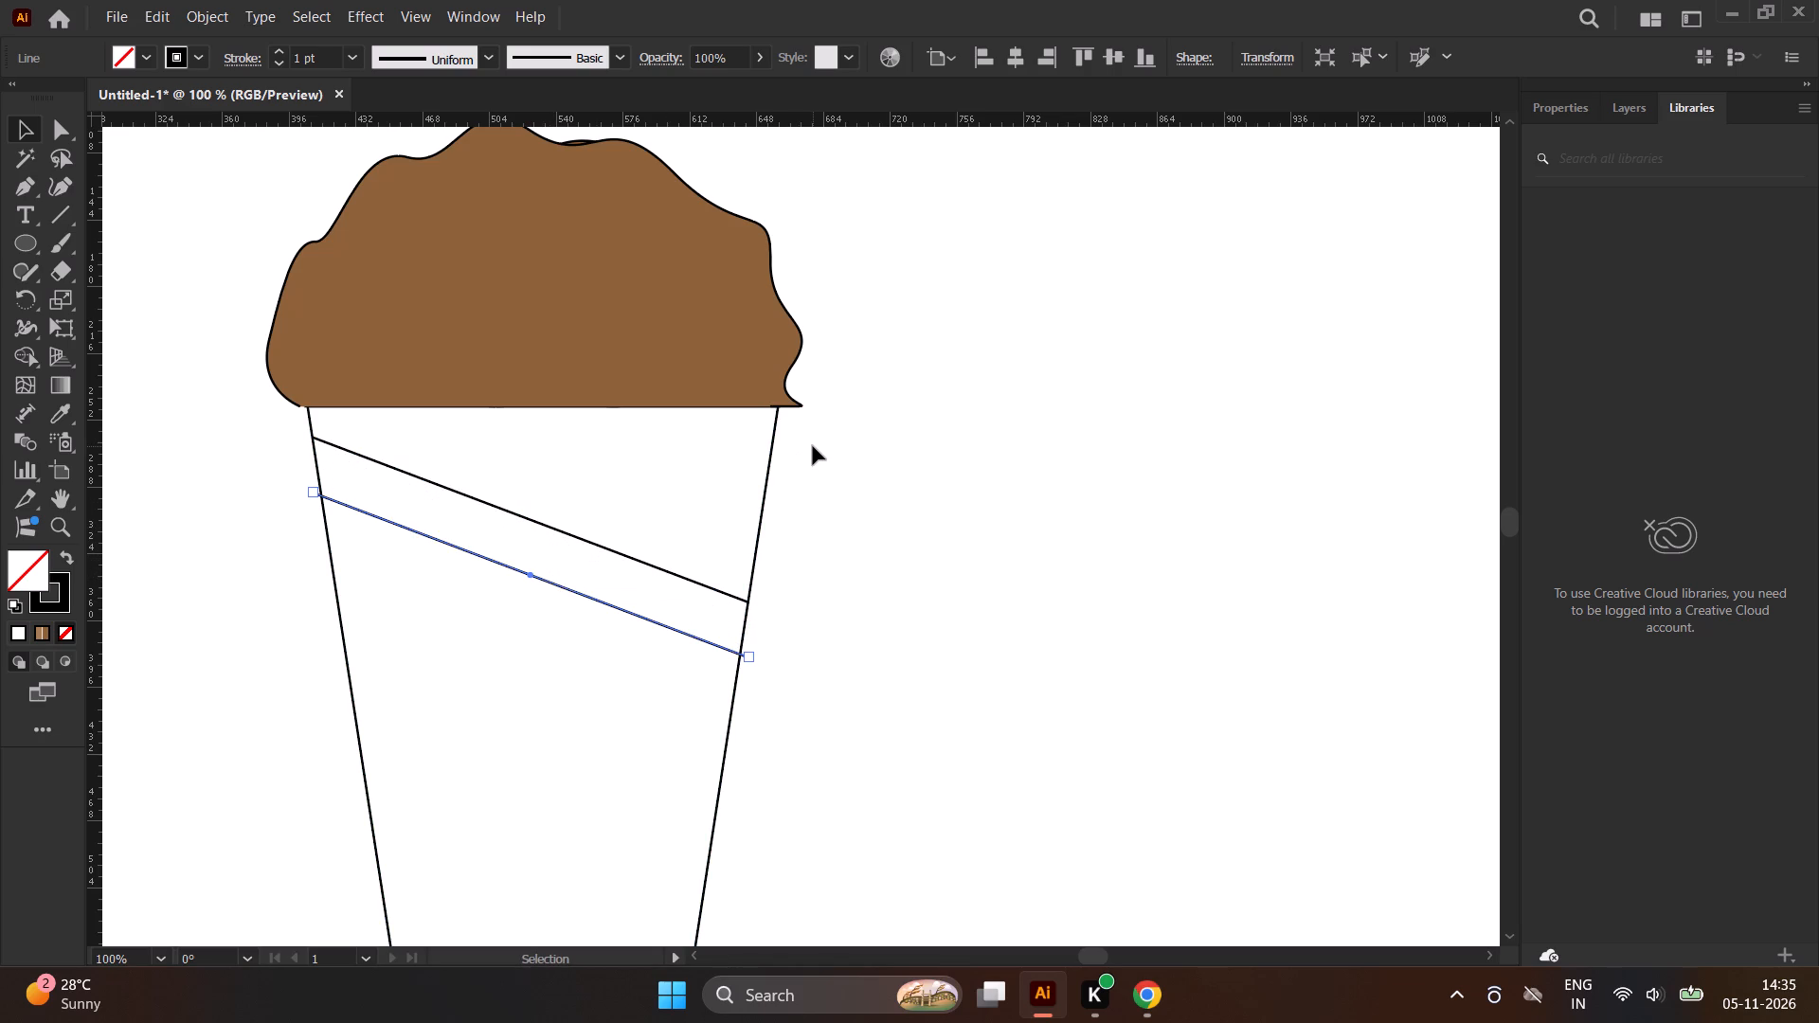
{"action": "scroll", "coordinate": [724, 627], "scroll_direction": "up", "scroll_amount": 2}
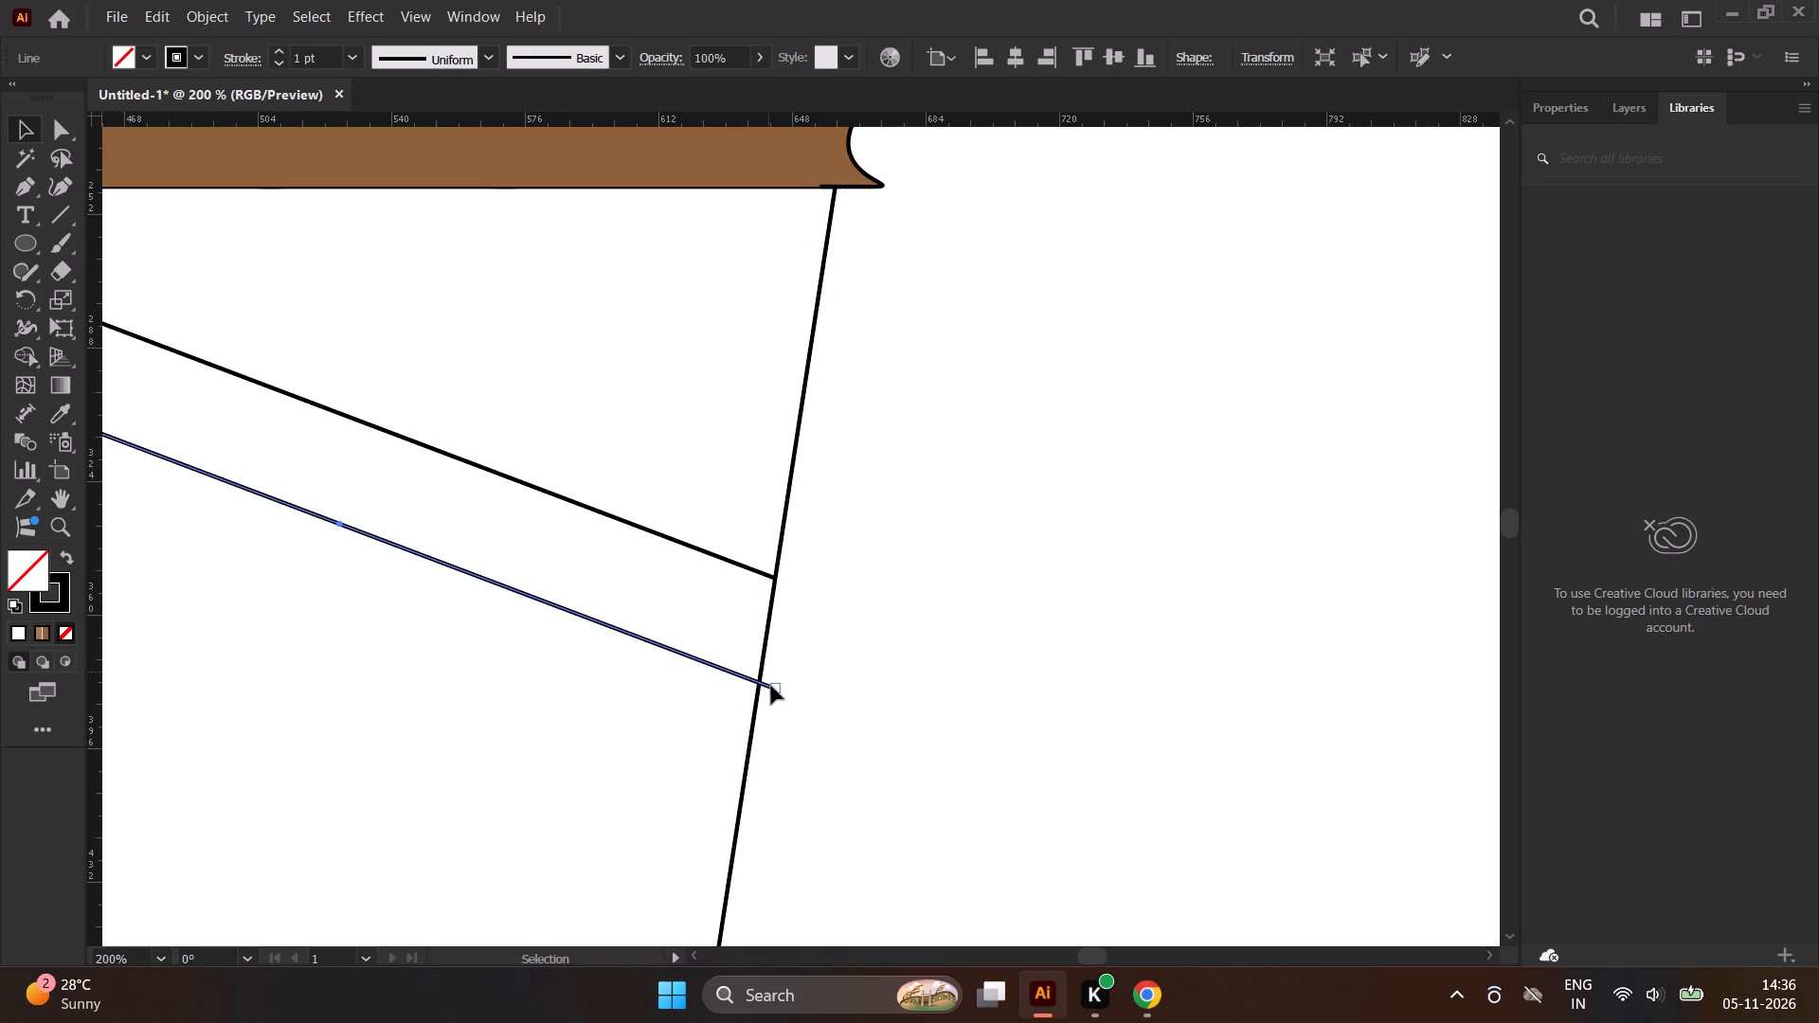
{"action": "left_click_drag", "start_coordinate": [779, 686], "coordinate": [764, 681]}
{"action": "scroll", "coordinate": [761, 678], "scroll_direction": "up", "scroll_amount": 1}
{"action": "scroll", "coordinate": [761, 678], "scroll_direction": "down", "scroll_amount": 1}
{"action": "scroll", "coordinate": [761, 678], "scroll_direction": "up", "scroll_amount": 1}
{"action": "scroll", "coordinate": [761, 678], "scroll_direction": "down", "scroll_amount": 3}
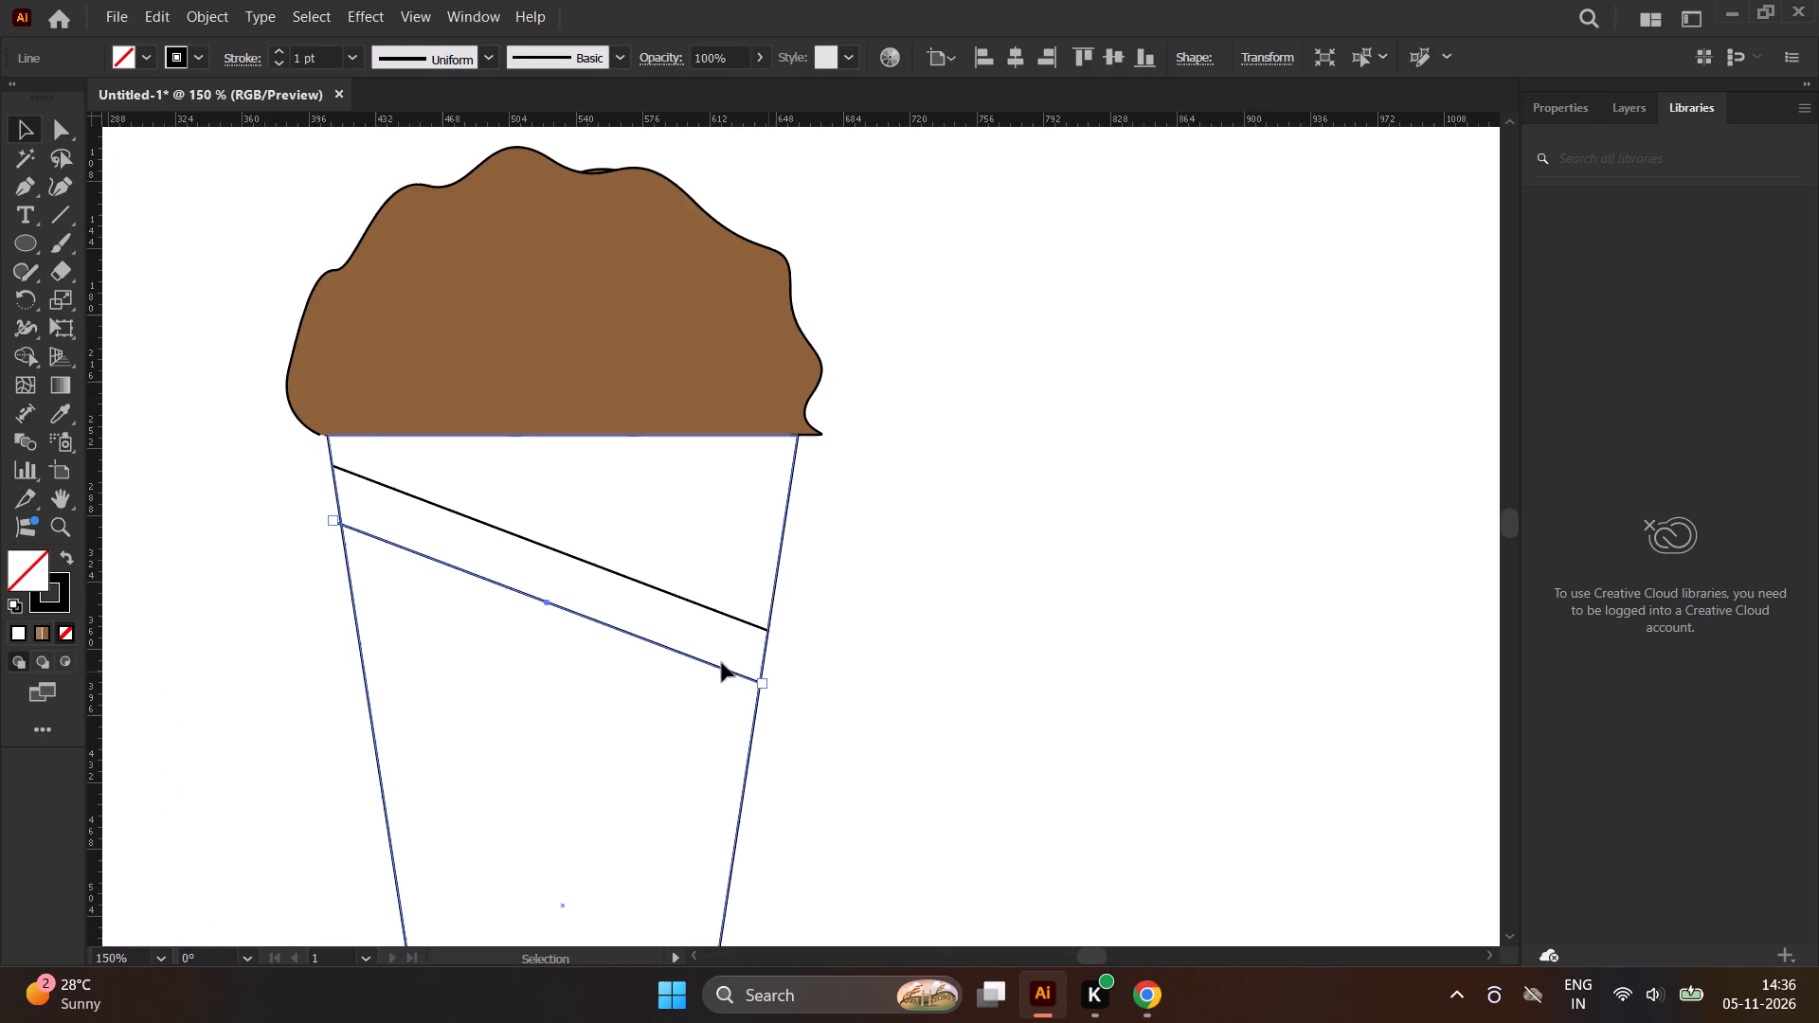
{"action": "scroll", "coordinate": [341, 544], "scroll_direction": "up", "scroll_amount": 3}
{"action": "left_click_drag", "start_coordinate": [315, 491], "coordinate": [328, 487]}
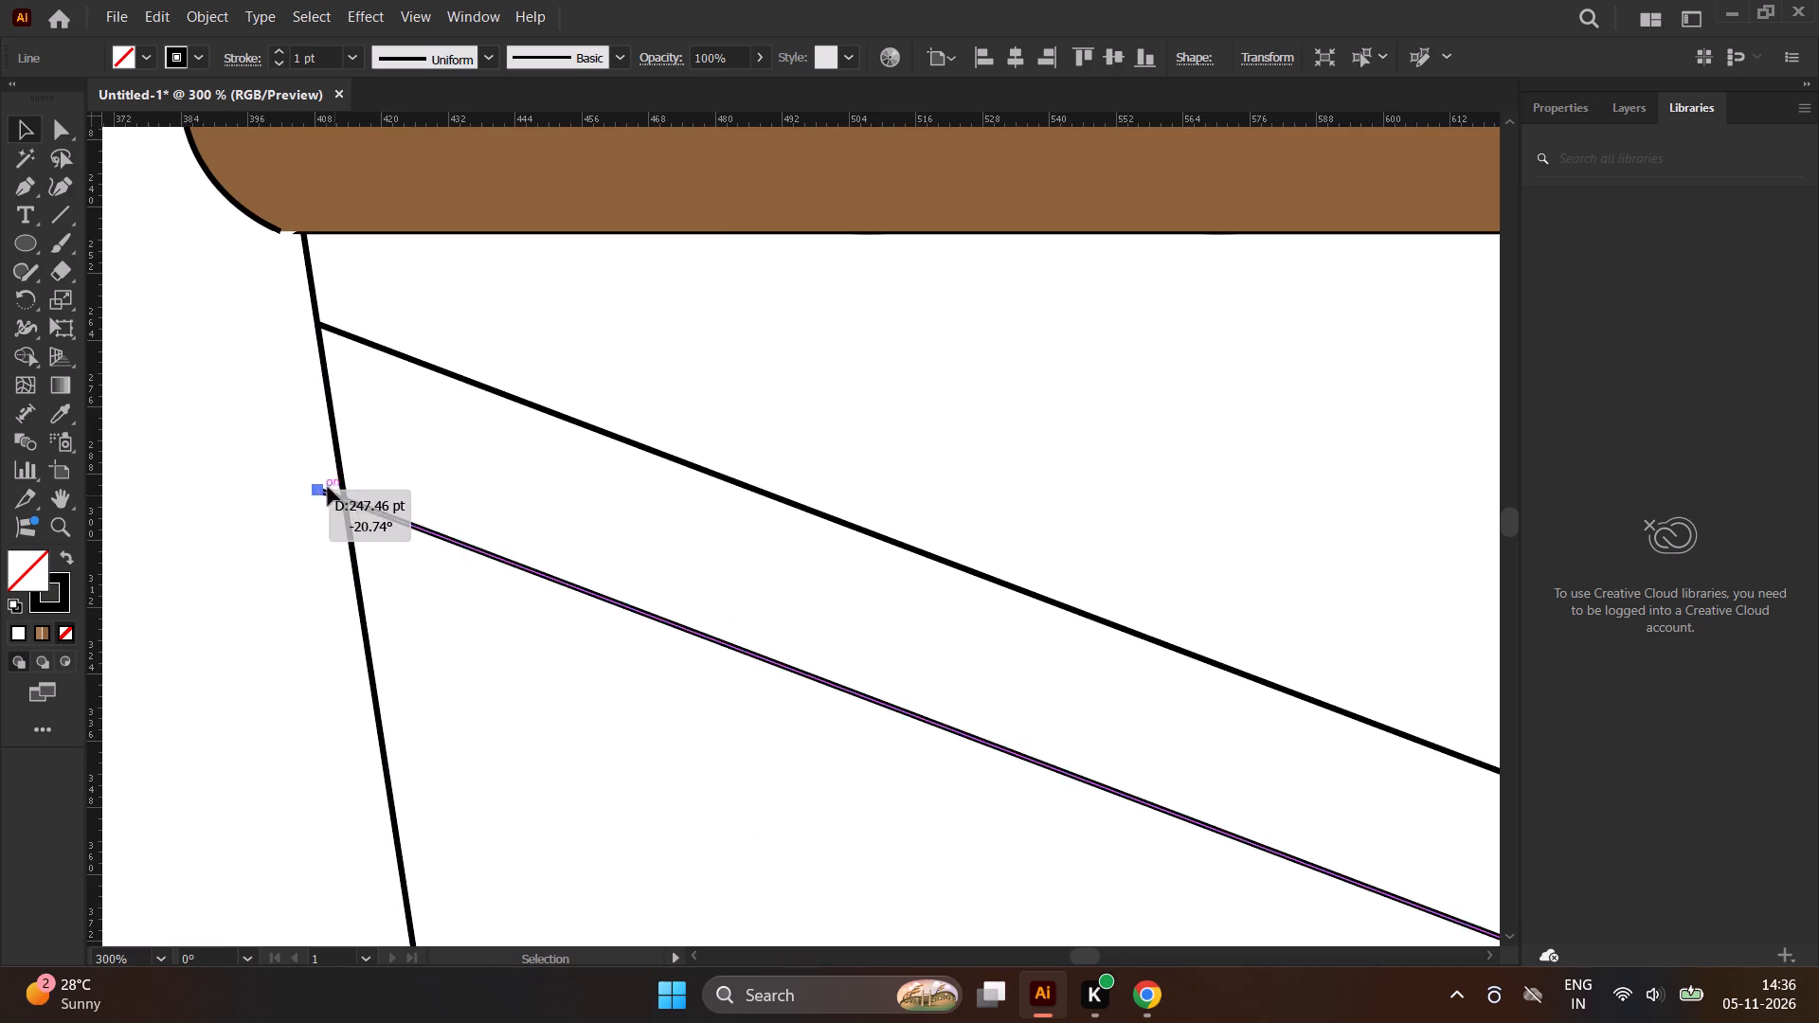
{"action": "left_click_drag", "start_coordinate": [328, 487], "coordinate": [327, 394]}
{"action": "scroll", "coordinate": [327, 394], "scroll_direction": "down", "scroll_amount": 1}
{"action": "scroll", "coordinate": [327, 394], "scroll_direction": "up", "scroll_amount": 1}
{"action": "scroll", "coordinate": [328, 394], "scroll_direction": "down", "scroll_amount": 1}
{"action": "scroll", "coordinate": [332, 399], "scroll_direction": "up", "scroll_amount": 1}
{"action": "scroll", "coordinate": [597, 574], "scroll_direction": "down", "scroll_amount": 1}
{"action": "scroll", "coordinate": [597, 574], "scroll_direction": "up", "scroll_amount": 1}
{"action": "scroll", "coordinate": [597, 574], "scroll_direction": "down", "scroll_amount": 1}
{"action": "scroll", "coordinate": [597, 574], "scroll_direction": "up", "scroll_amount": 1}
{"action": "scroll", "coordinate": [597, 574], "scroll_direction": "down", "scroll_amount": 1}
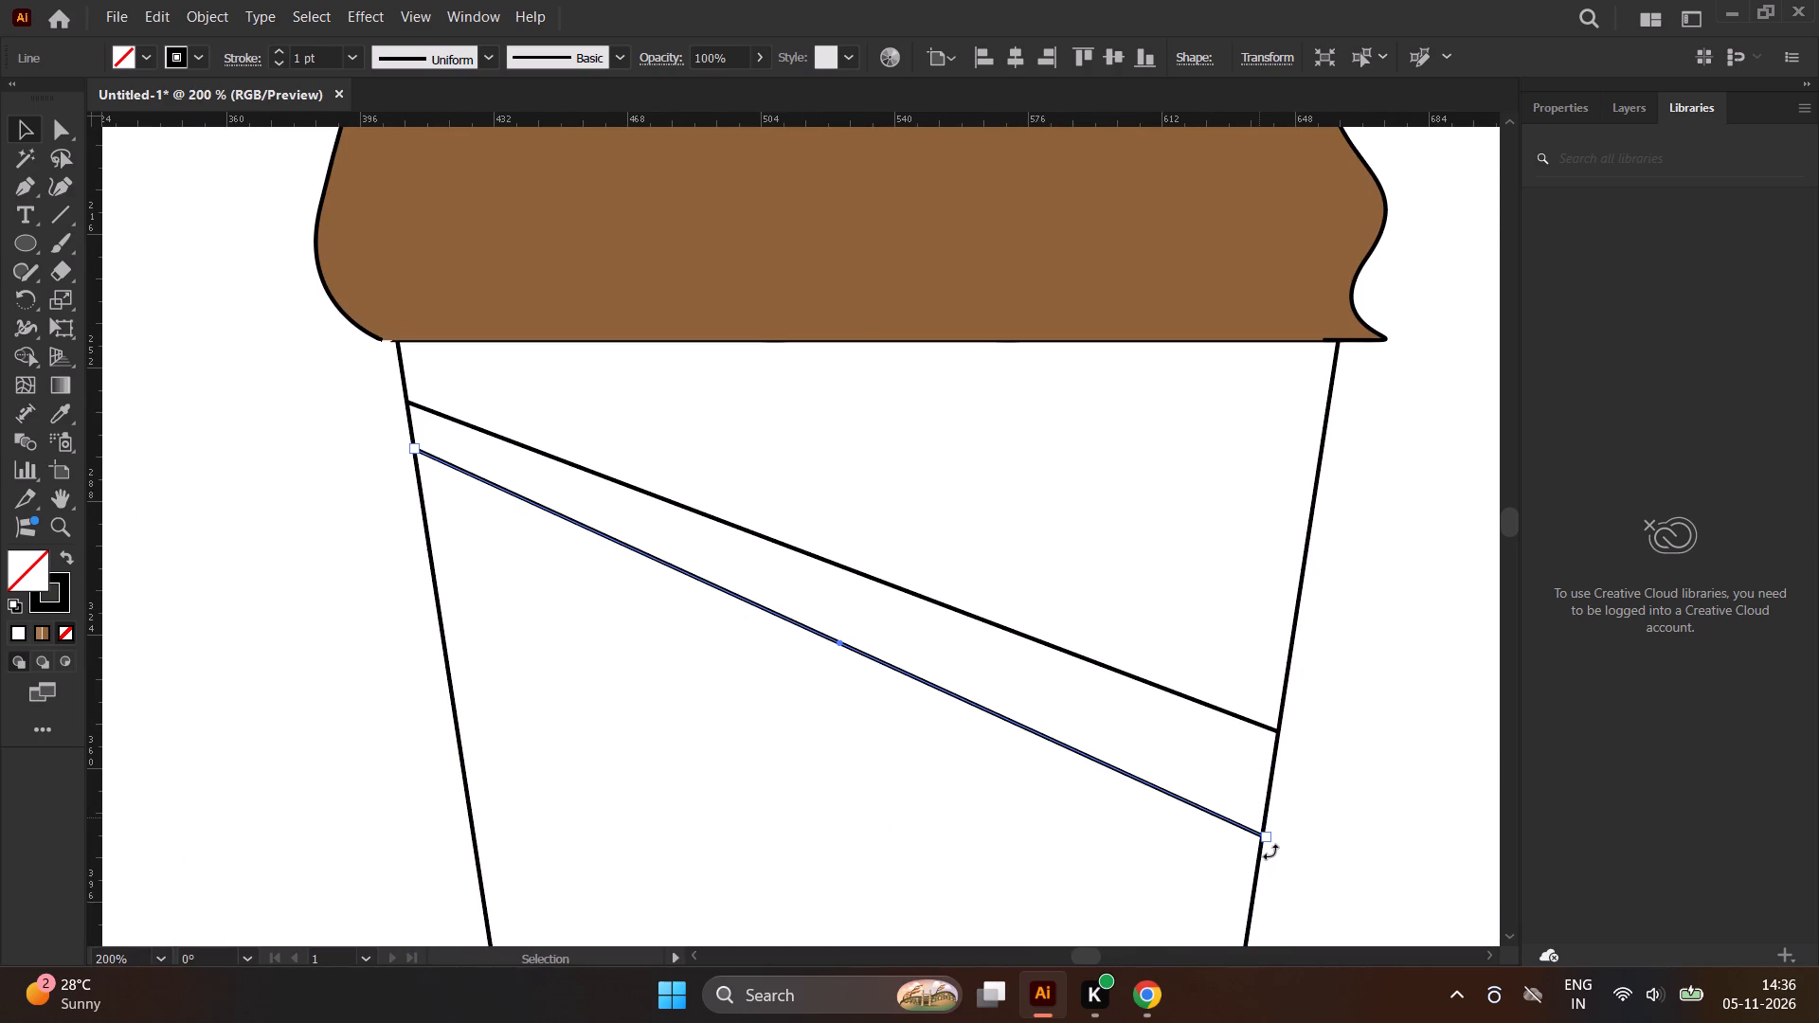
{"action": "left_click_drag", "start_coordinate": [1266, 835], "coordinate": [1270, 774]}
{"action": "scroll", "coordinate": [1268, 774], "scroll_direction": "up", "scroll_amount": 1}
{"action": "scroll", "coordinate": [1268, 773], "scroll_direction": "down", "scroll_amount": 2}
{"action": "key", "text": "ctrl+d"}
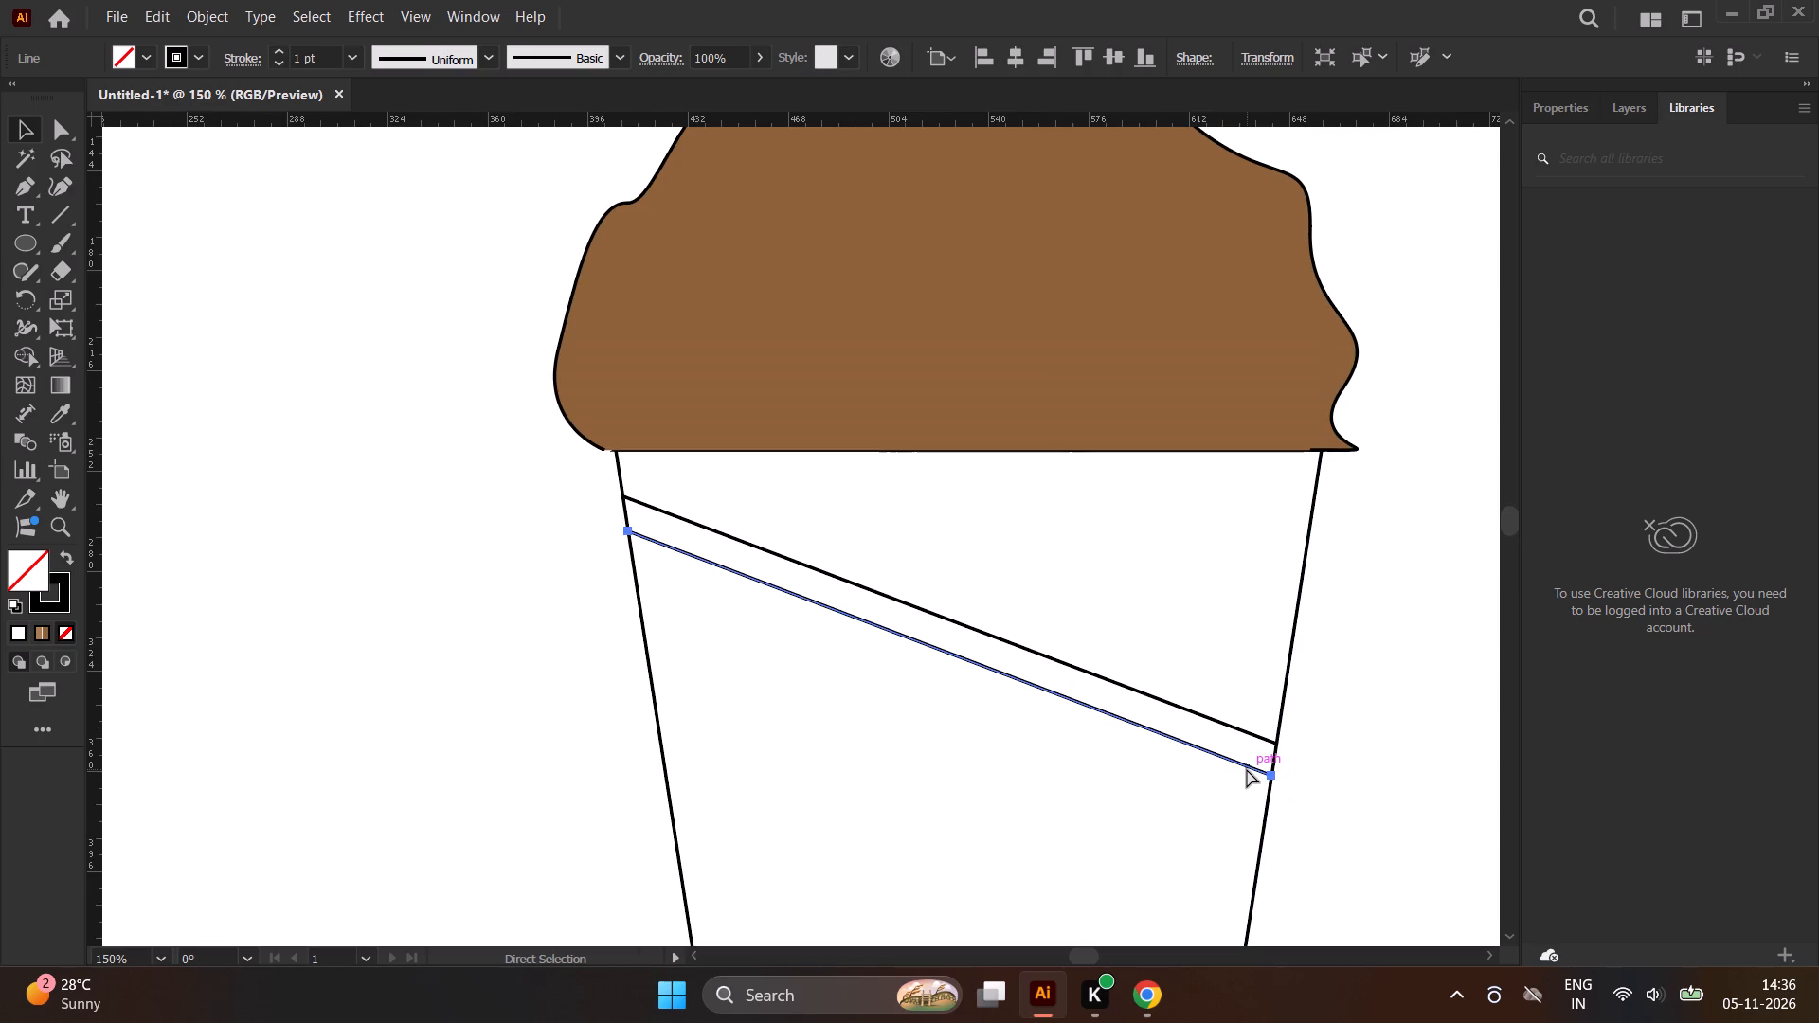
Copy the second diagonal line straight down to just below itself, keeping it parallel.
{"action": "scroll", "coordinate": [1214, 751], "scroll_direction": "down", "scroll_amount": 2}
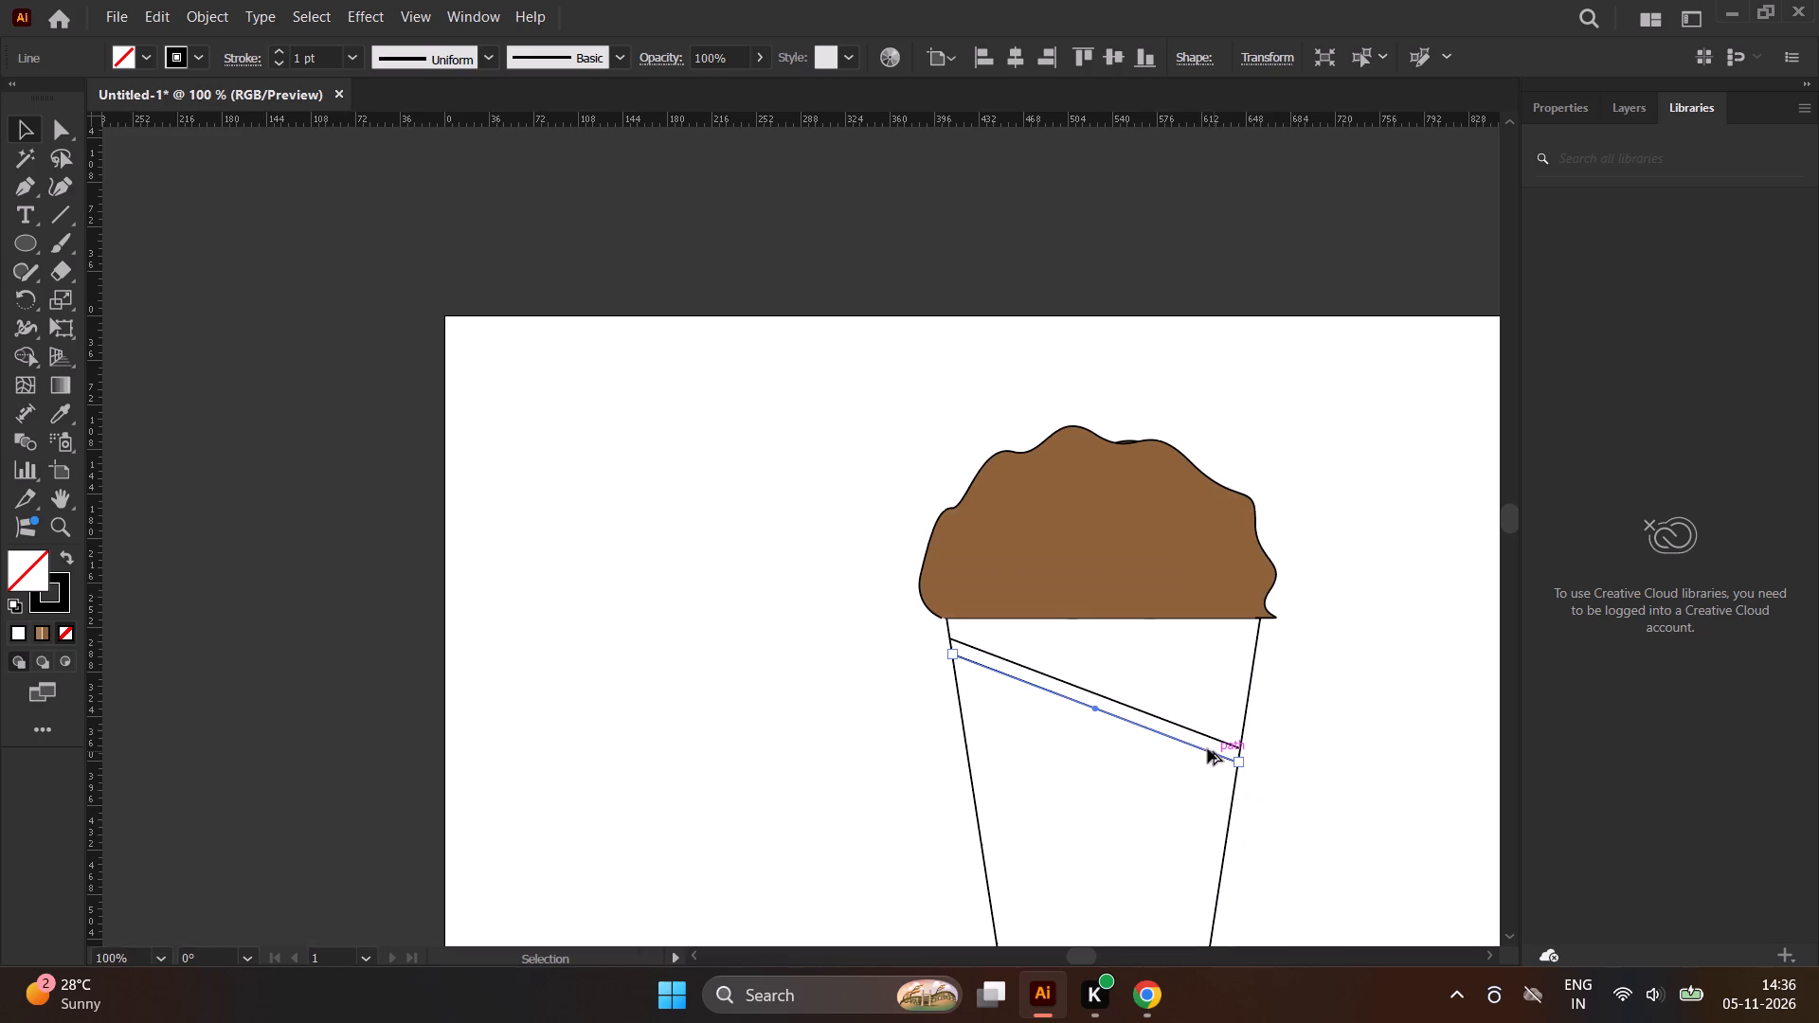
{"action": "left_click_drag", "start_coordinate": [1205, 749], "coordinate": [1204, 760], "text": "alt"}
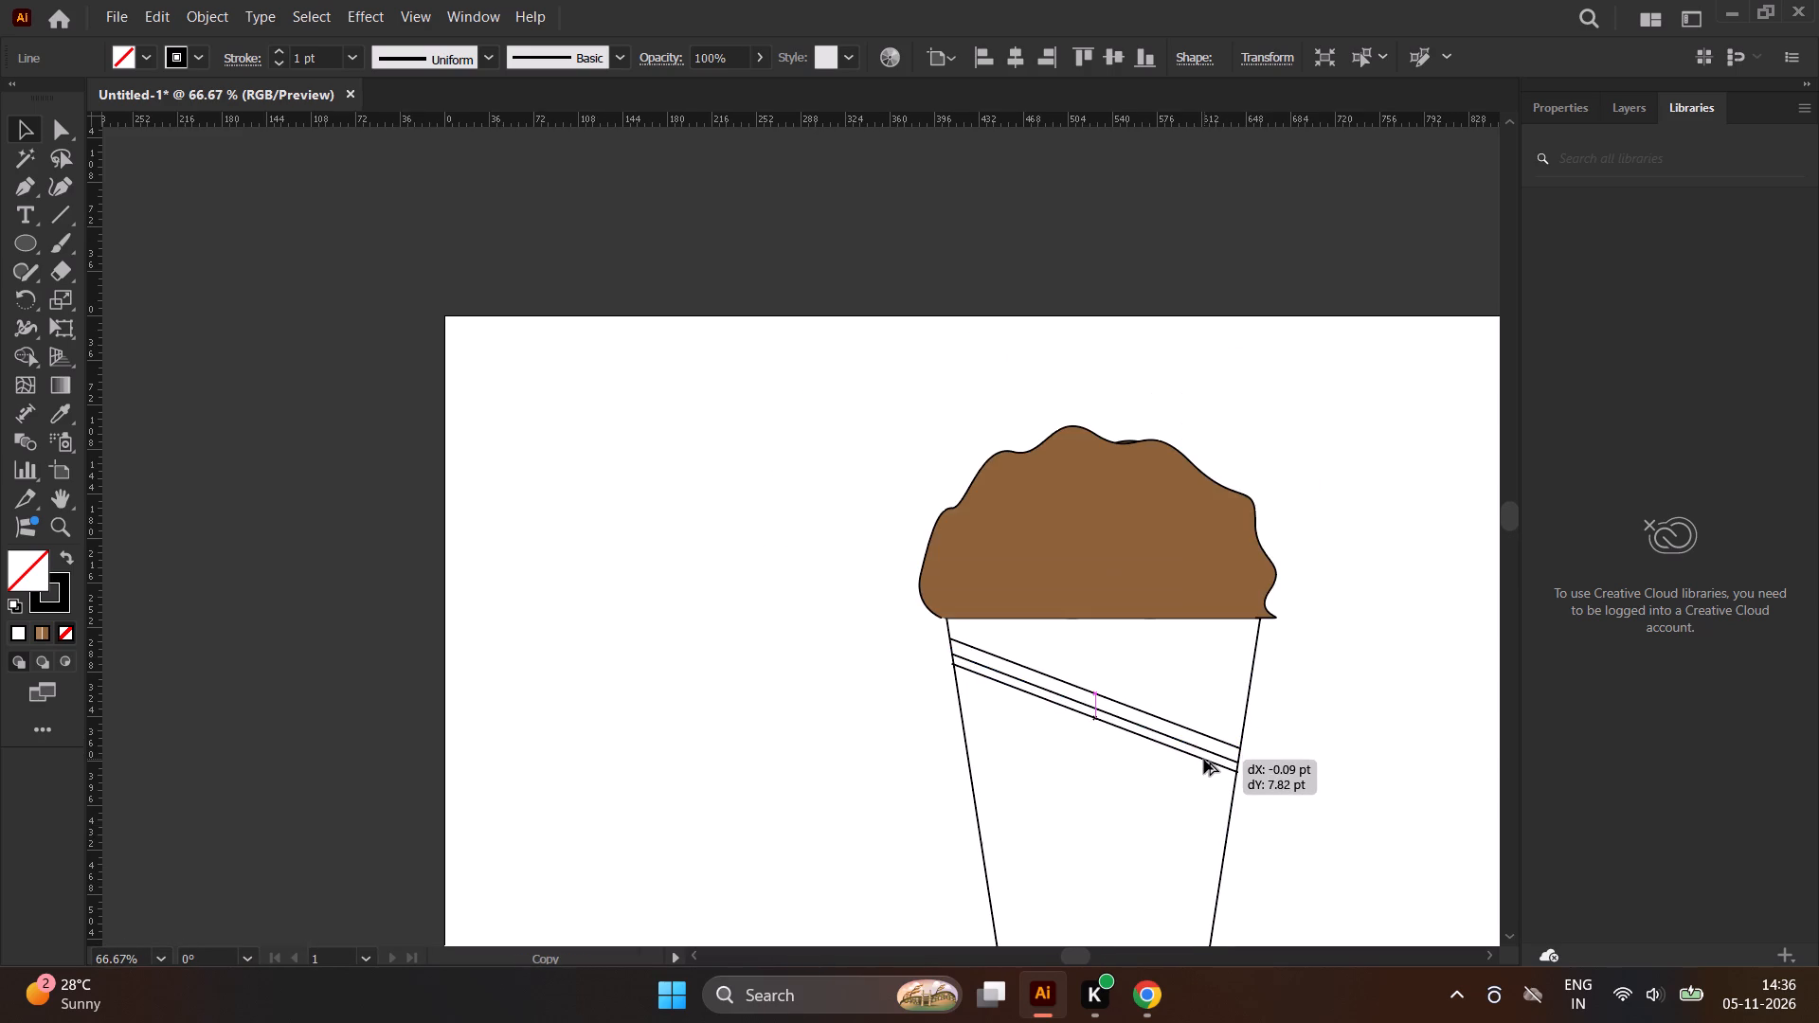
{"action": "left_click_drag", "start_coordinate": [1204, 760], "coordinate": [1203, 763], "text": "alt"}
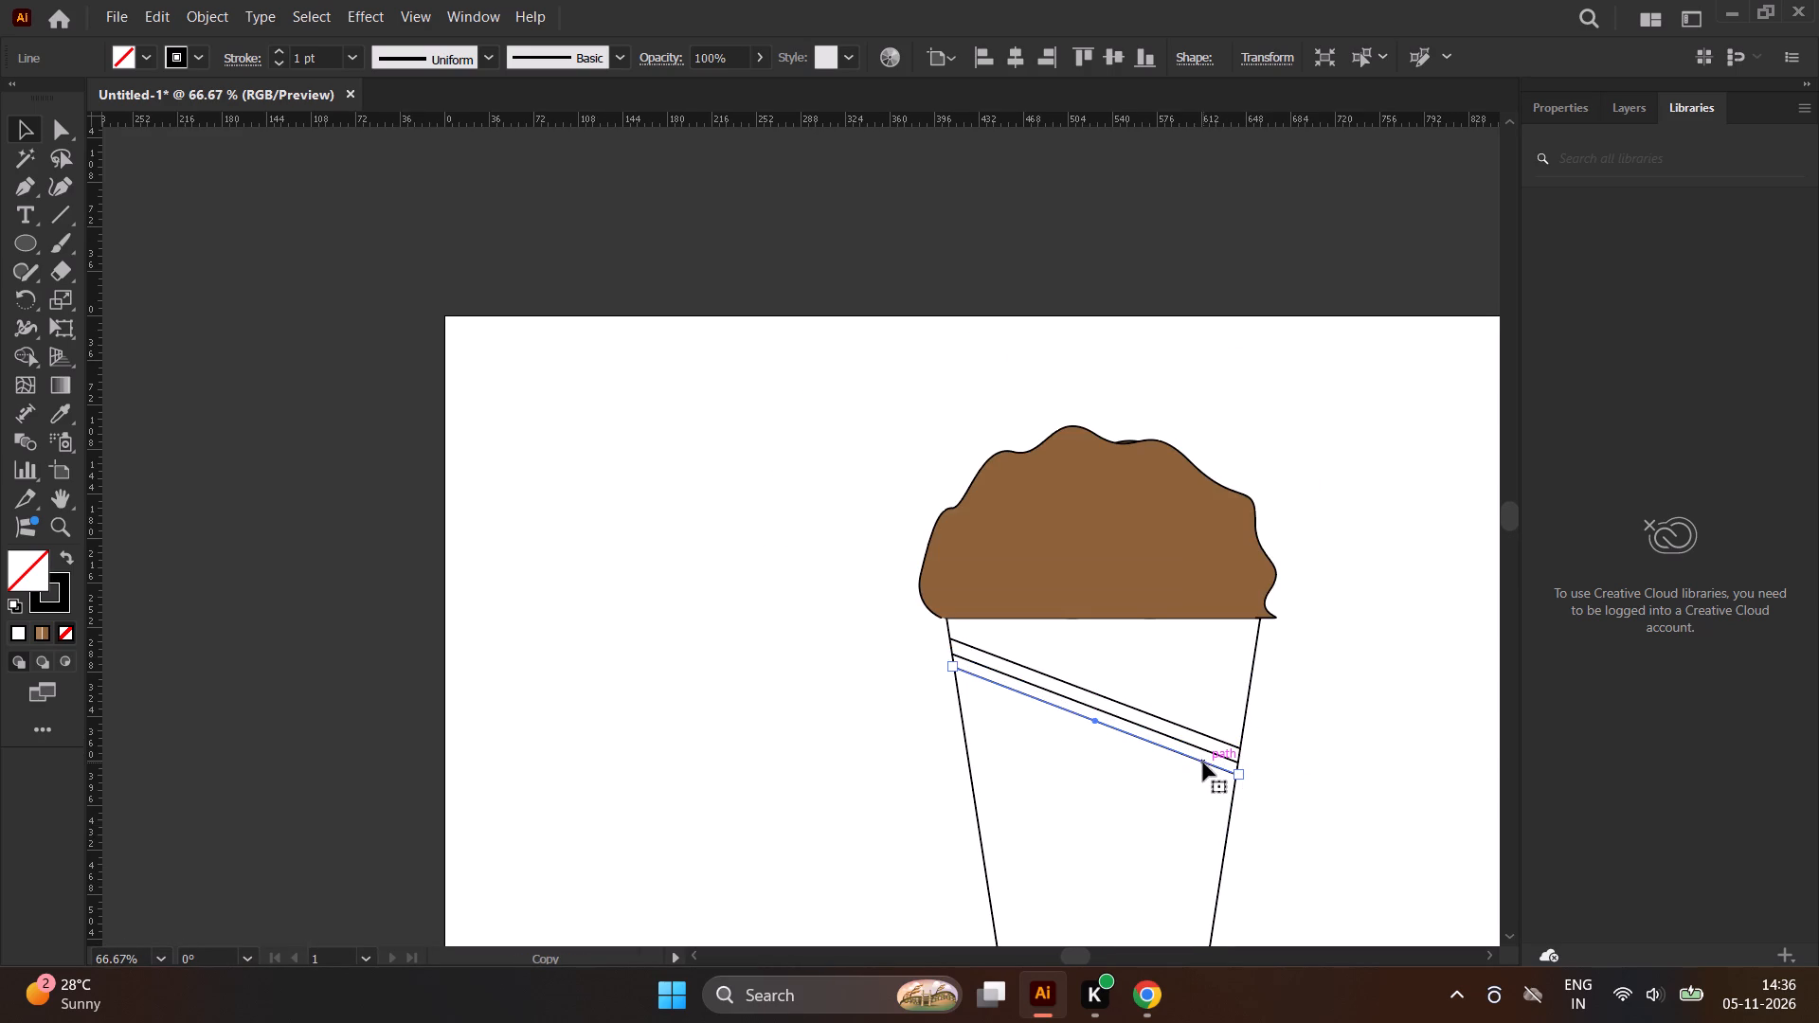
Repeat the line duplication at the same spacing until the diagonals cover the whole container down past its rounded bottom.
{"action": "key", "text": "ctrl+d"}
{"action": "key", "text": "ctrl+d"}
{"action": "key", "text": "ctrl+d"}
{"action": "key", "text": "ctrl+d"}
{"action": "key", "text": "ctrl+d"}
{"action": "key", "text": "ctrl+d"}
{"action": "key", "text": "ctrl+d"}
{"action": "key", "text": "ctrl+d"}
{"action": "key", "text": "ctrl+d"}
{"action": "key", "text": "ctrl+d"}
{"action": "key", "text": "ctrl+d"}
{"action": "key", "text": "ctrl+d"}
{"action": "key", "text": "ctrl+d"}
{"action": "key", "text": "ctrl+d"}
{"action": "key", "text": "ctrl+d"}
{"action": "key", "text": "ctrl+d"}
{"action": "key", "text": "ctrl+d"}
{"action": "key", "text": "ctrl+d"}
{"action": "key", "text": "ctrl+d"}
{"action": "key", "text": "ctrl+d"}
{"action": "key", "text": "ctrl+d"}
{"action": "scroll", "coordinate": [1203, 763], "scroll_direction": "down", "scroll_amount": 2, "text": "ctrl"}
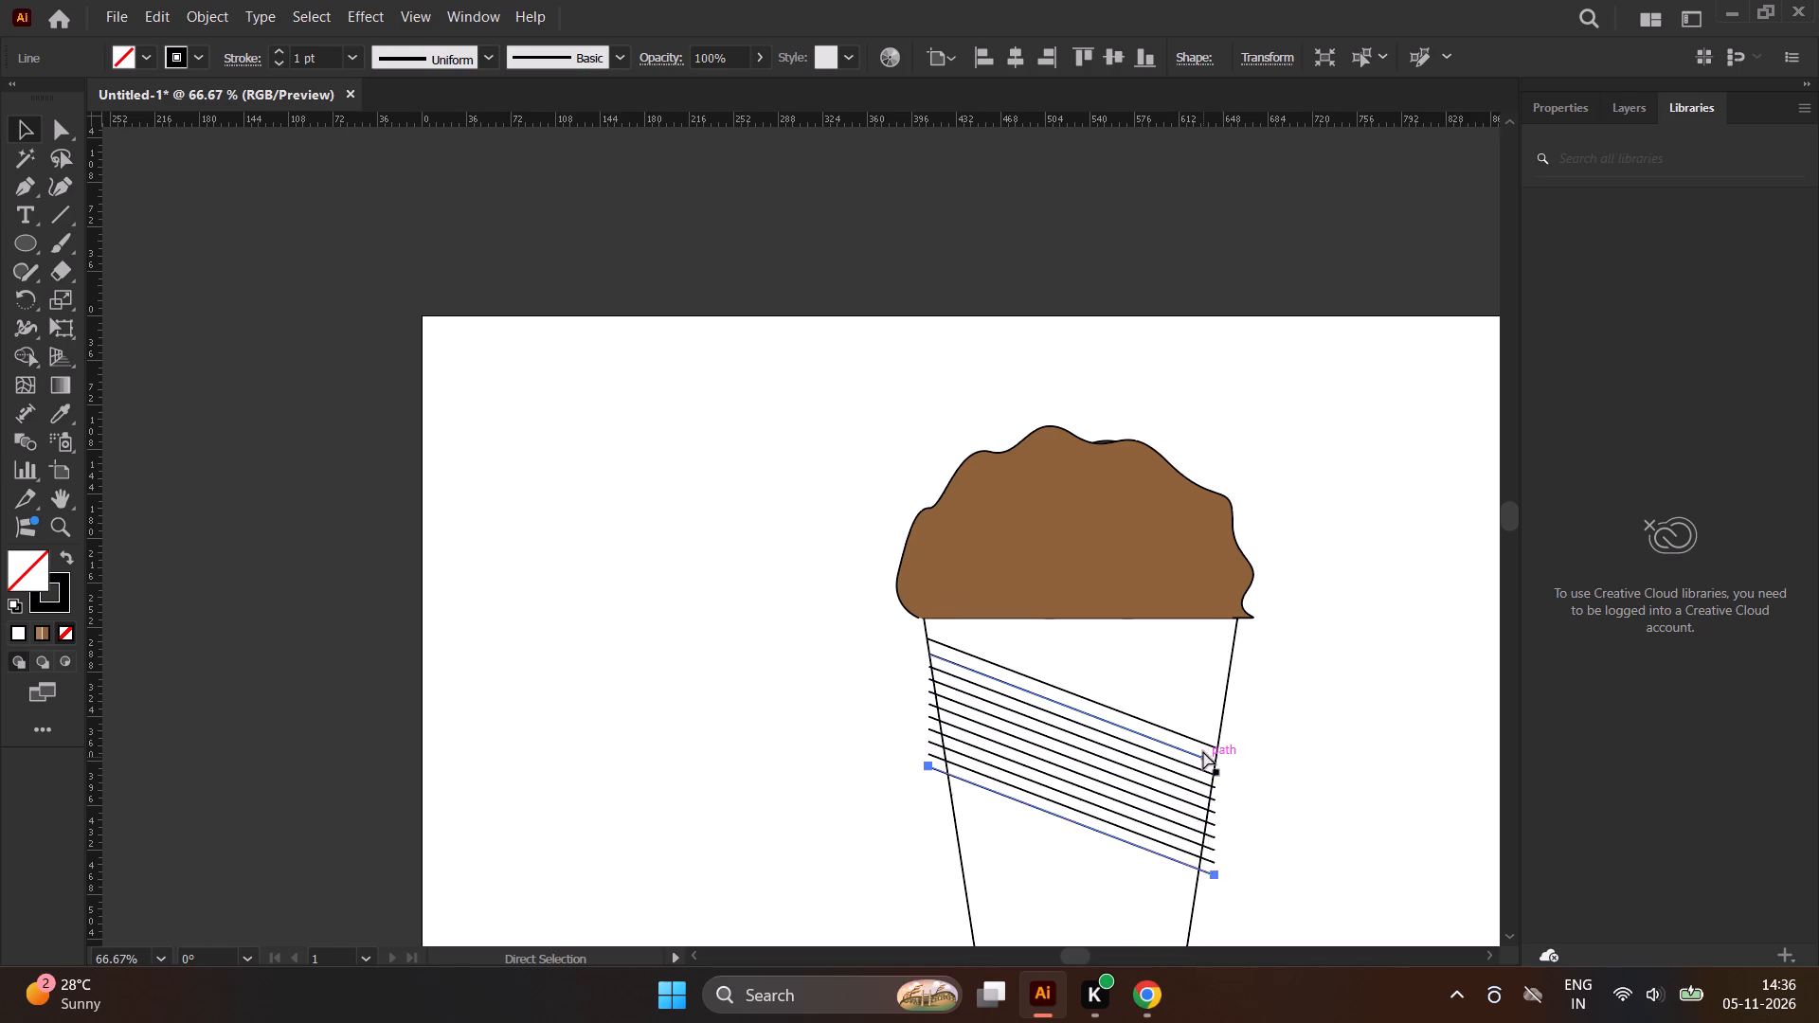
{"action": "scroll", "coordinate": [1203, 751], "scroll_direction": "down", "scroll_amount": 1, "text": "ctrl"}
{"action": "scroll", "coordinate": [1182, 733], "scroll_direction": "up", "scroll_amount": 1}
{"action": "scroll", "coordinate": [1177, 730], "scroll_direction": "down", "scroll_amount": 1}
{"action": "key", "text": "space"}
{"action": "key", "text": "space"}
{"action": "key", "text": "space"}
{"action": "key", "text": "space"}
{"action": "key", "text": "space"}
{"action": "key", "text": "space"}
{"action": "key", "text": "space"}
{"action": "key", "text": "space"}
{"action": "key", "text": "space"}
{"action": "key", "text": "space"}
{"action": "key", "text": "space"}
{"action": "key", "text": "space"}
{"action": "key", "text": "space"}
{"action": "key", "text": "space"}
{"action": "key", "text": "space"}
{"action": "key", "text": "space"}
{"action": "key", "text": "space"}
{"action": "key", "text": "space"}
{"action": "key", "text": "space"}
{"action": "key", "text": "space"}
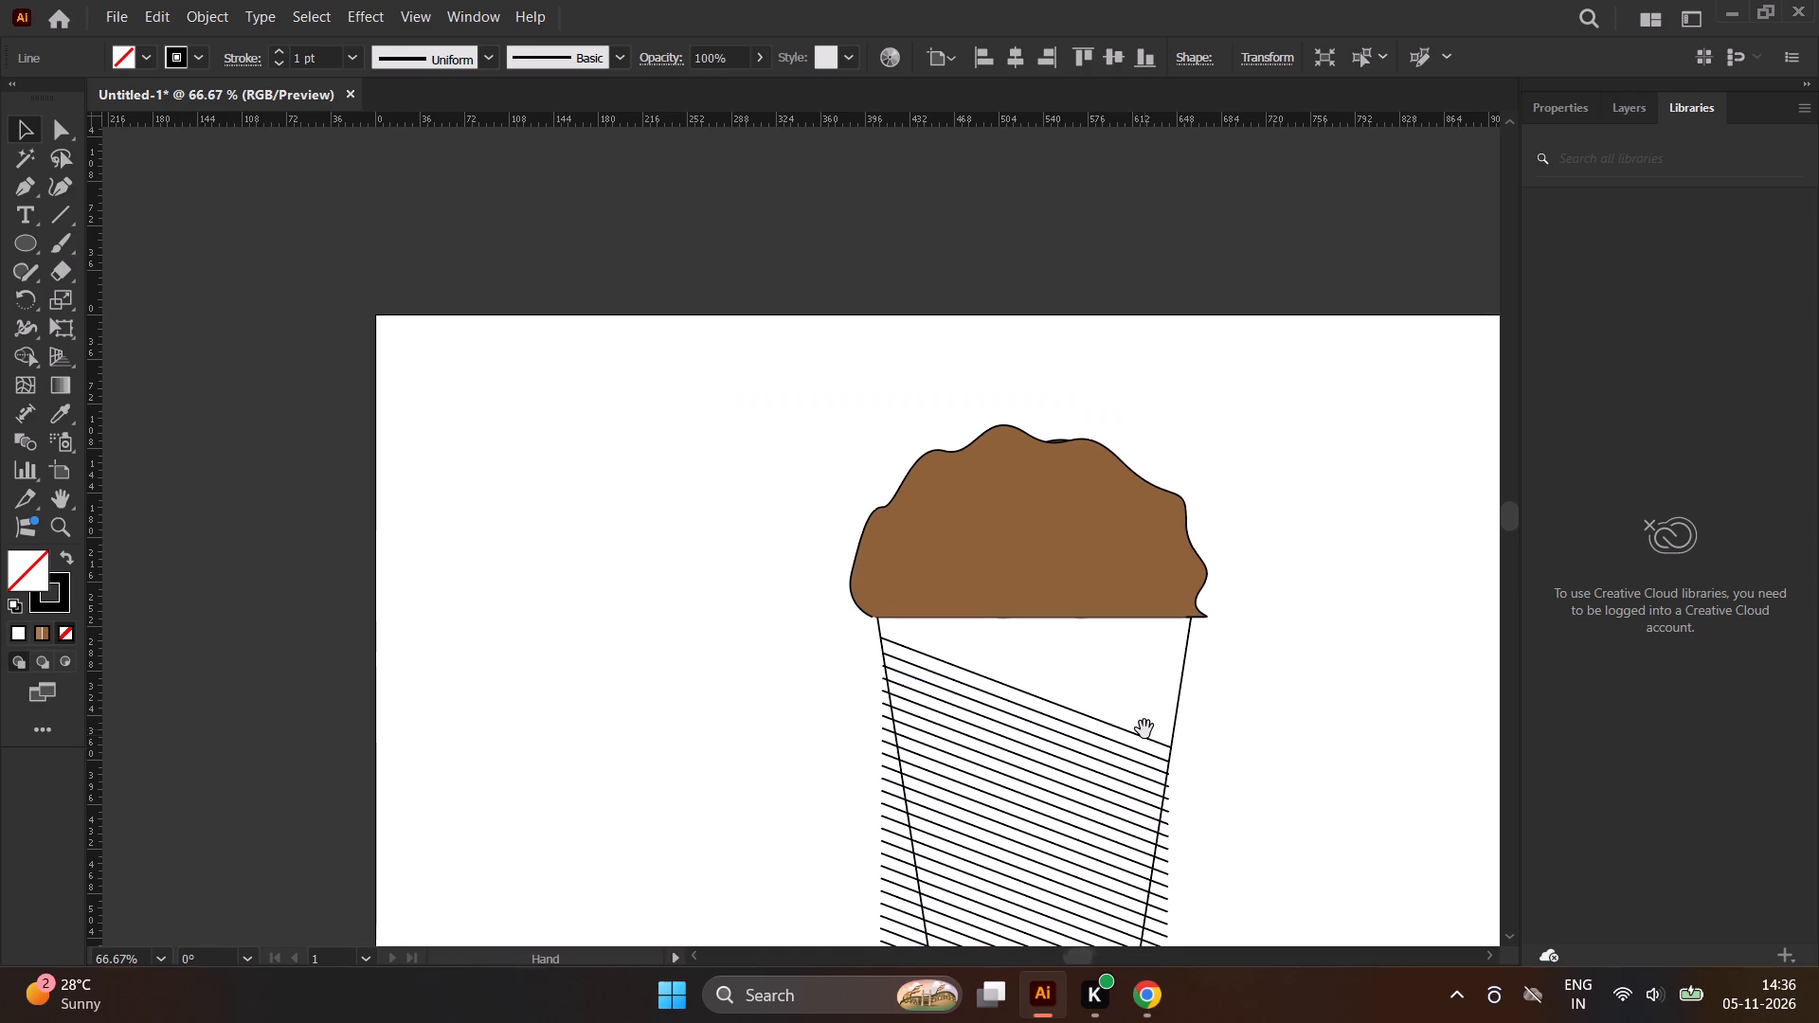
{"action": "left_click_drag", "start_coordinate": [1144, 729], "coordinate": [1188, 317]}
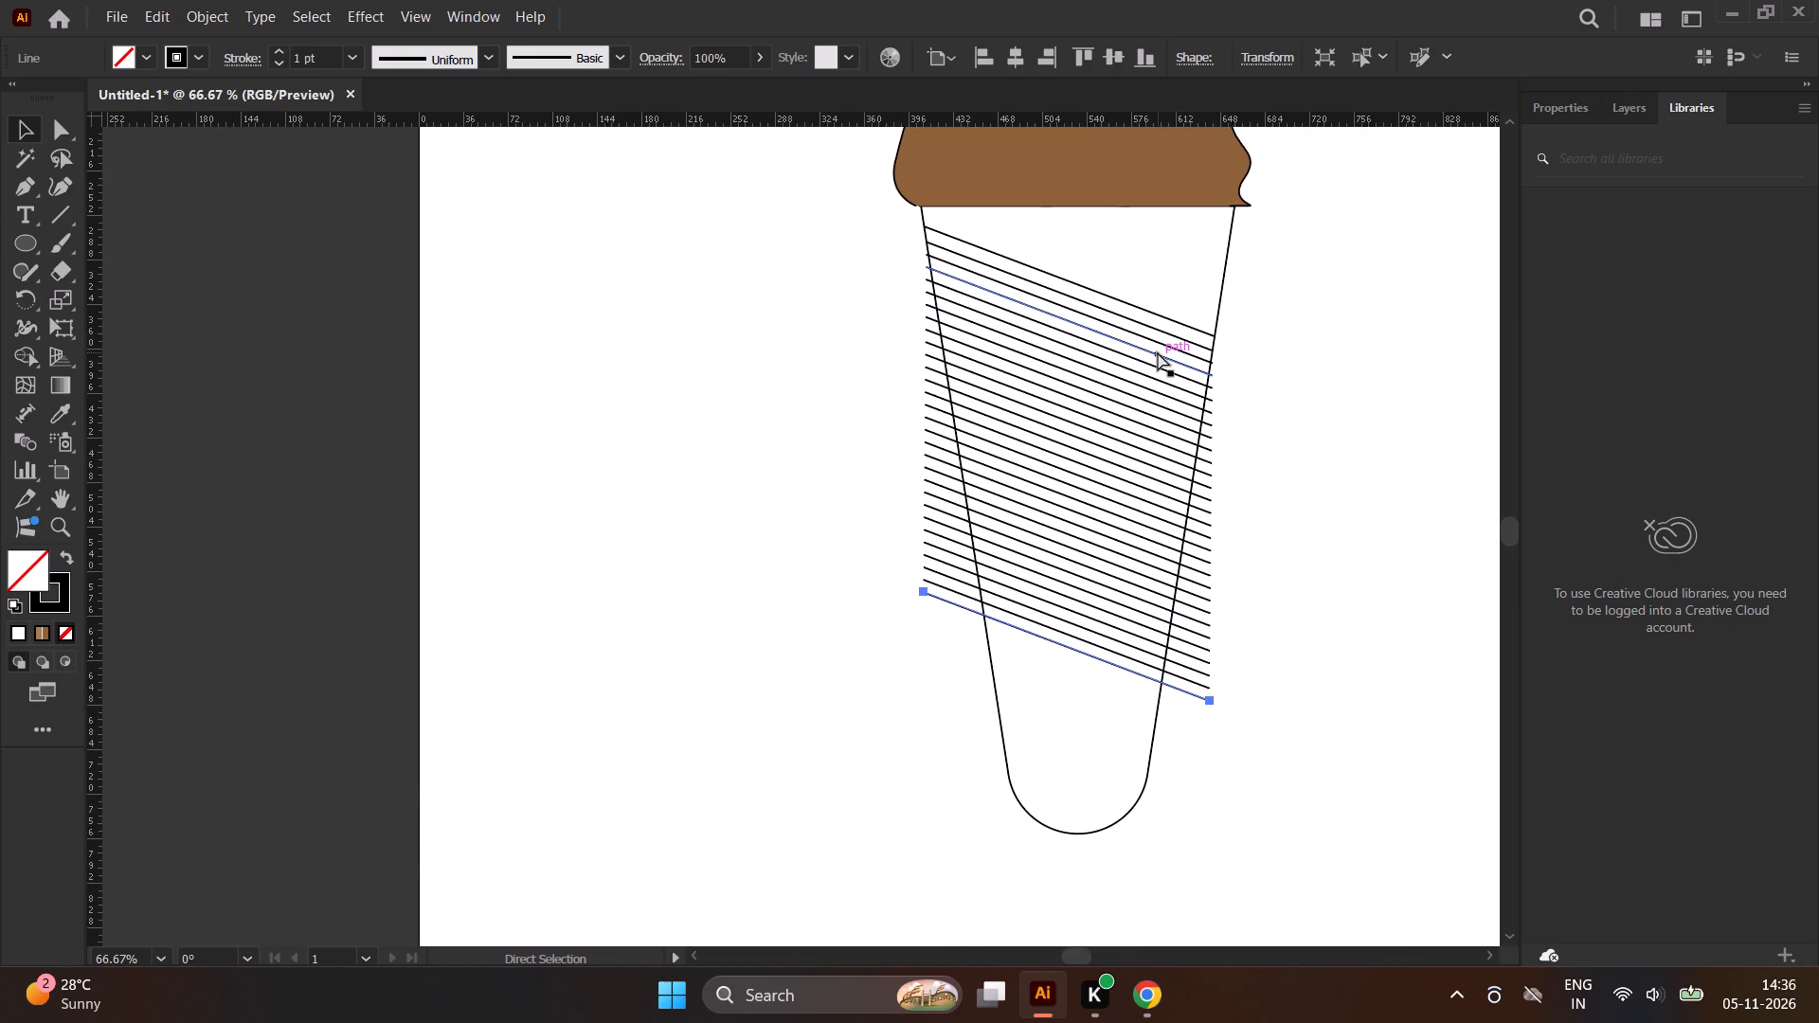
{"action": "key", "text": "ctrl+d"}
{"action": "key", "text": "ctrl+d"}
{"action": "key", "text": "ctrl+d"}
{"action": "key", "text": "ctrl+d"}
{"action": "key", "text": "ctrl+d"}
{"action": "key", "text": "ctrl+d"}
{"action": "key", "text": "ctrl+d"}
{"action": "key", "text": "ctrl+d"}
{"action": "key", "text": "ctrl+d"}
{"action": "key", "text": "ctrl+d"}
{"action": "key", "text": "ctrl+d"}
{"action": "key", "text": "ctrl+d"}
{"action": "key", "text": "ctrl+d"}
{"action": "key", "text": "ctrl+d"}
{"action": "key", "text": "ctrl+d"}
{"action": "key", "text": "ctrl+d"}
{"action": "key", "text": "ctrl+d"}
{"action": "key", "text": "ctrl+d"}
{"action": "key", "text": "ctrl+d"}
{"action": "key", "text": "ctrl+d"}
{"action": "key", "text": "ctrl+d"}
{"action": "key", "text": "ctrl+d"}
{"action": "key", "text": "ctrl+d"}
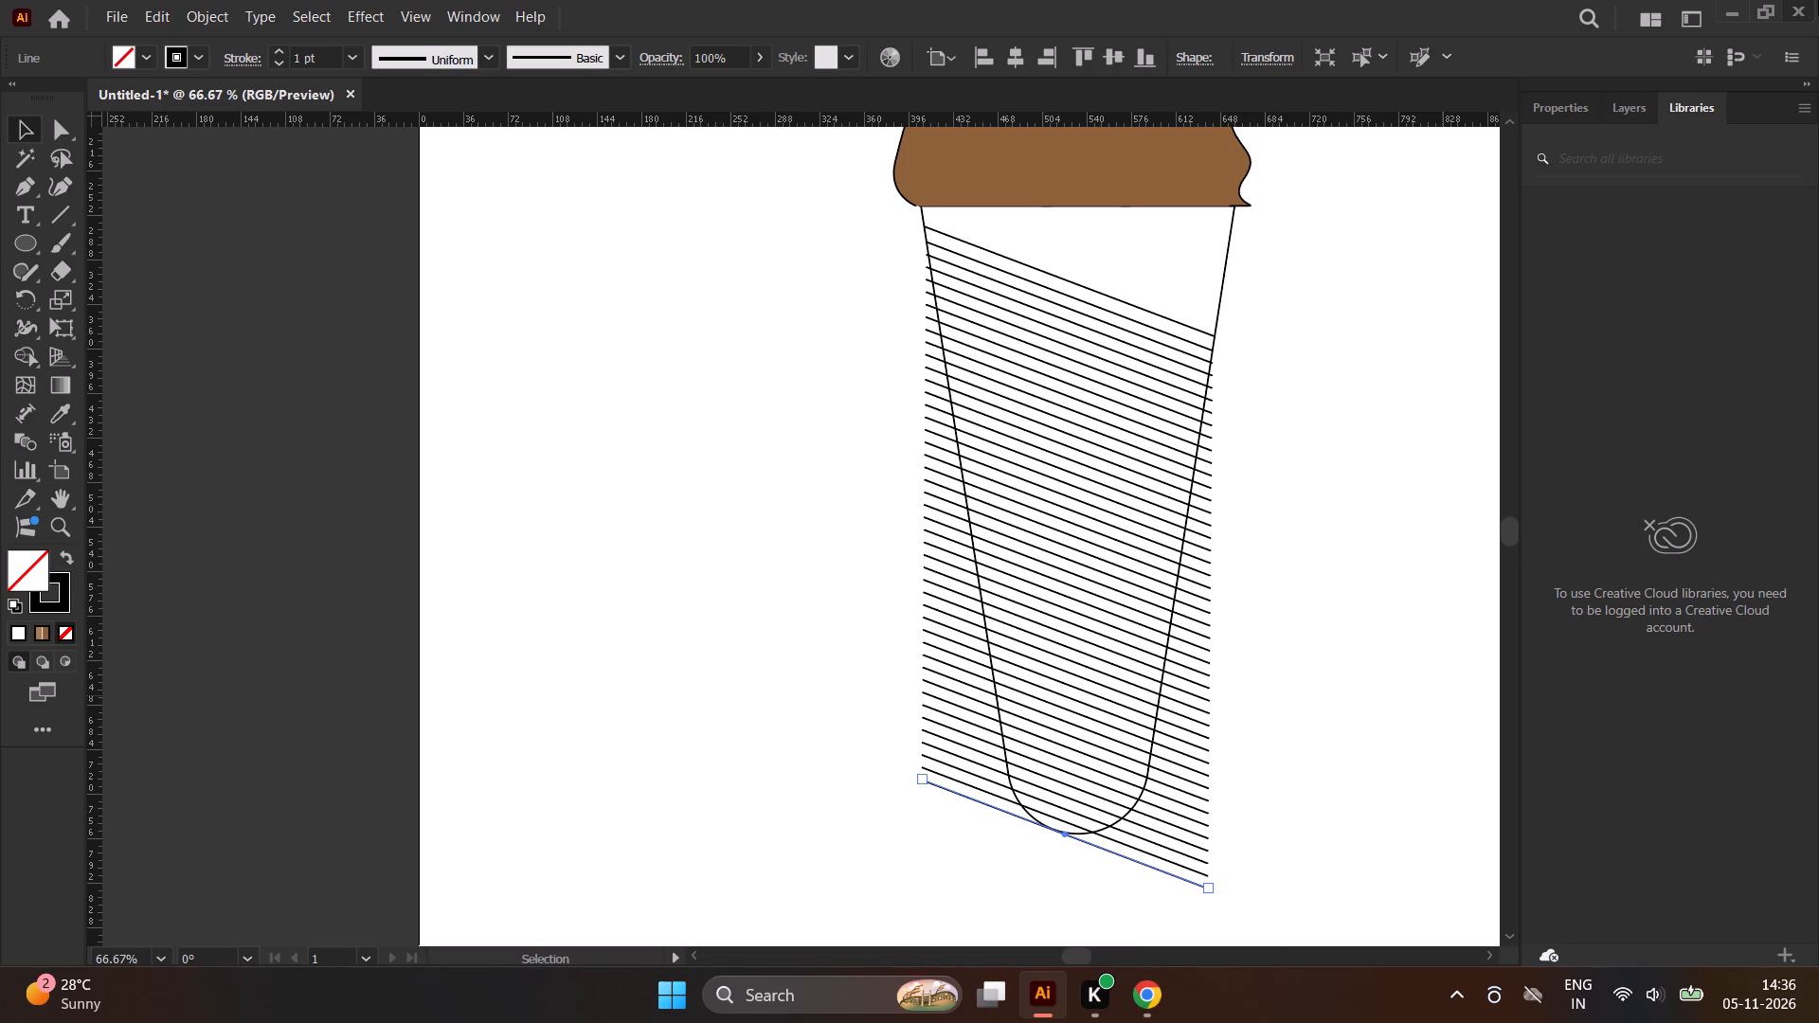
Erase the lowest diagonal line with the Shape Builder tool, tracing around the container's outline with only that line selected.
{"action": "left_click", "coordinate": [15, 355]}
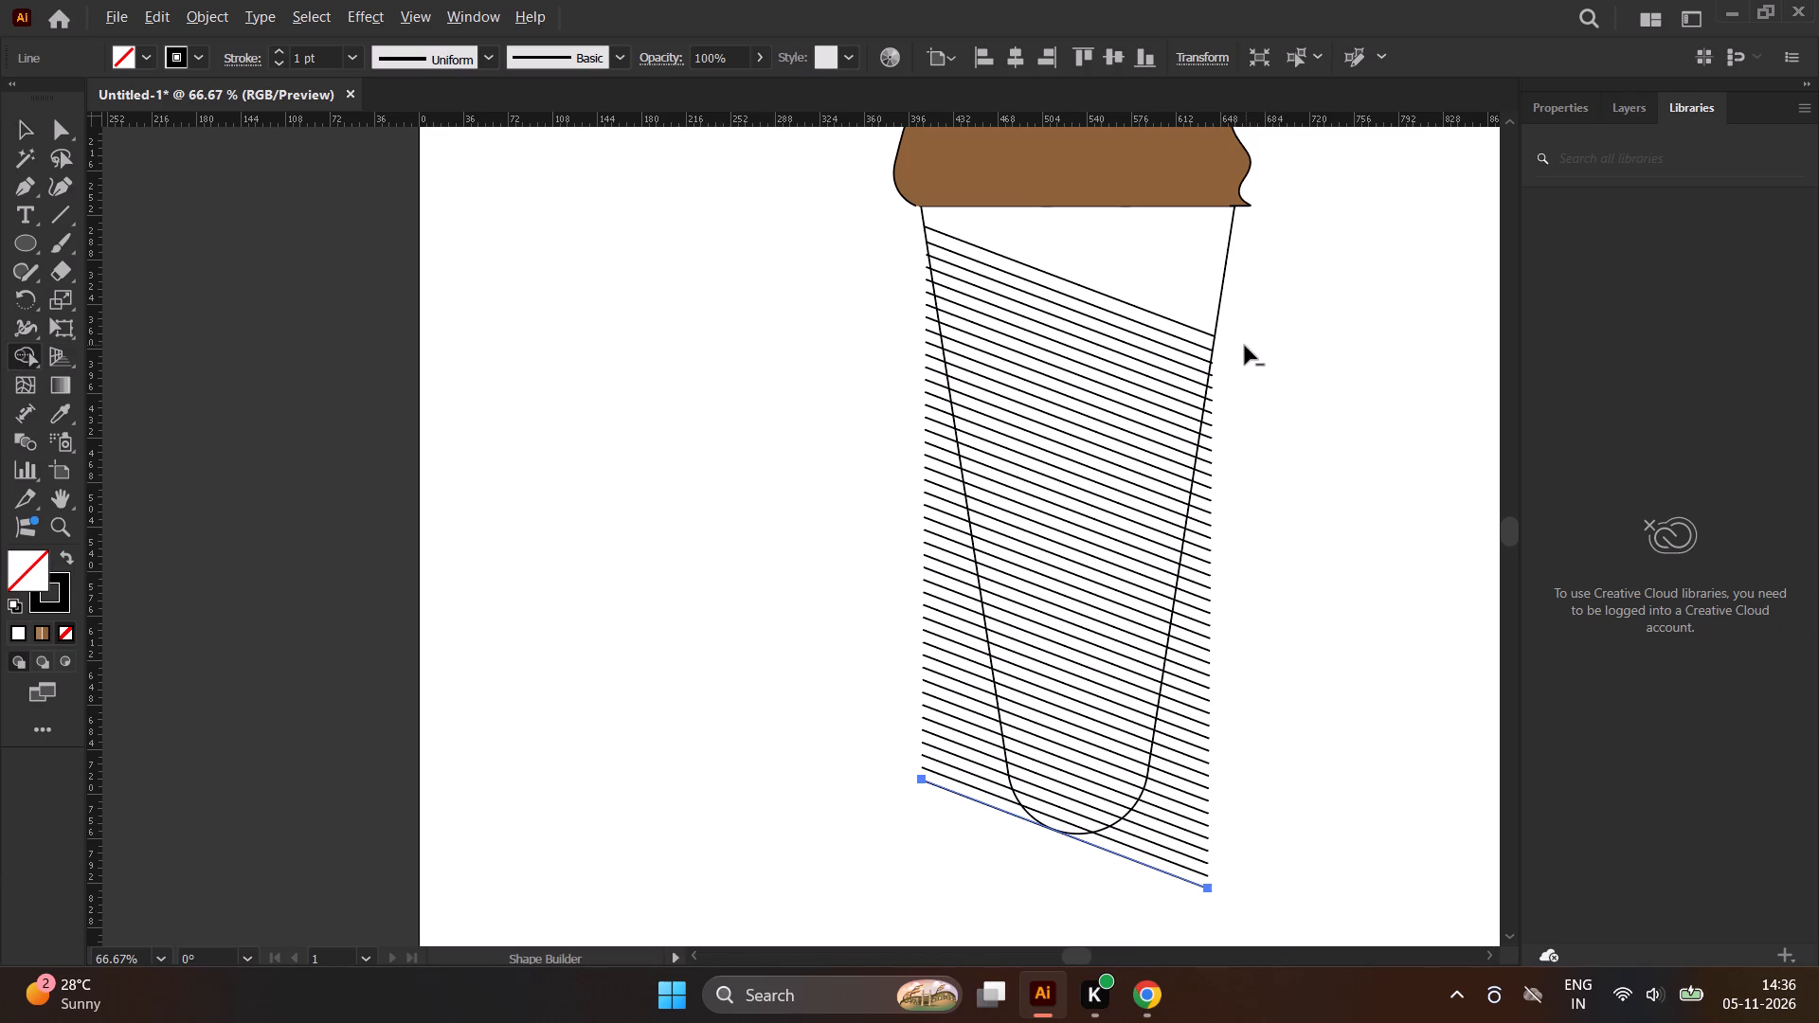
{"action": "left_click_drag", "start_coordinate": [1231, 355], "coordinate": [1220, 387], "text": "alt"}
{"action": "left_click_drag", "start_coordinate": [1220, 387], "coordinate": [1195, 507], "text": "alt"}
{"action": "left_click_drag", "start_coordinate": [1195, 507], "coordinate": [1176, 717], "text": "alt"}
{"action": "left_click_drag", "start_coordinate": [1176, 717], "coordinate": [1046, 867], "text": "alt"}
{"action": "left_click_drag", "start_coordinate": [1046, 867], "coordinate": [946, 565], "text": "alt"}
{"action": "left_click_drag", "start_coordinate": [946, 565], "coordinate": [929, 395], "text": "alt"}
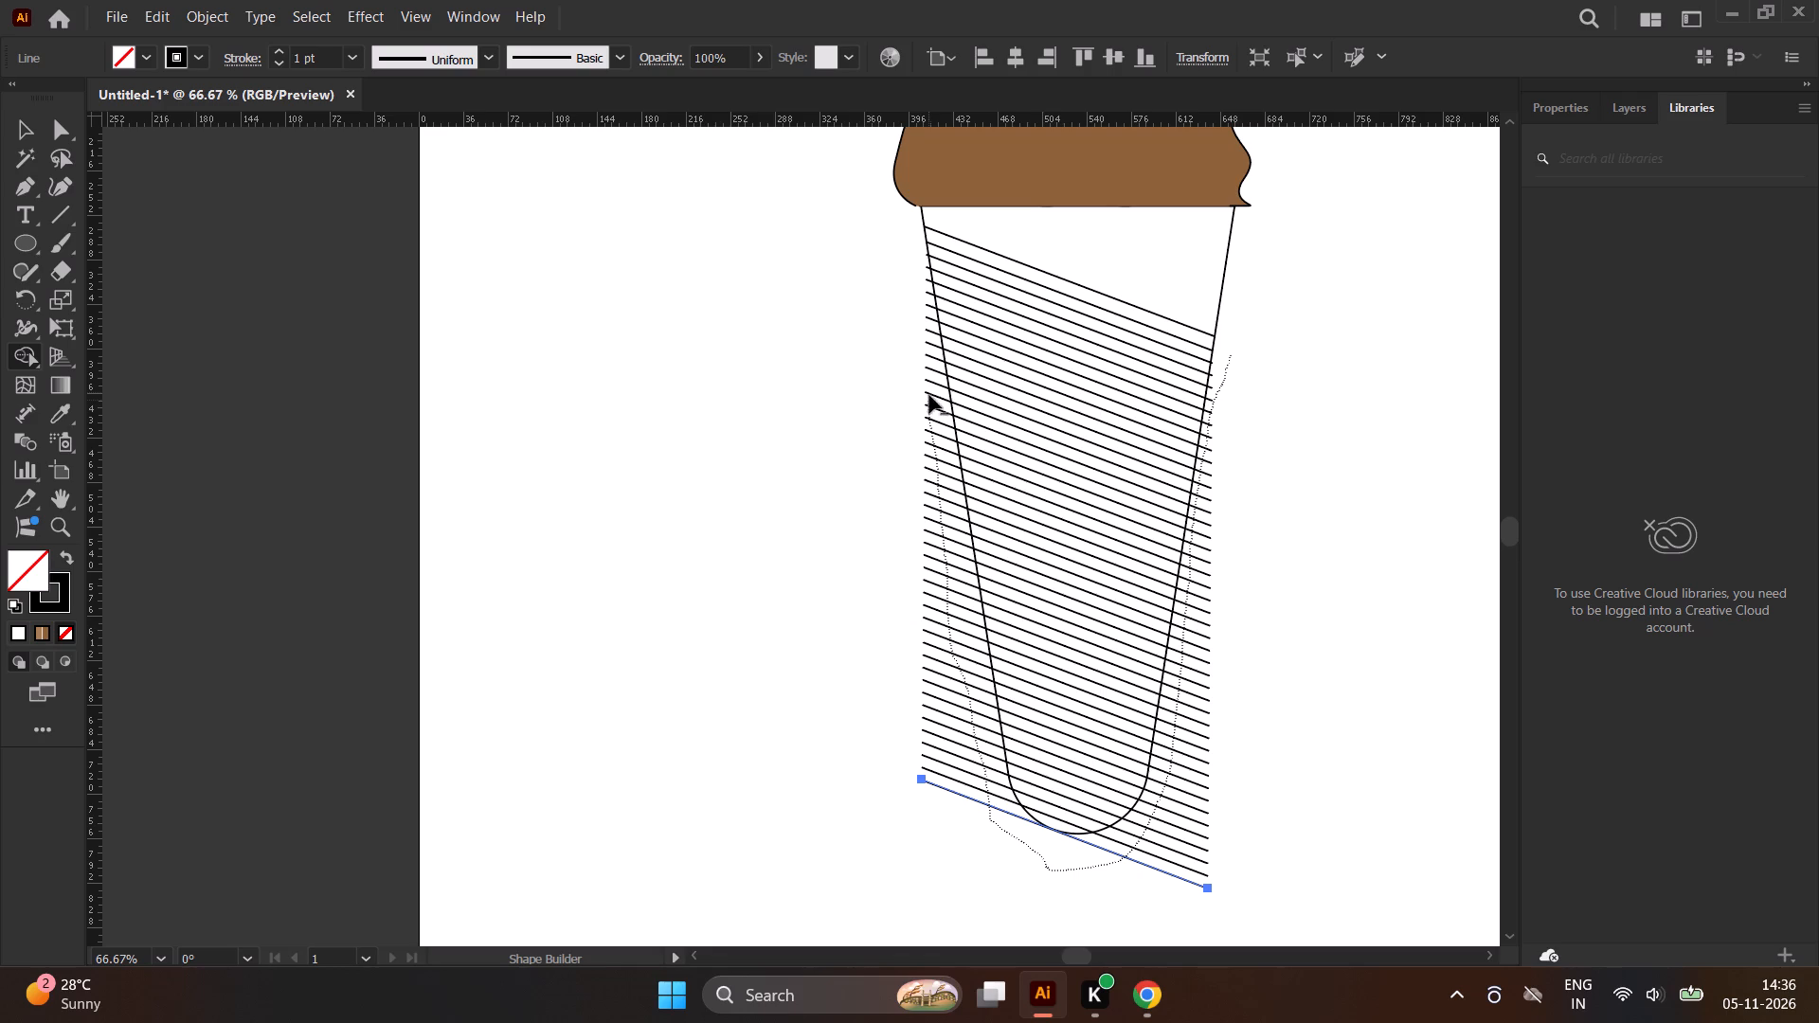
{"action": "left_click_drag", "start_coordinate": [929, 395], "coordinate": [928, 320], "text": "alt"}
{"action": "left_click_drag", "start_coordinate": [928, 320], "coordinate": [925, 262], "text": "alt"}
{"action": "left_click_drag", "start_coordinate": [925, 262], "coordinate": [923, 254], "text": "alt"}
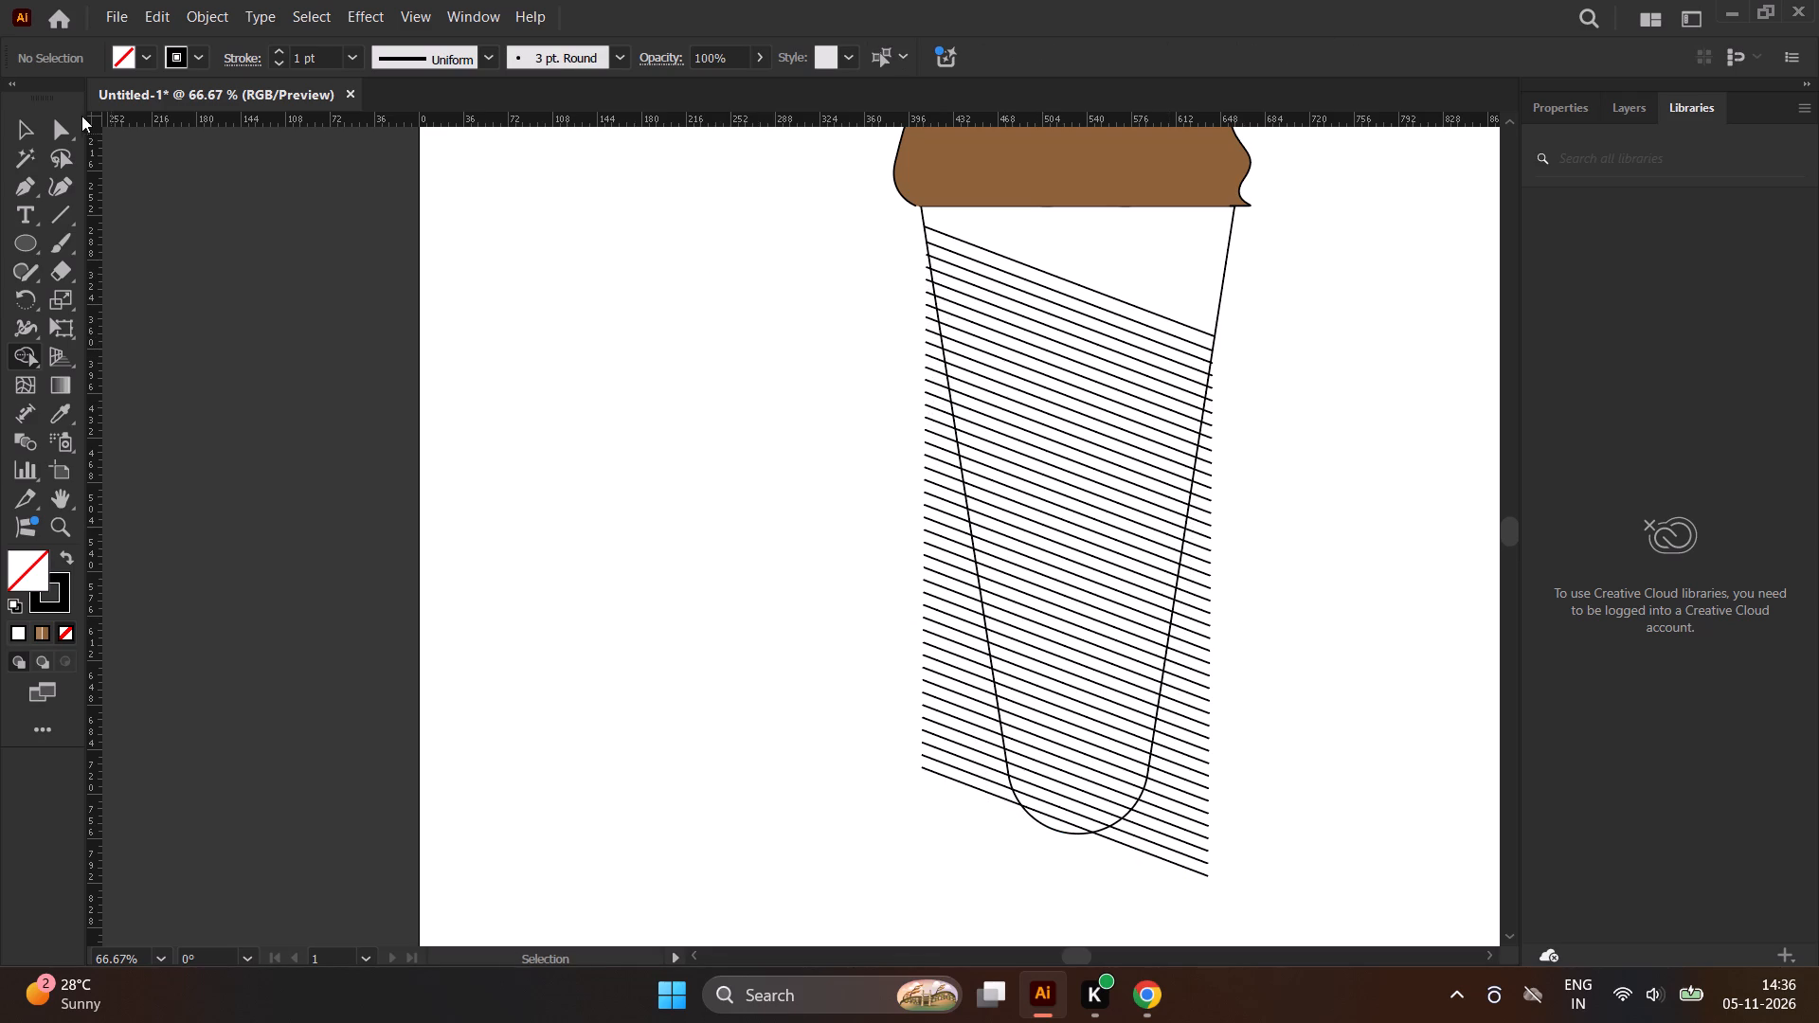
Select the container together with all the diagonals and erase the line overhangs outside its sides and bottom with the Shape Builder tool.
{"action": "left_click", "coordinate": [27, 133]}
{"action": "left_click_drag", "start_coordinate": [819, 177], "coordinate": [903, 245]}
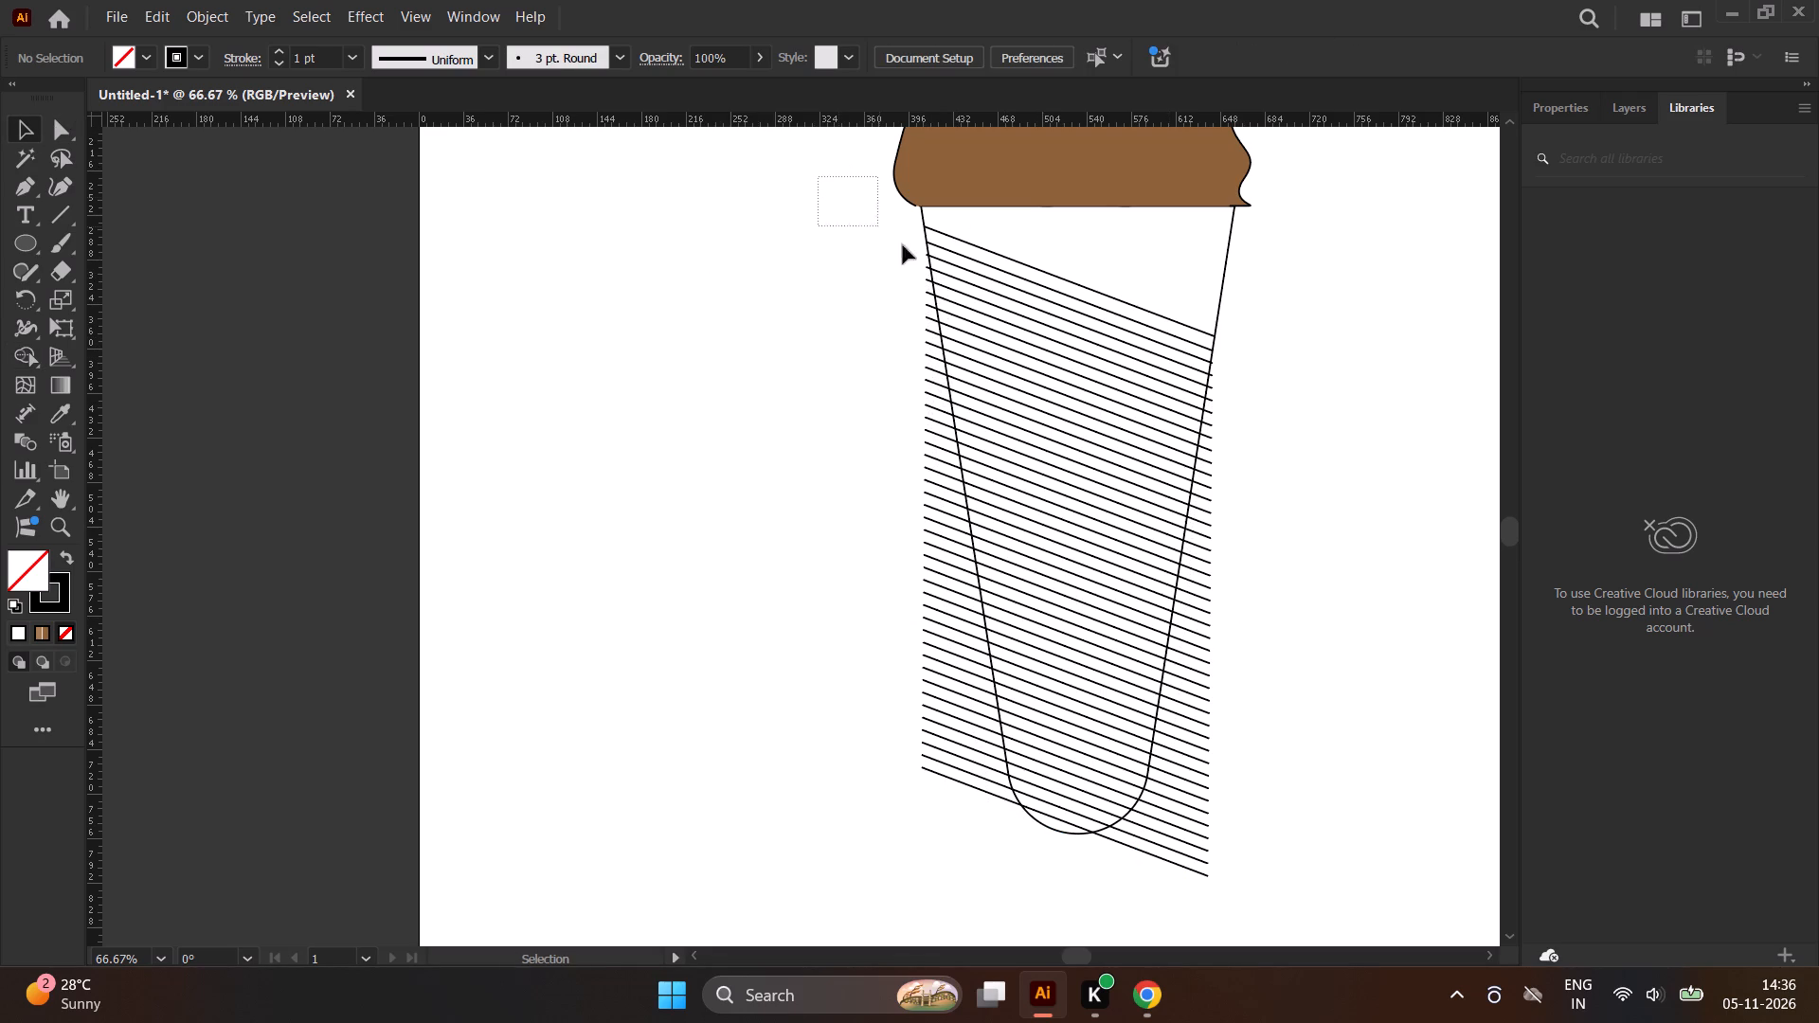
{"action": "left_click_drag", "start_coordinate": [903, 245], "coordinate": [1298, 890]}
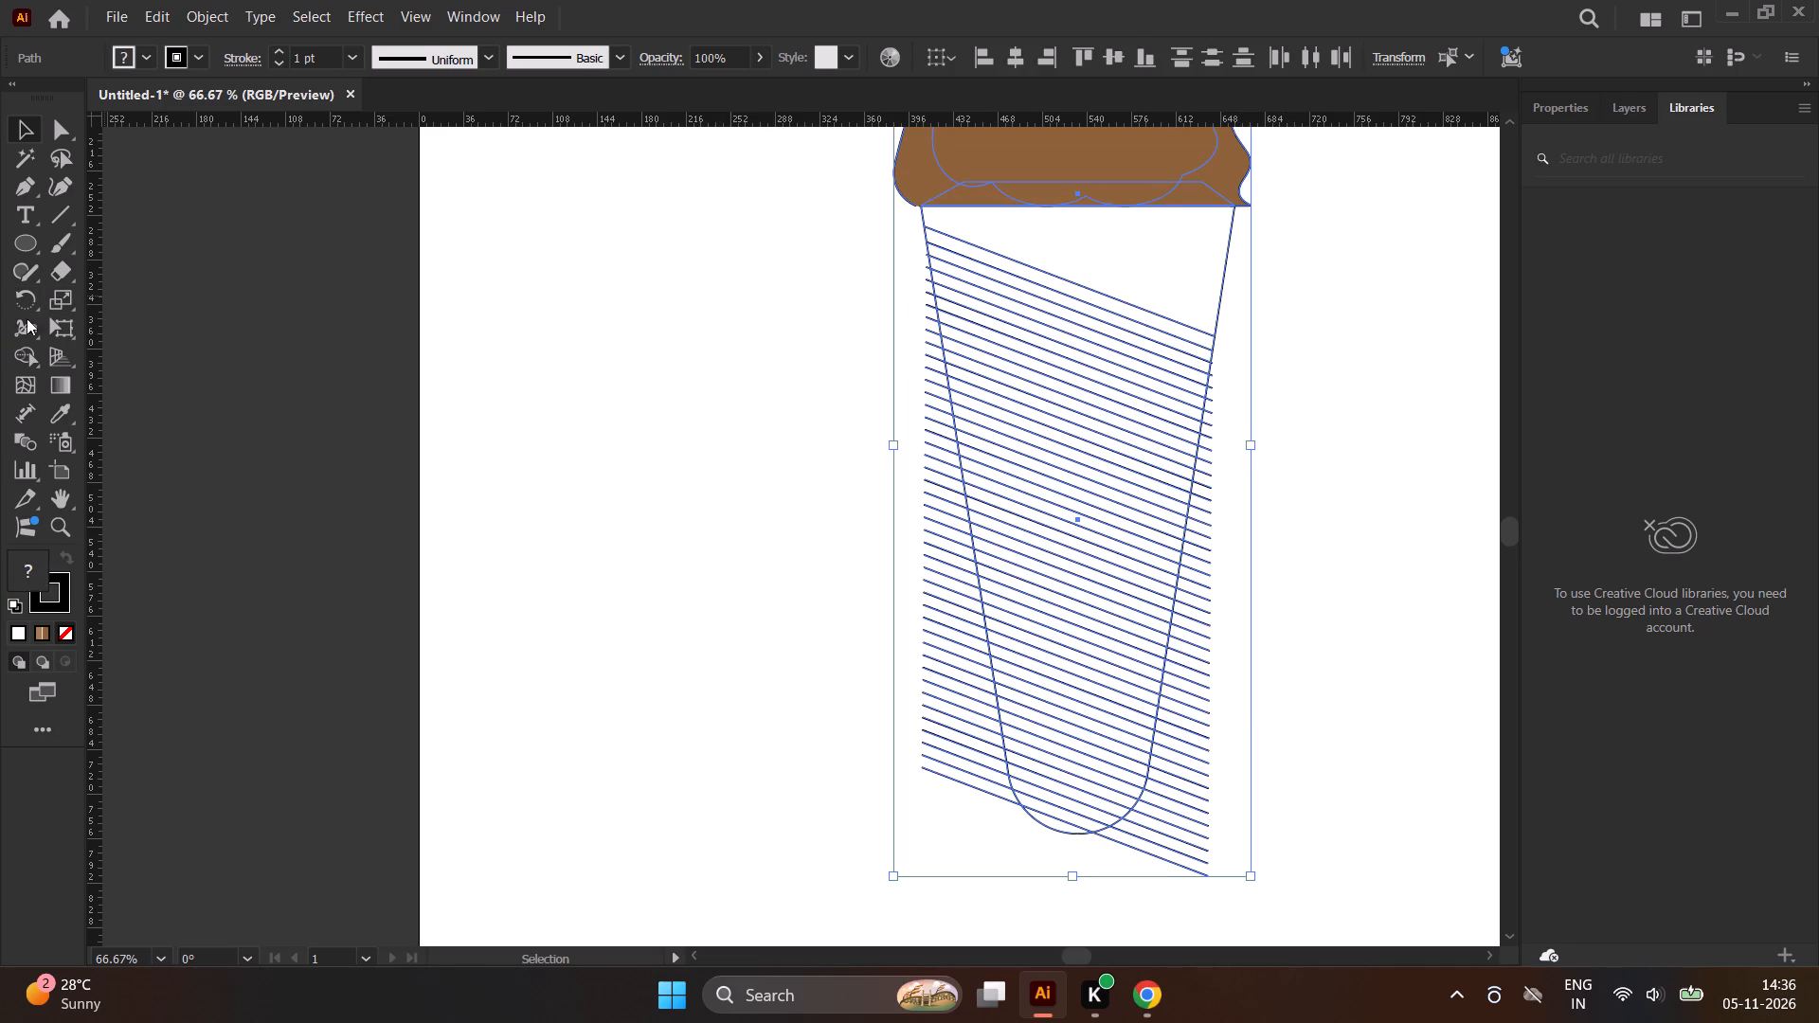
{"action": "left_click", "coordinate": [22, 358]}
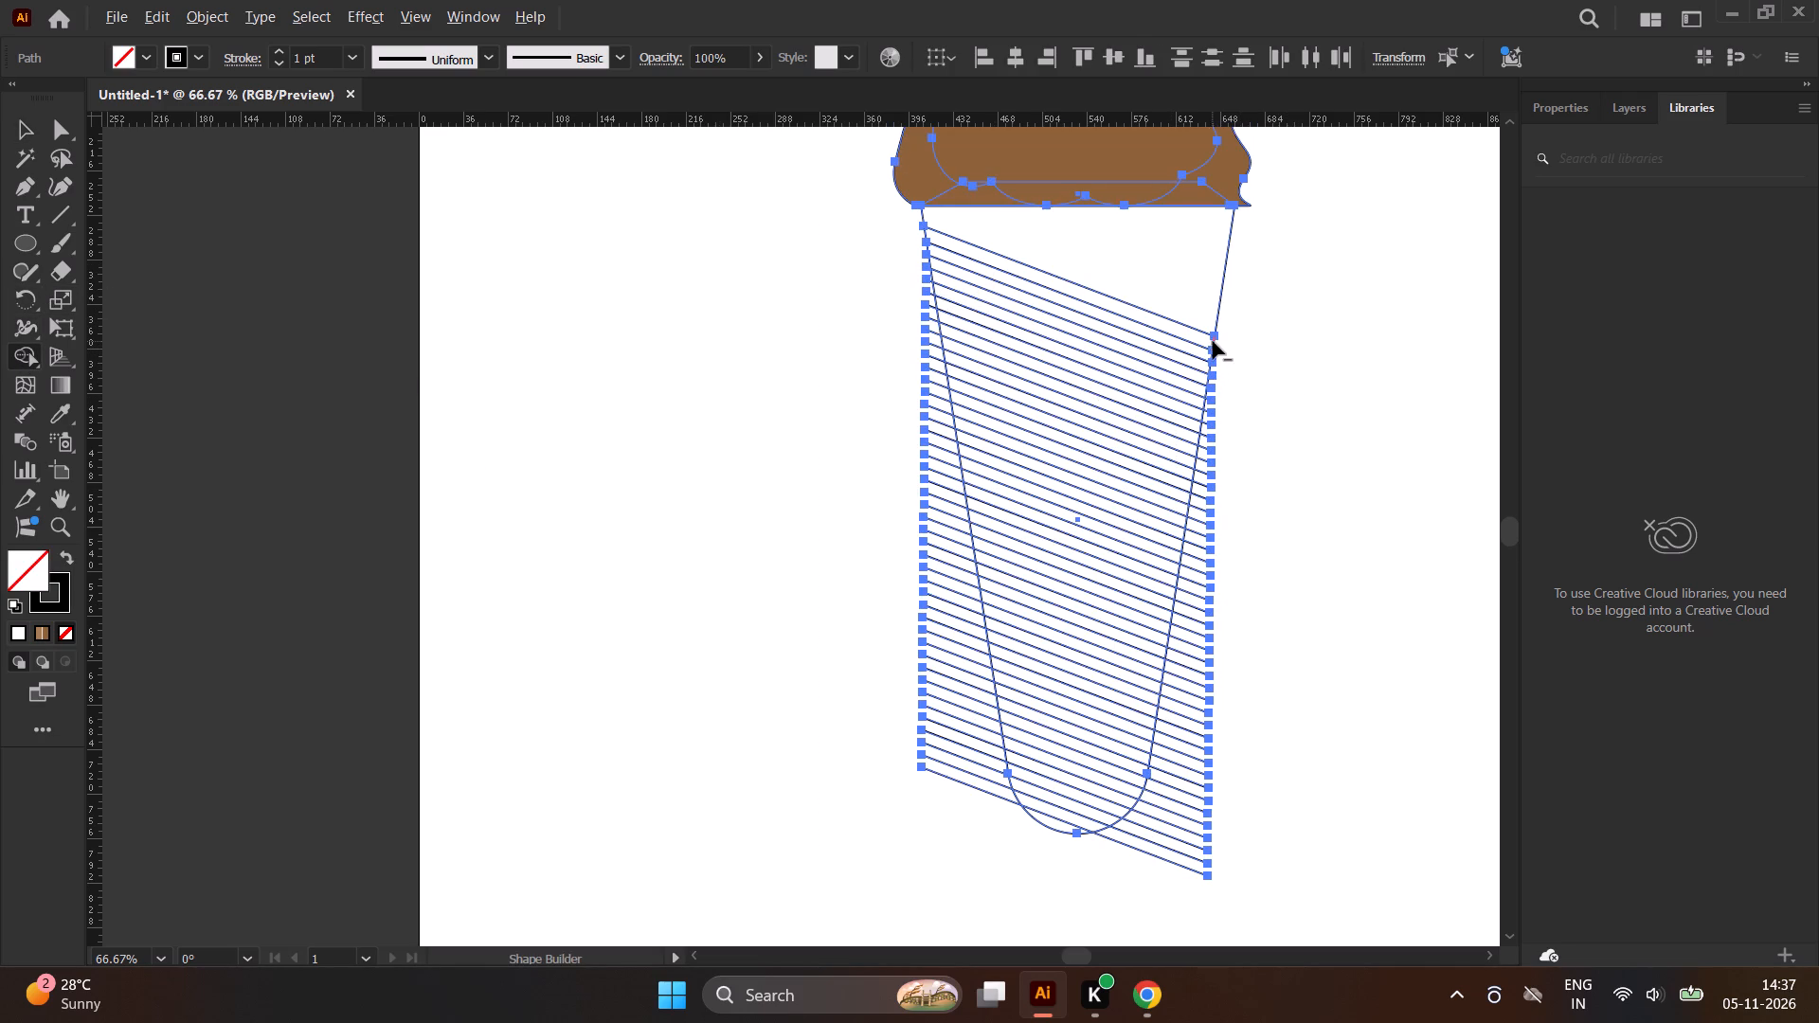
{"action": "left_click_drag", "start_coordinate": [1218, 350], "coordinate": [1216, 368], "text": "alt"}
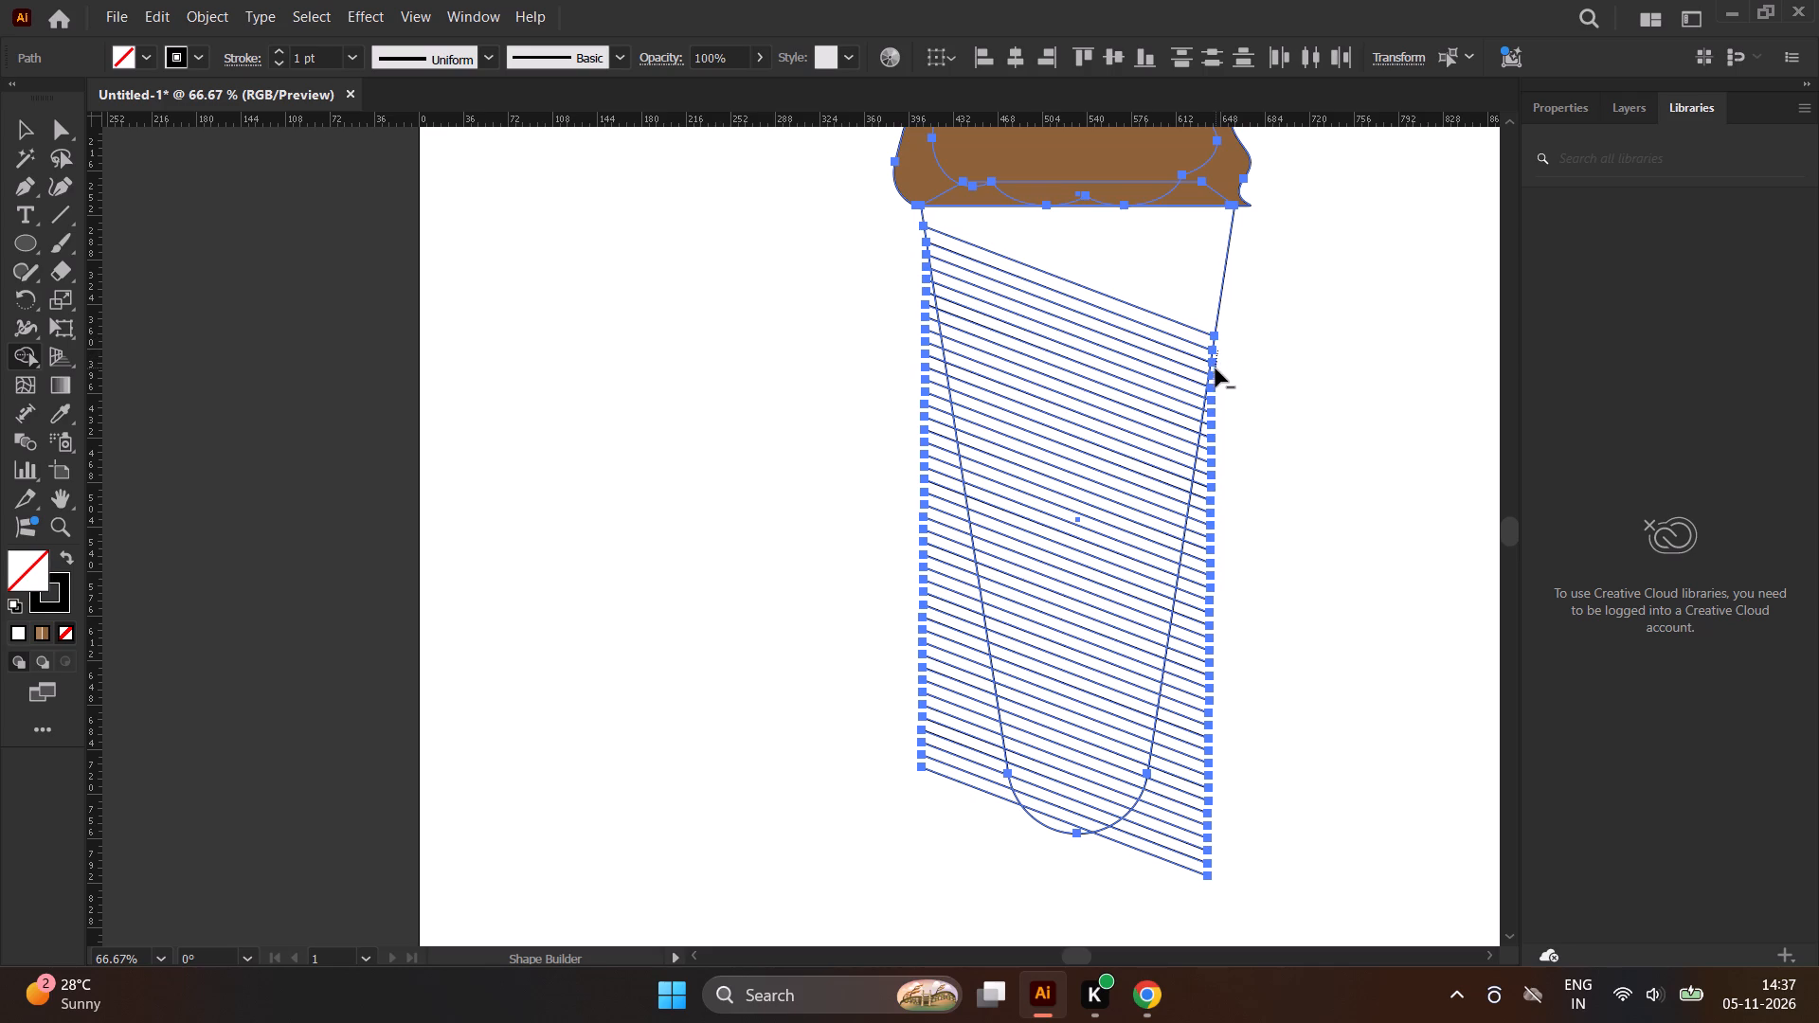
{"action": "left_click_drag", "start_coordinate": [1216, 368], "coordinate": [1198, 518], "text": "alt"}
{"action": "left_click_drag", "start_coordinate": [1198, 518], "coordinate": [1180, 722], "text": "alt"}
{"action": "left_click_drag", "start_coordinate": [1180, 722], "coordinate": [1043, 876], "text": "alt"}
{"action": "left_click_drag", "start_coordinate": [1043, 876], "coordinate": [949, 565], "text": "alt"}
{"action": "left_click_drag", "start_coordinate": [949, 565], "coordinate": [926, 354], "text": "alt"}
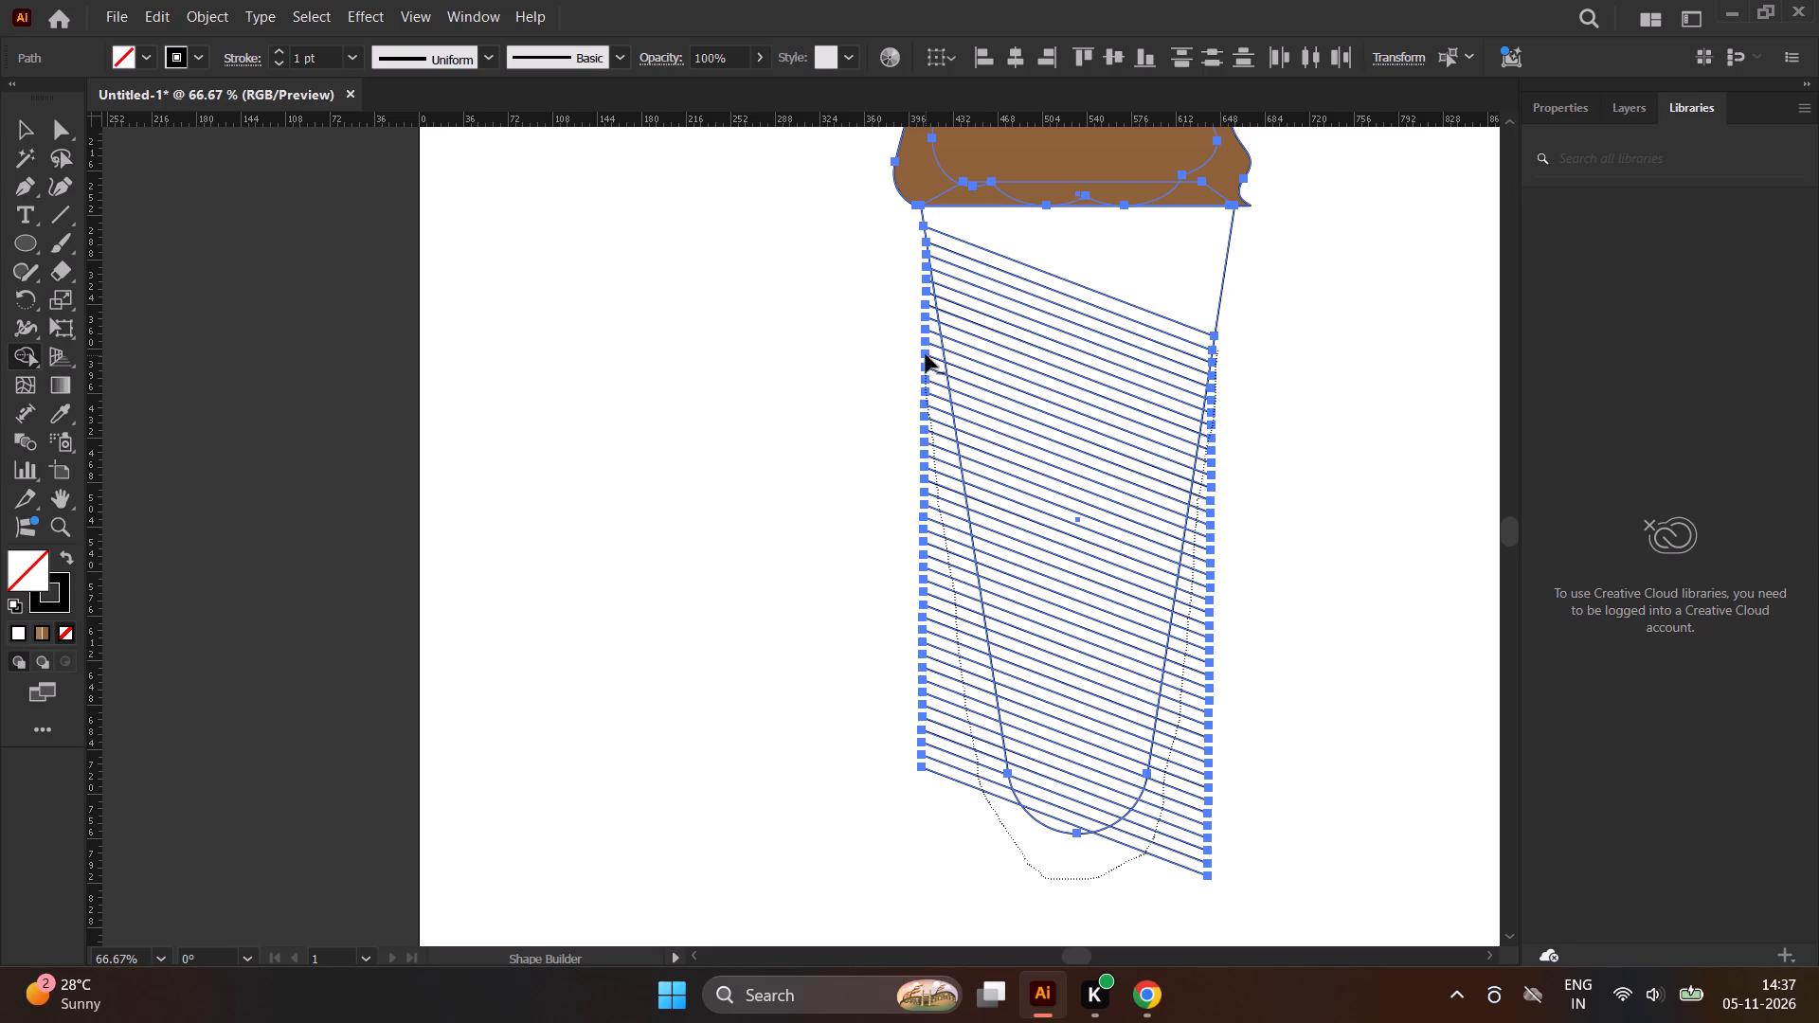
{"action": "left_click_drag", "start_coordinate": [926, 354], "coordinate": [926, 263], "text": "alt"}
{"action": "left_click_drag", "start_coordinate": [926, 263], "coordinate": [887, 224], "text": "alt"}
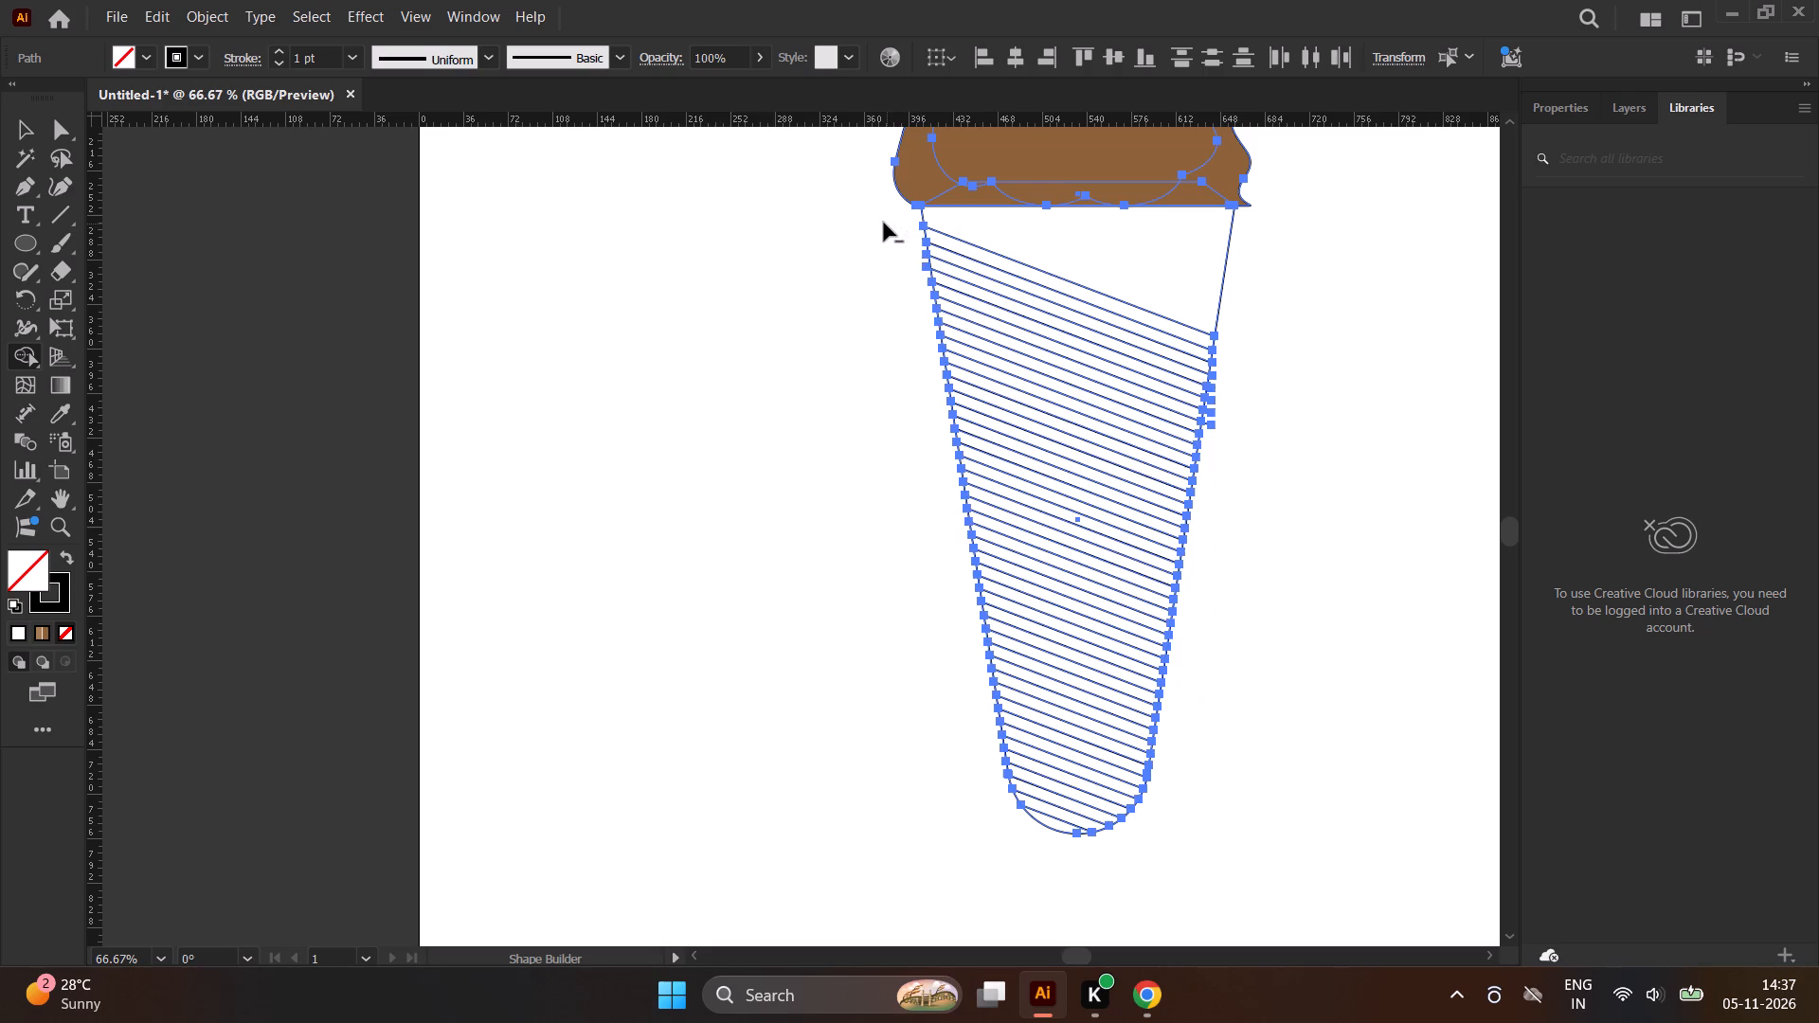
{"action": "scroll", "coordinate": [1126, 370], "scroll_direction": "down", "scroll_amount": 1}
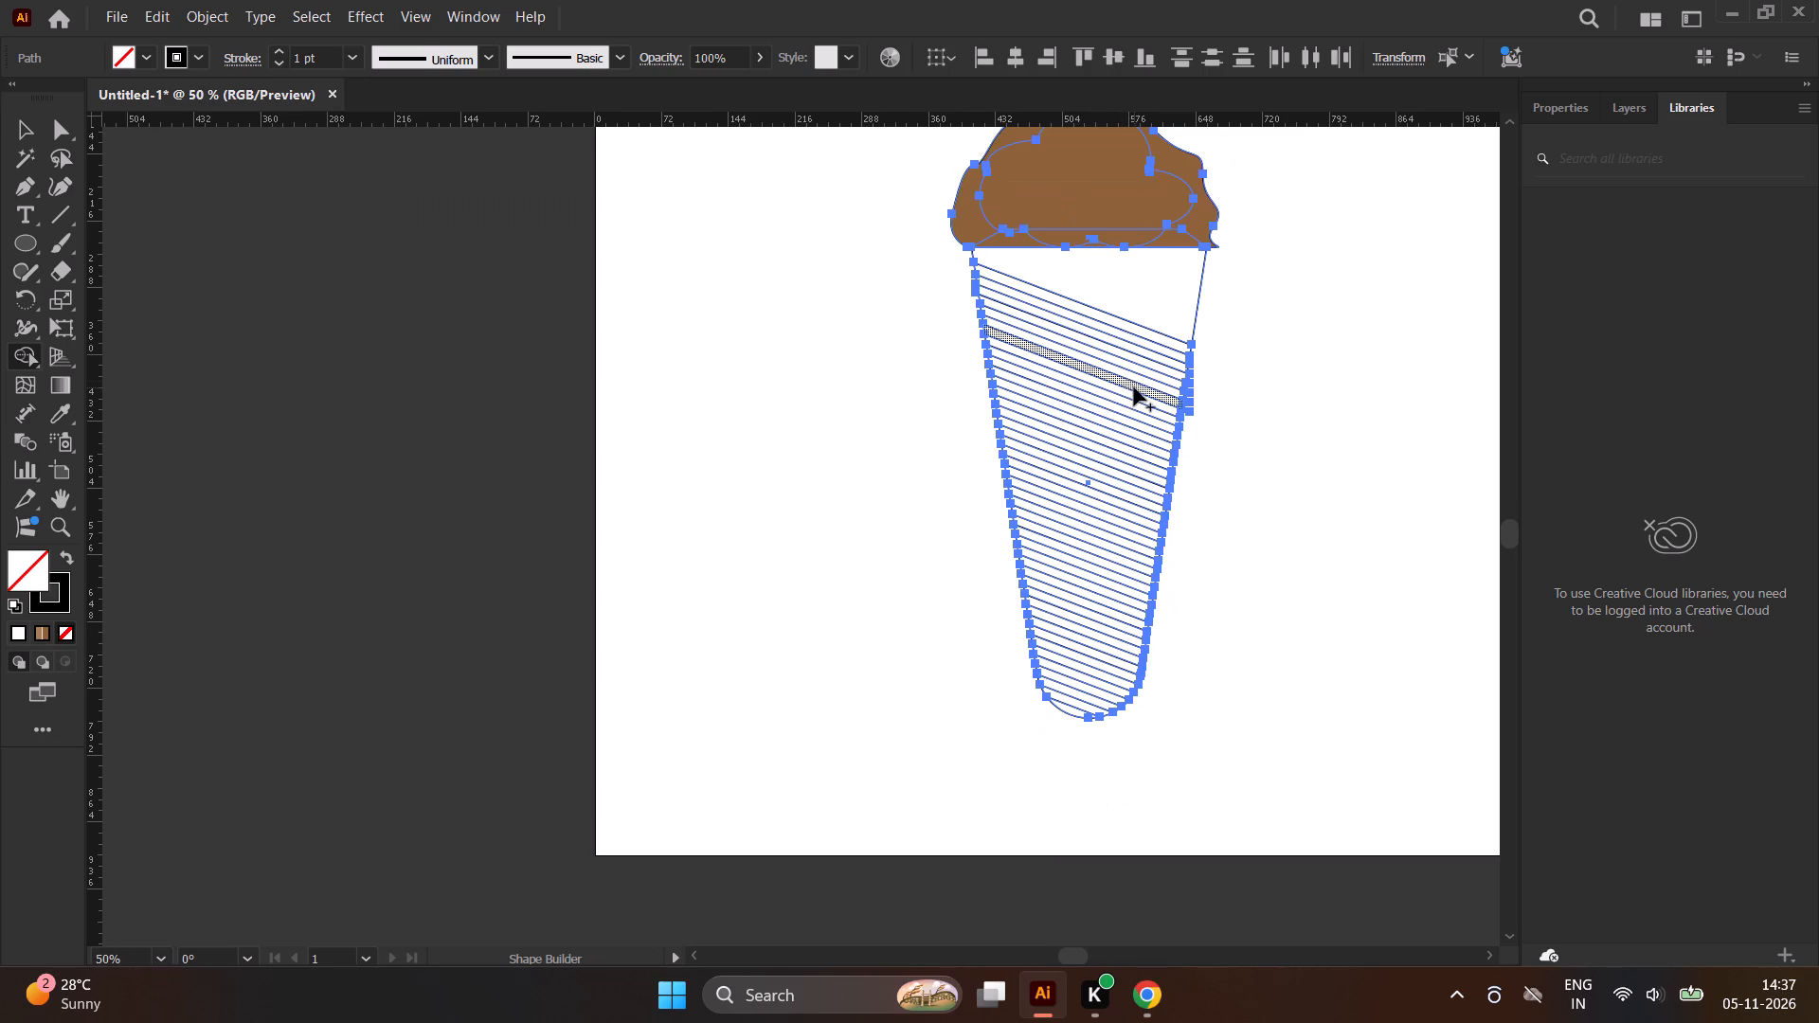
Erase the leftover line ends sticking out past the container's upper right edge with the Shape Builder tool.
{"action": "key", "text": "v"}
{"action": "scroll", "coordinate": [1191, 400], "scroll_direction": "up", "scroll_amount": 5}
{"action": "scroll", "coordinate": [1180, 291], "scroll_direction": "up", "scroll_amount": 1}
{"action": "scroll", "coordinate": [1180, 291], "scroll_direction": "down", "scroll_amount": 1}
{"action": "scroll", "coordinate": [1180, 291], "scroll_direction": "up", "scroll_amount": 1}
{"action": "scroll", "coordinate": [1180, 291], "scroll_direction": "down", "scroll_amount": 1}
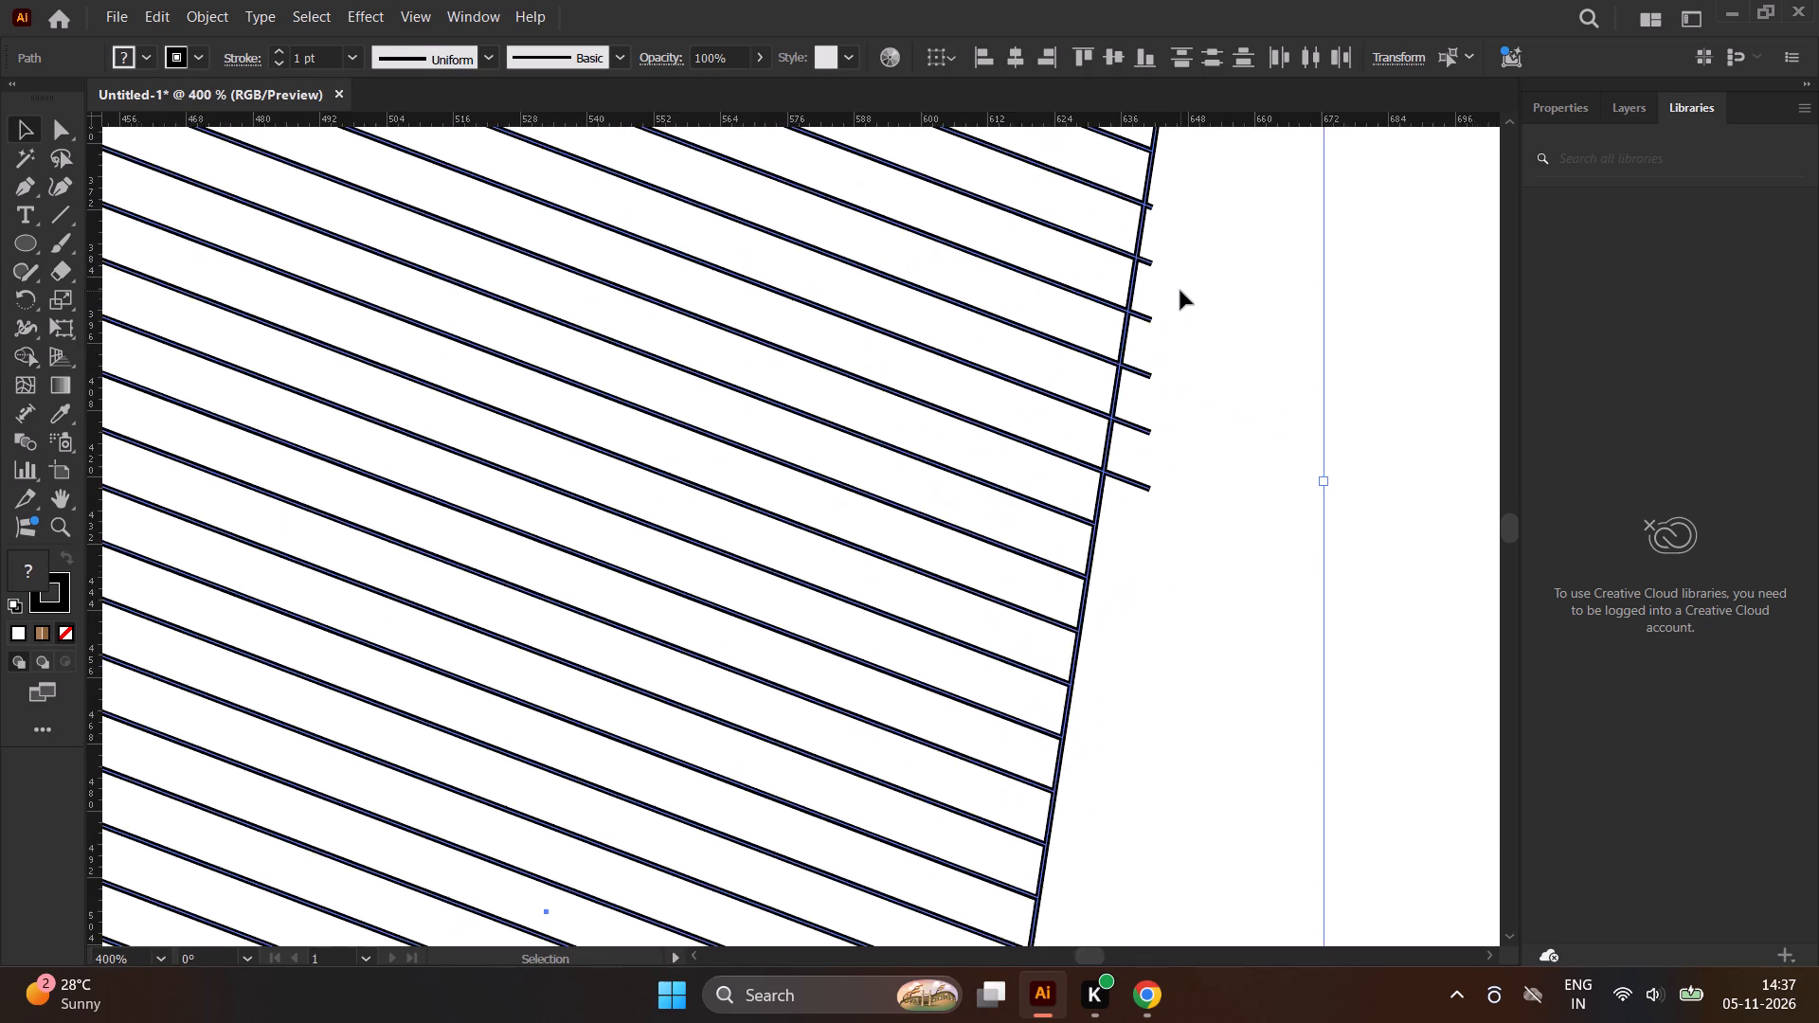
{"action": "scroll", "coordinate": [1180, 291], "scroll_direction": "up", "scroll_amount": 1}
{"action": "scroll", "coordinate": [1180, 291], "scroll_direction": "down", "scroll_amount": 1}
{"action": "scroll", "coordinate": [1180, 291], "scroll_direction": "up", "scroll_amount": 1}
{"action": "scroll", "coordinate": [1180, 291], "scroll_direction": "down", "scroll_amount": 1}
{"action": "scroll", "coordinate": [804, 263], "scroll_direction": "down", "scroll_amount": 1}
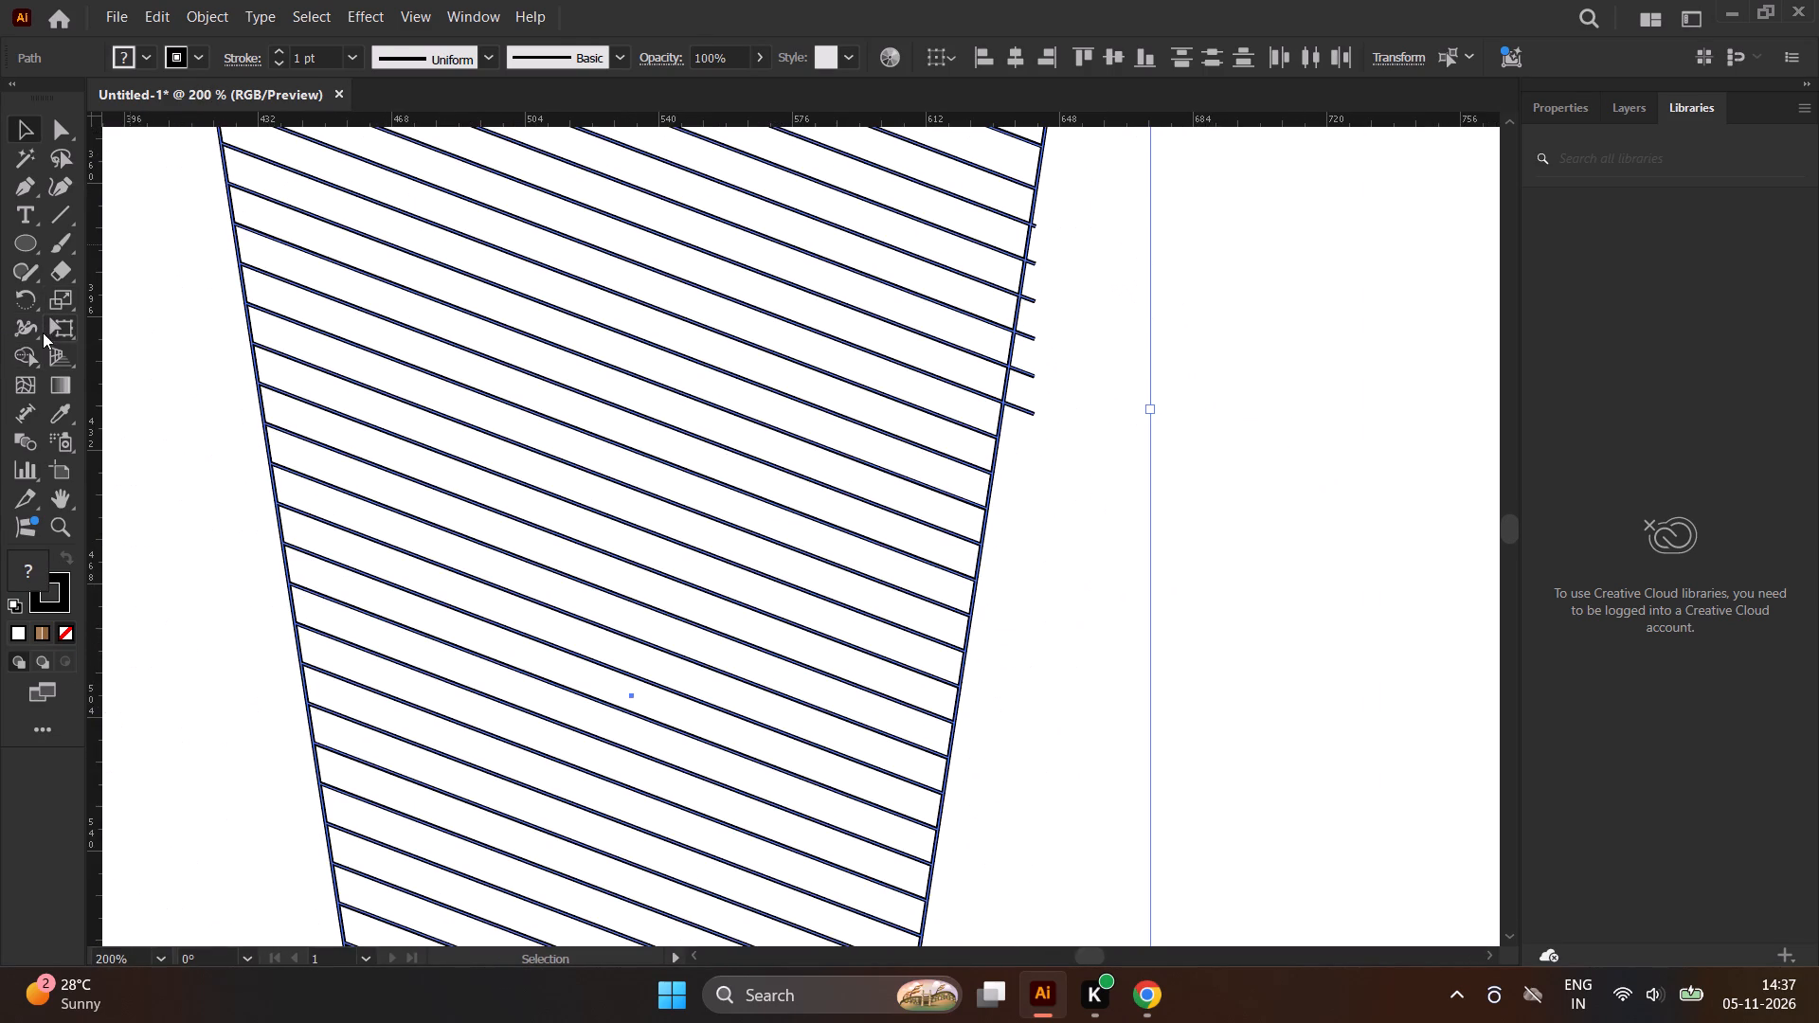
{"action": "left_click", "coordinate": [27, 362]}
{"action": "scroll", "coordinate": [913, 333], "scroll_direction": "down", "scroll_amount": 1}
{"action": "scroll", "coordinate": [1005, 238], "scroll_direction": "up", "scroll_amount": 4}
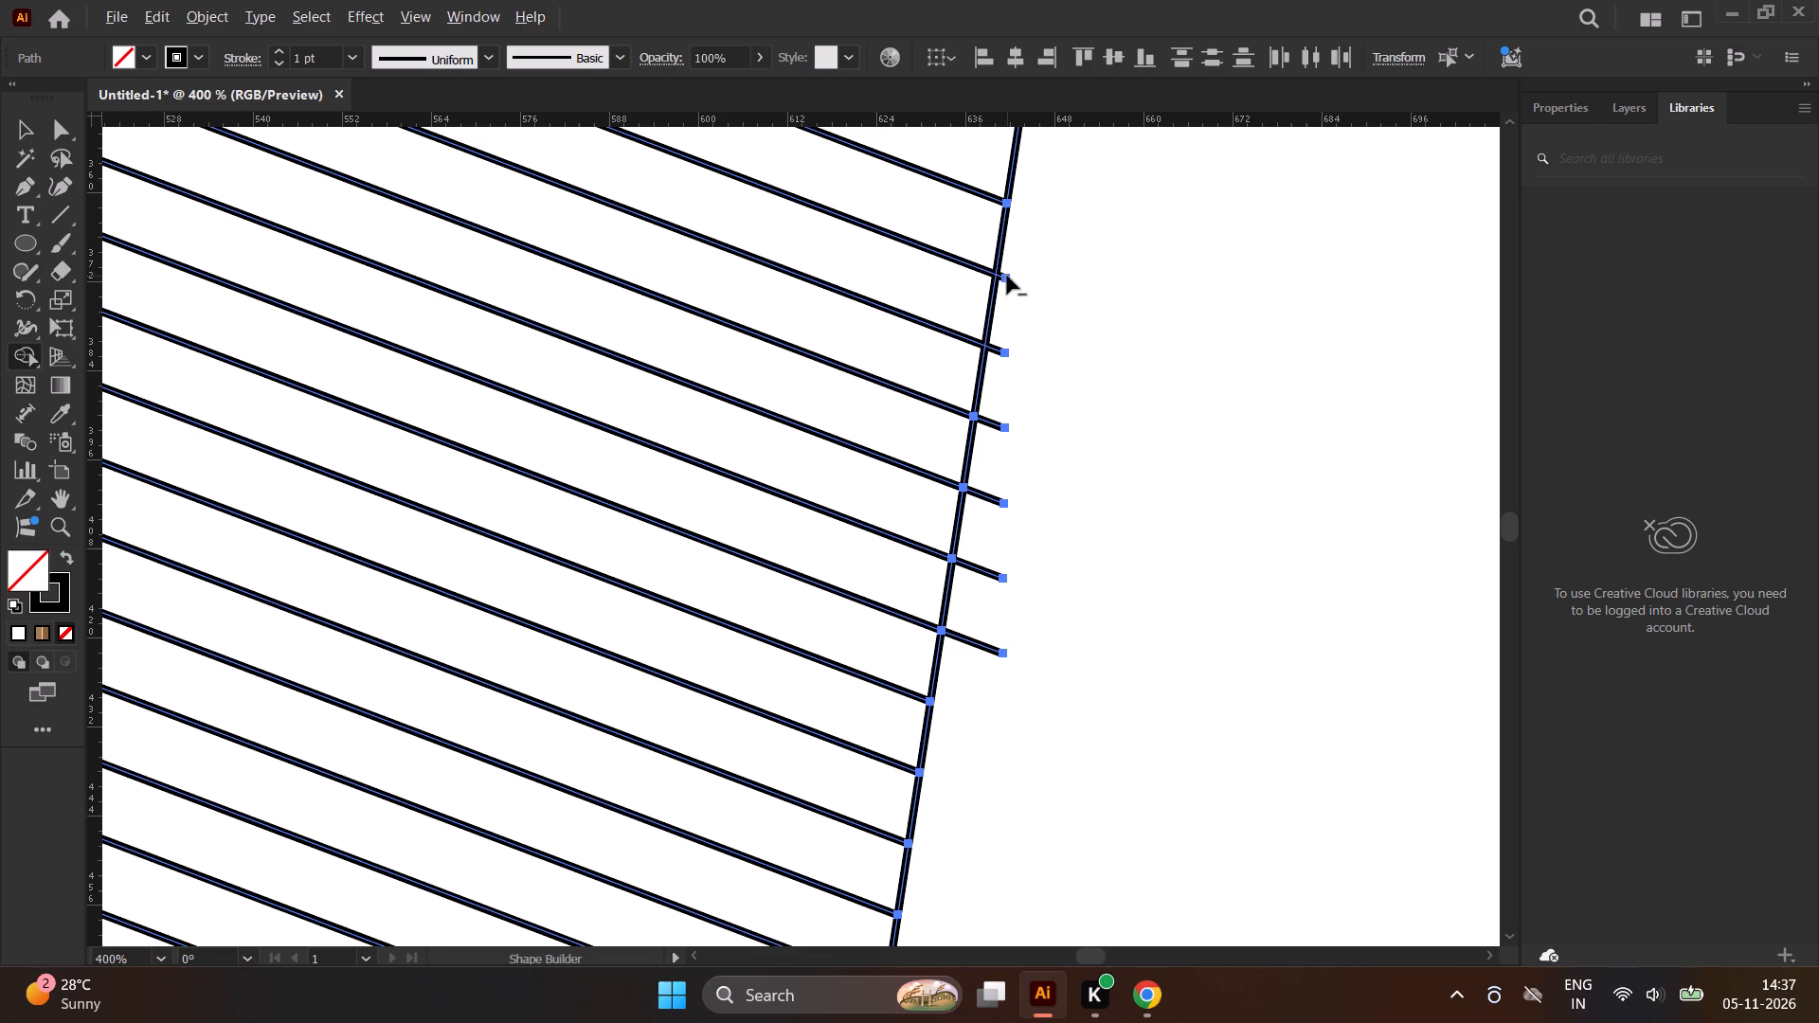
{"action": "left_click_drag", "start_coordinate": [1007, 276], "coordinate": [994, 418], "text": "alt"}
{"action": "left_click_drag", "start_coordinate": [994, 418], "coordinate": [958, 685], "text": "alt"}
Examine the trimmed line ends along both container sides and around its rounded bottom.
{"action": "scroll", "coordinate": [958, 685], "scroll_direction": "up", "scroll_amount": 1}
{"action": "scroll", "coordinate": [958, 685], "scroll_direction": "down", "scroll_amount": 1}
{"action": "scroll", "coordinate": [958, 685], "scroll_direction": "up", "scroll_amount": 1}
{"action": "scroll", "coordinate": [958, 685], "scroll_direction": "down", "scroll_amount": 1}
{"action": "scroll", "coordinate": [958, 685], "scroll_direction": "up", "scroll_amount": 1}
{"action": "scroll", "coordinate": [958, 685], "scroll_direction": "down", "scroll_amount": 1}
{"action": "scroll", "coordinate": [984, 663], "scroll_direction": "up", "scroll_amount": 1}
{"action": "scroll", "coordinate": [984, 663], "scroll_direction": "down", "scroll_amount": 1}
{"action": "scroll", "coordinate": [986, 662], "scroll_direction": "up", "scroll_amount": 1}
{"action": "scroll", "coordinate": [987, 662], "scroll_direction": "down", "scroll_amount": 6}
{"action": "left_click", "coordinate": [1076, 582]}
{"action": "scroll", "coordinate": [1012, 604], "scroll_direction": "up", "scroll_amount": 1}
{"action": "scroll", "coordinate": [1006, 593], "scroll_direction": "down", "scroll_amount": 1}
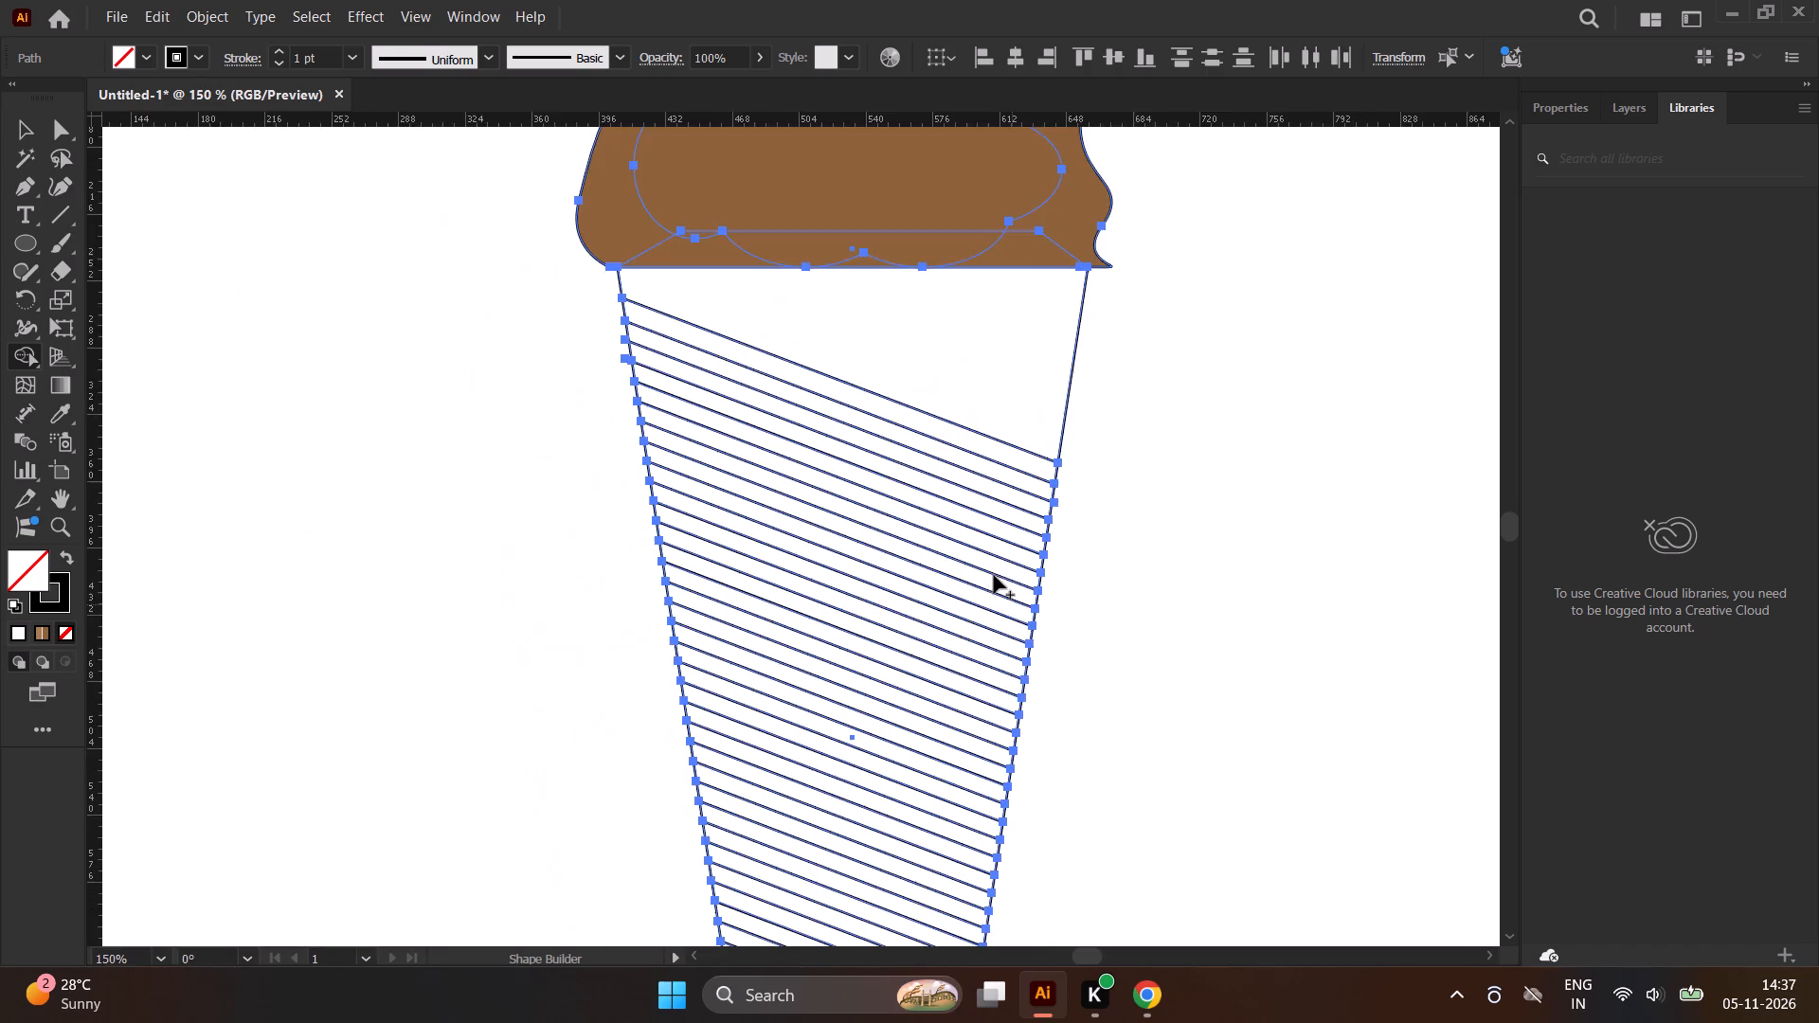
{"action": "scroll", "coordinate": [1025, 665], "scroll_direction": "up", "scroll_amount": 1}
{"action": "scroll", "coordinate": [1023, 660], "scroll_direction": "down", "scroll_amount": 3}
{"action": "scroll", "coordinate": [871, 937], "scroll_direction": "up", "scroll_amount": 3}
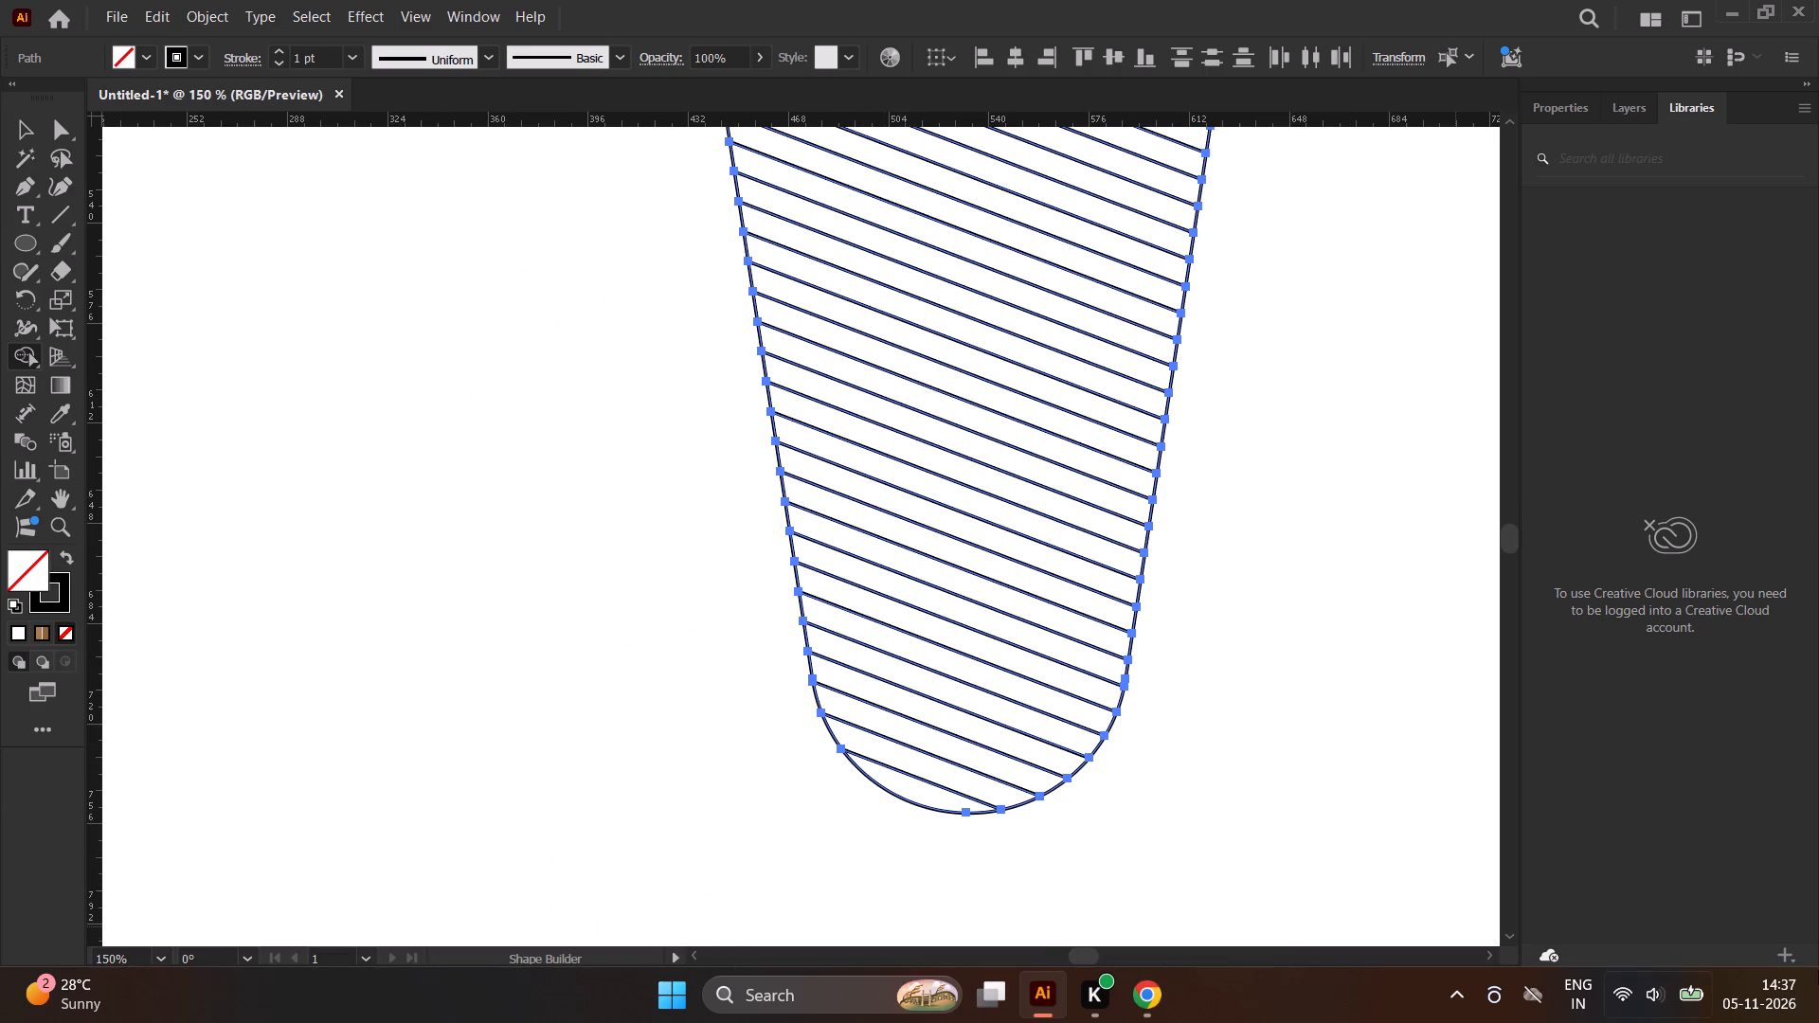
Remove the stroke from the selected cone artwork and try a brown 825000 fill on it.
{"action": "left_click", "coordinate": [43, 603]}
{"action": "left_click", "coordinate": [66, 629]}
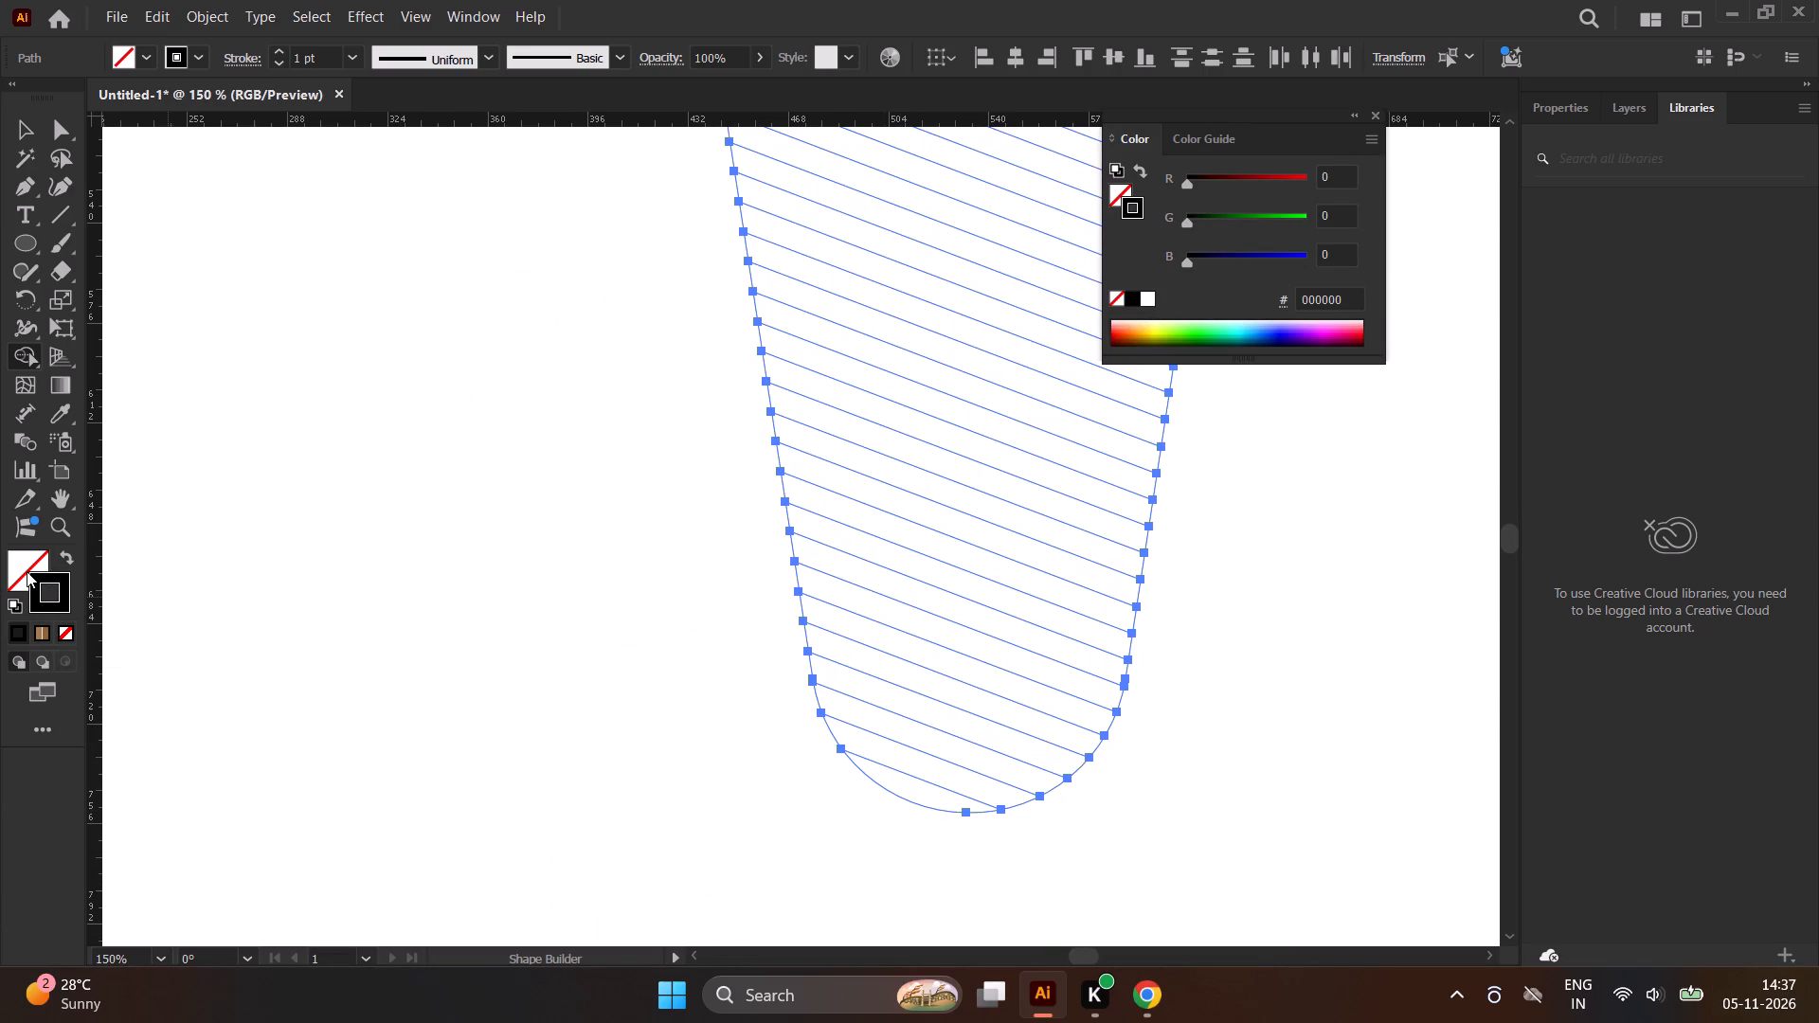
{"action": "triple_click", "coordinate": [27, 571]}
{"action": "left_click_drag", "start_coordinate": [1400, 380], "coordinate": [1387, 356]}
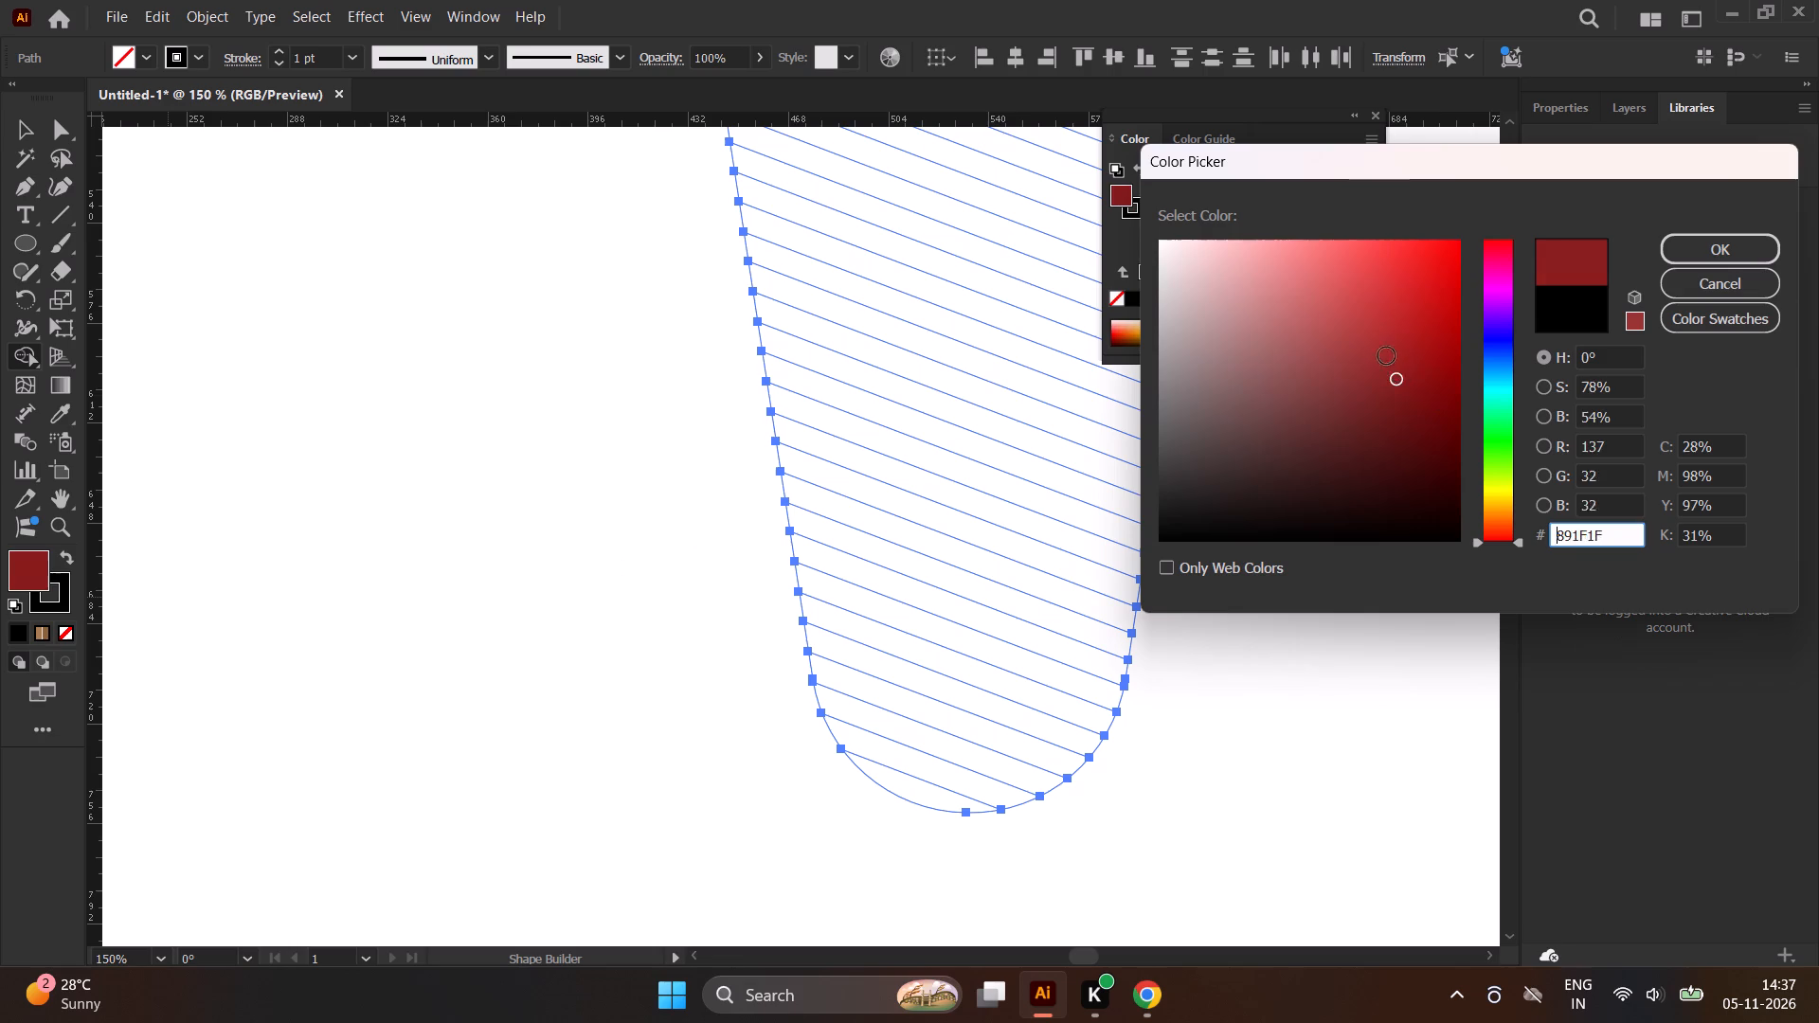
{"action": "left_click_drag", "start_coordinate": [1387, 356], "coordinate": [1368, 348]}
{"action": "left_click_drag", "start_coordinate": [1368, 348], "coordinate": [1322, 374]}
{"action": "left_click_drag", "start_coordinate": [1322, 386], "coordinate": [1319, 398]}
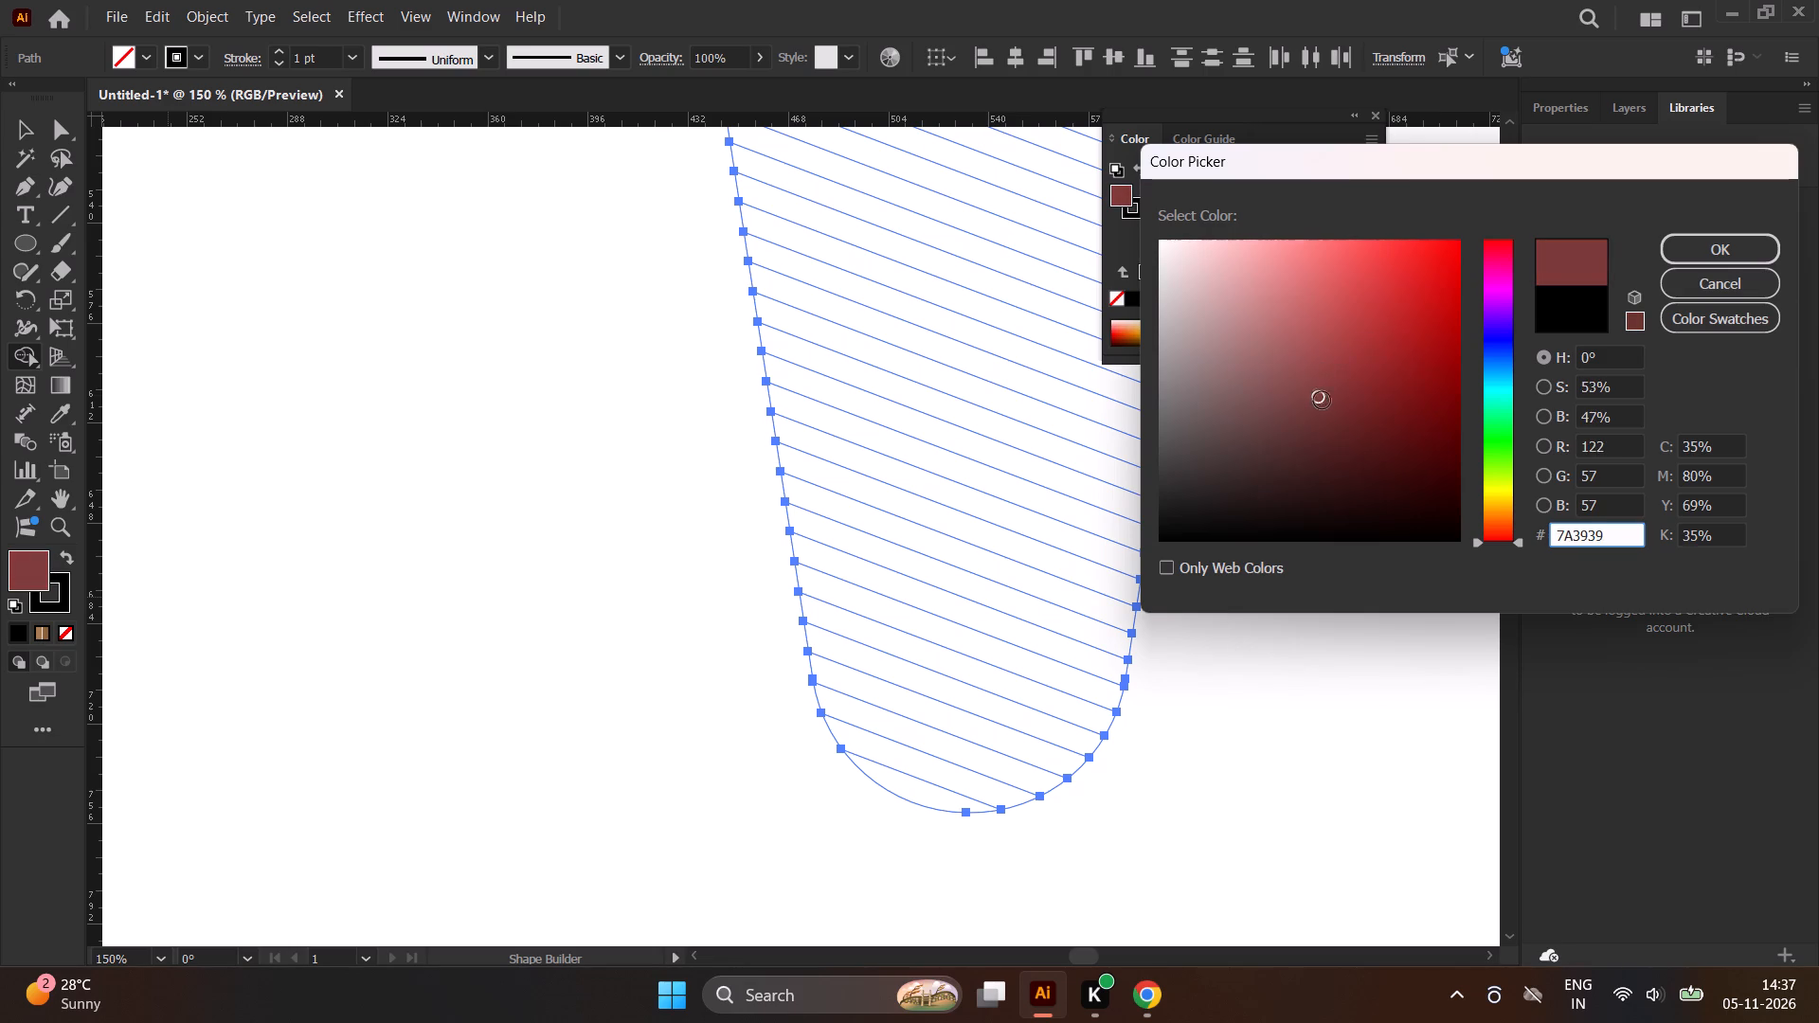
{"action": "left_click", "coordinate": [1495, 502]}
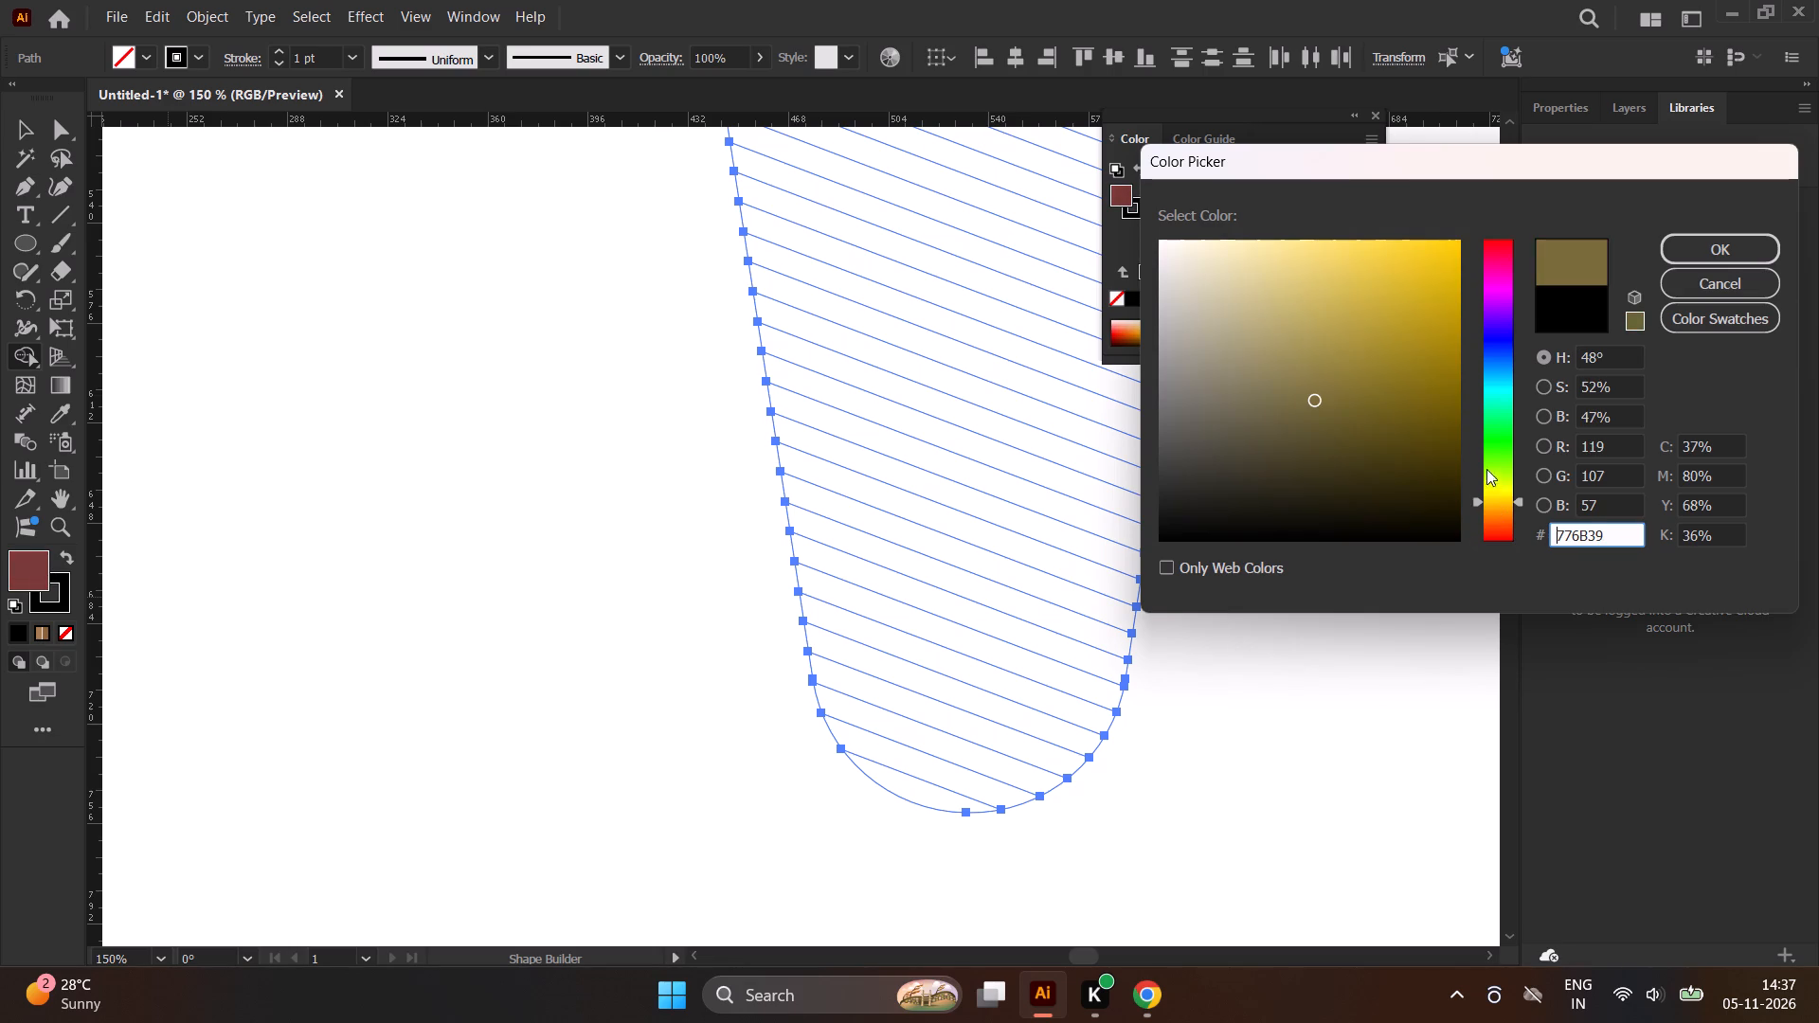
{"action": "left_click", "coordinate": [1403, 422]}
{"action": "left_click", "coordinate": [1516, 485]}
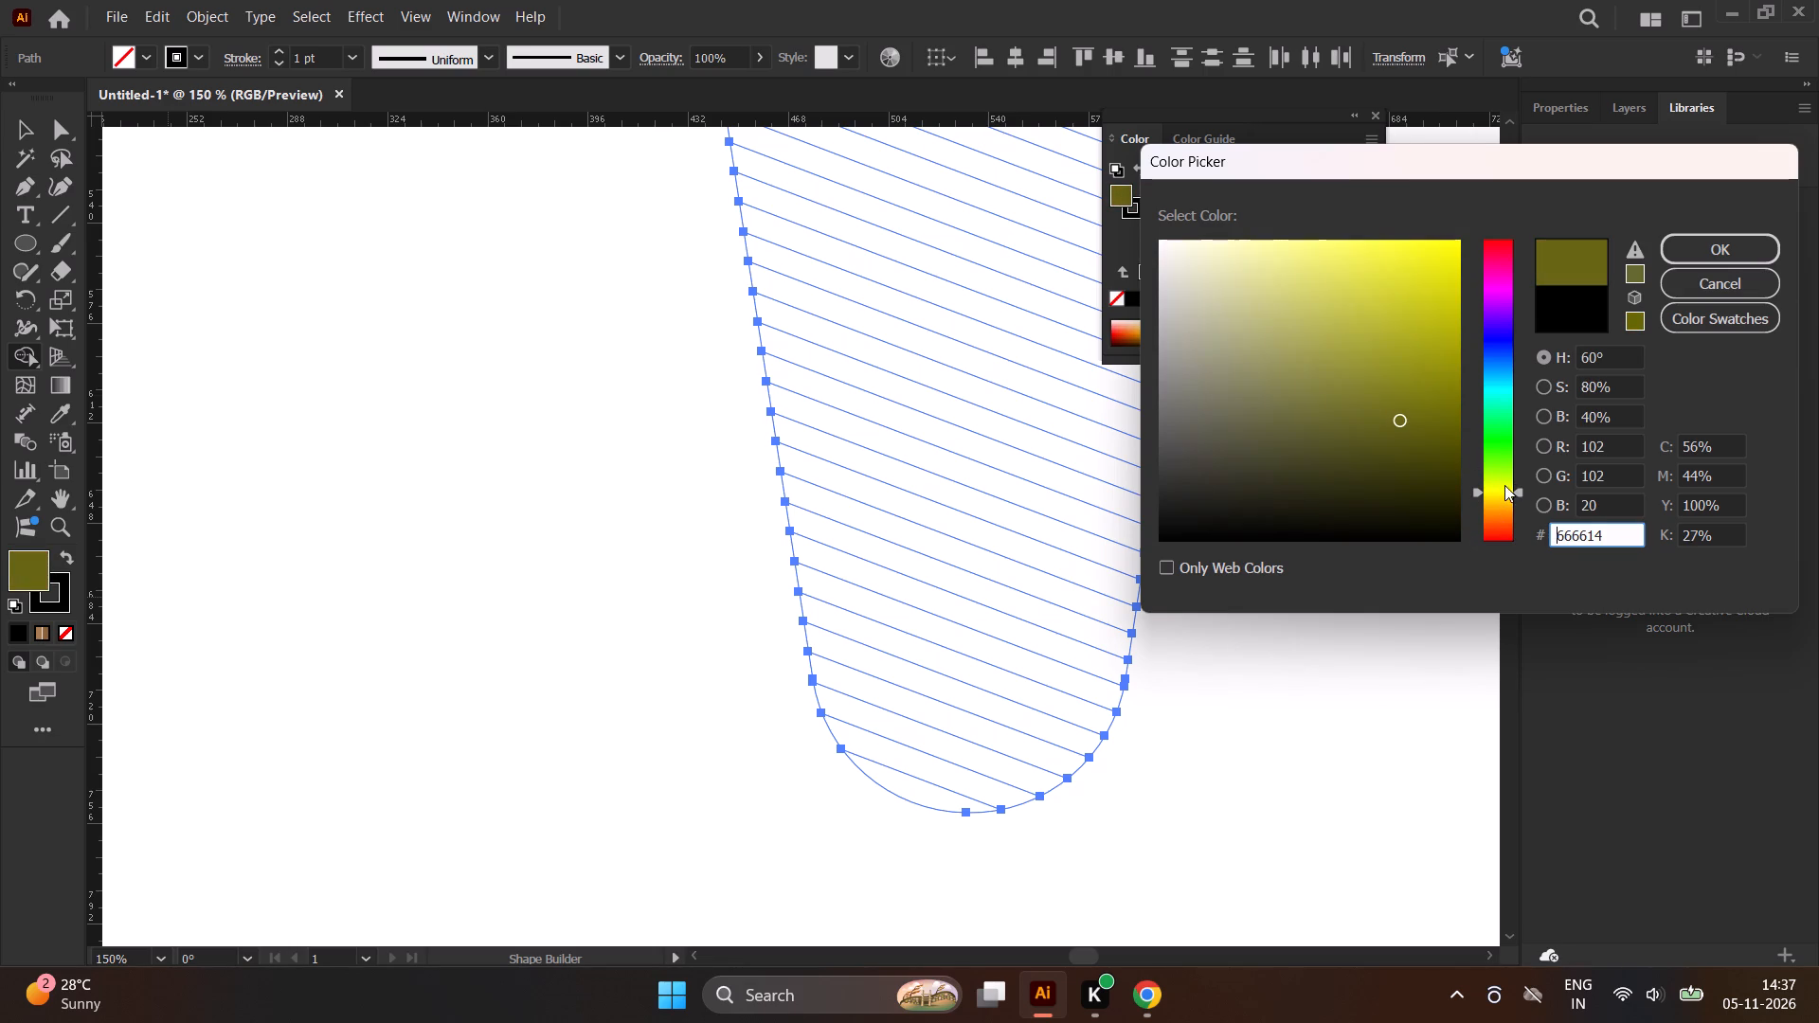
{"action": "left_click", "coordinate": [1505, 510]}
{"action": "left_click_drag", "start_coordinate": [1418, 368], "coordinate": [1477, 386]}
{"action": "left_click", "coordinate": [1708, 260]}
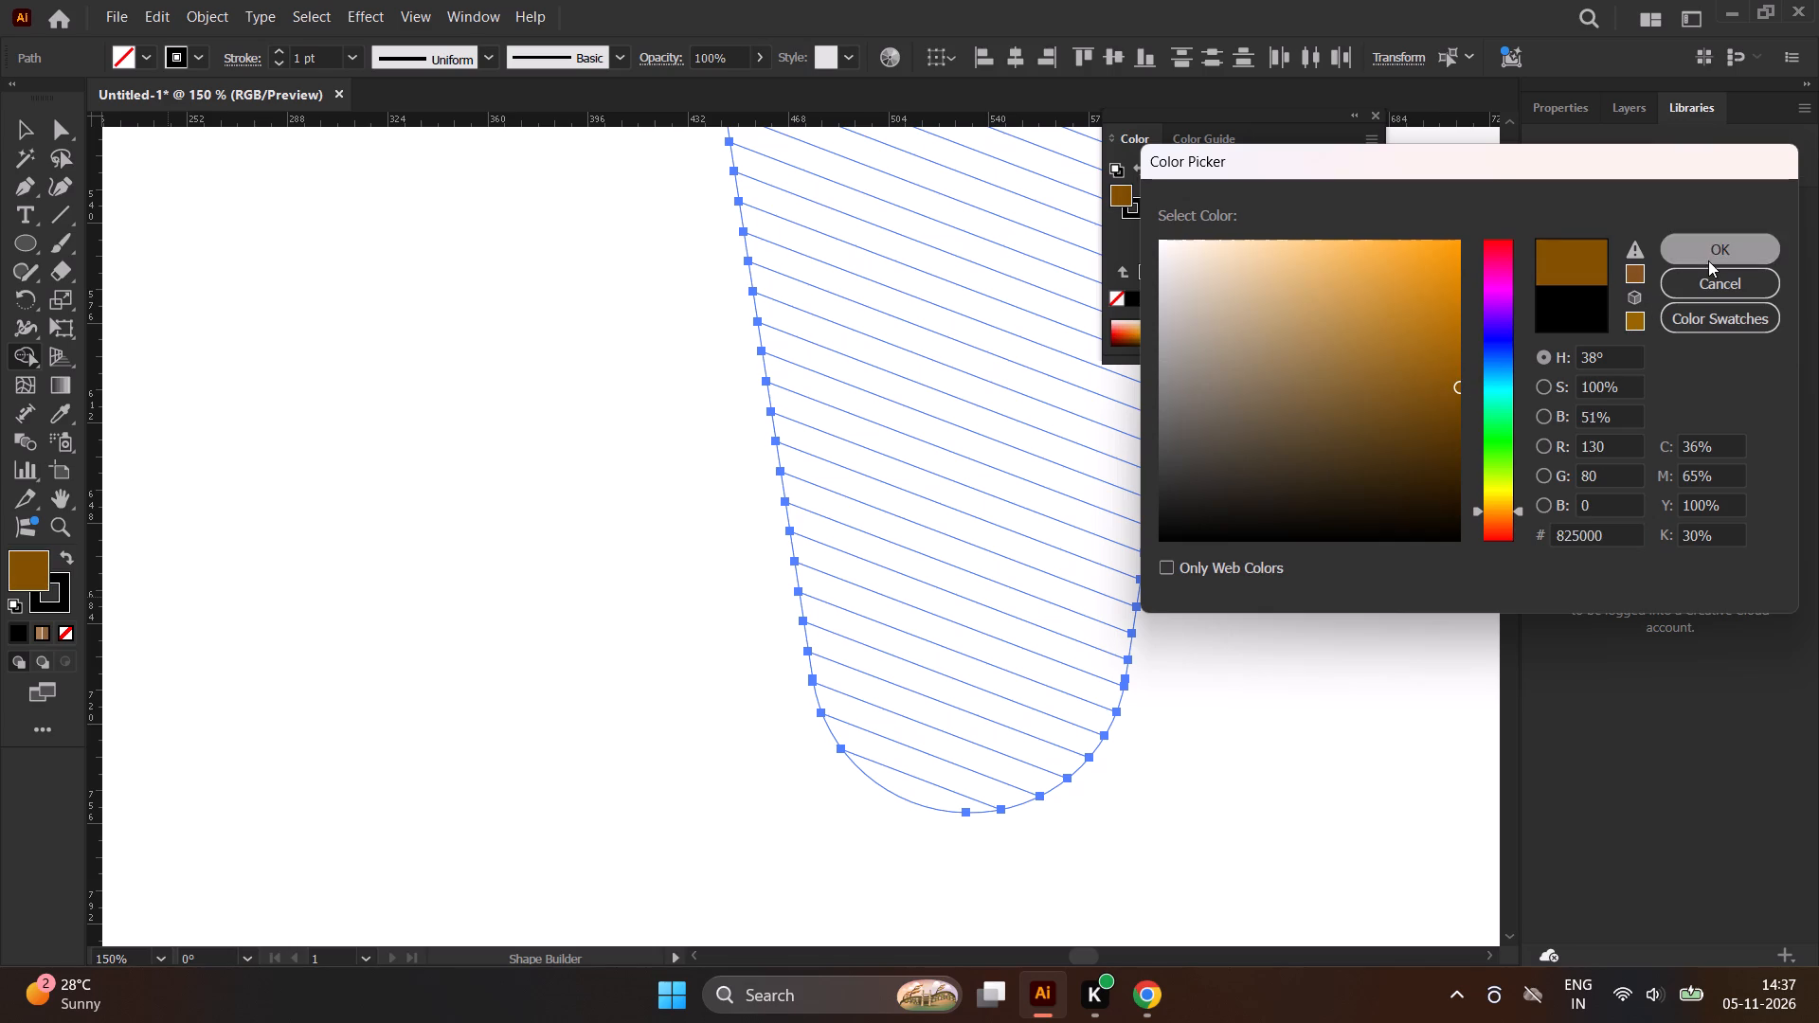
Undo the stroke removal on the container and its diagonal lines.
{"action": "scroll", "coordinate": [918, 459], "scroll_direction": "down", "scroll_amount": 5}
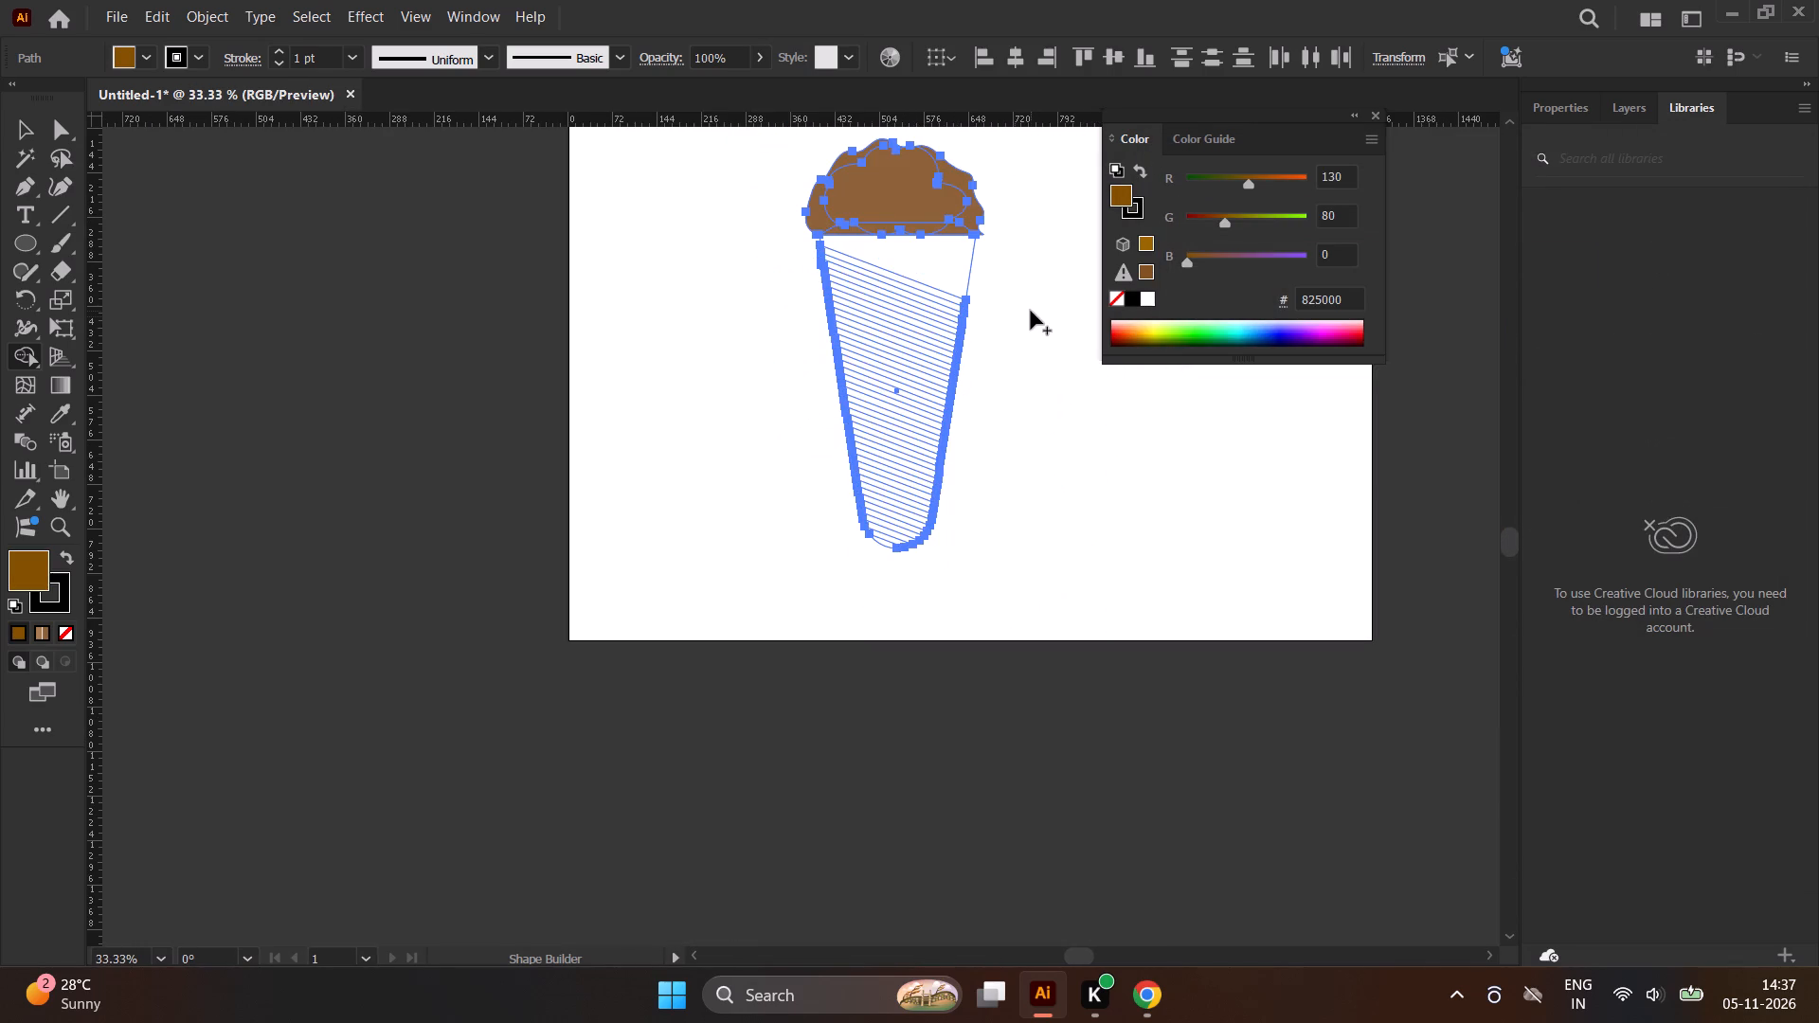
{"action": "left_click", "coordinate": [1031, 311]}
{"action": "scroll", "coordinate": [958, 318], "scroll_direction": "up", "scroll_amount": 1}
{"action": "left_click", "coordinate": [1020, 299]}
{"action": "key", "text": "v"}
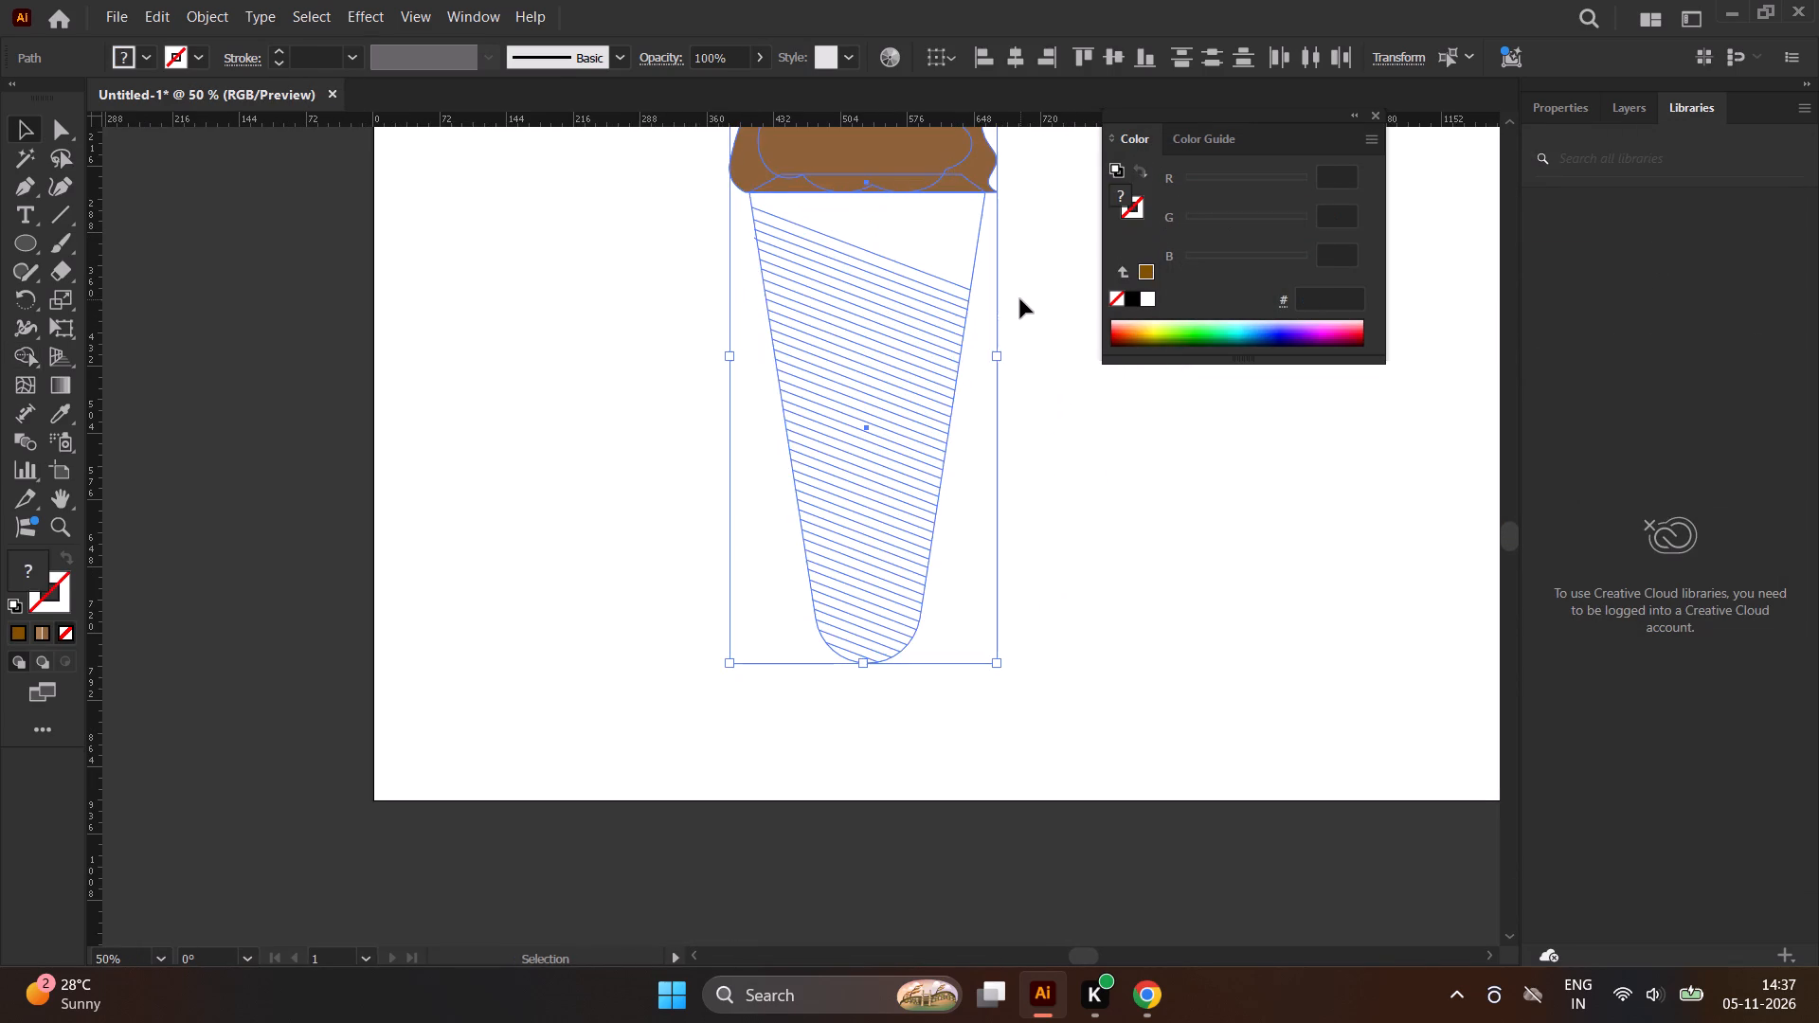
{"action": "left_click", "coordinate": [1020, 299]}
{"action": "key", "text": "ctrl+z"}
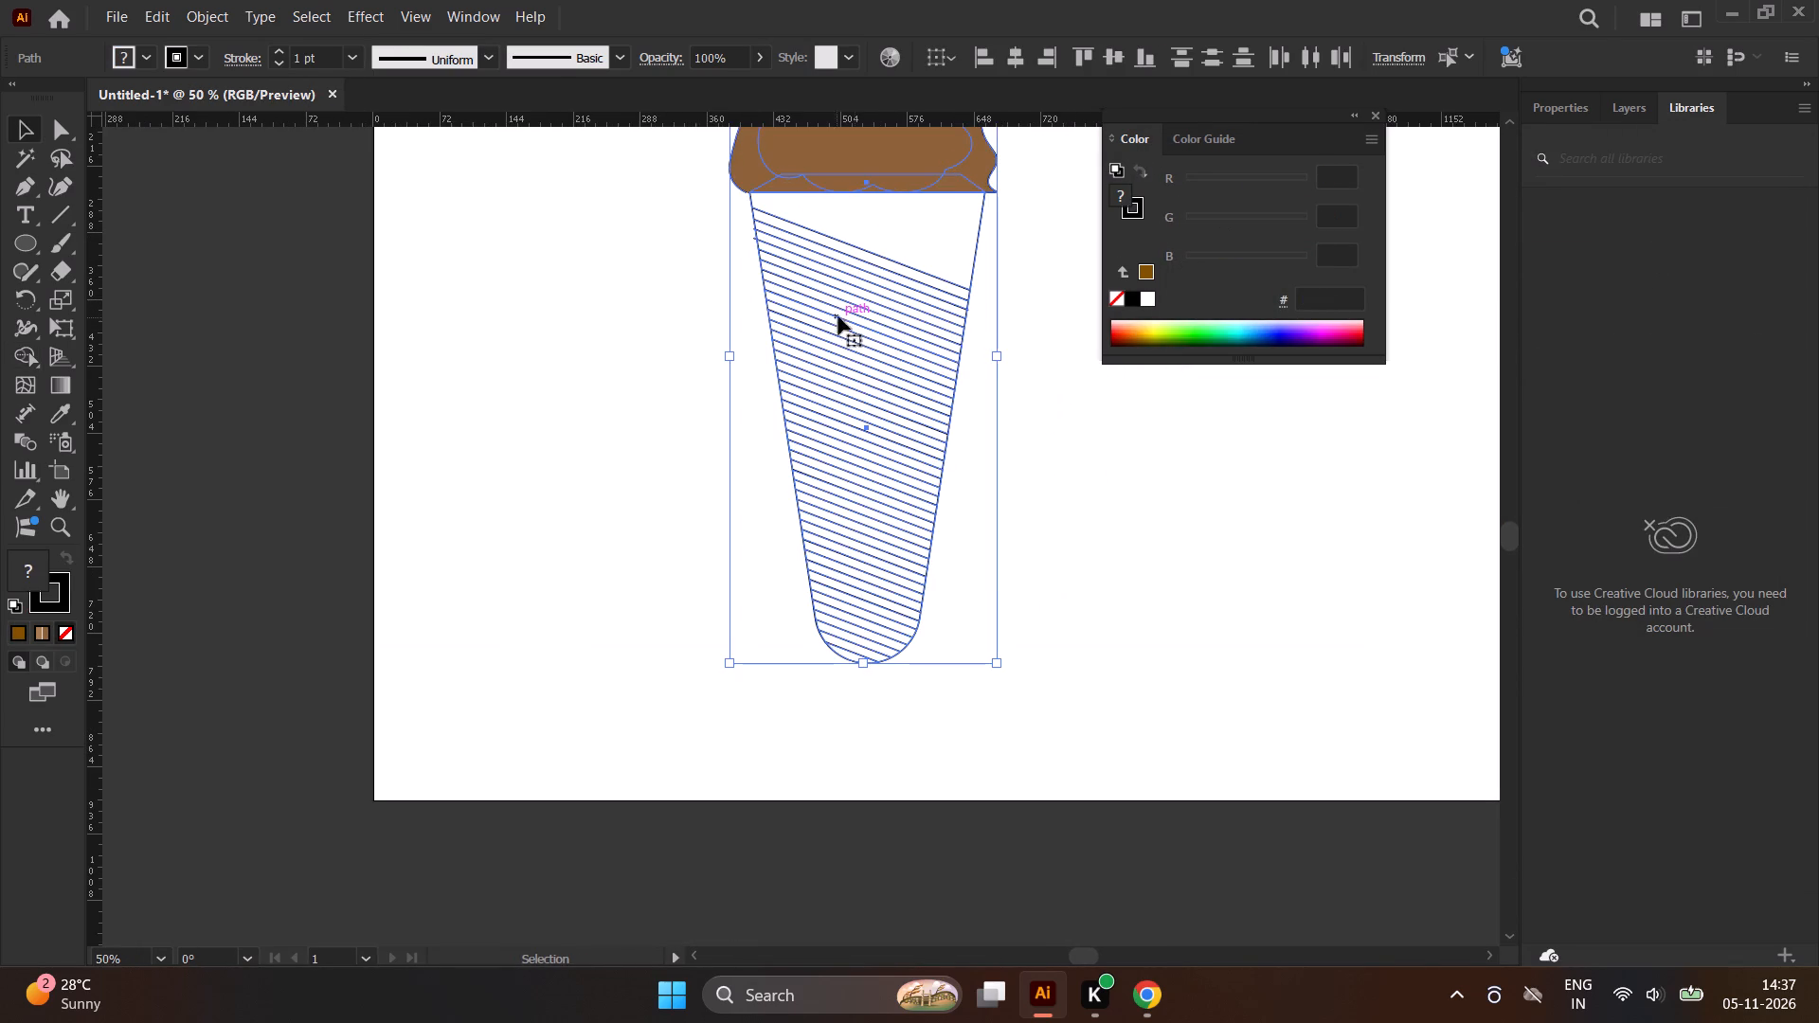
Move the container outline alone off the diagonal lines, down to the empty artboard area at their right.
{"action": "left_click", "coordinate": [1187, 464]}
{"action": "scroll", "coordinate": [906, 297], "scroll_direction": "up", "scroll_amount": 1}
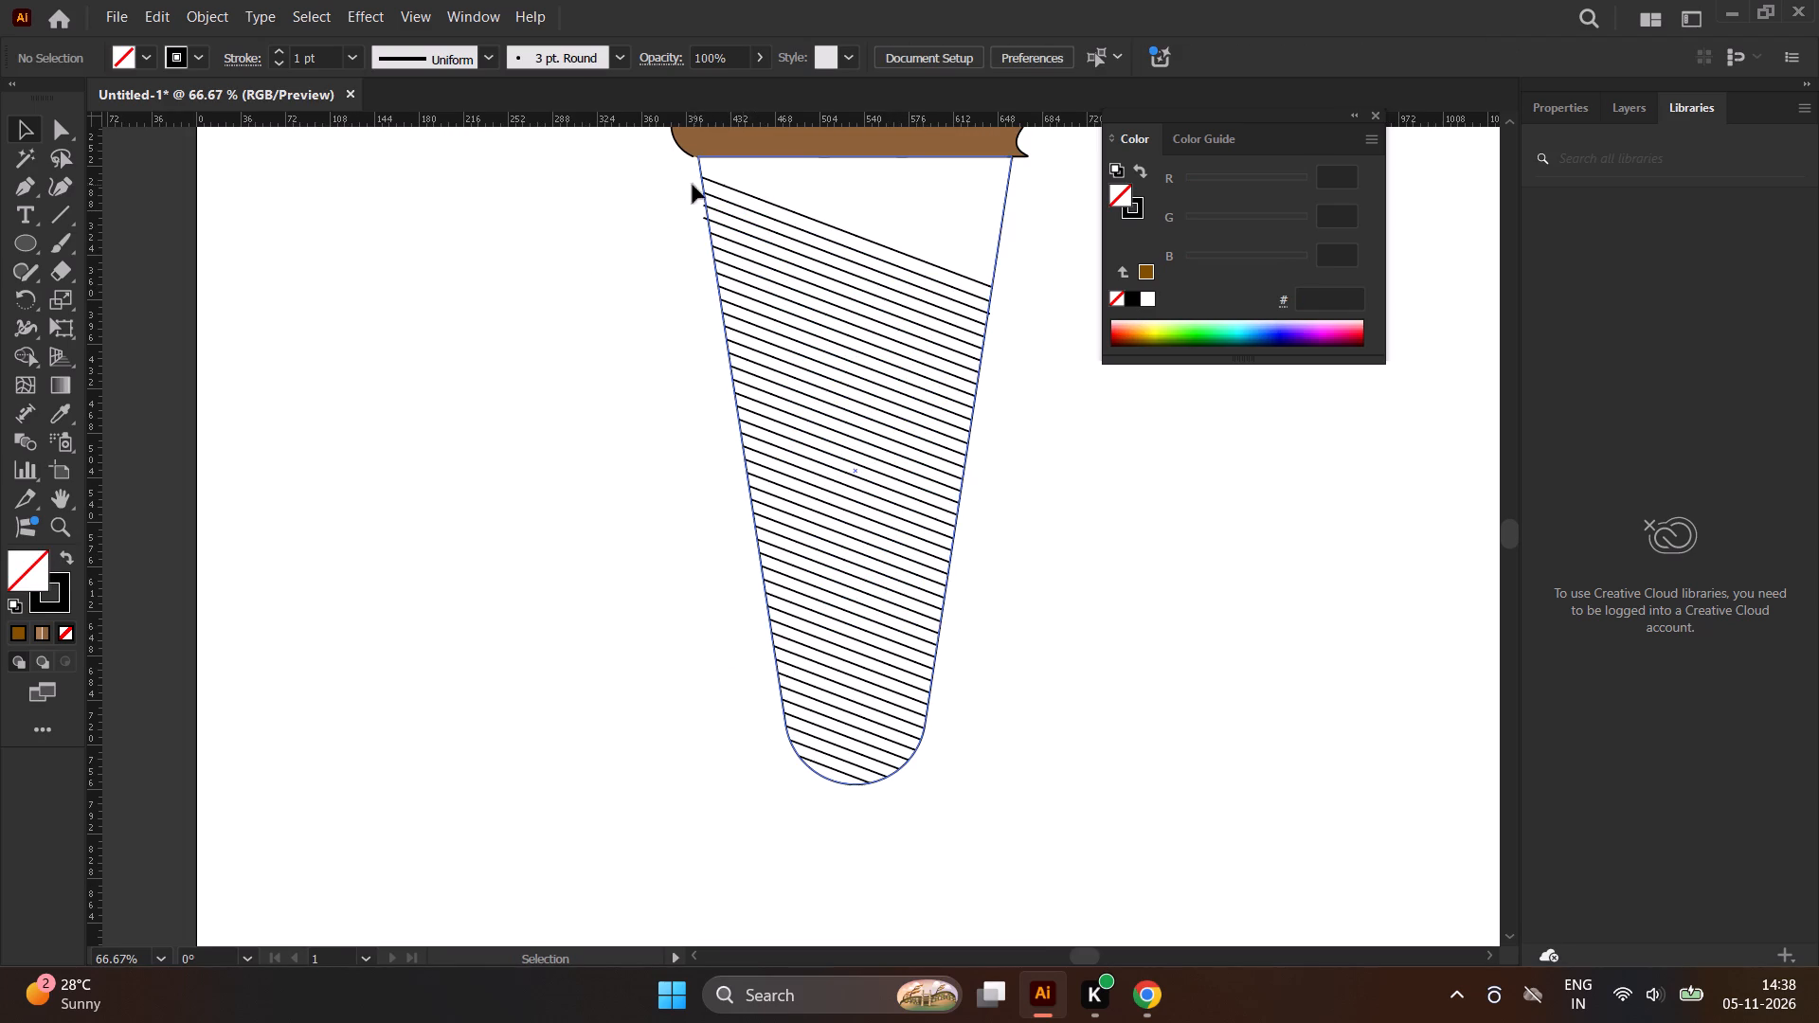
{"action": "left_click_drag", "start_coordinate": [734, 177], "coordinate": [1158, 257]}
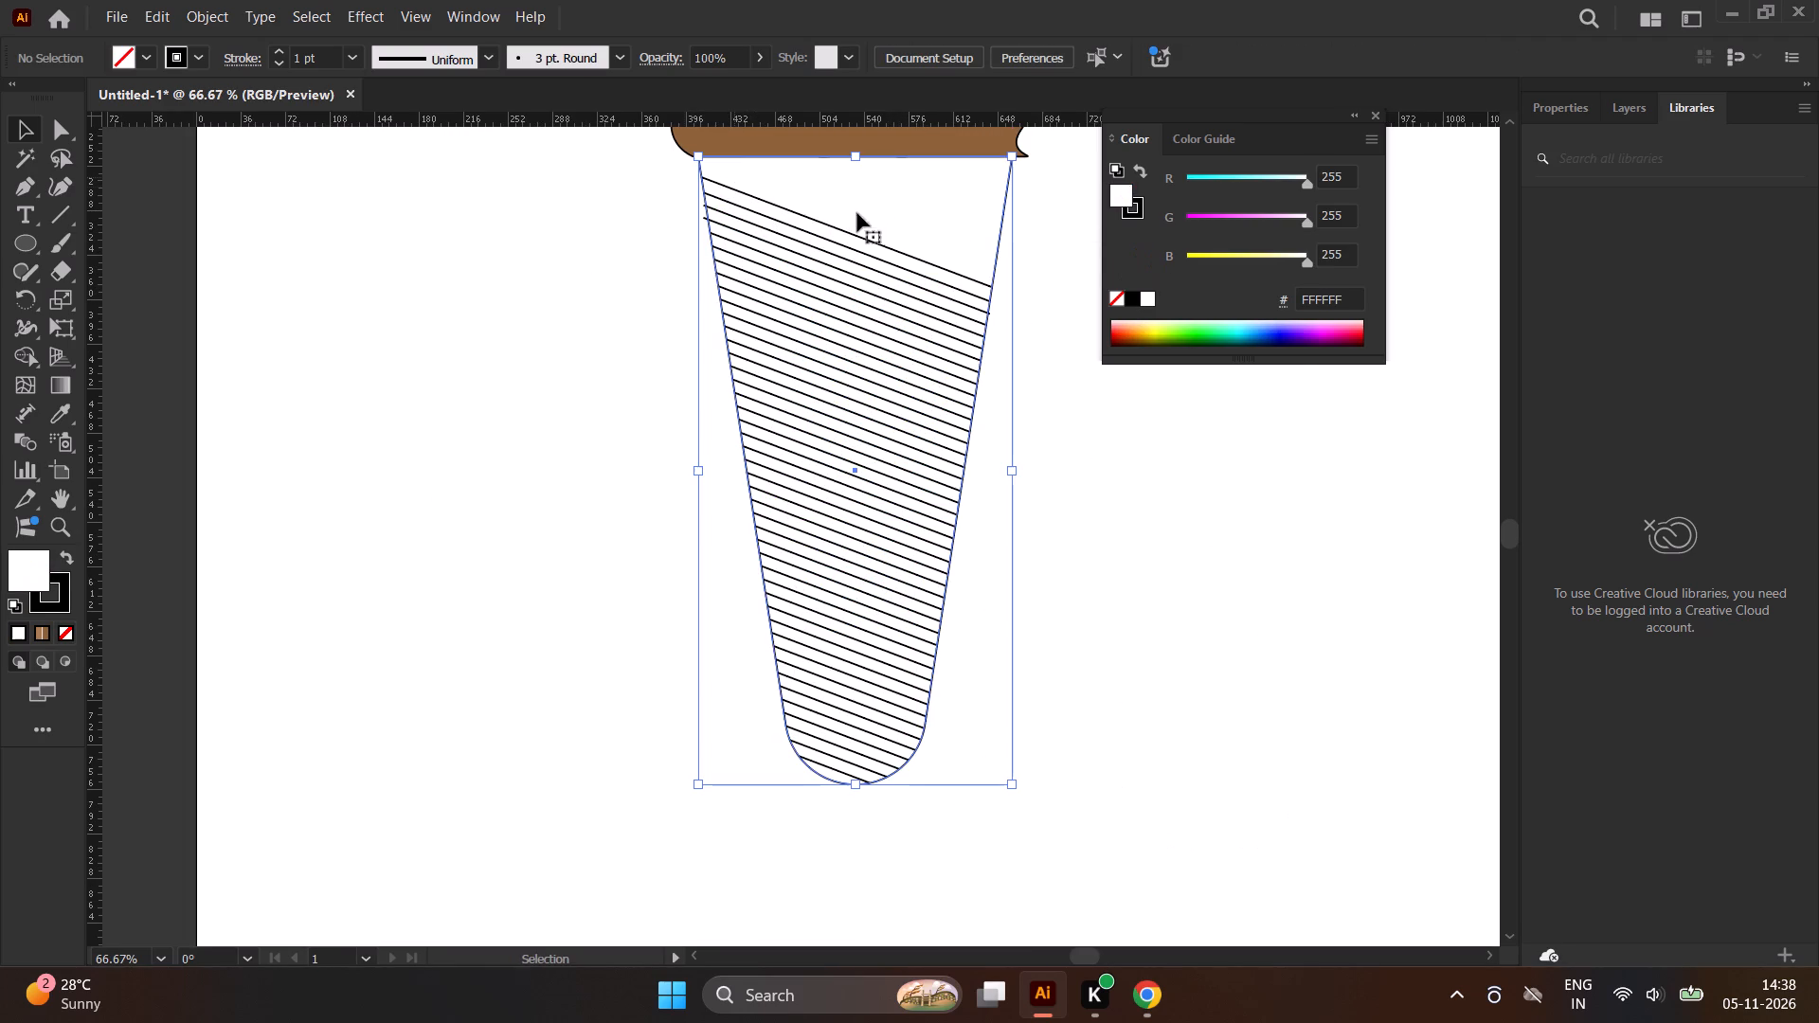
{"action": "left_click_drag", "start_coordinate": [853, 214], "coordinate": [1303, 272]}
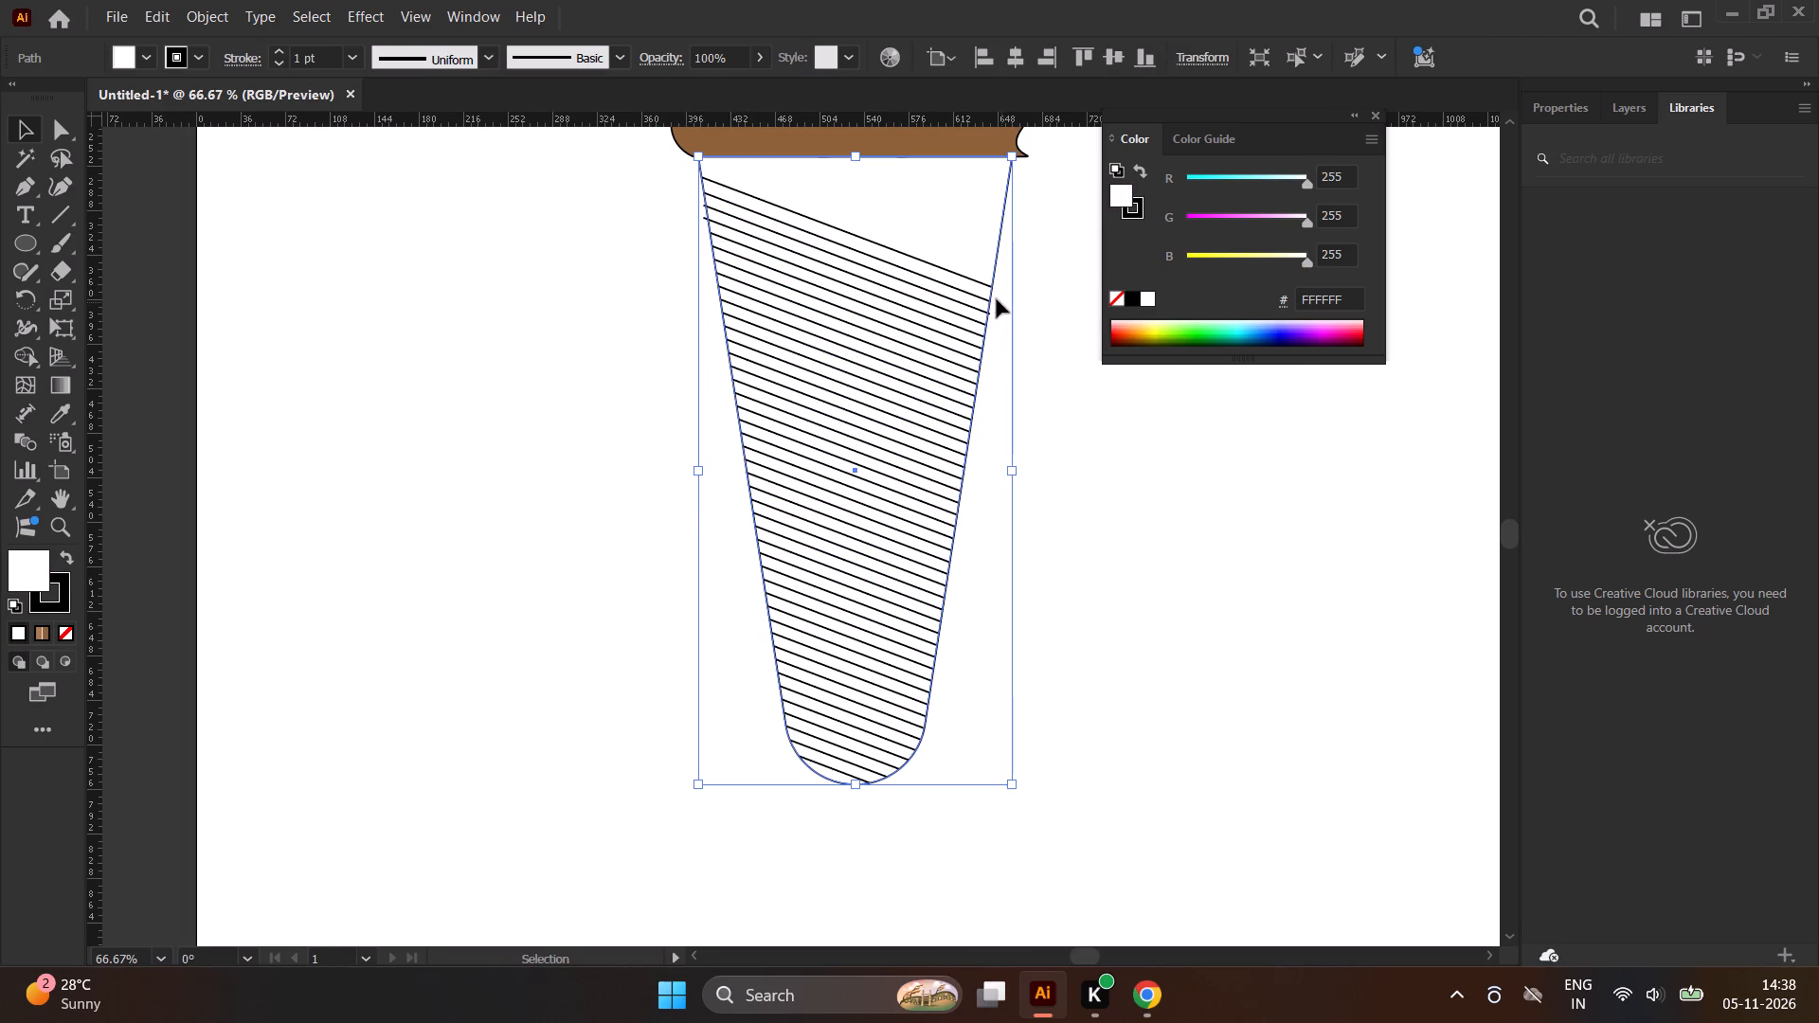
{"action": "left_click_drag", "start_coordinate": [932, 239], "coordinate": [1262, 452]}
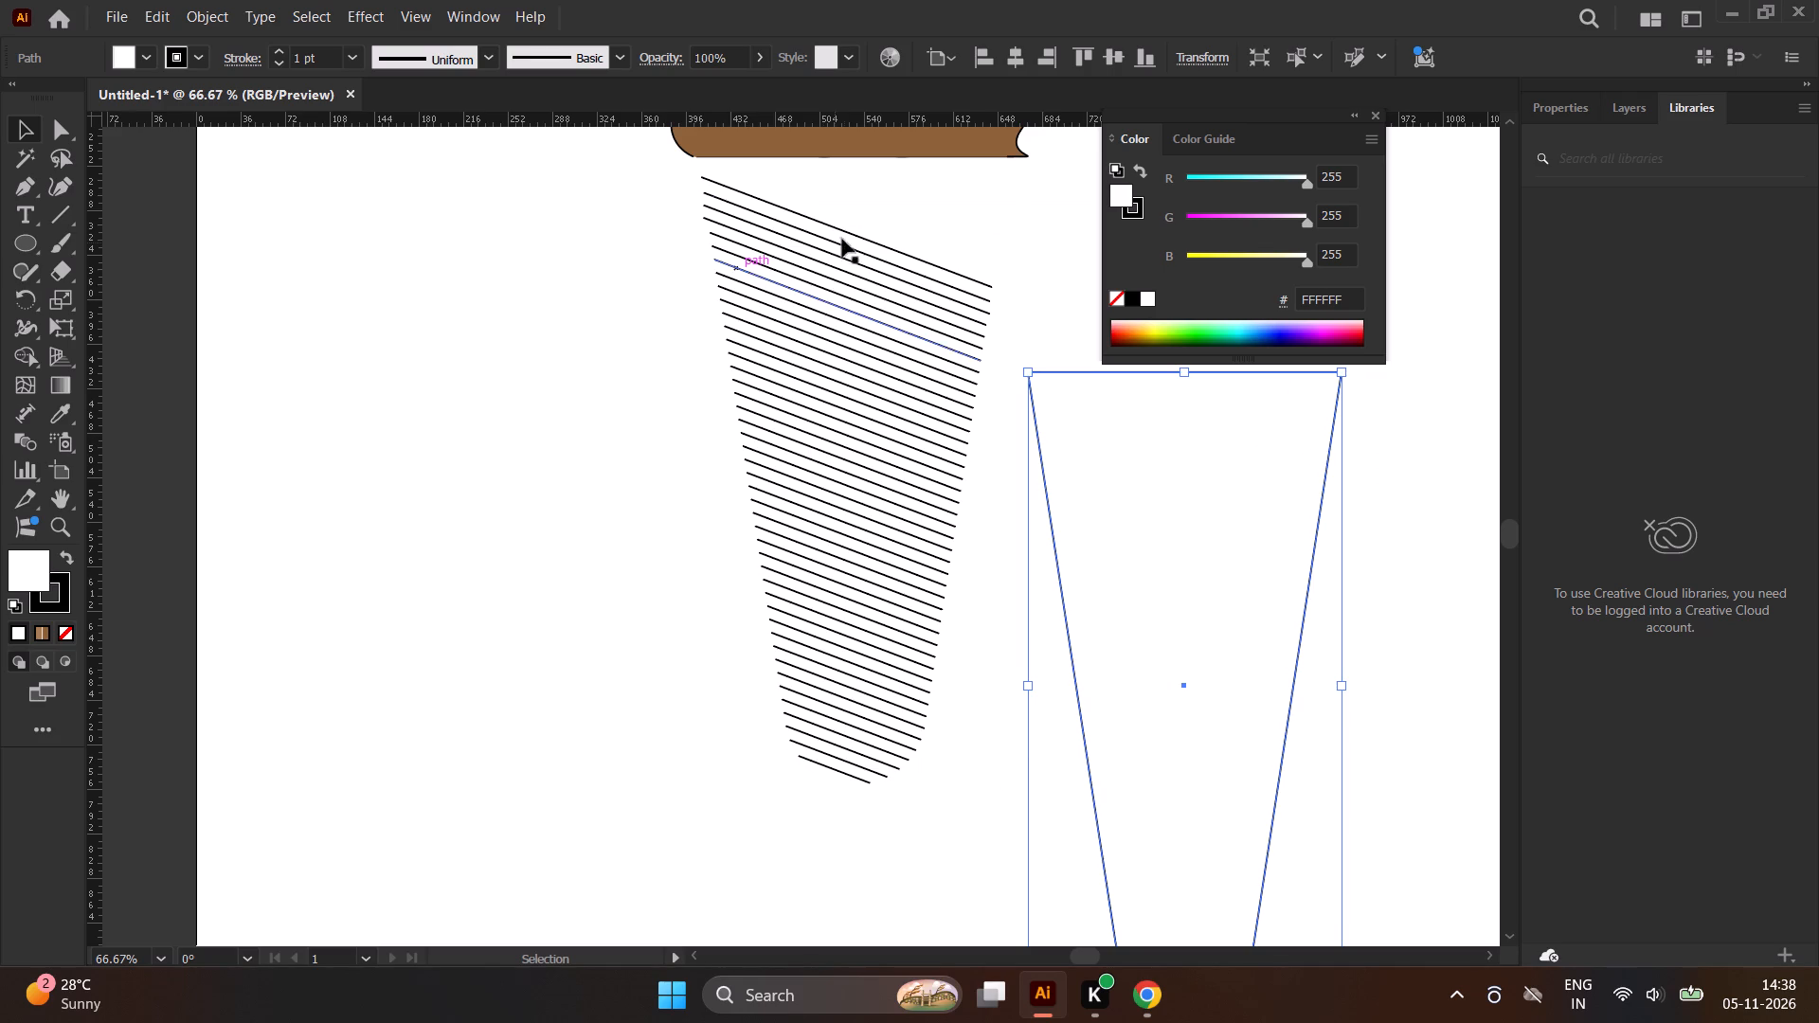
Select all the diagonal lines left in place below the brown scoop.
{"action": "left_click_drag", "start_coordinate": [628, 182], "coordinate": [928, 700]}
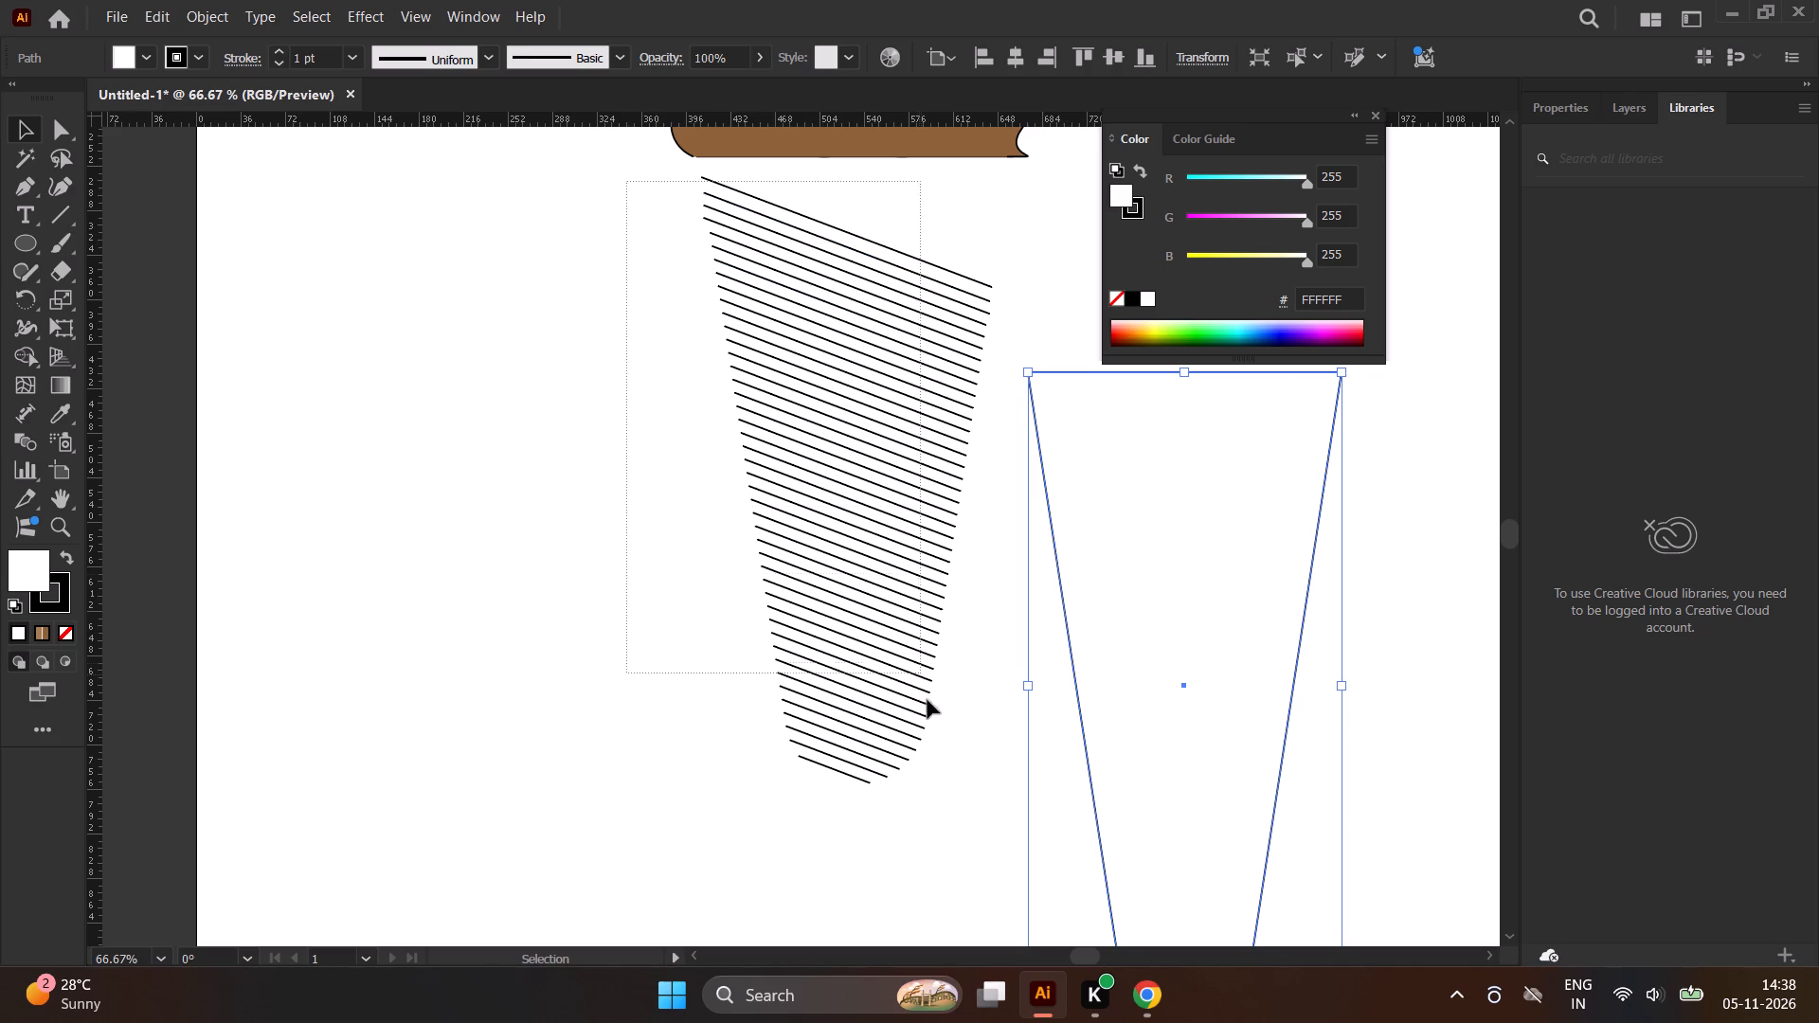
{"action": "left_click_drag", "start_coordinate": [928, 700], "coordinate": [954, 783]}
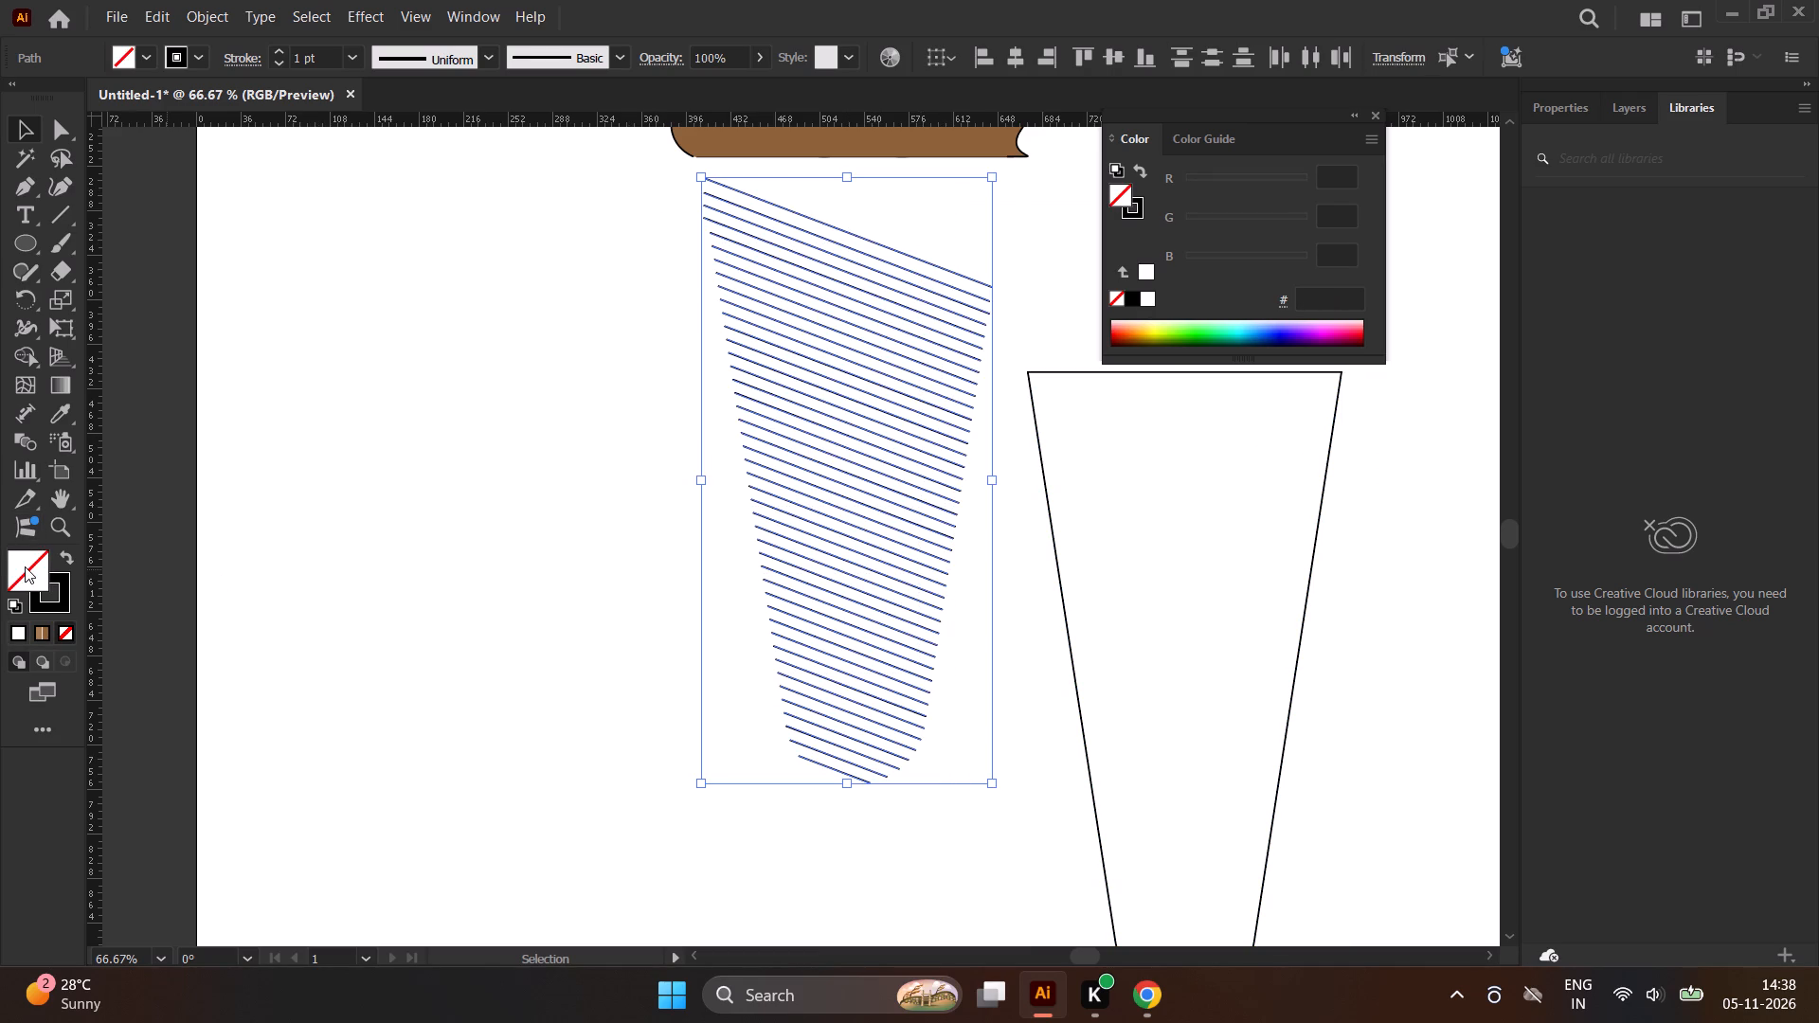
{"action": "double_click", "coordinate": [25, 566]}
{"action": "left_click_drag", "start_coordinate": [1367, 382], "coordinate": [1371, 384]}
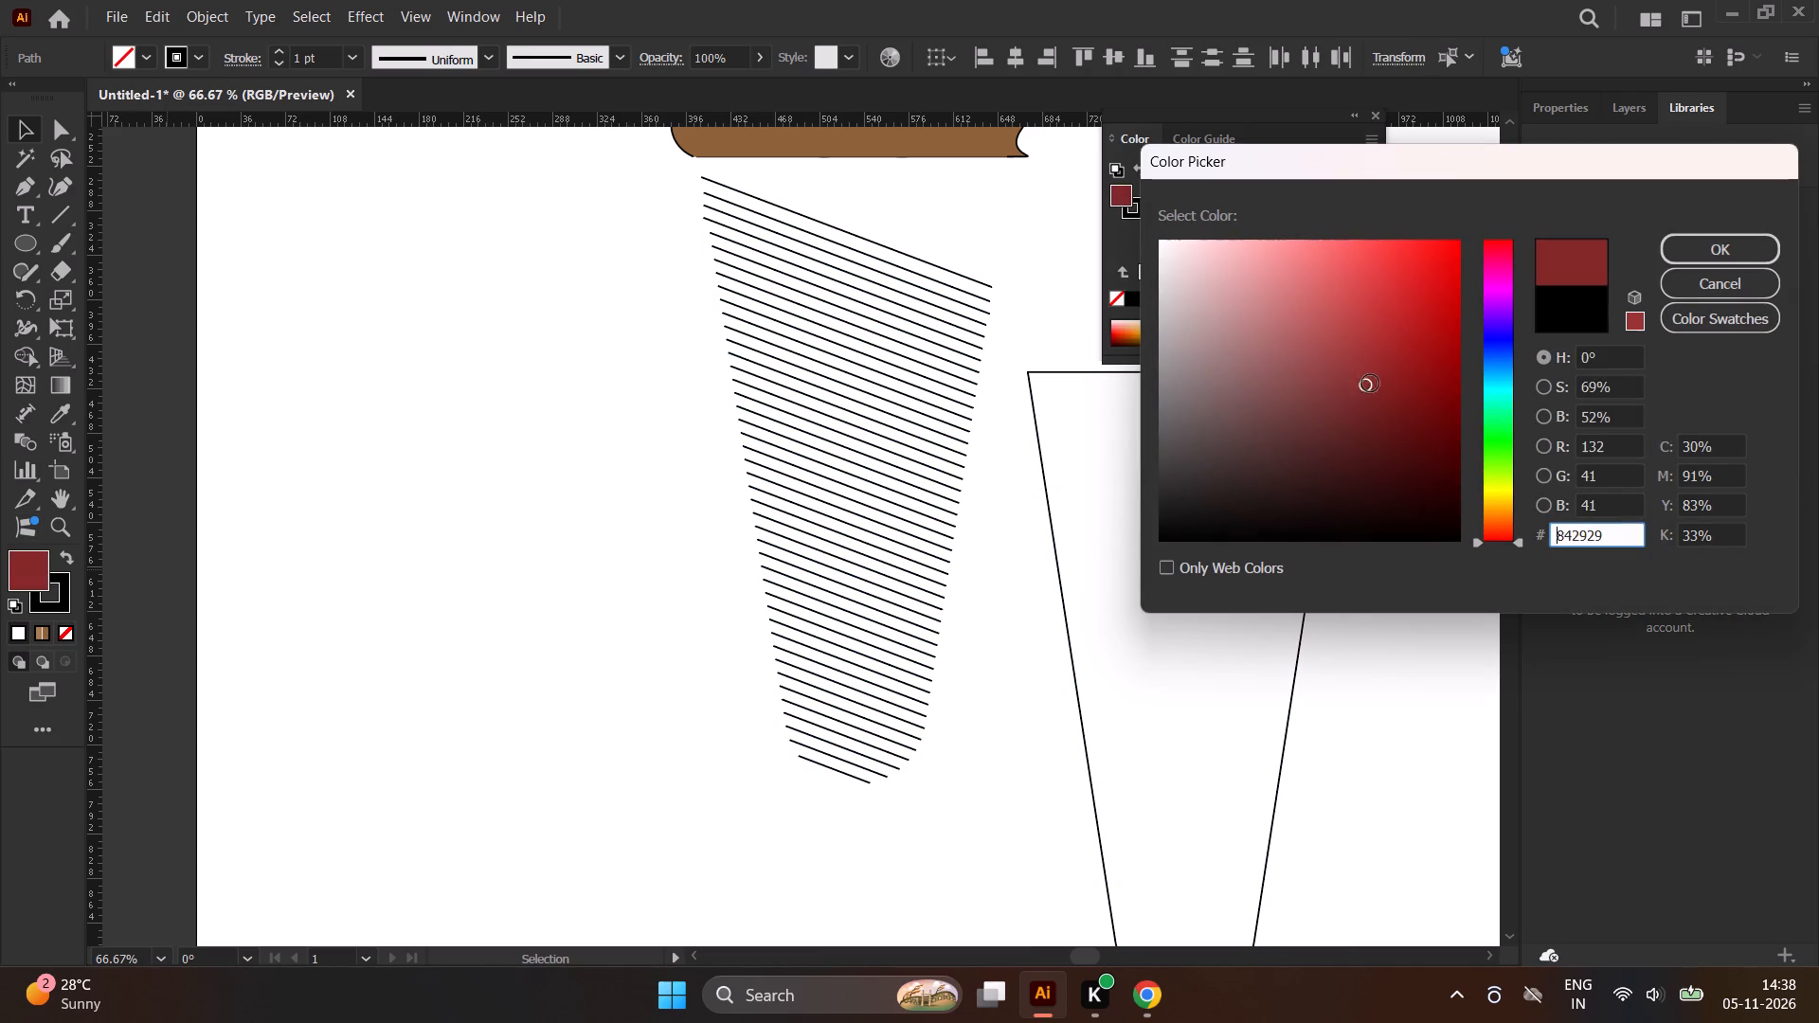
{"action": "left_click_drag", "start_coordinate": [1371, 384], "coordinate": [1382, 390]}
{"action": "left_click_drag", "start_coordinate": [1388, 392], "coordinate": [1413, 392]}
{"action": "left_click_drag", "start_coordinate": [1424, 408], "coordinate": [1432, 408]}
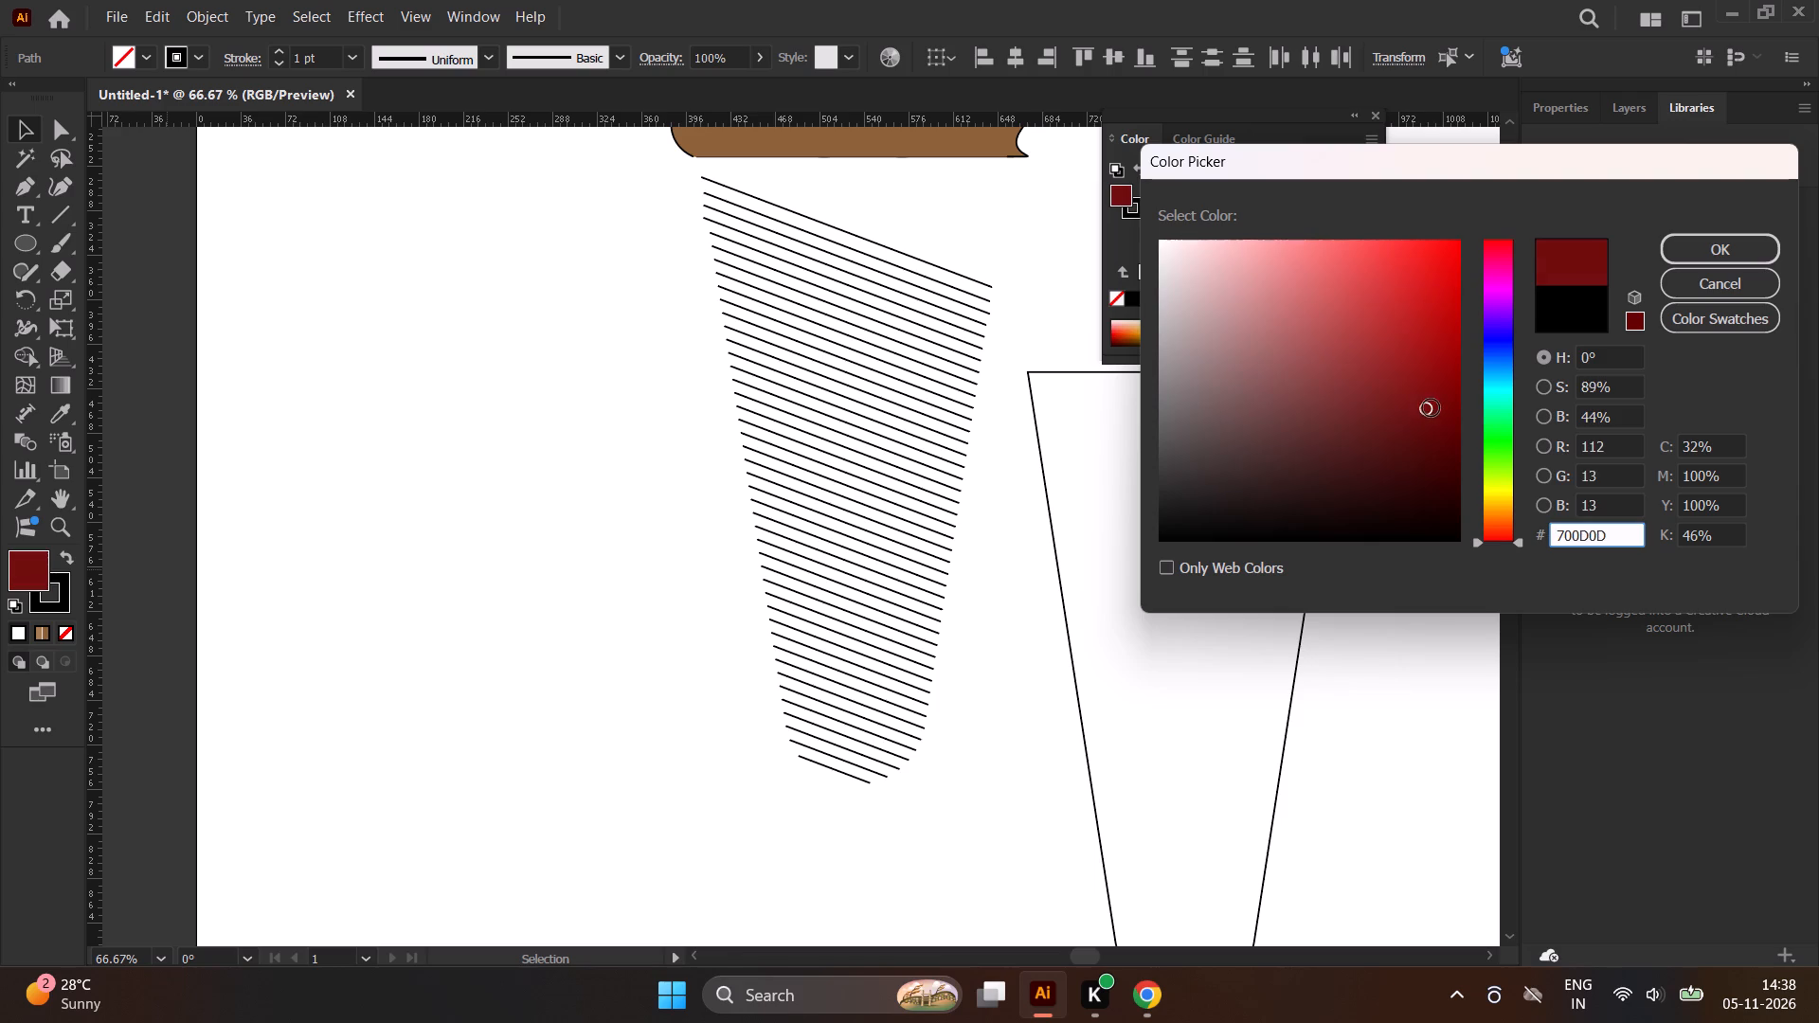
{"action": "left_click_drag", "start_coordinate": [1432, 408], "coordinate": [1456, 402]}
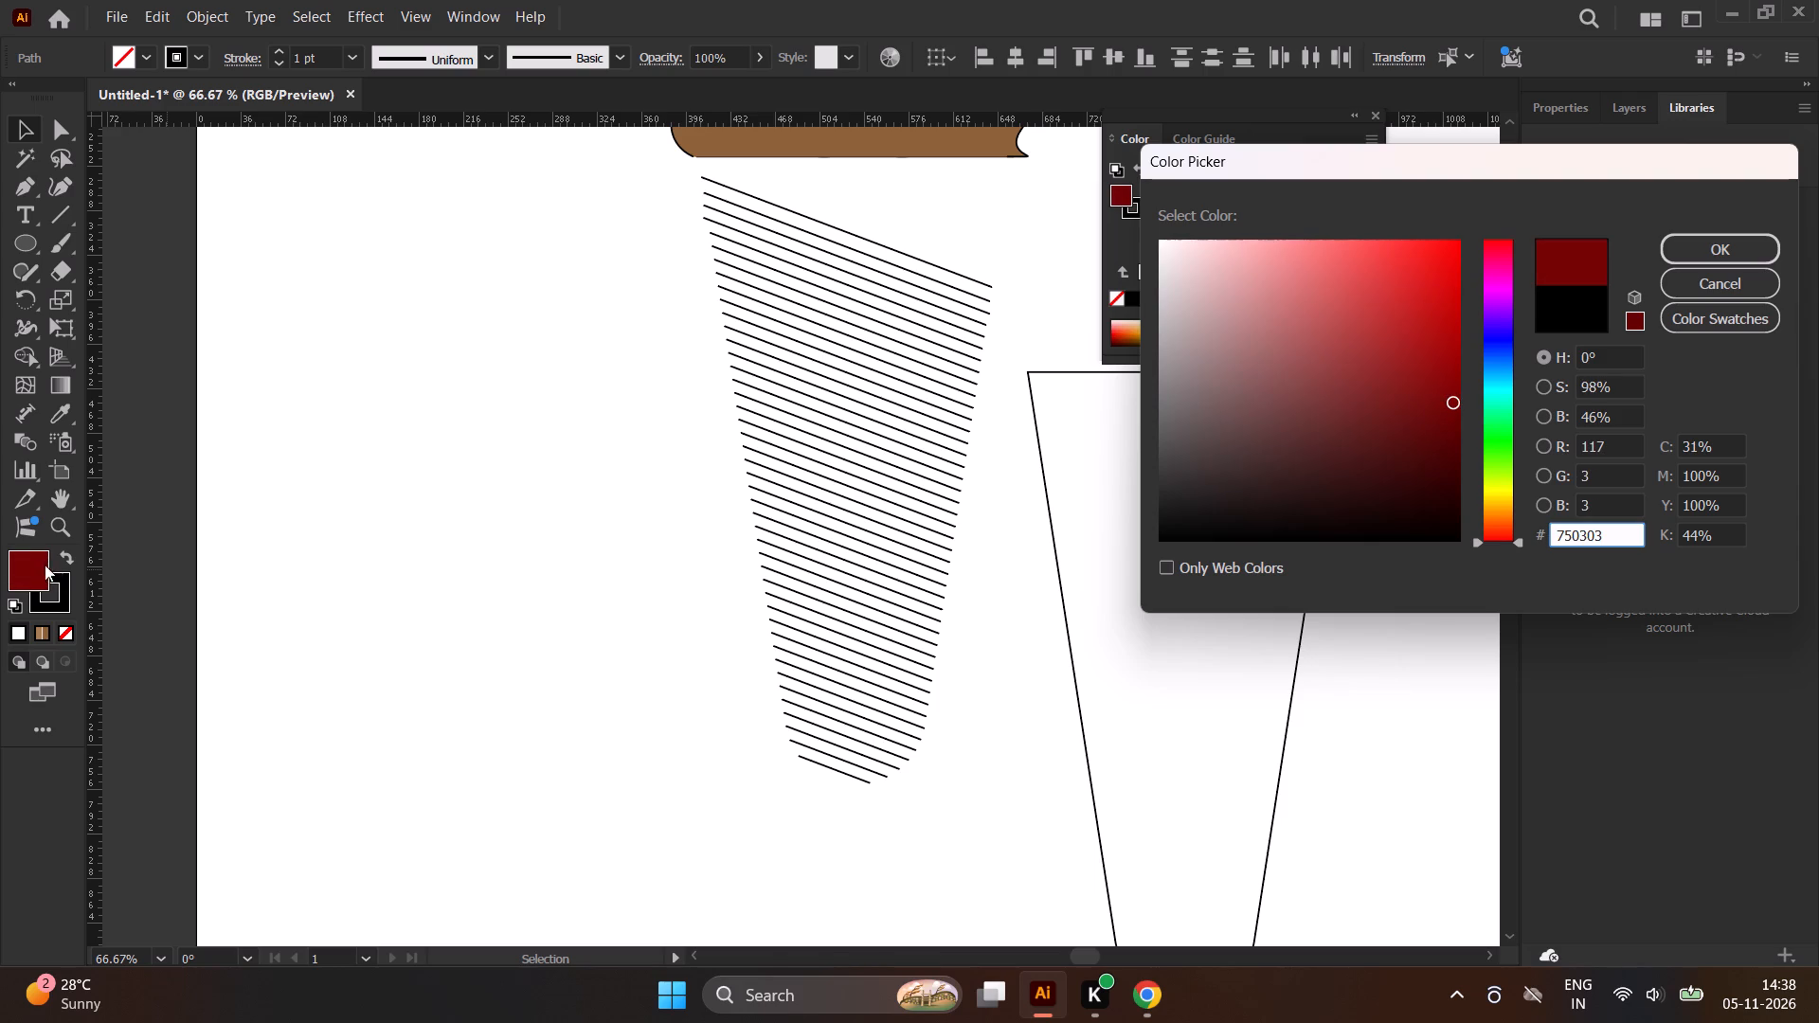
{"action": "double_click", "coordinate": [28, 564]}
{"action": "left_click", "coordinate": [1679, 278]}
Set the stroke color of the selected diagonal lines to dark red 700000.
{"action": "double_click", "coordinate": [60, 607]}
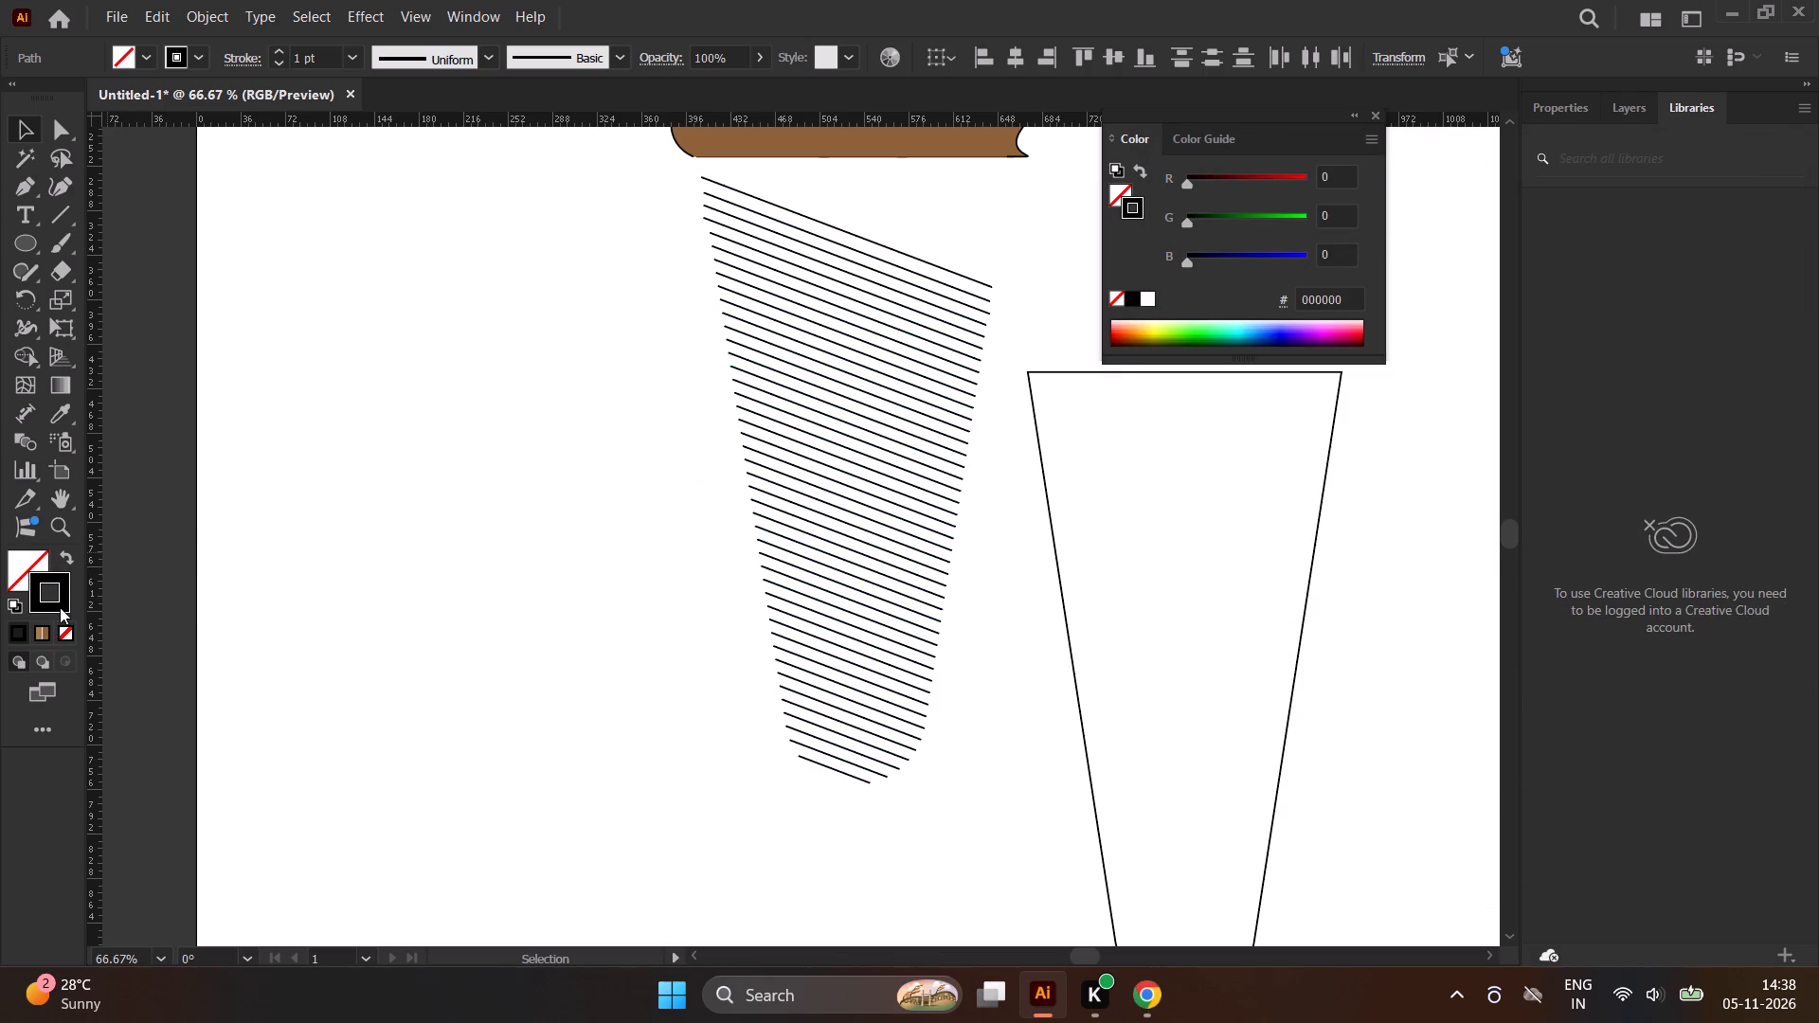
{"action": "left_click", "coordinate": [1393, 361]}
{"action": "left_click_drag", "start_coordinate": [1393, 364], "coordinate": [1410, 386]}
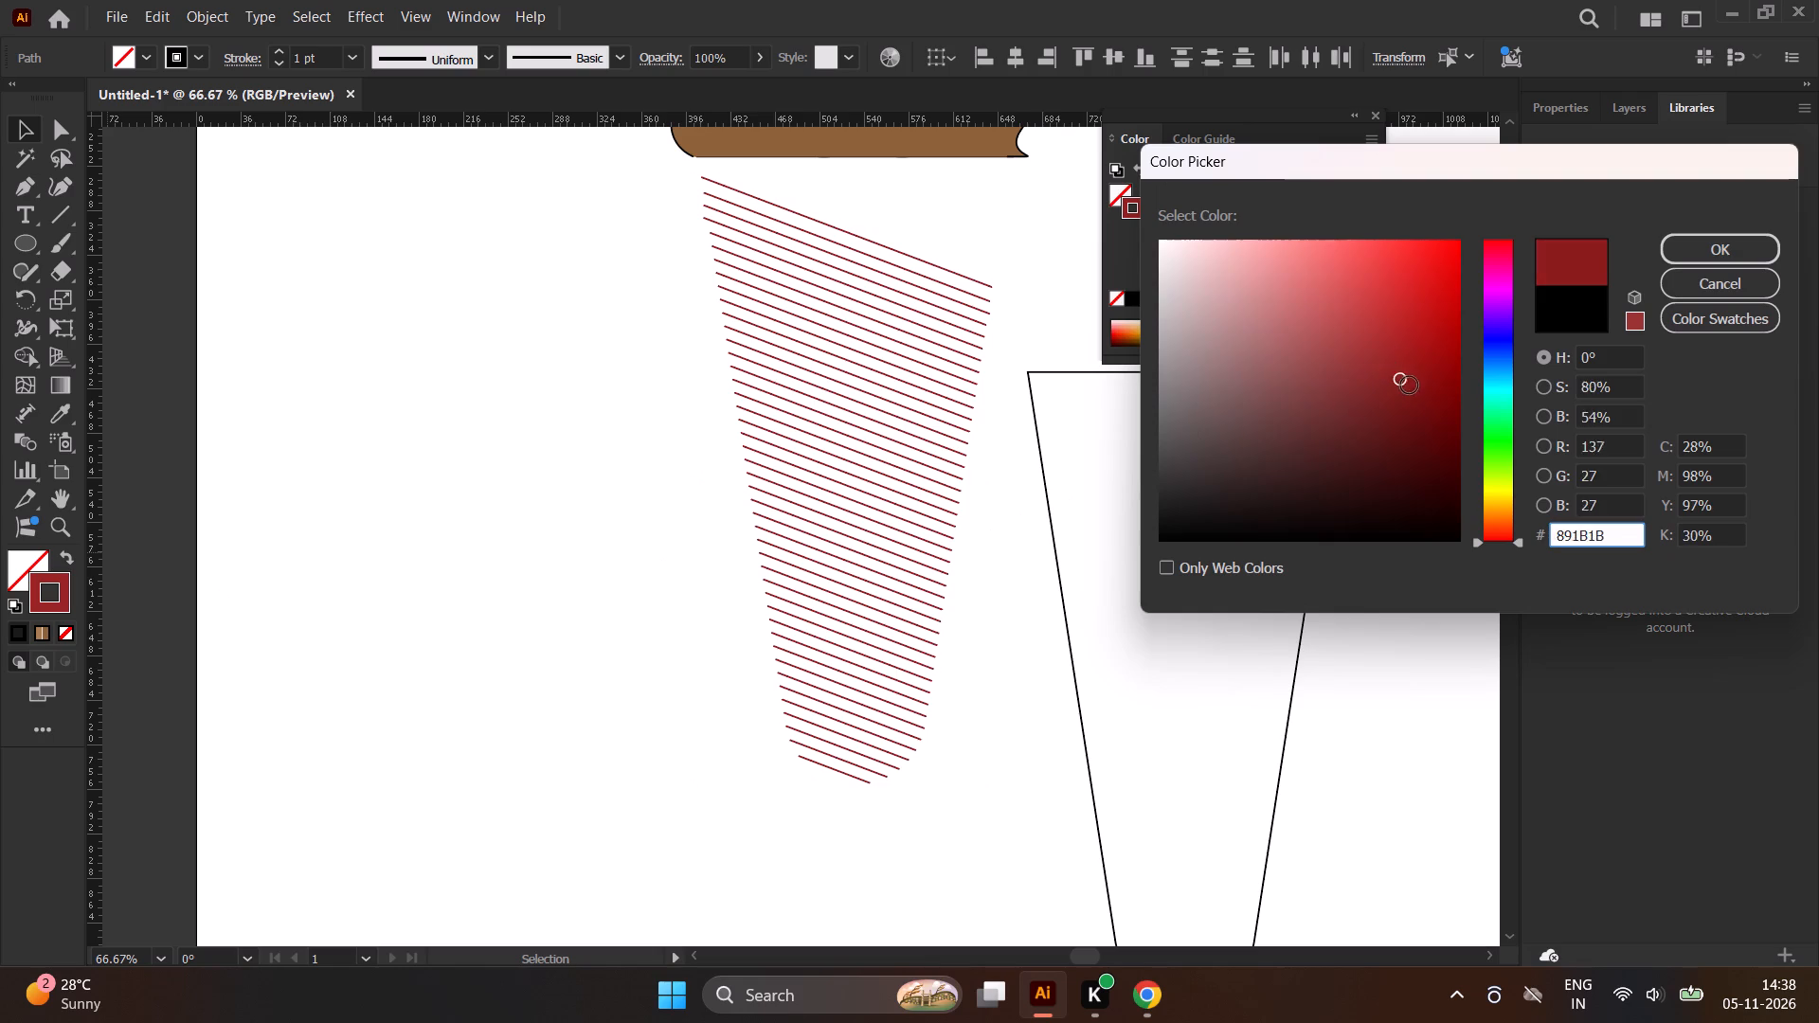
{"action": "left_click_drag", "start_coordinate": [1410, 386], "coordinate": [1468, 407]}
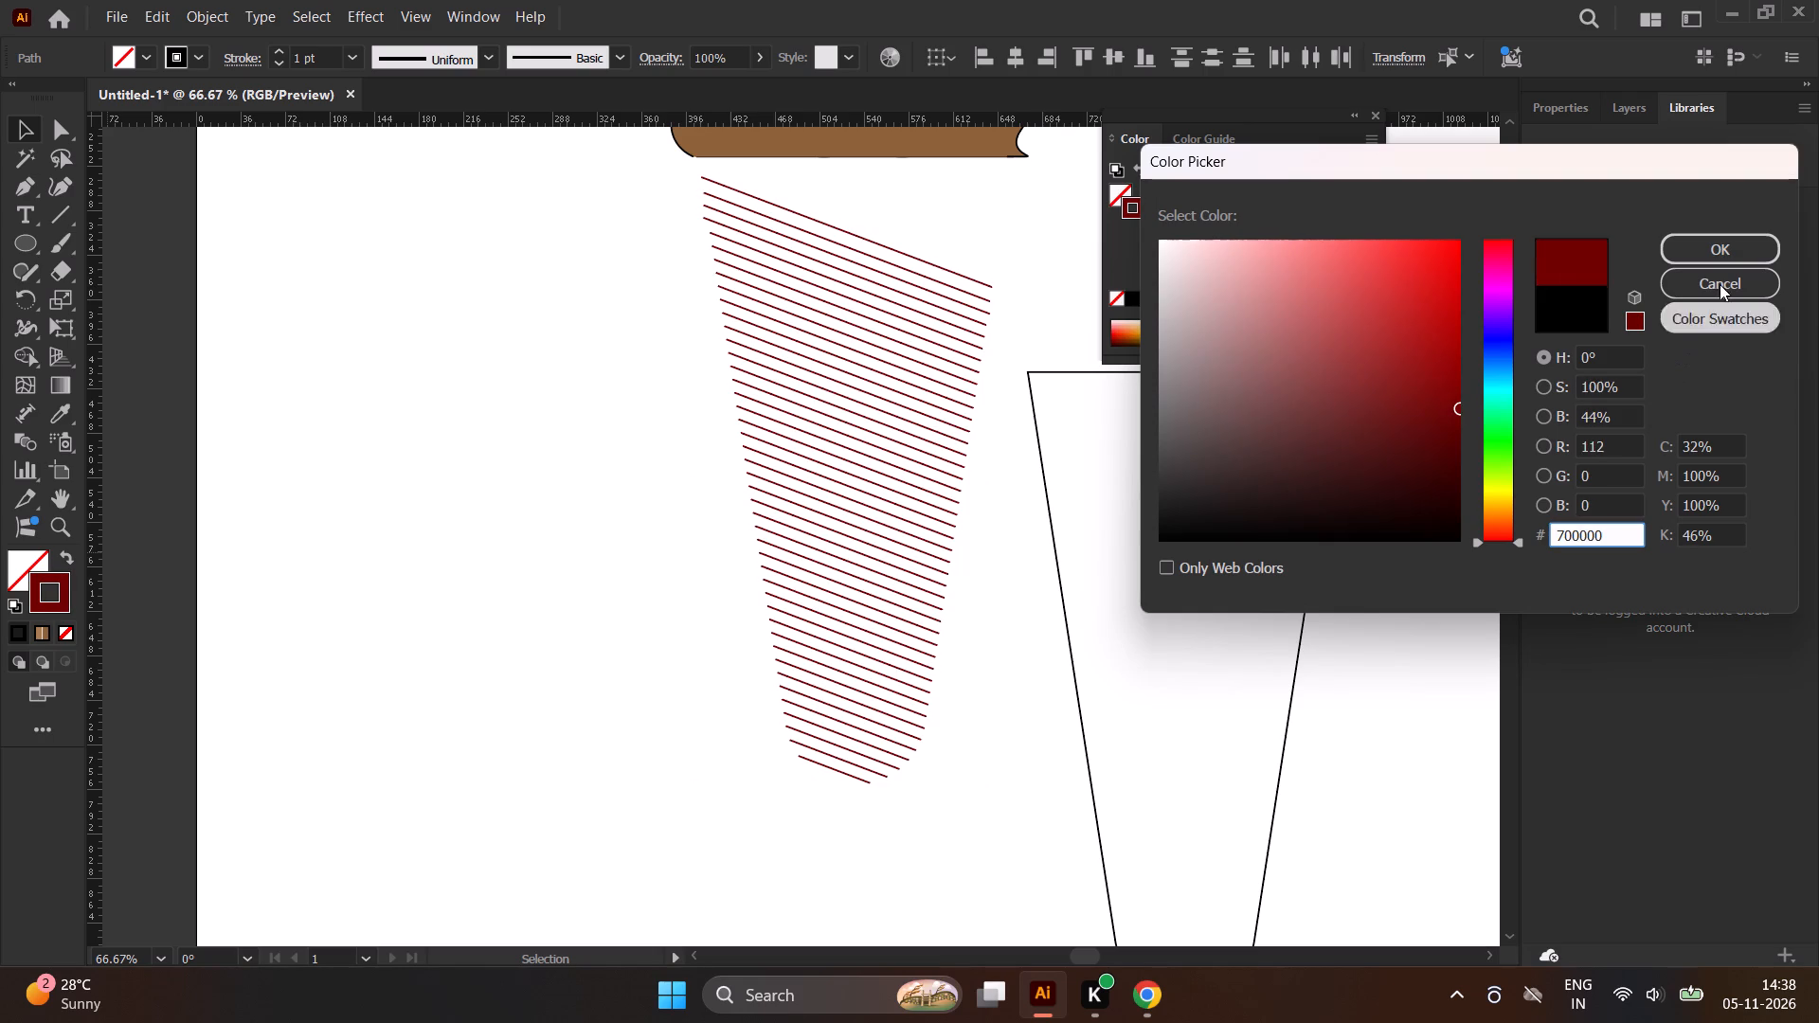
{"action": "left_click", "coordinate": [1736, 246]}
Move the container outline back around the dark red diagonal lines, directly beneath the brown scoop.
{"action": "scroll", "coordinate": [977, 371], "scroll_direction": "up", "scroll_amount": 1}
{"action": "scroll", "coordinate": [975, 371], "scroll_direction": "down", "scroll_amount": 1}
{"action": "scroll", "coordinate": [1007, 458], "scroll_direction": "up", "scroll_amount": 1}
{"action": "scroll", "coordinate": [1026, 462], "scroll_direction": "down", "scroll_amount": 1}
{"action": "scroll", "coordinate": [1040, 466], "scroll_direction": "up", "scroll_amount": 1}
{"action": "scroll", "coordinate": [1040, 466], "scroll_direction": "down", "scroll_amount": 1}
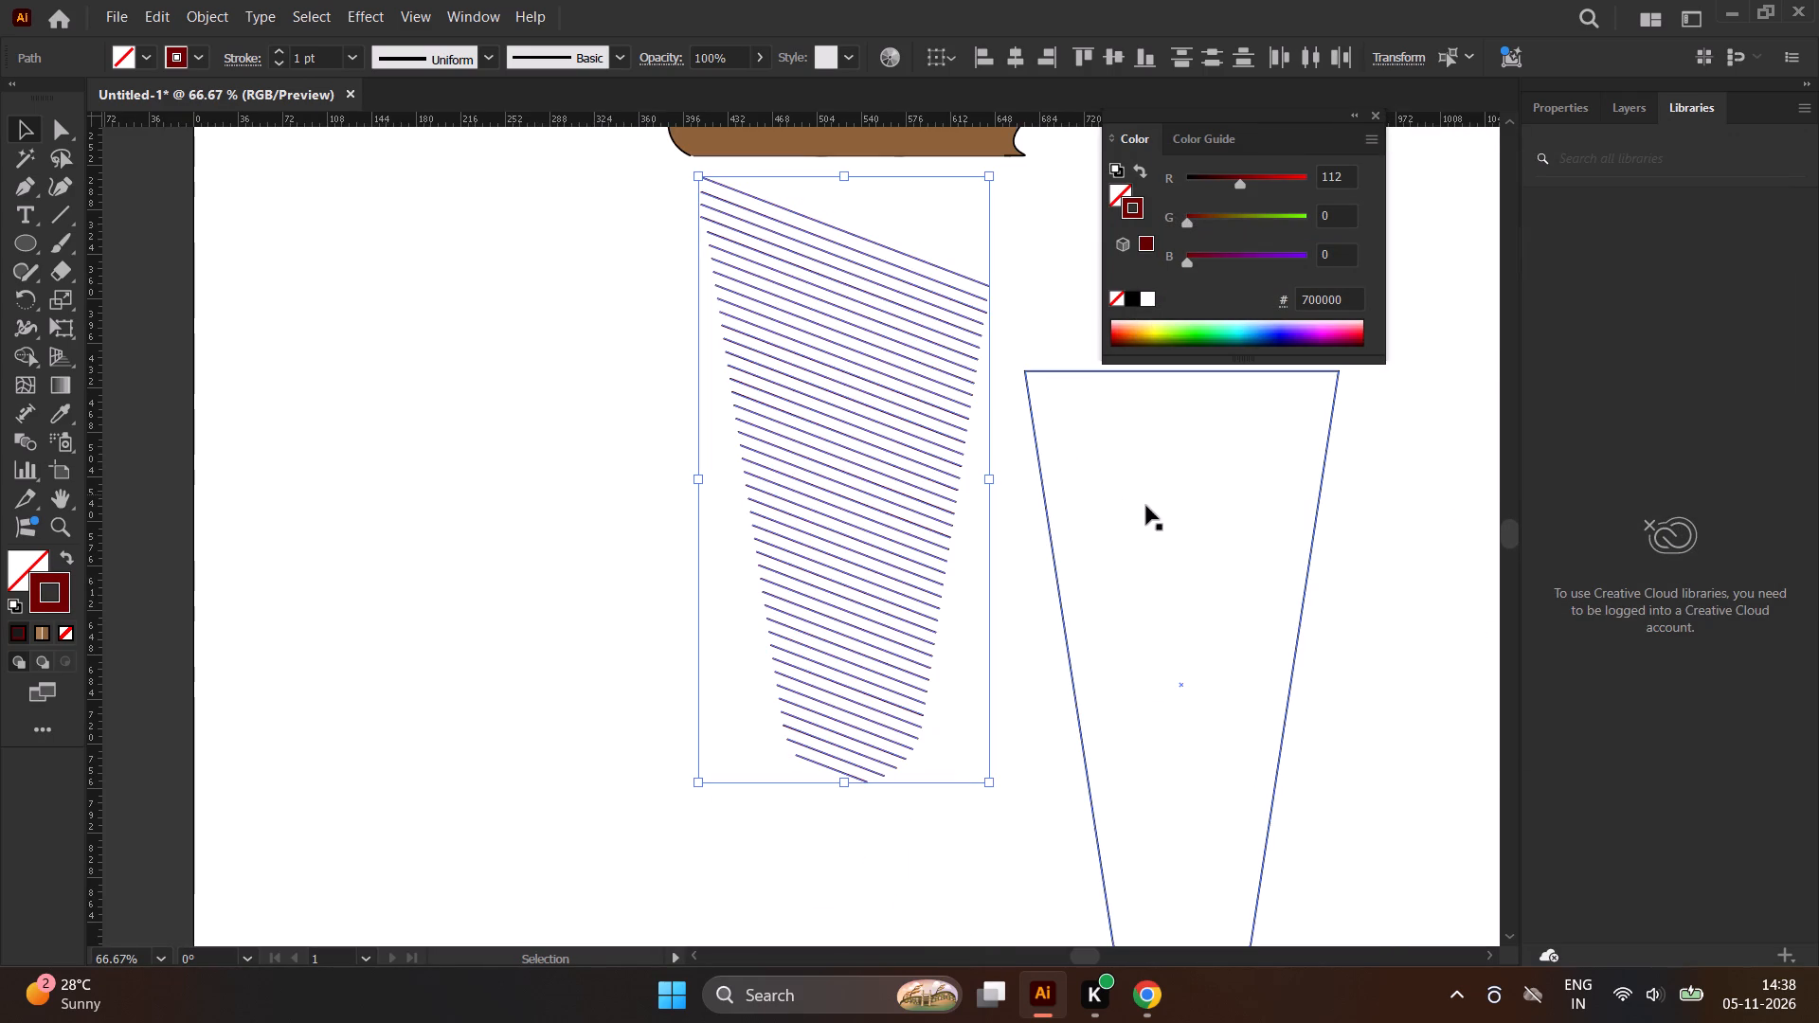
{"action": "left_click_drag", "start_coordinate": [1147, 507], "coordinate": [819, 295]}
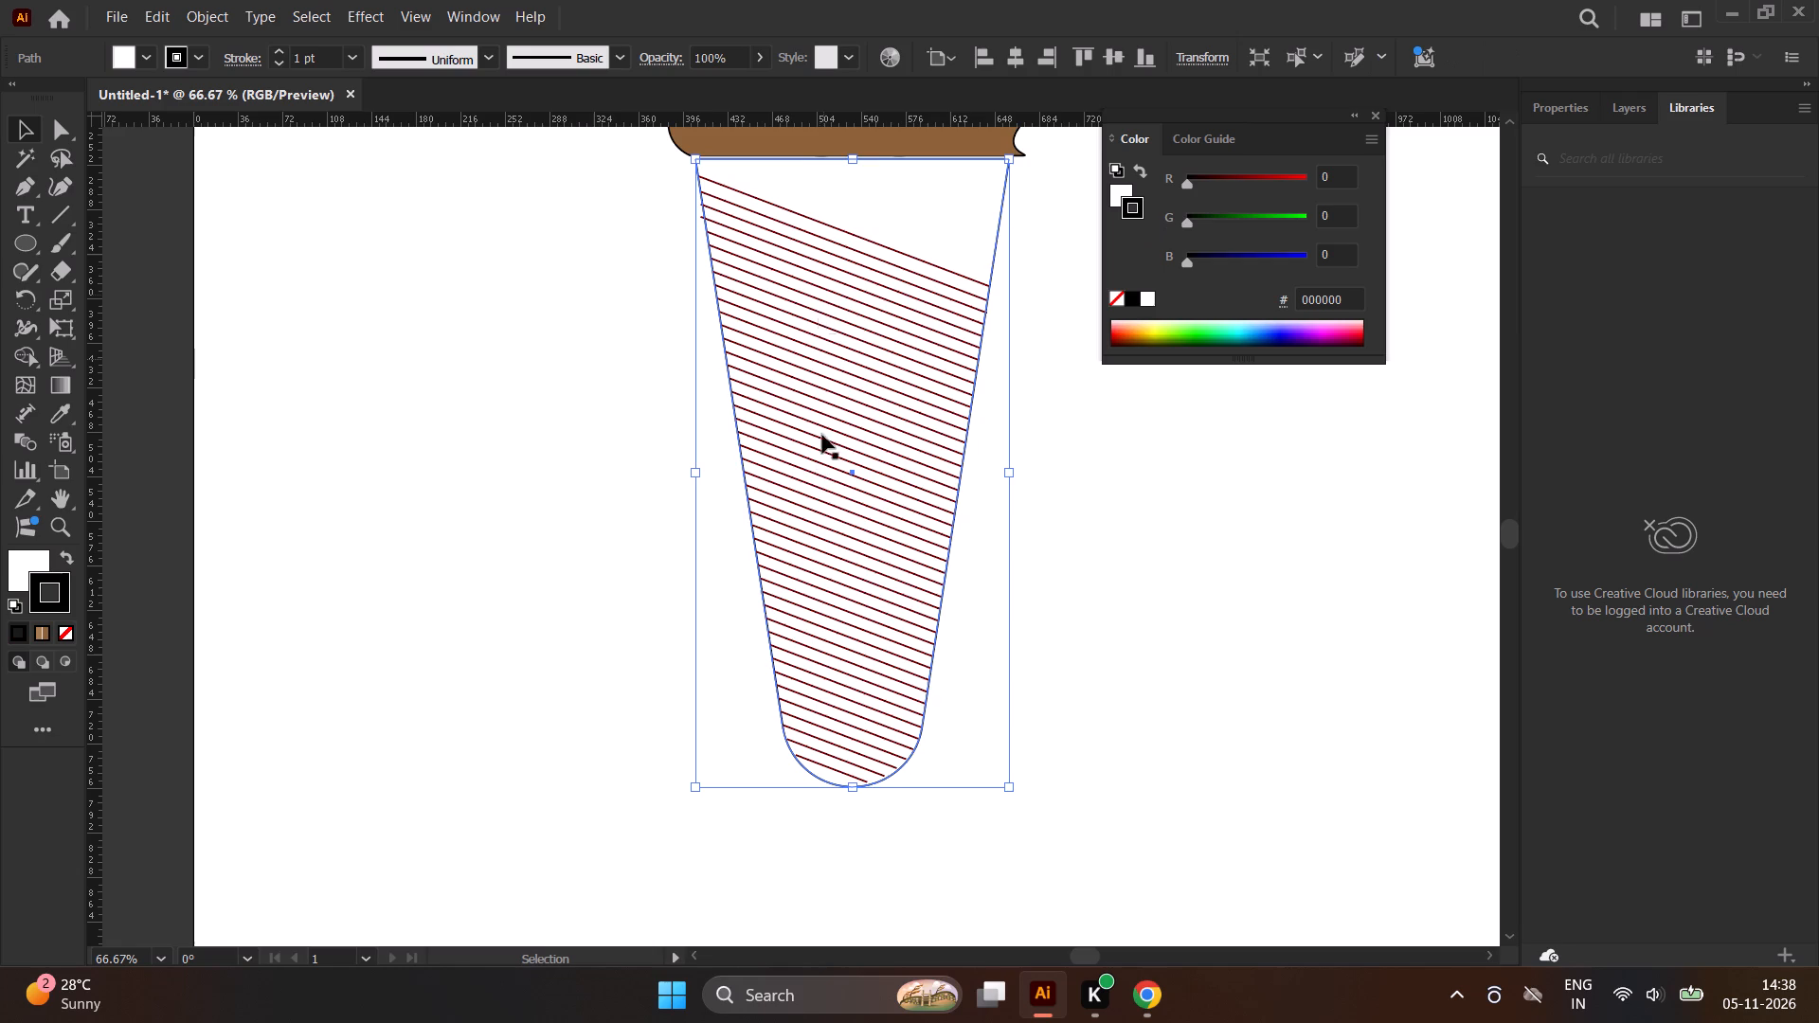
Examine how the recolored diagonal lines fit inside the container outline, close up and in the whole illustration.
{"action": "scroll", "coordinate": [1039, 645], "scroll_direction": "up", "scroll_amount": 3}
{"action": "scroll", "coordinate": [674, 515], "scroll_direction": "down", "scroll_amount": 1}
{"action": "scroll", "coordinate": [674, 515], "scroll_direction": "up", "scroll_amount": 1}
{"action": "scroll", "coordinate": [674, 515], "scroll_direction": "down", "scroll_amount": 1}
{"action": "scroll", "coordinate": [673, 514], "scroll_direction": "up", "scroll_amount": 1}
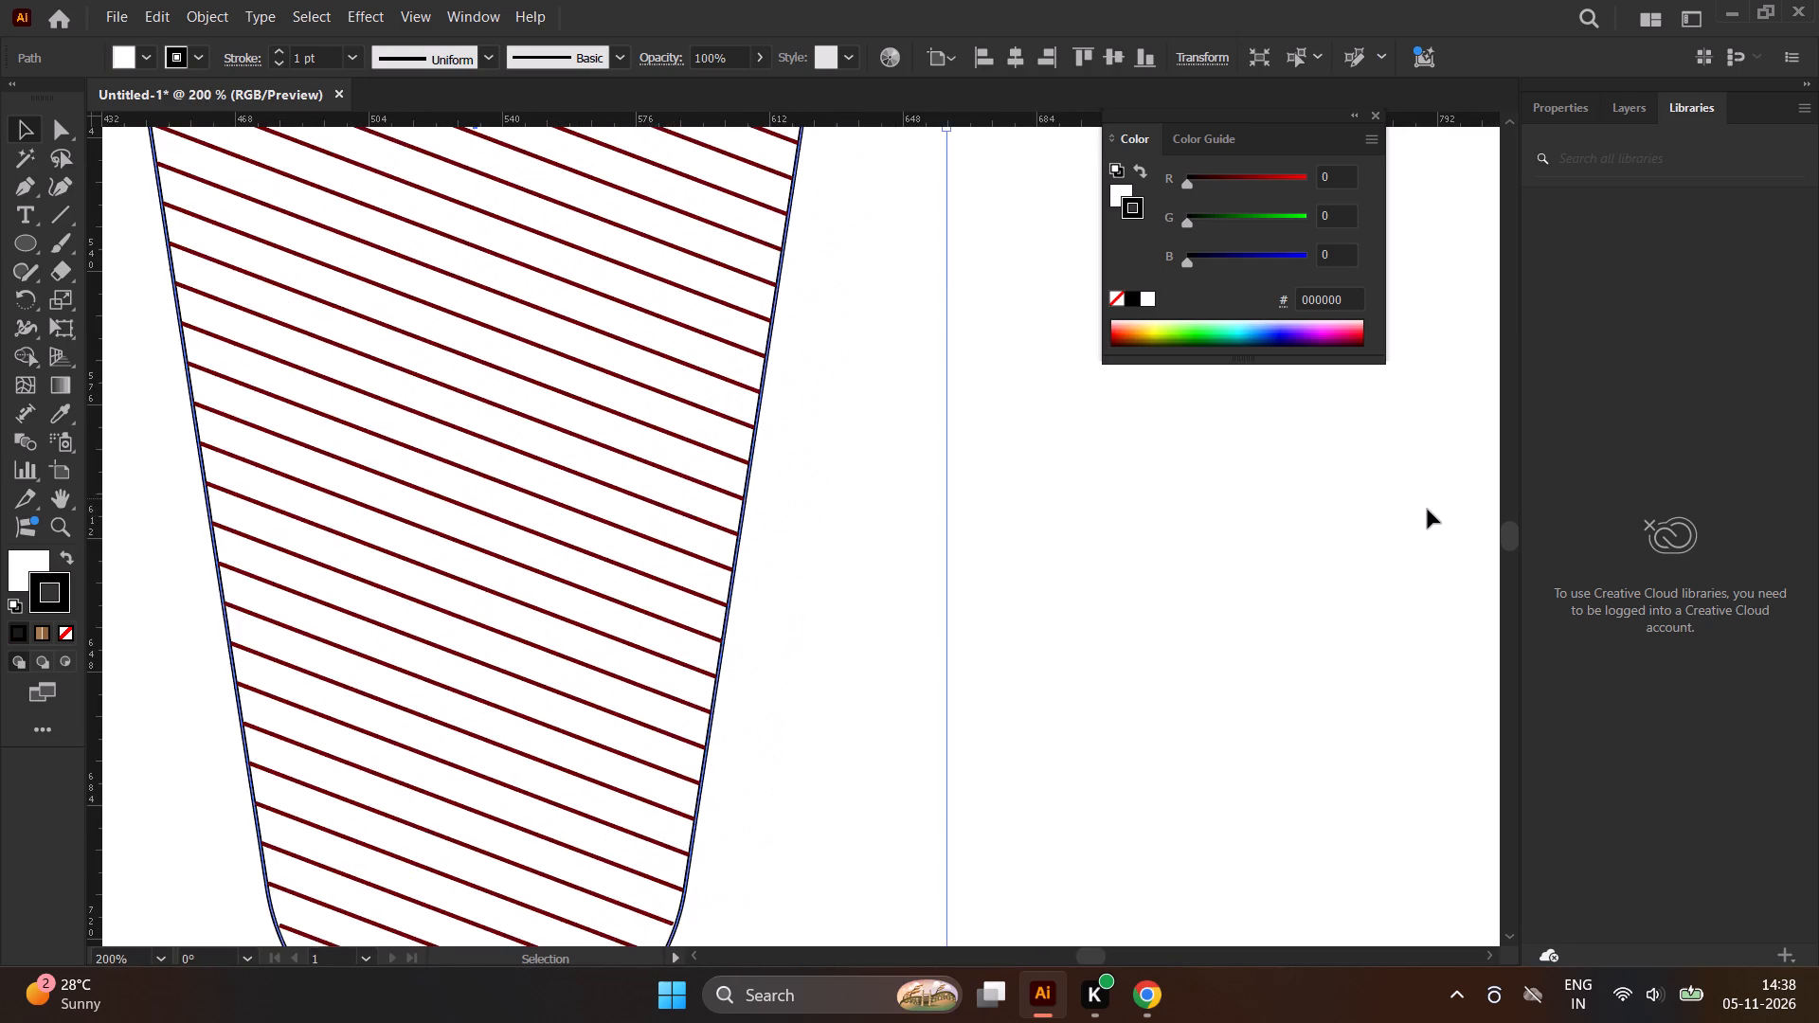
{"action": "scroll", "coordinate": [1428, 510], "scroll_direction": "down", "scroll_amount": 1}
{"action": "scroll", "coordinate": [1428, 510], "scroll_direction": "up", "scroll_amount": 1}
{"action": "scroll", "coordinate": [1428, 510], "scroll_direction": "down", "scroll_amount": 1}
{"action": "scroll", "coordinate": [1428, 510], "scroll_direction": "up", "scroll_amount": 1}
{"action": "scroll", "coordinate": [1428, 510], "scroll_direction": "down", "scroll_amount": 1}
{"action": "scroll", "coordinate": [1341, 539], "scroll_direction": "down", "scroll_amount": 4}
{"action": "left_click", "coordinate": [1340, 539]}
{"action": "scroll", "coordinate": [1276, 541], "scroll_direction": "down", "scroll_amount": 2}
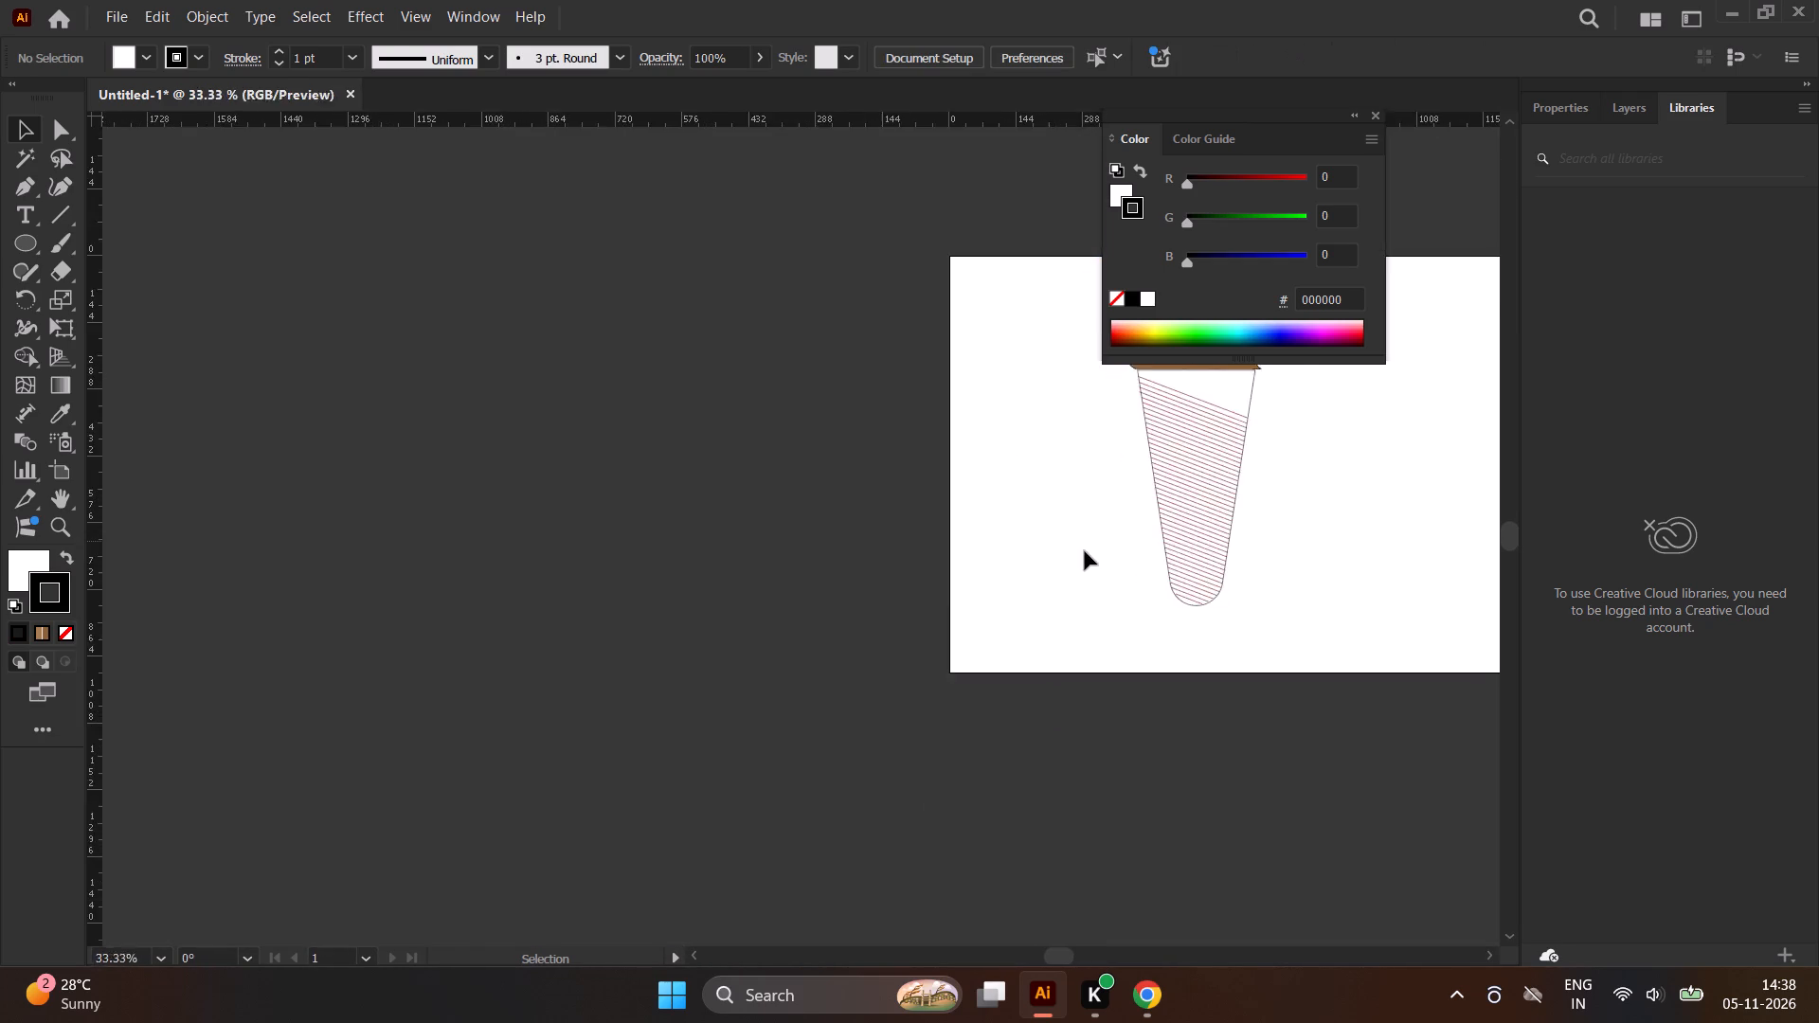
{"action": "scroll", "coordinate": [1085, 551], "scroll_direction": "up", "scroll_amount": 1}
{"action": "scroll", "coordinate": [1085, 551], "scroll_direction": "down", "scroll_amount": 1}
{"action": "scroll", "coordinate": [1085, 551], "scroll_direction": "up", "scroll_amount": 1}
{"action": "scroll", "coordinate": [1085, 551], "scroll_direction": "down", "scroll_amount": 1}
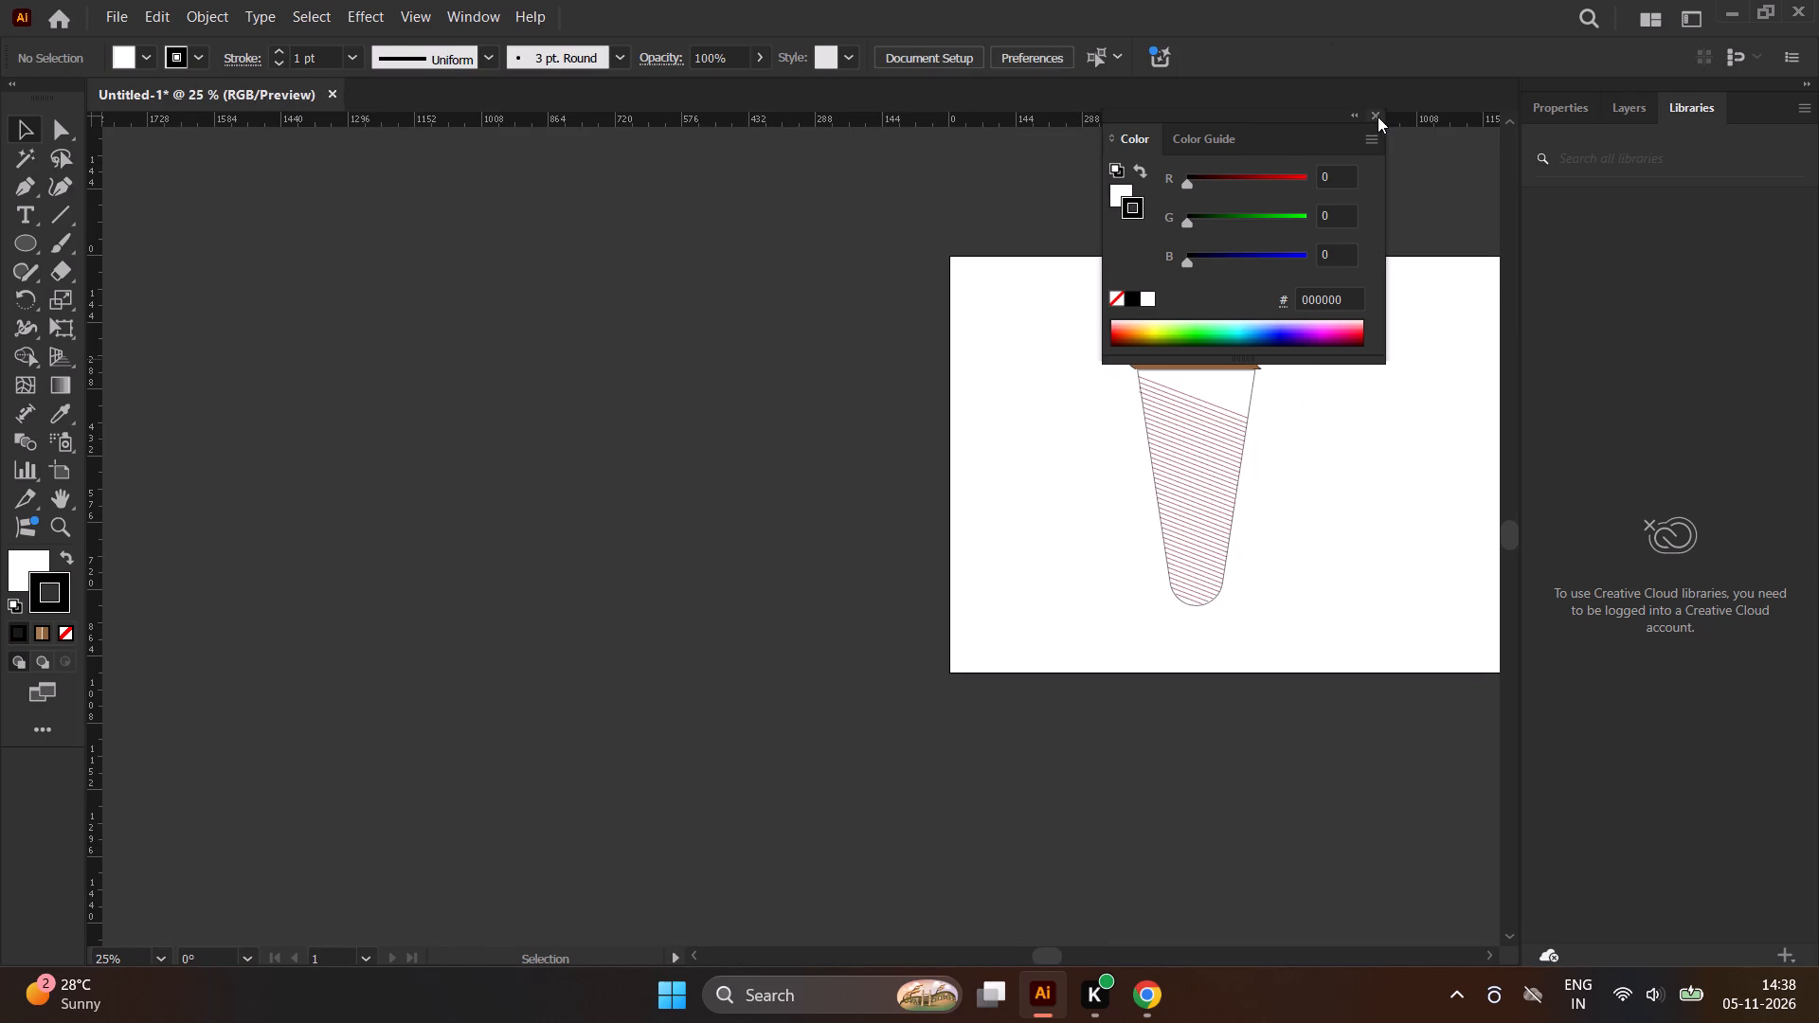
Close the floating Color panel.
{"action": "left_click", "coordinate": [1378, 117]}
Duplicate the topmost diagonal line just above itself so the copy starts near the container's top left corner.
{"action": "scroll", "coordinate": [1270, 432], "scroll_direction": "up", "scroll_amount": 2}
{"action": "scroll", "coordinate": [1195, 374], "scroll_direction": "up", "scroll_amount": 1}
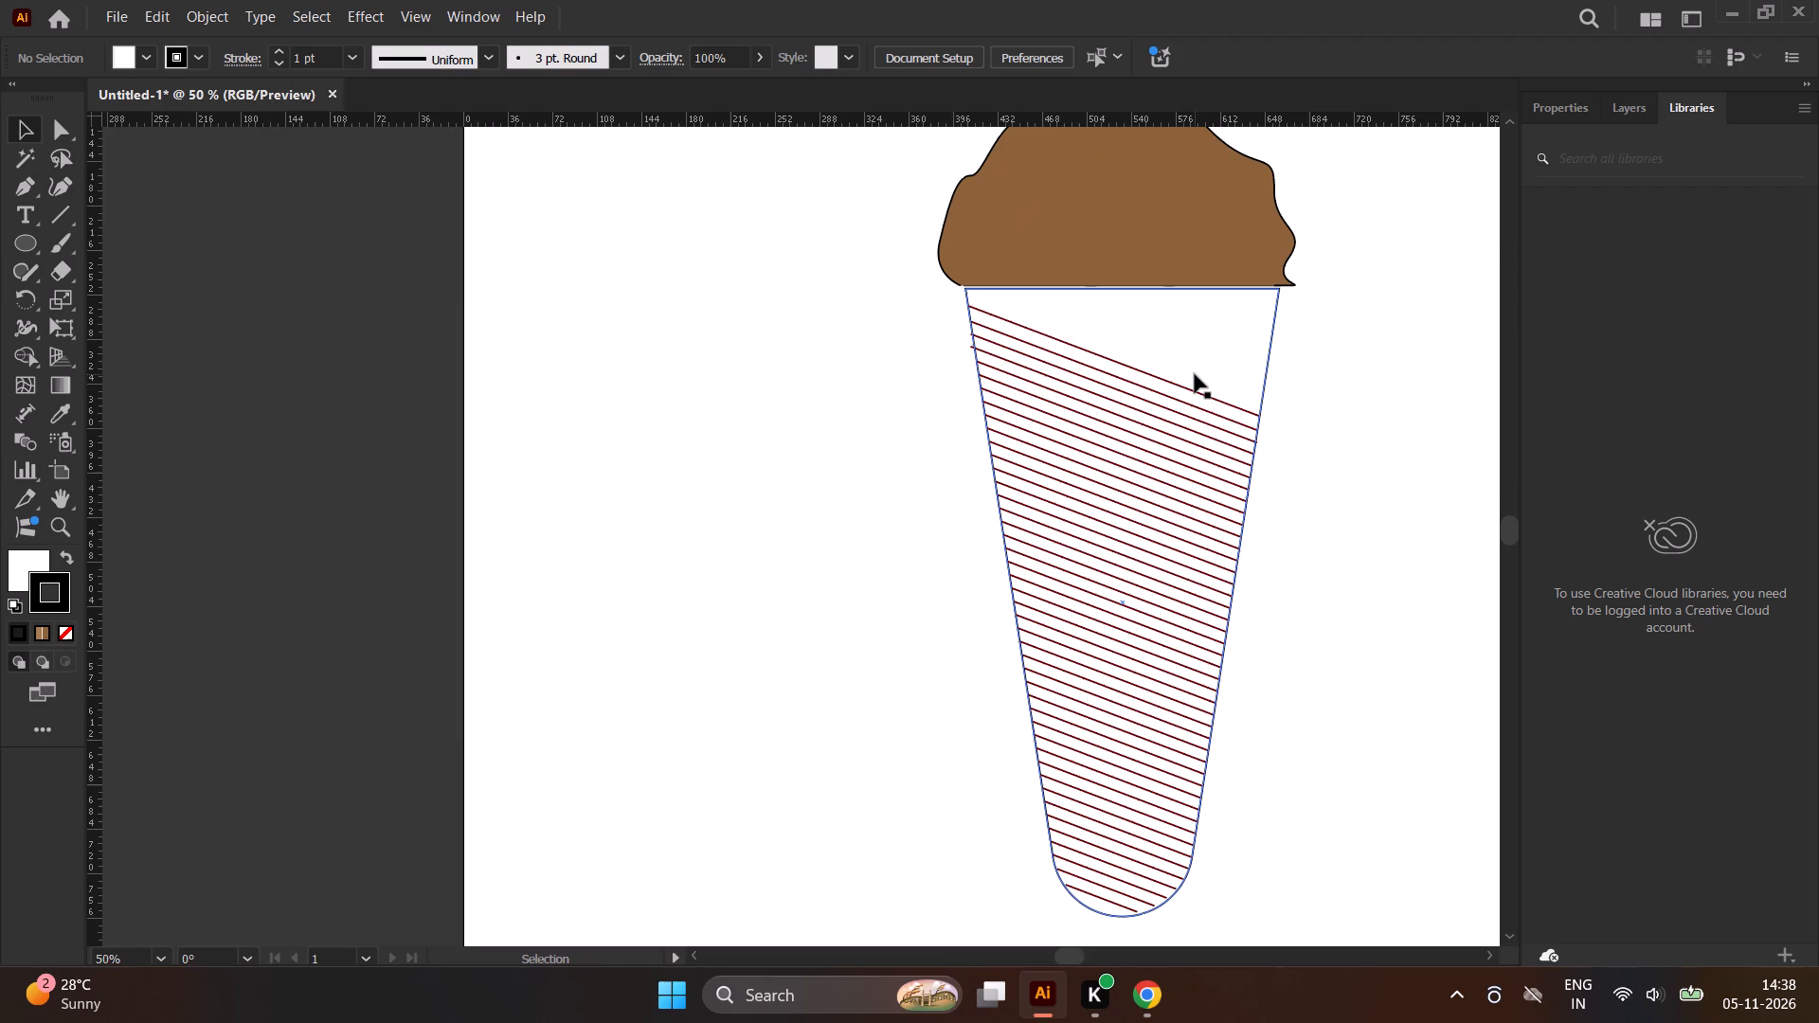
{"action": "left_click", "coordinate": [1091, 355]}
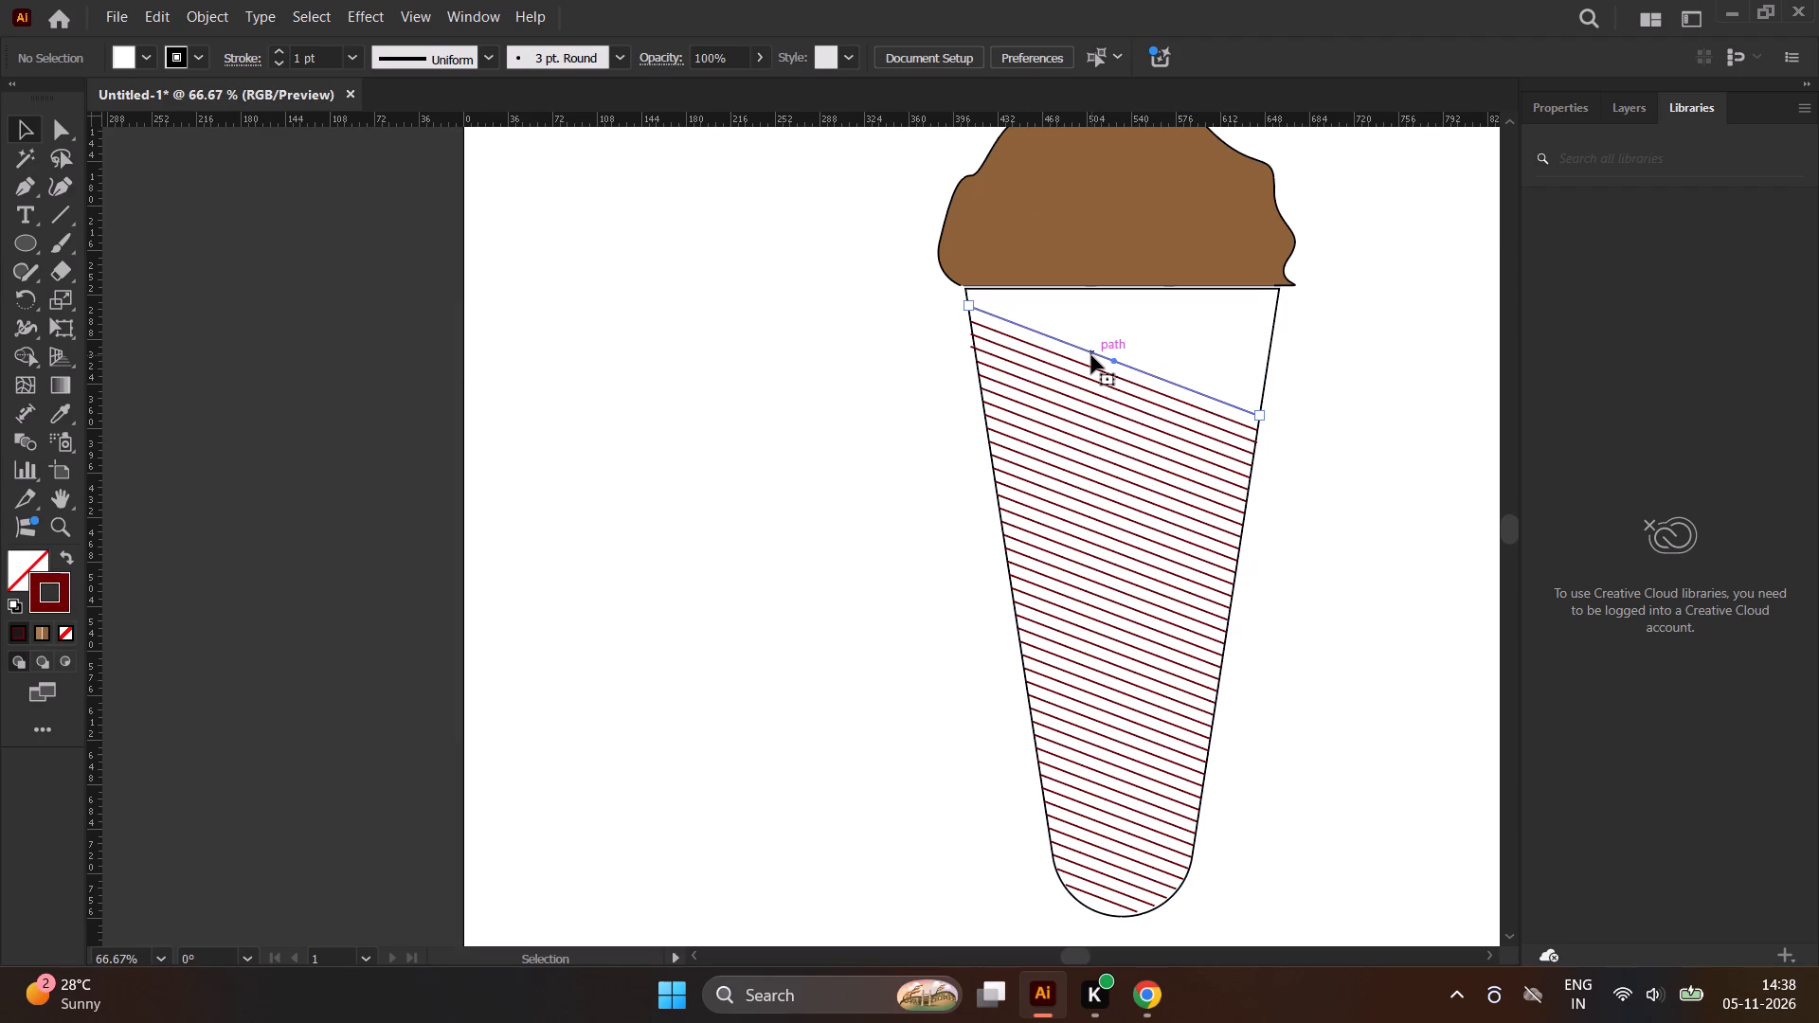
{"action": "left_click_drag", "start_coordinate": [1091, 355], "coordinate": [1098, 338], "text": "alt"}
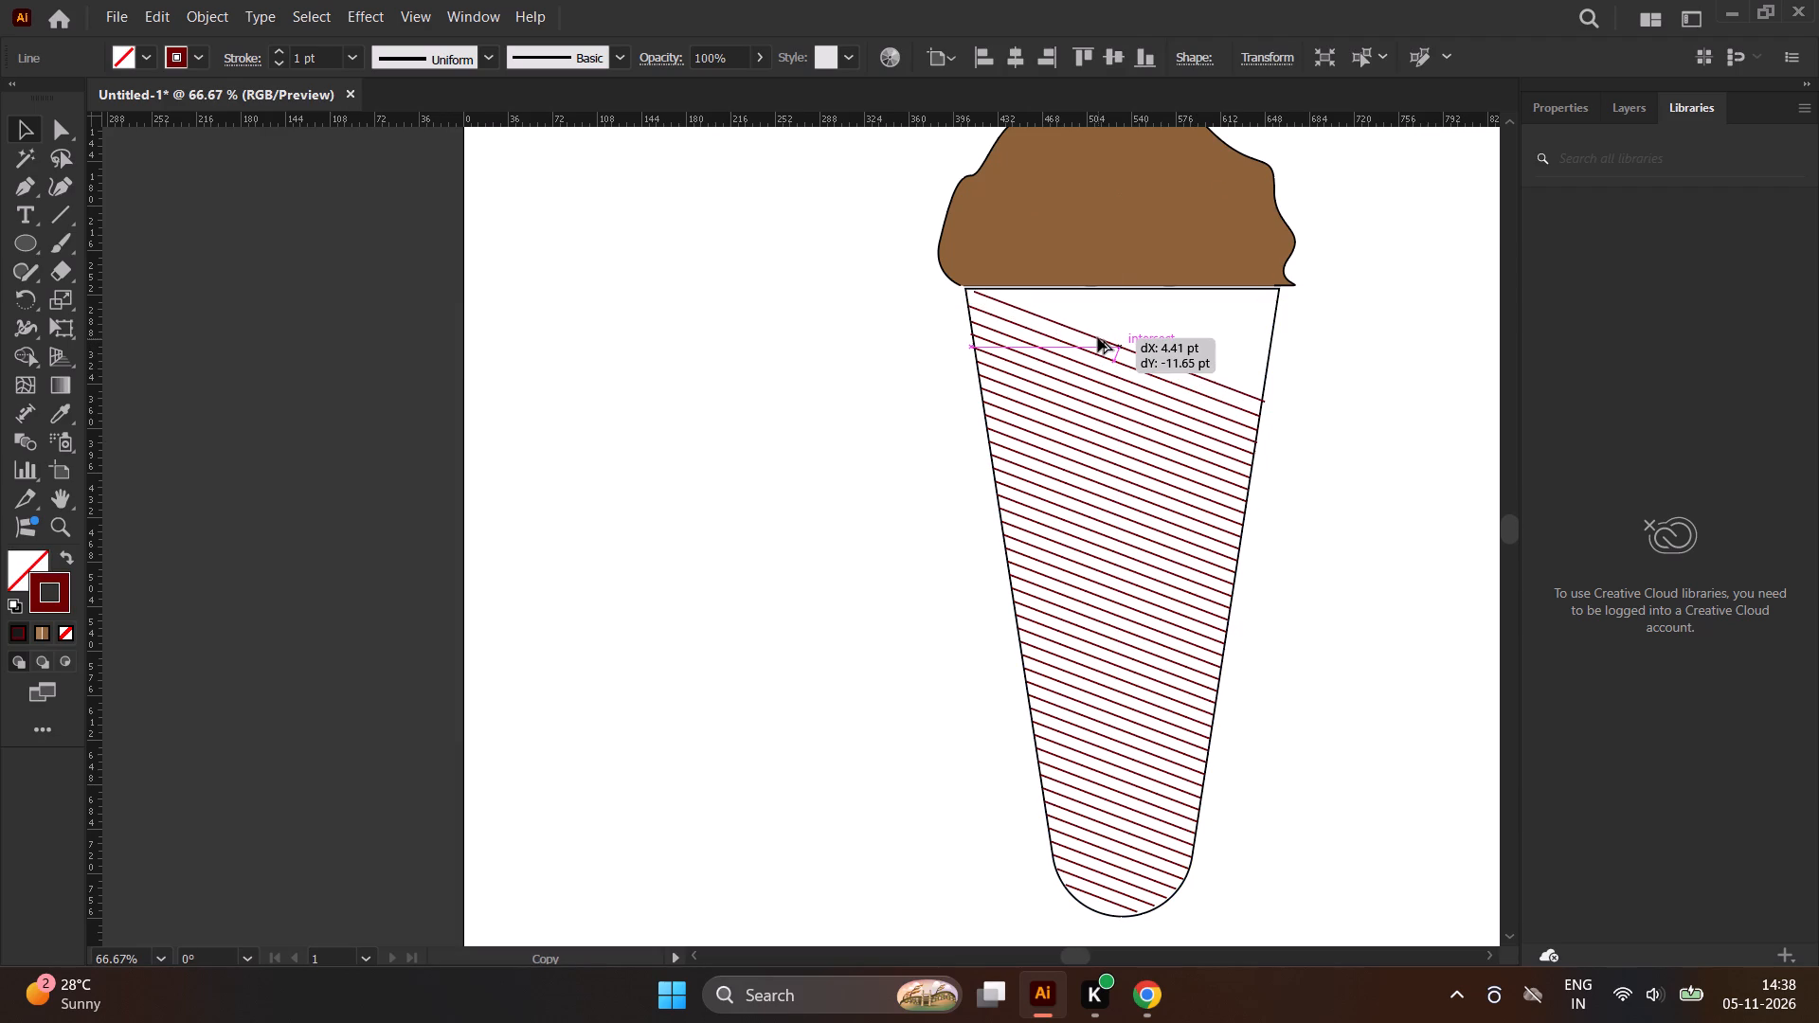
{"action": "left_click_drag", "start_coordinate": [1098, 338], "coordinate": [1098, 335], "text": "alt"}
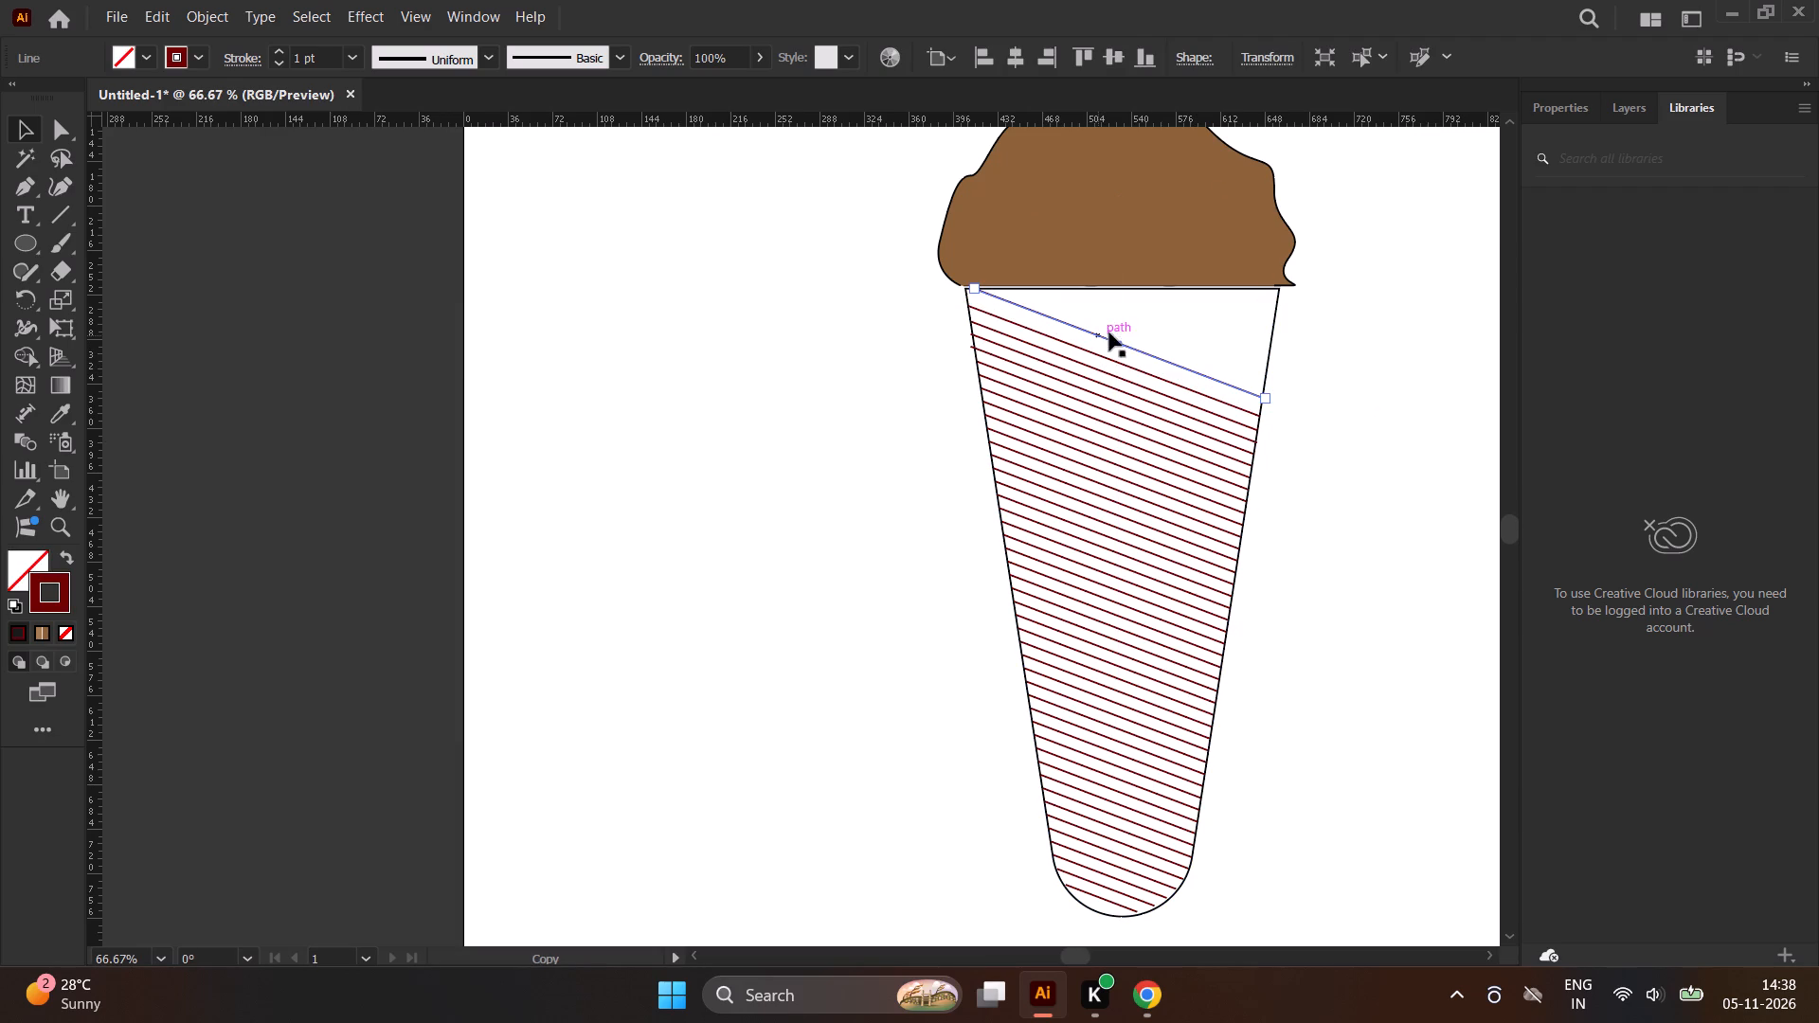
Duplicate the topmost diagonal line up and to the right so the copy starts on the container's top edge.
{"action": "left_click", "coordinate": [1133, 345], "text": "alt"}
{"action": "left_click_drag", "start_coordinate": [1133, 345], "coordinate": [1148, 333], "text": "alt"}
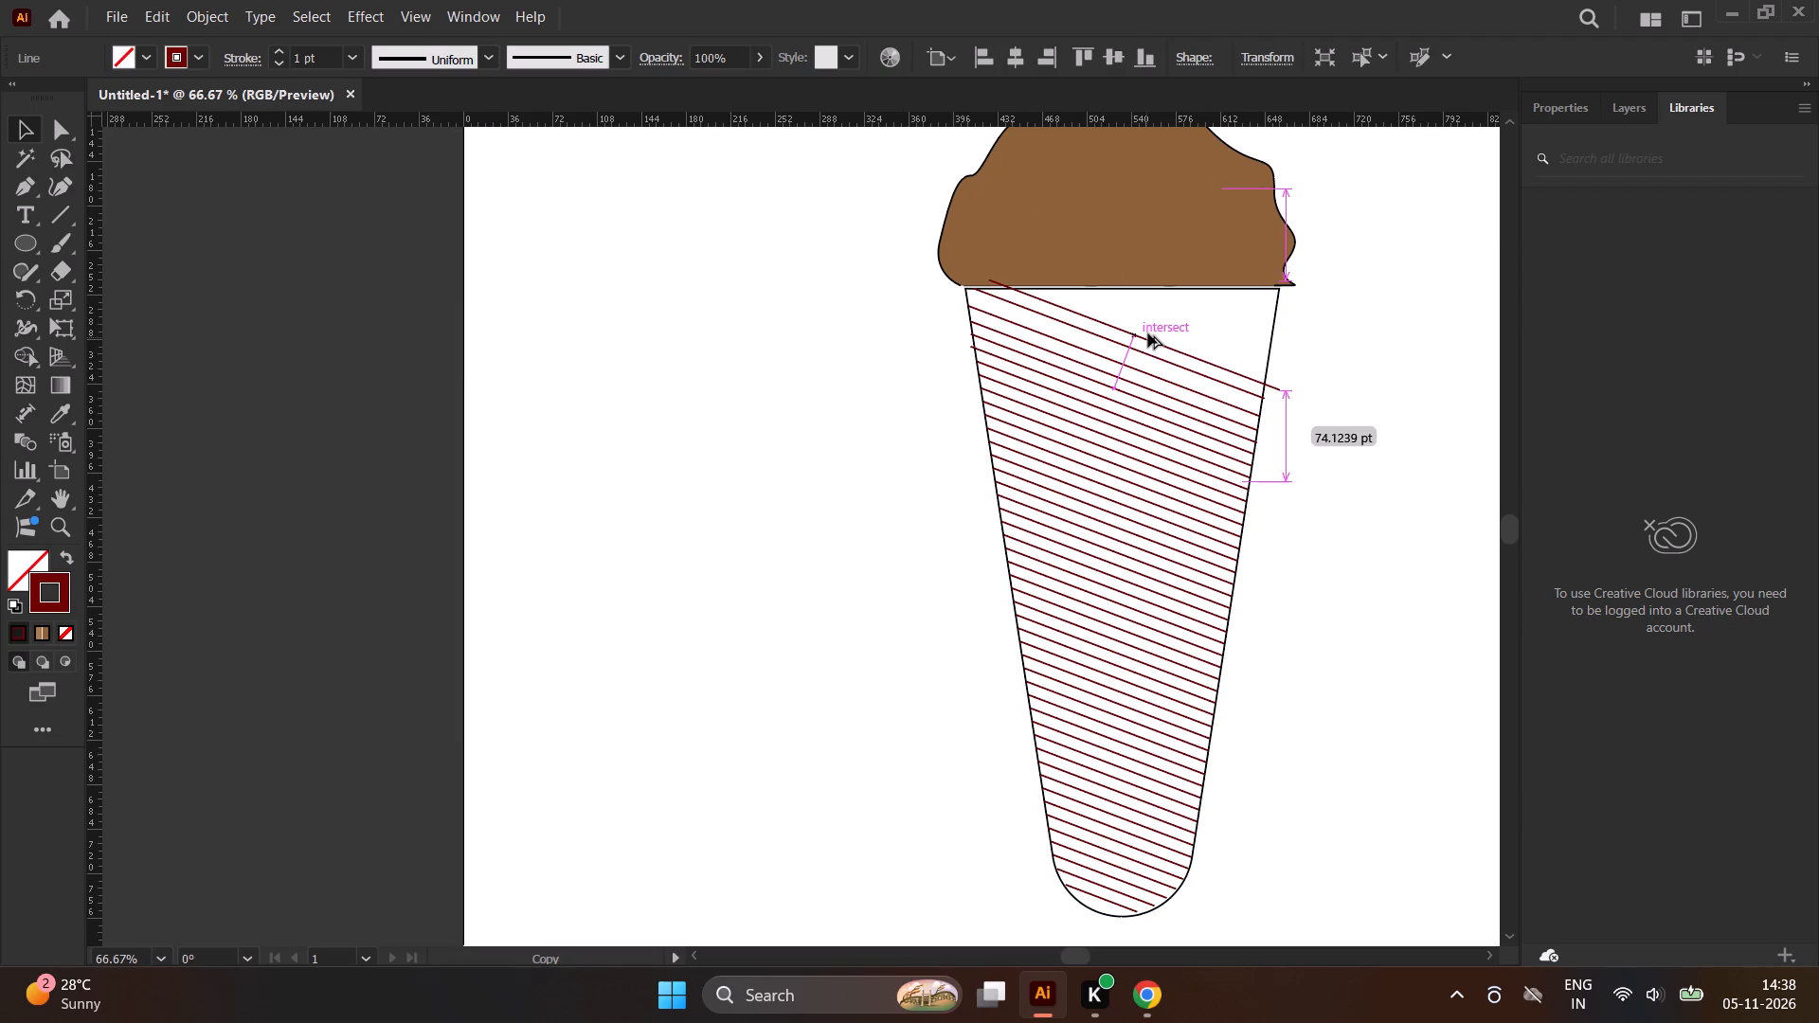
{"action": "left_click_drag", "start_coordinate": [1148, 333], "coordinate": [1206, 354], "text": "alt"}
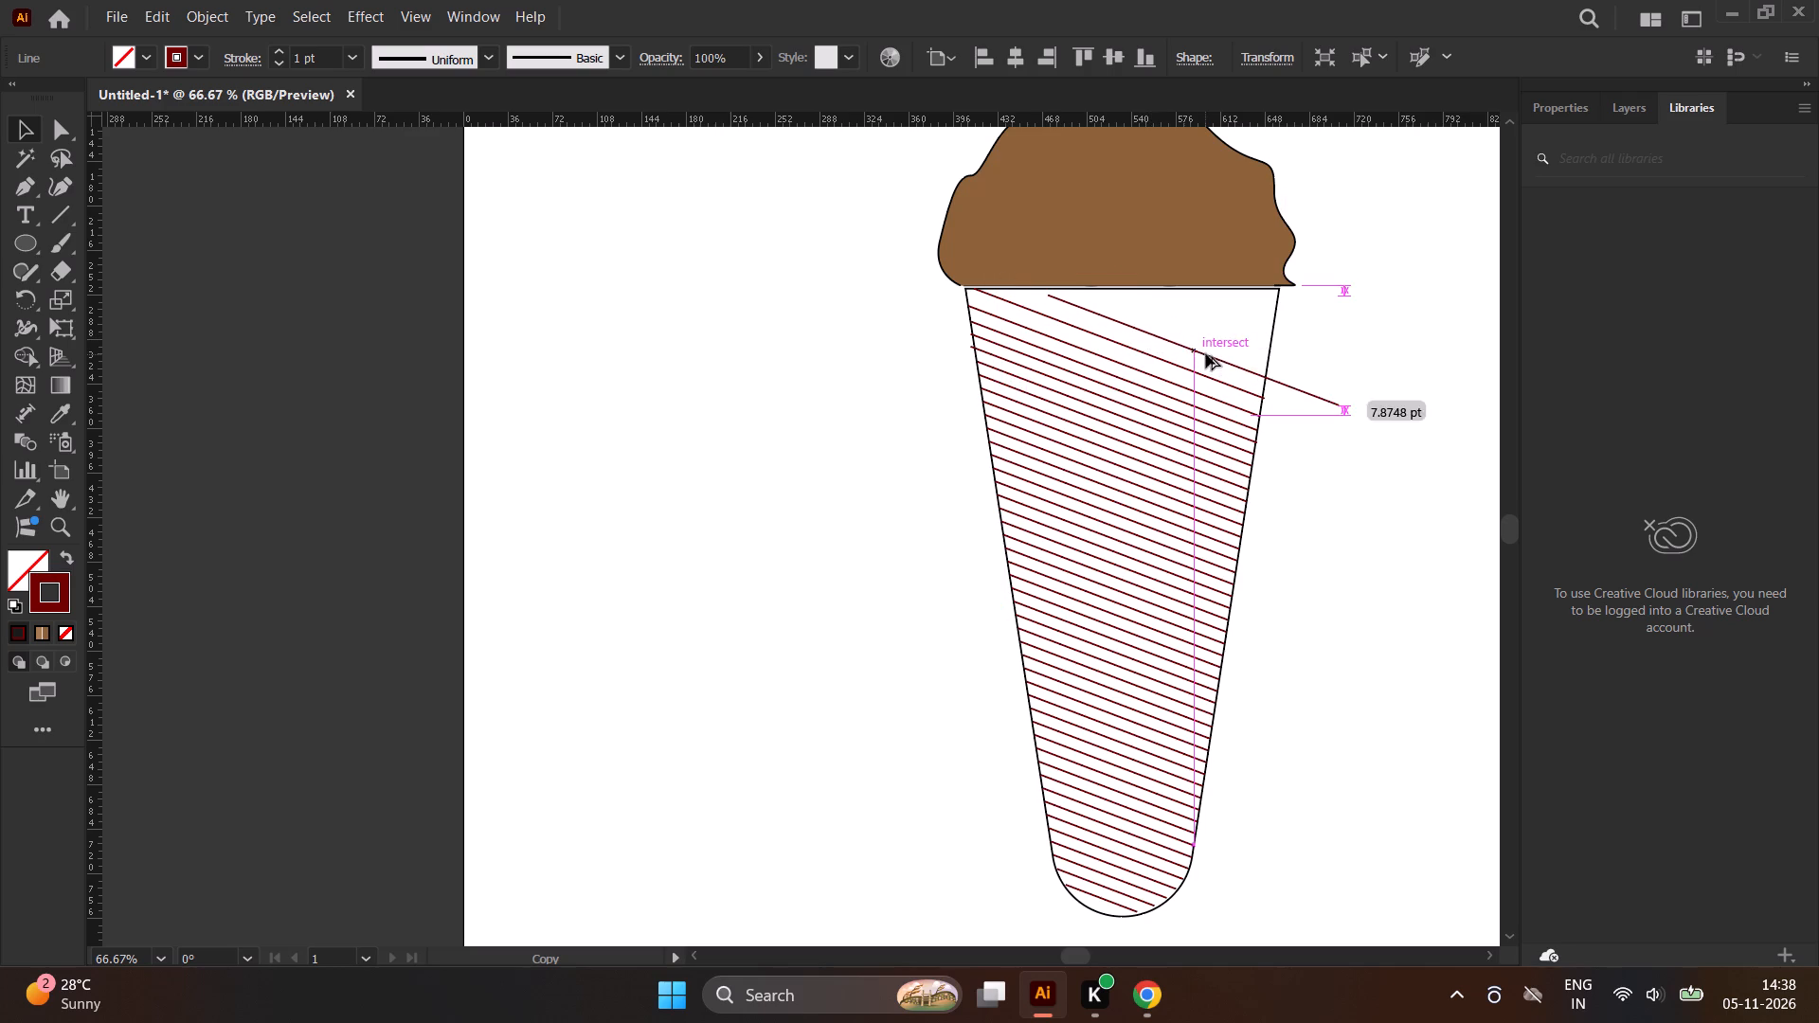
{"action": "left_click_drag", "start_coordinate": [1206, 354], "coordinate": [1176, 346], "text": "alt"}
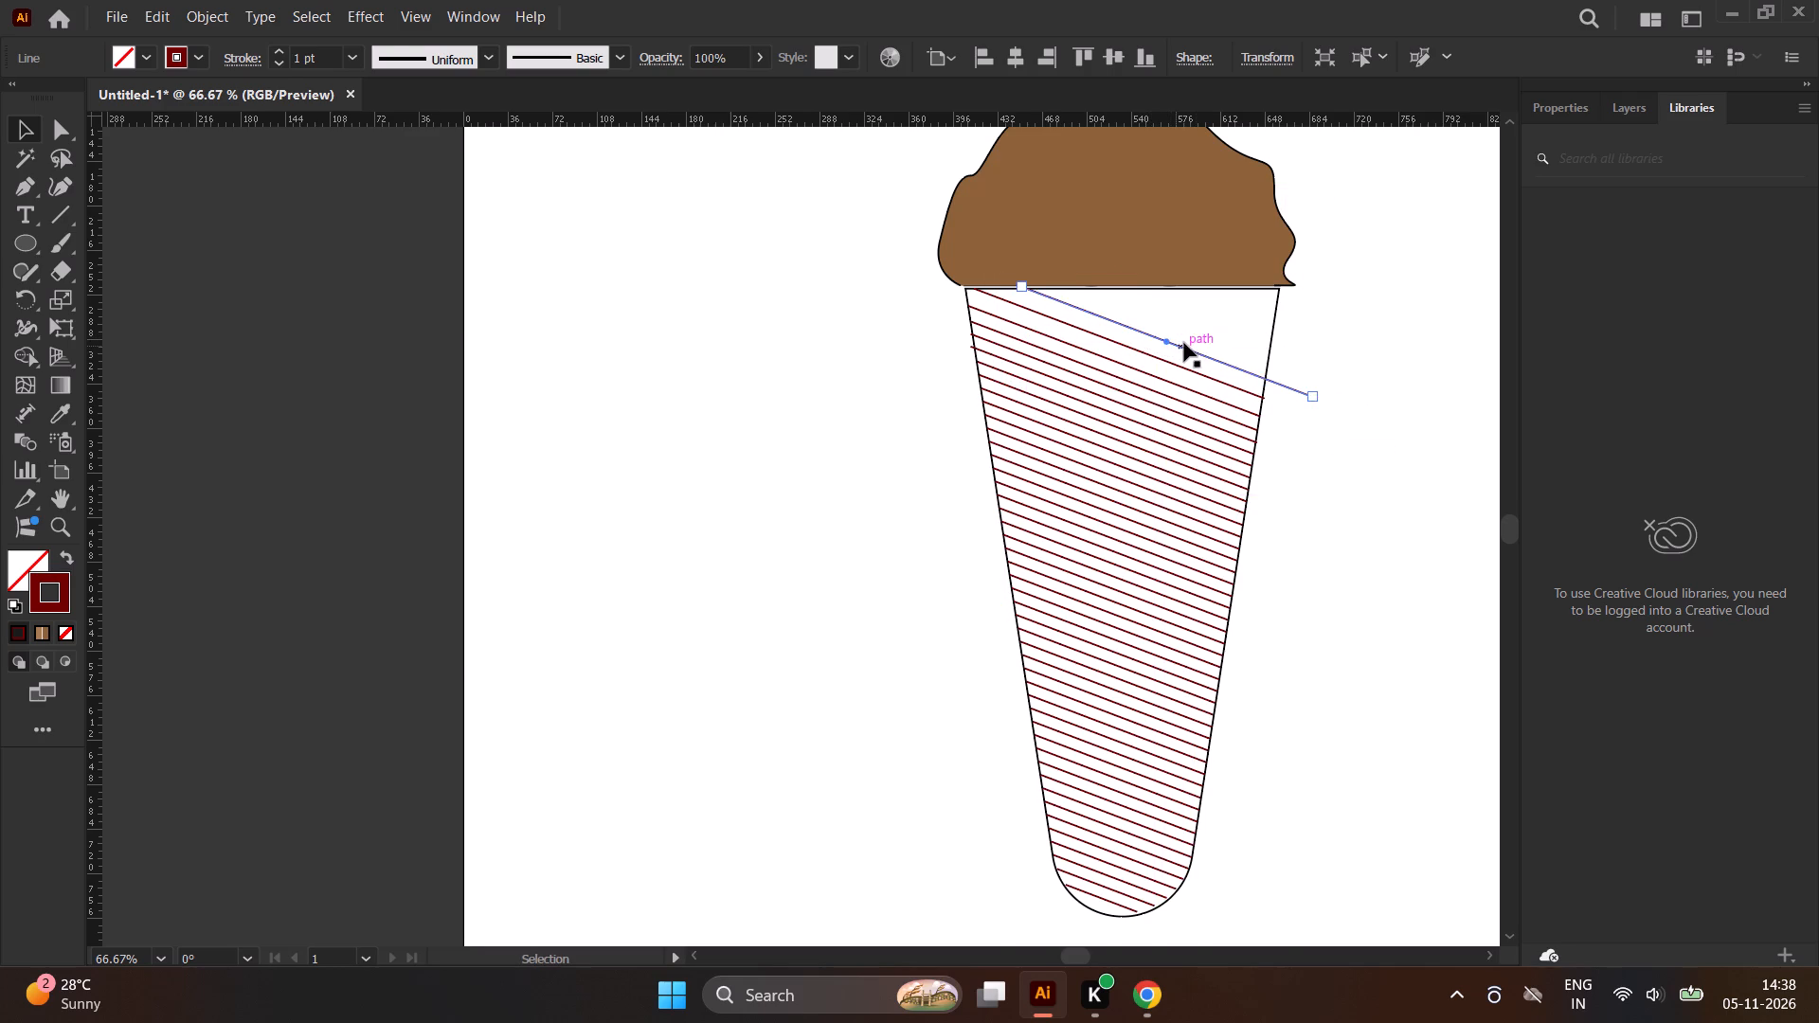
Move the new topmost line closer to the diagonal line below it, keeping its upper end on the container's top edge.
{"action": "scroll", "coordinate": [1184, 343], "scroll_direction": "up", "scroll_amount": 2}
{"action": "left_click_drag", "start_coordinate": [1182, 350], "coordinate": [1182, 352], "text": "alt"}
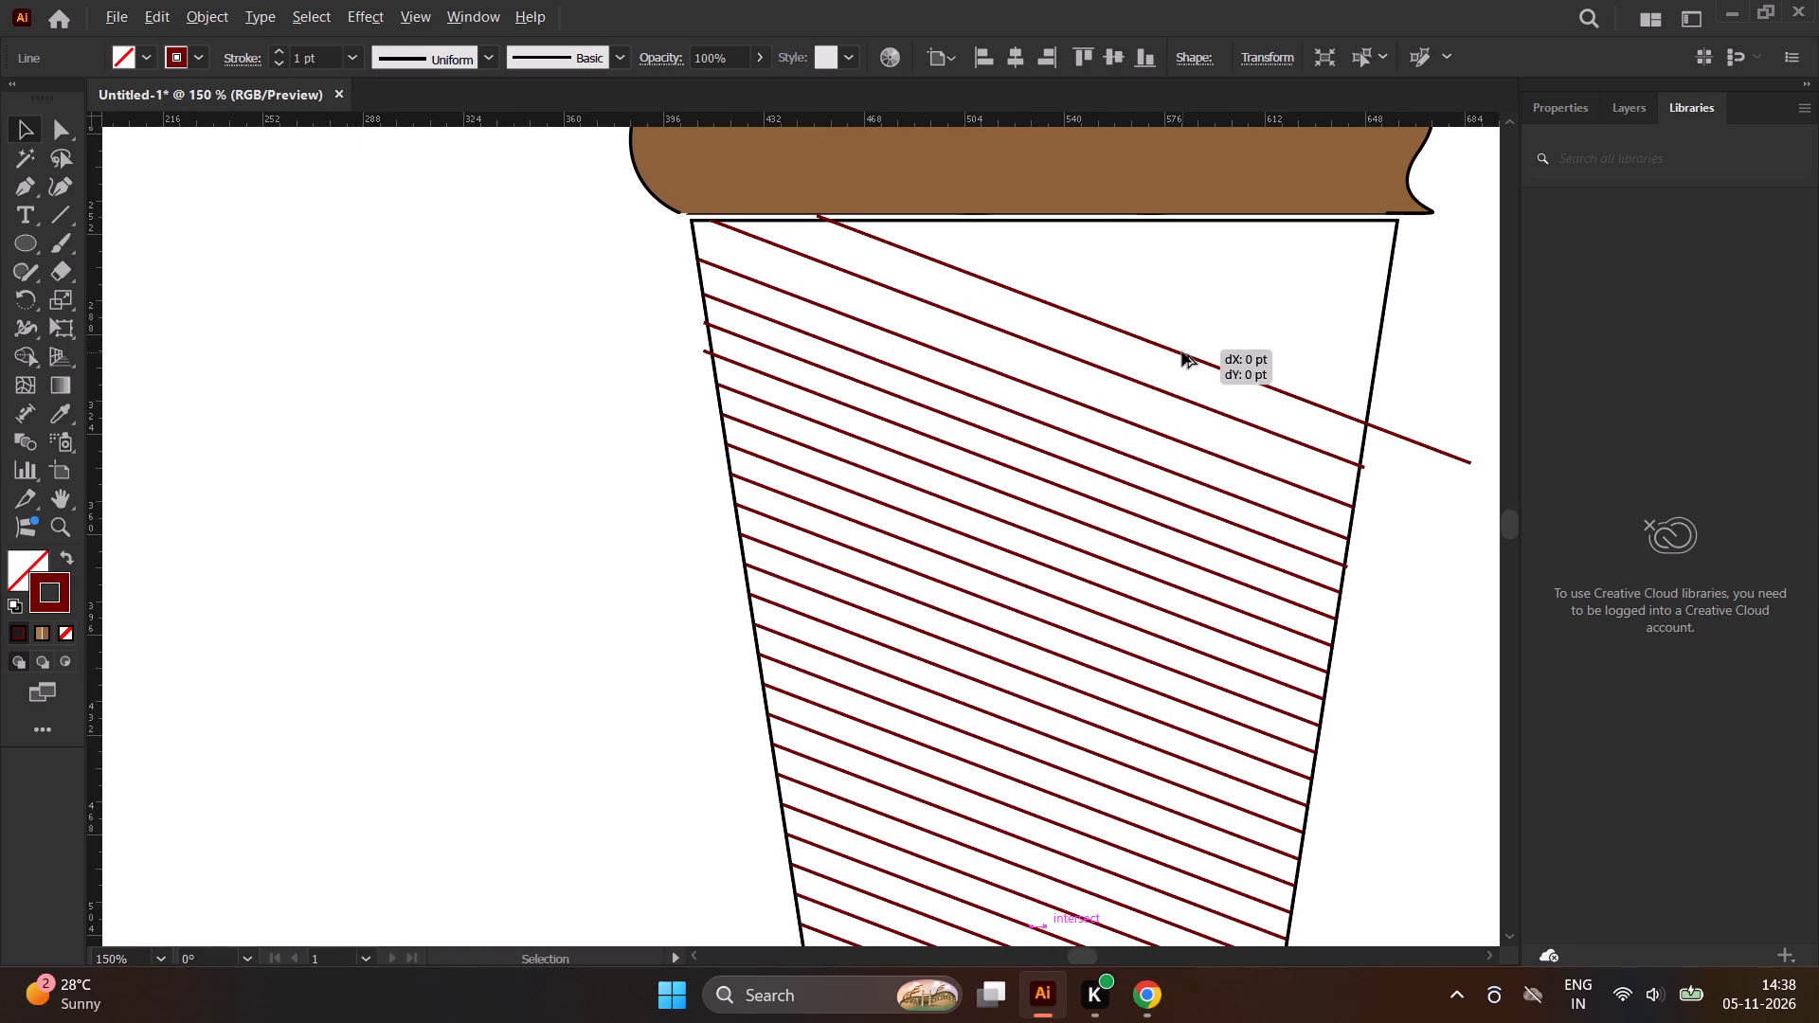
{"action": "left_click_drag", "start_coordinate": [1182, 352], "coordinate": [1182, 366], "text": "alt"}
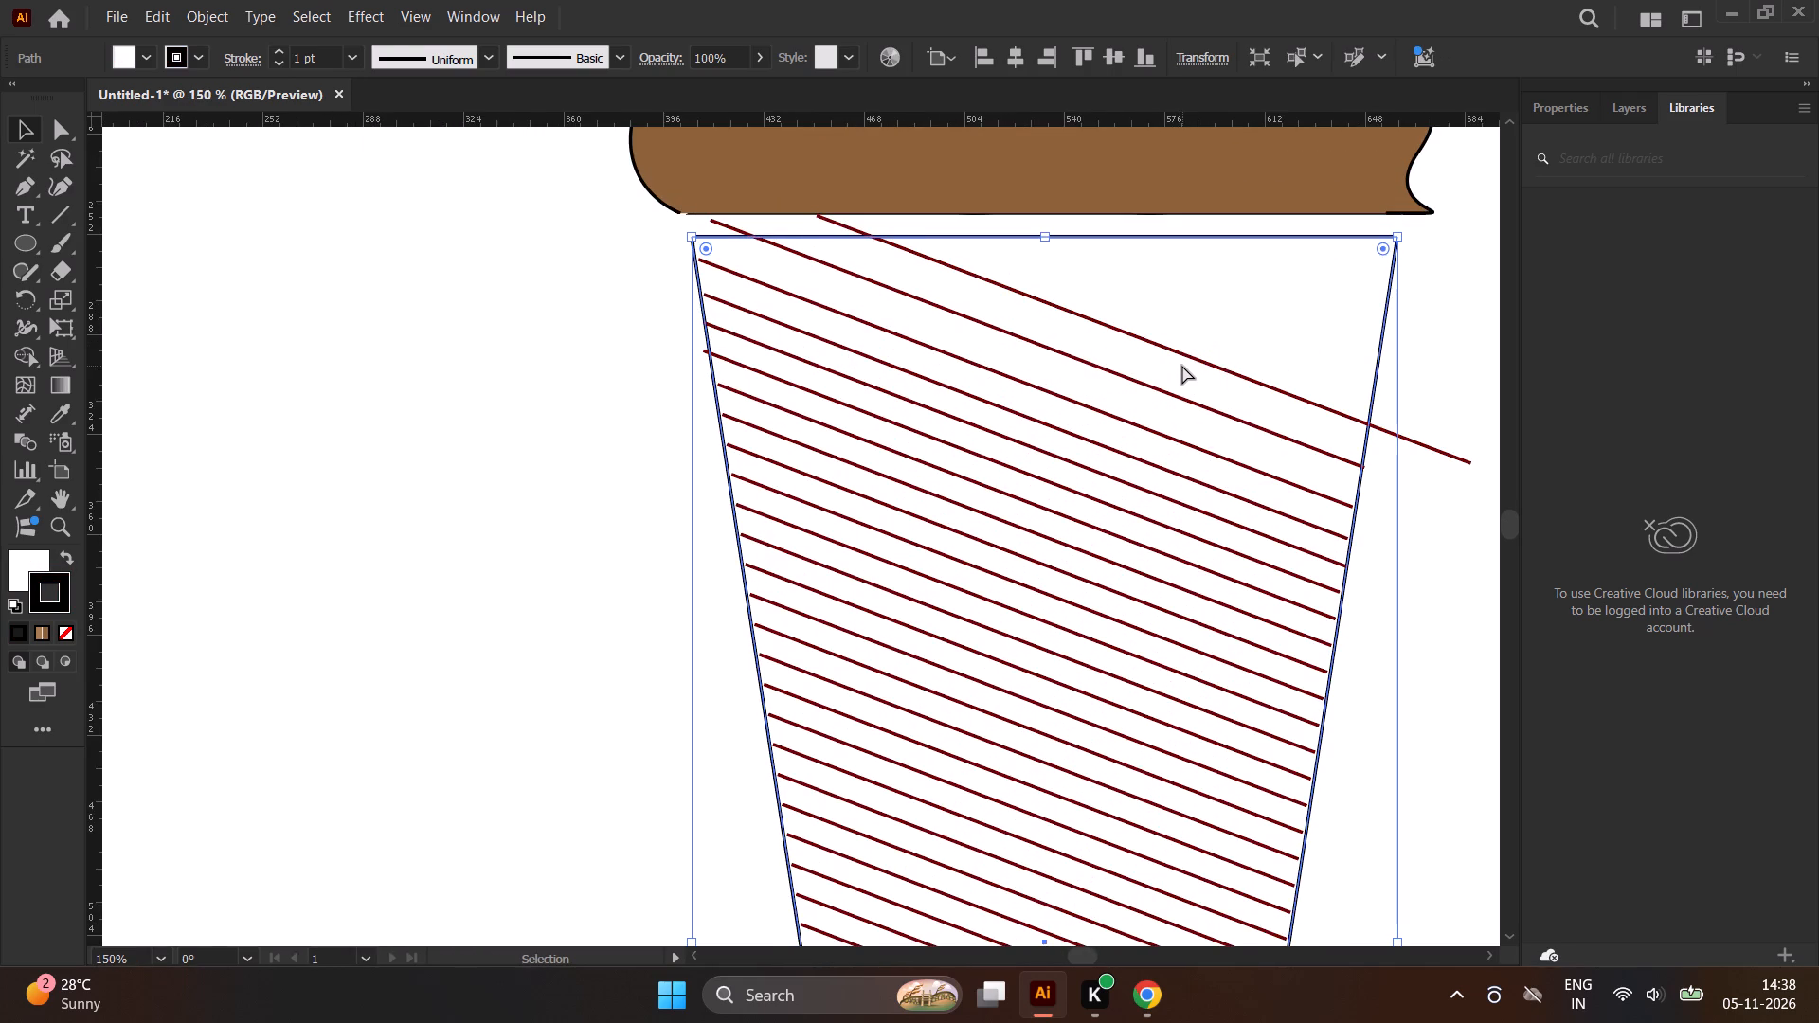
{"action": "key", "text": "ctrl+z"}
{"action": "left_click_drag", "start_coordinate": [1184, 356], "coordinate": [1183, 365]}
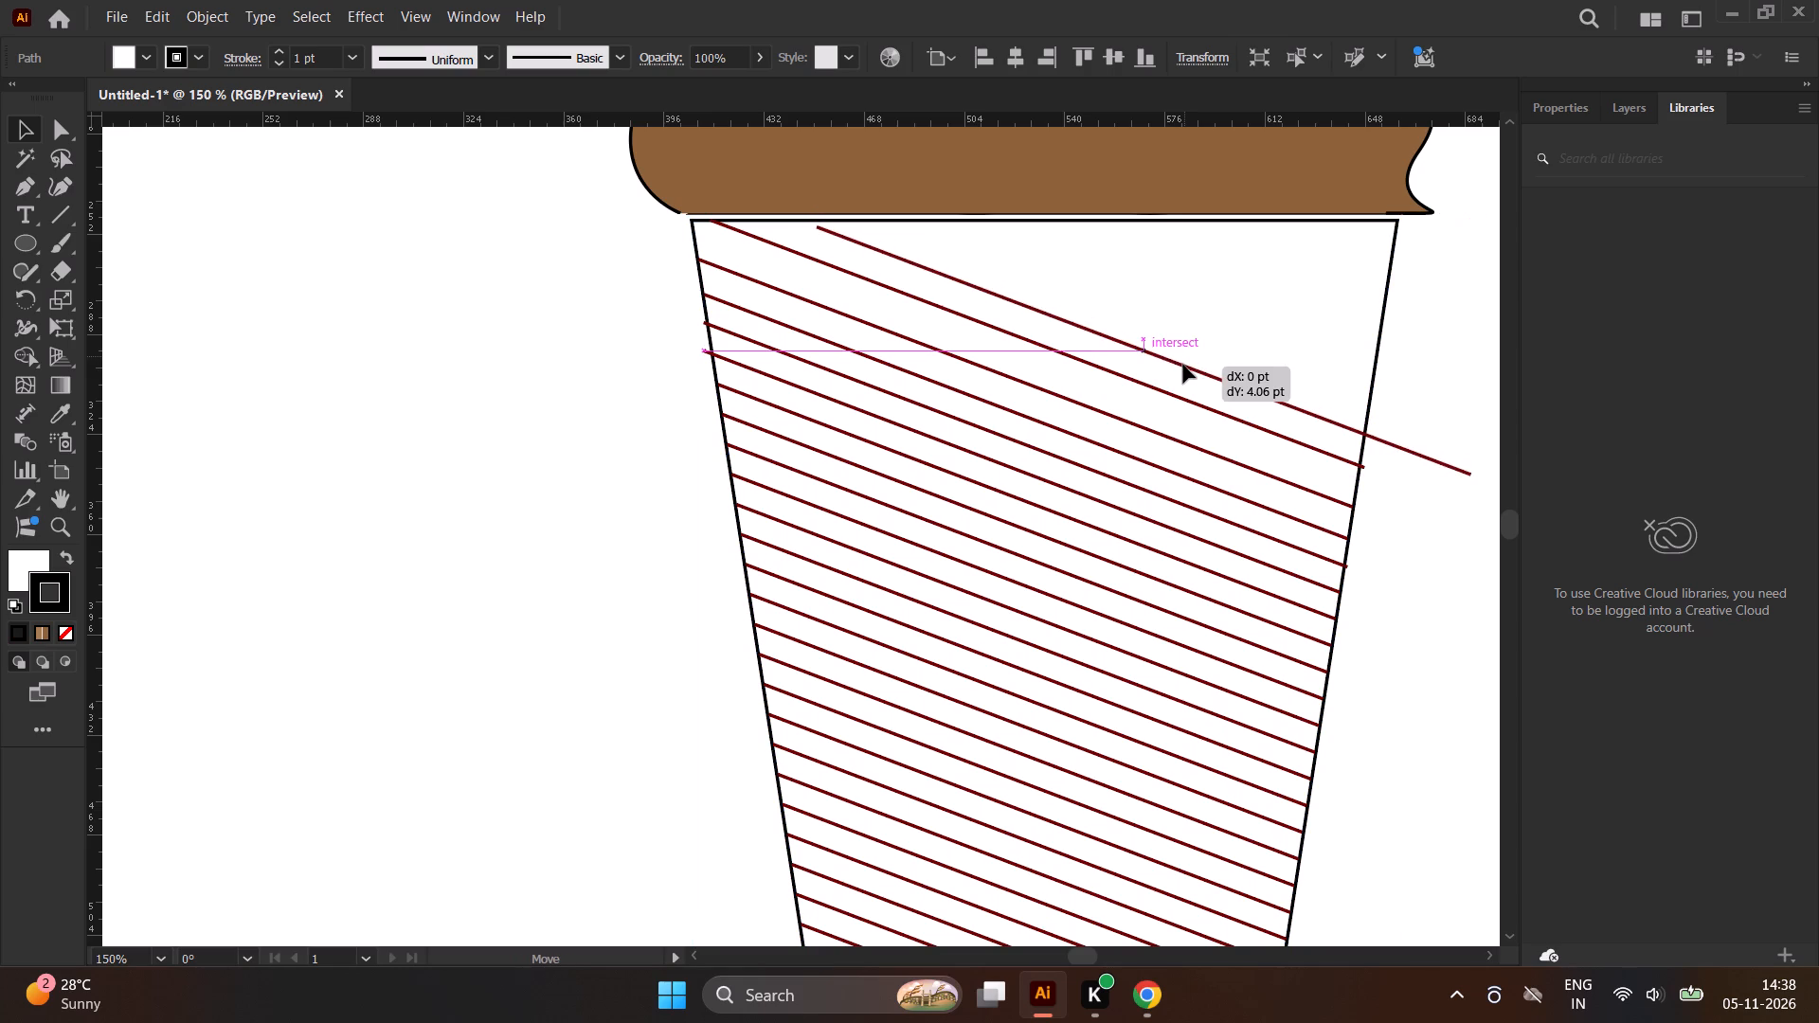
{"action": "left_click_drag", "start_coordinate": [1183, 365], "coordinate": [1156, 360]}
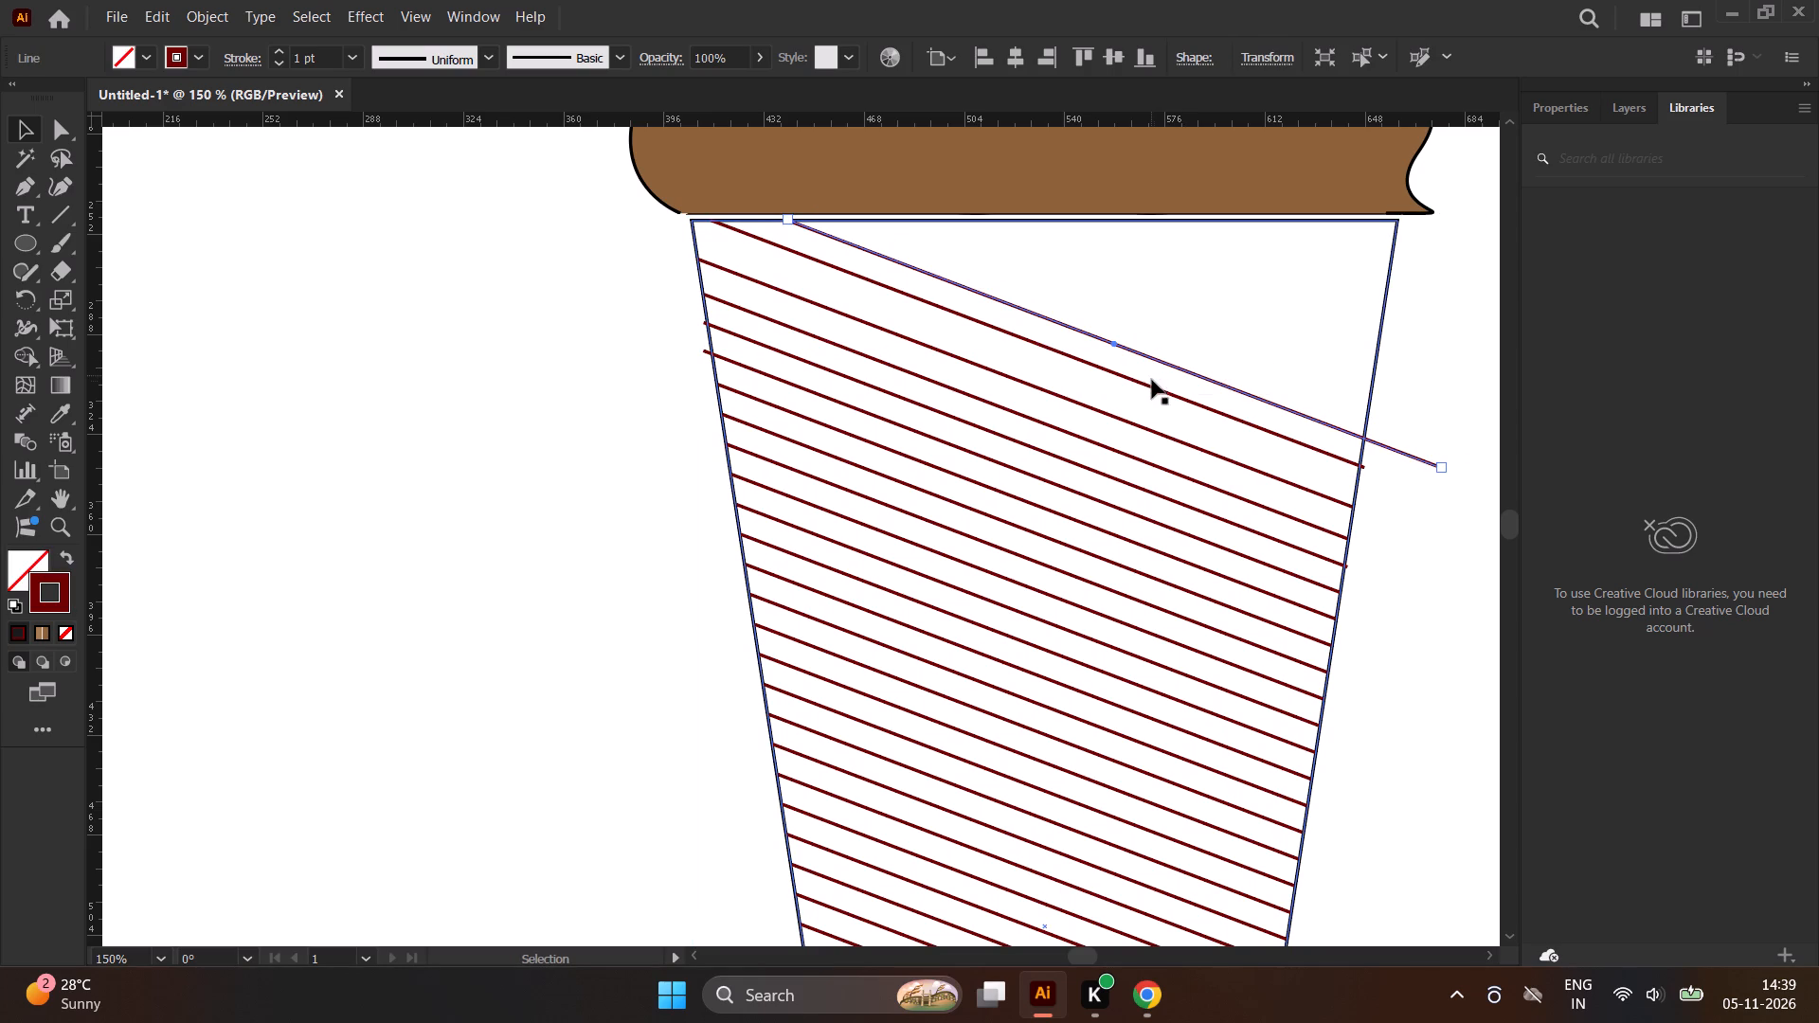
{"action": "left_click_drag", "start_coordinate": [1156, 386], "coordinate": [1156, 404]}
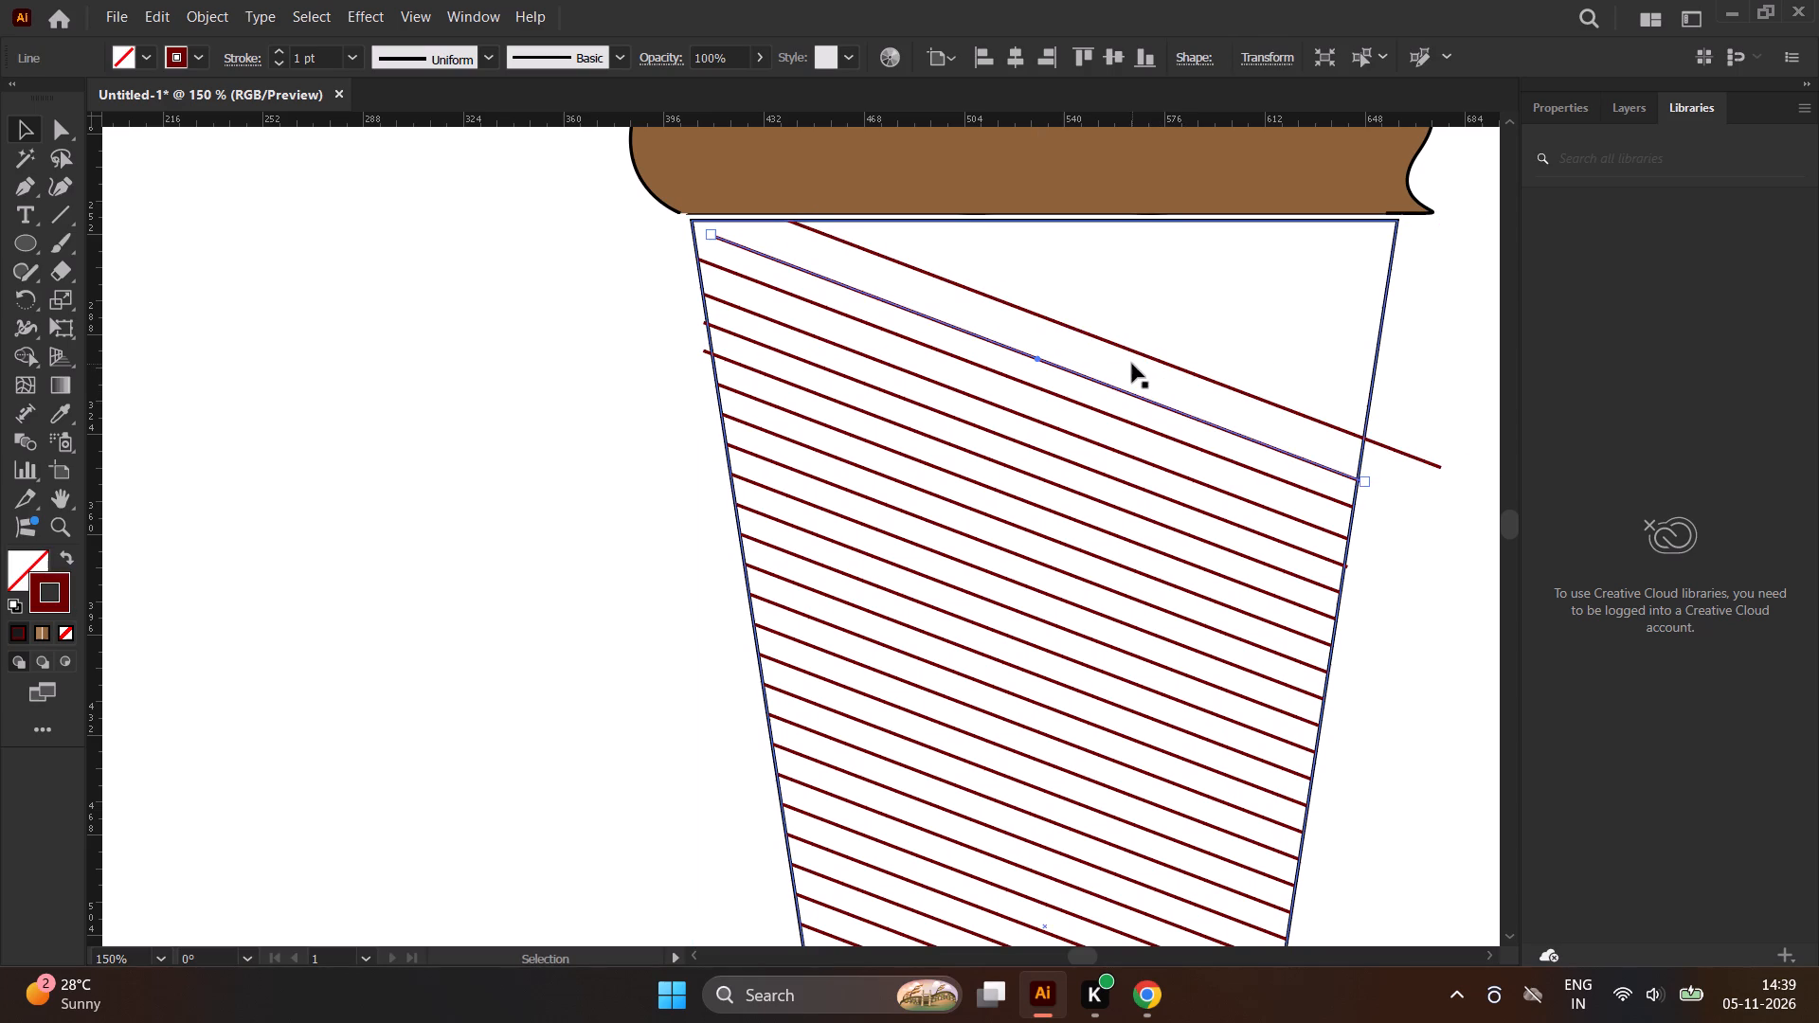
{"action": "left_click_drag", "start_coordinate": [1144, 352], "coordinate": [1123, 362]}
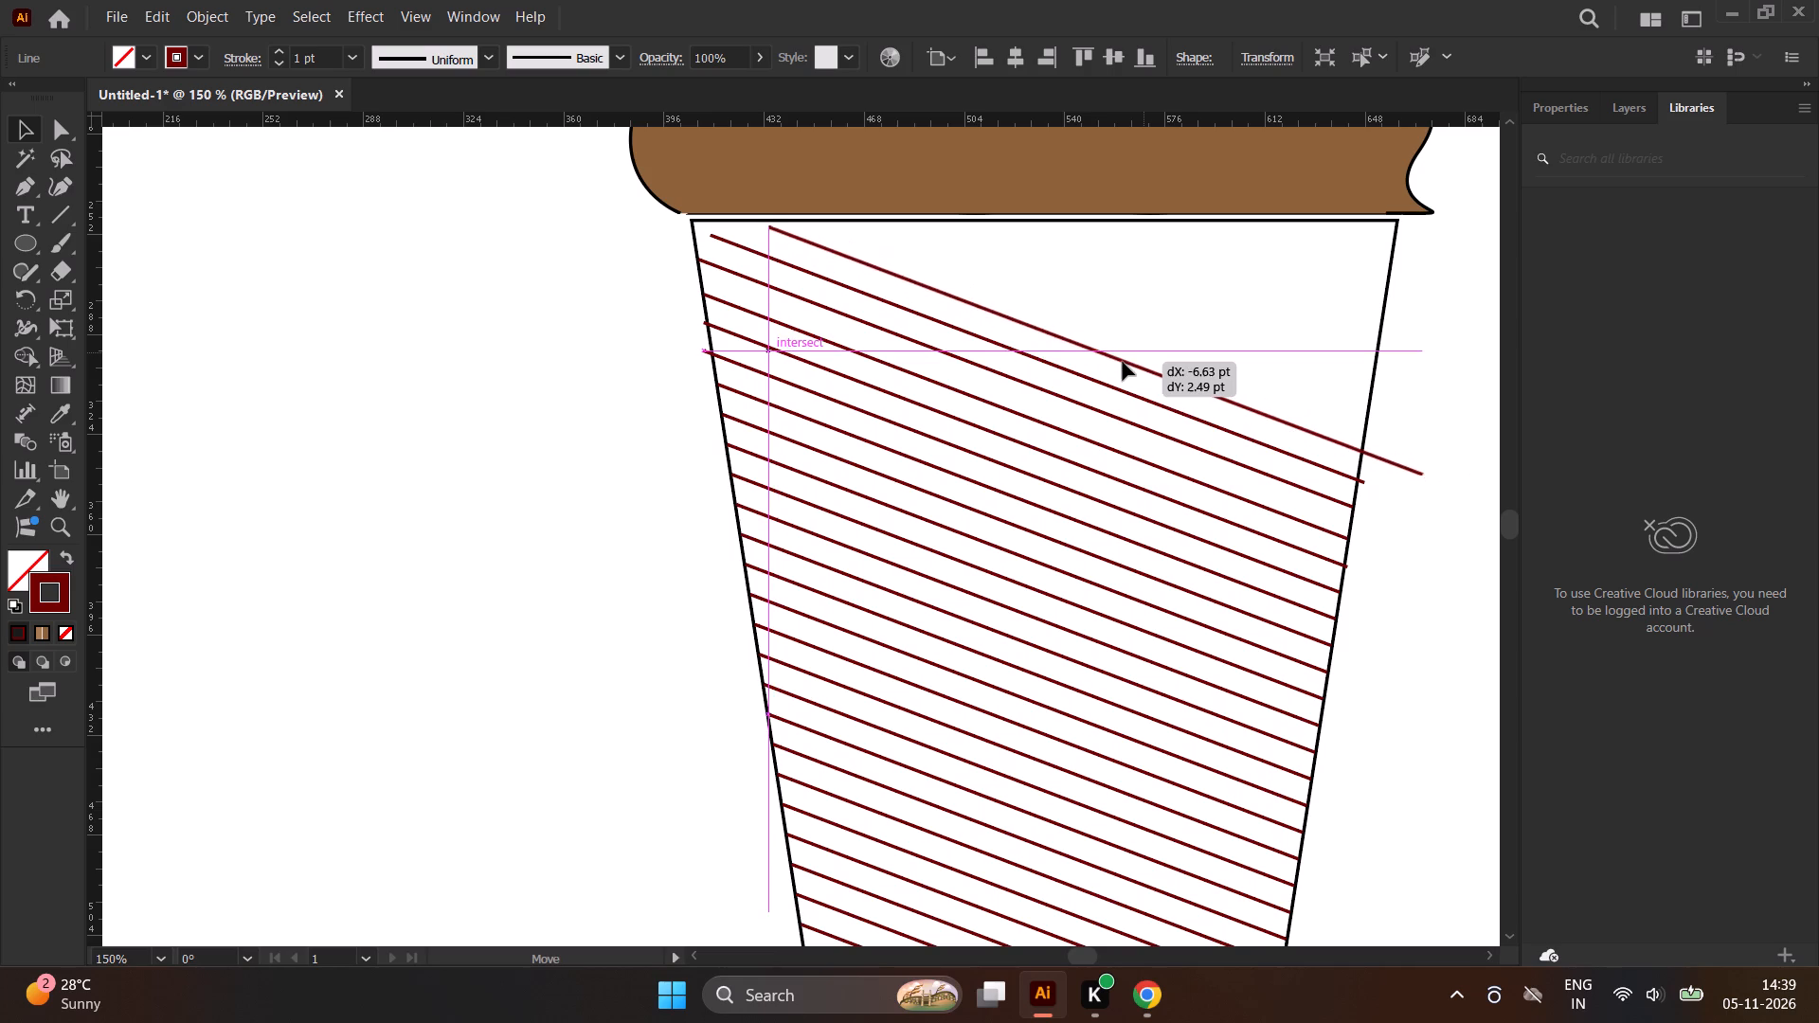
{"action": "left_click_drag", "start_coordinate": [1123, 362], "coordinate": [1110, 354]}
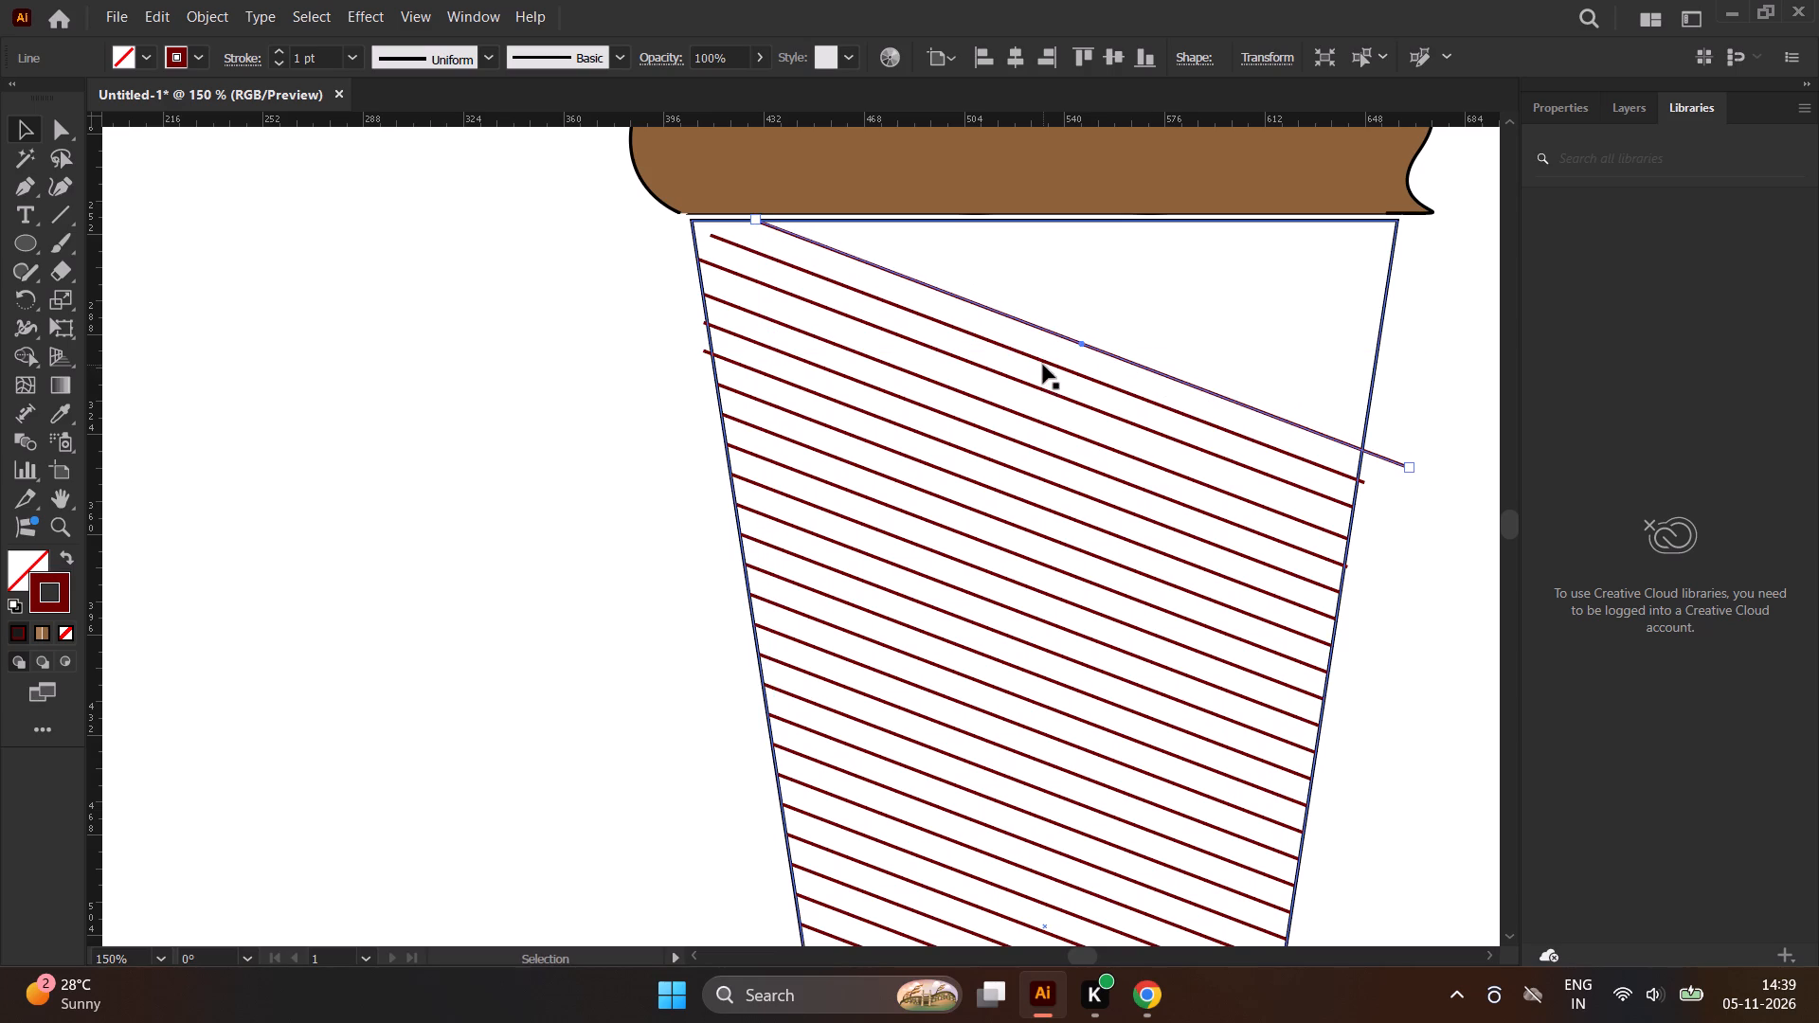
Align the second diagonal line with the container's top left corner and extend its lower end to the container's right edge.
{"action": "left_click_drag", "start_coordinate": [1043, 364], "coordinate": [1025, 346]}
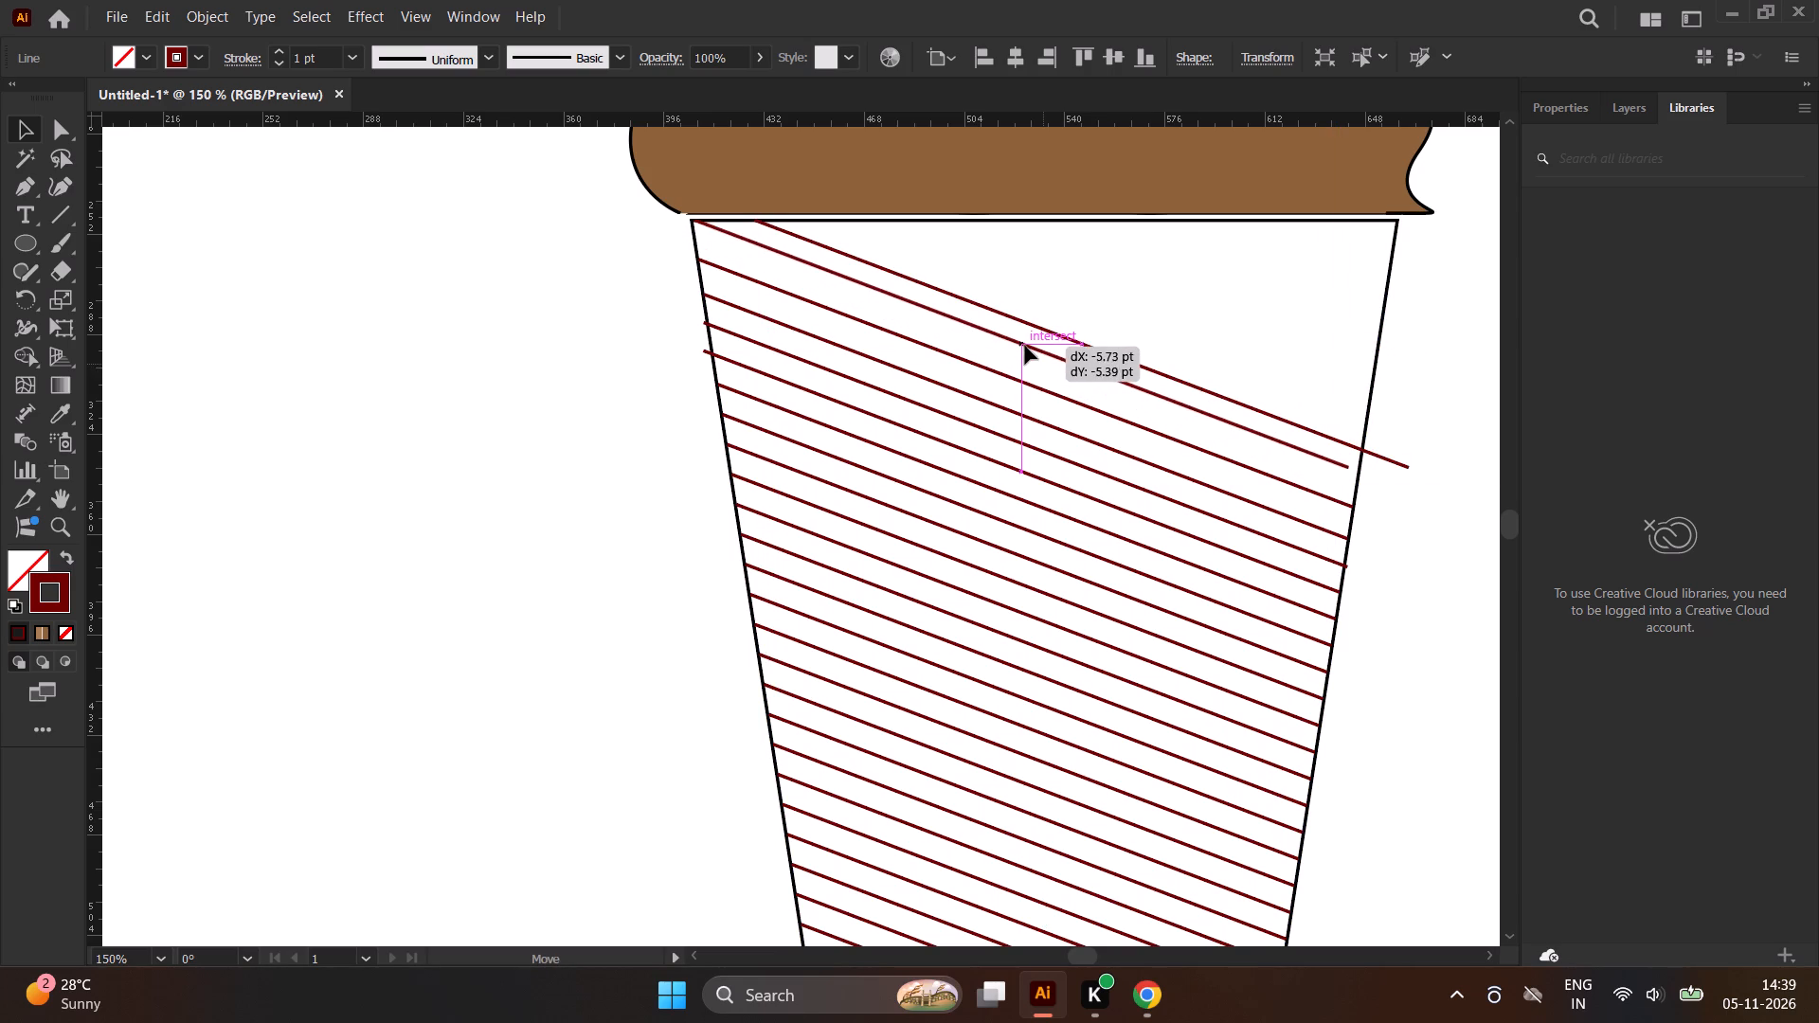
{"action": "left_click_drag", "start_coordinate": [1025, 346], "coordinate": [1022, 349]}
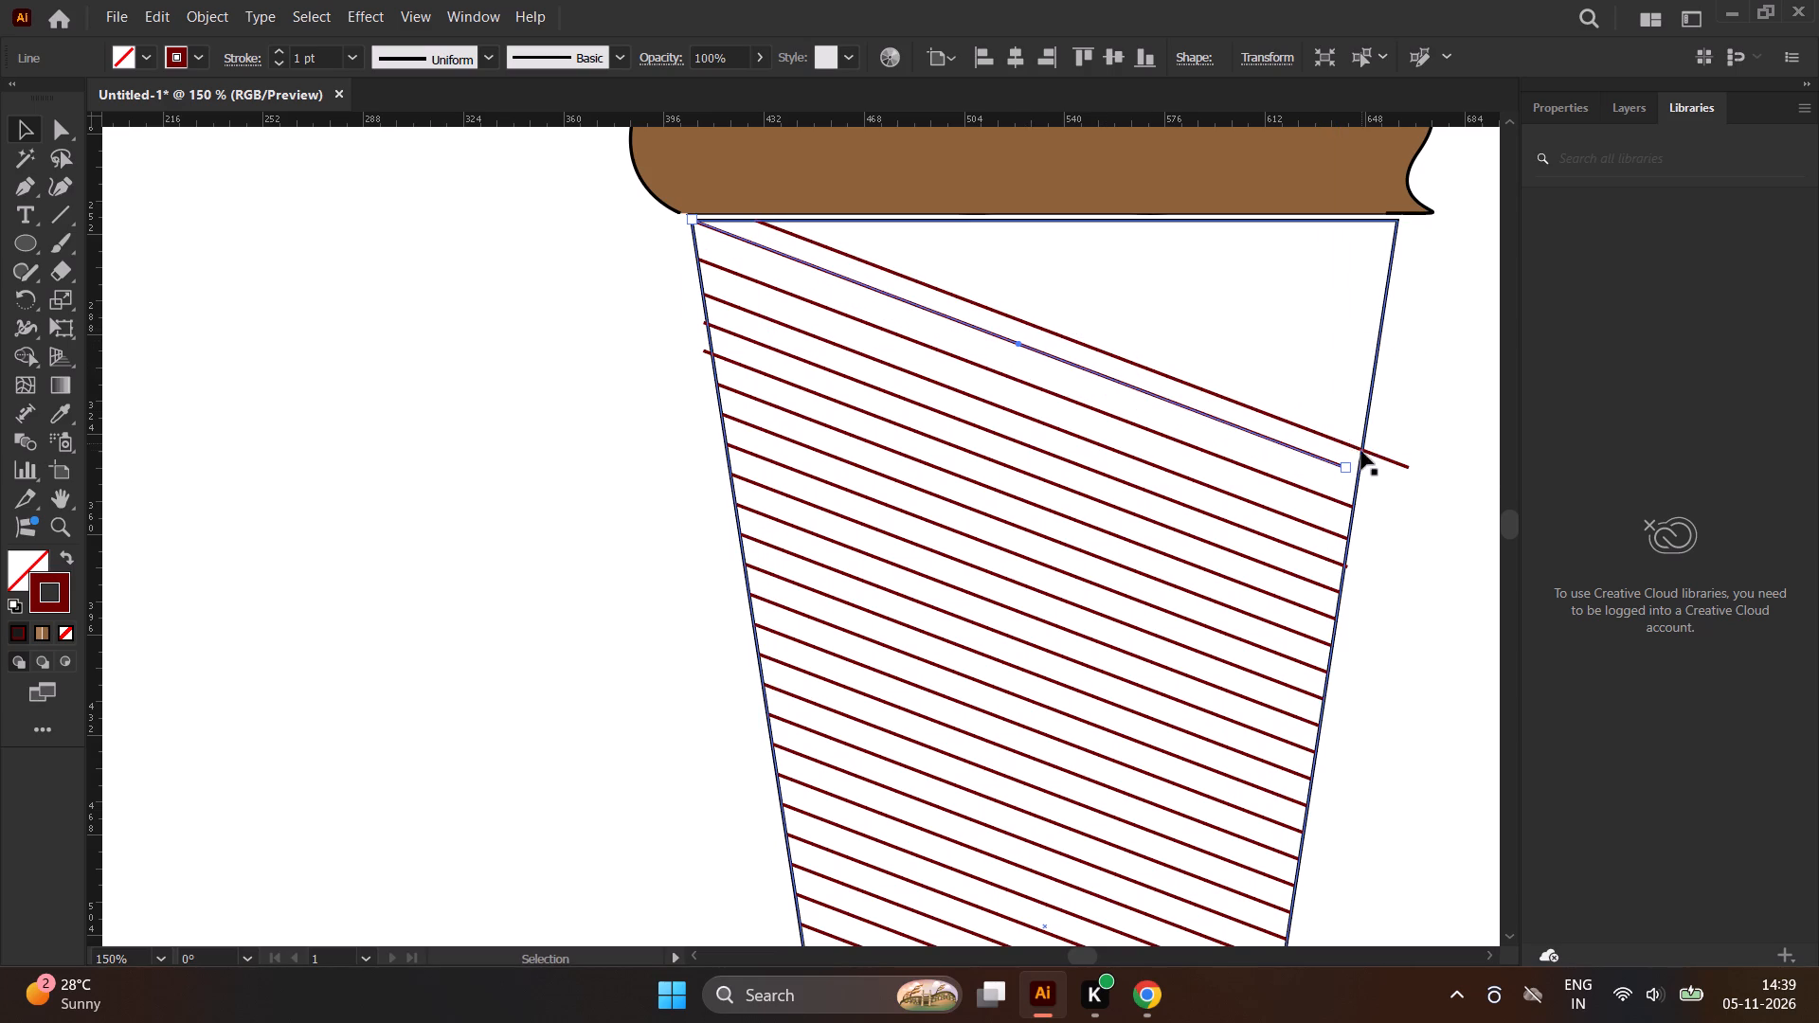
{"action": "left_click_drag", "start_coordinate": [1350, 467], "coordinate": [1357, 473]}
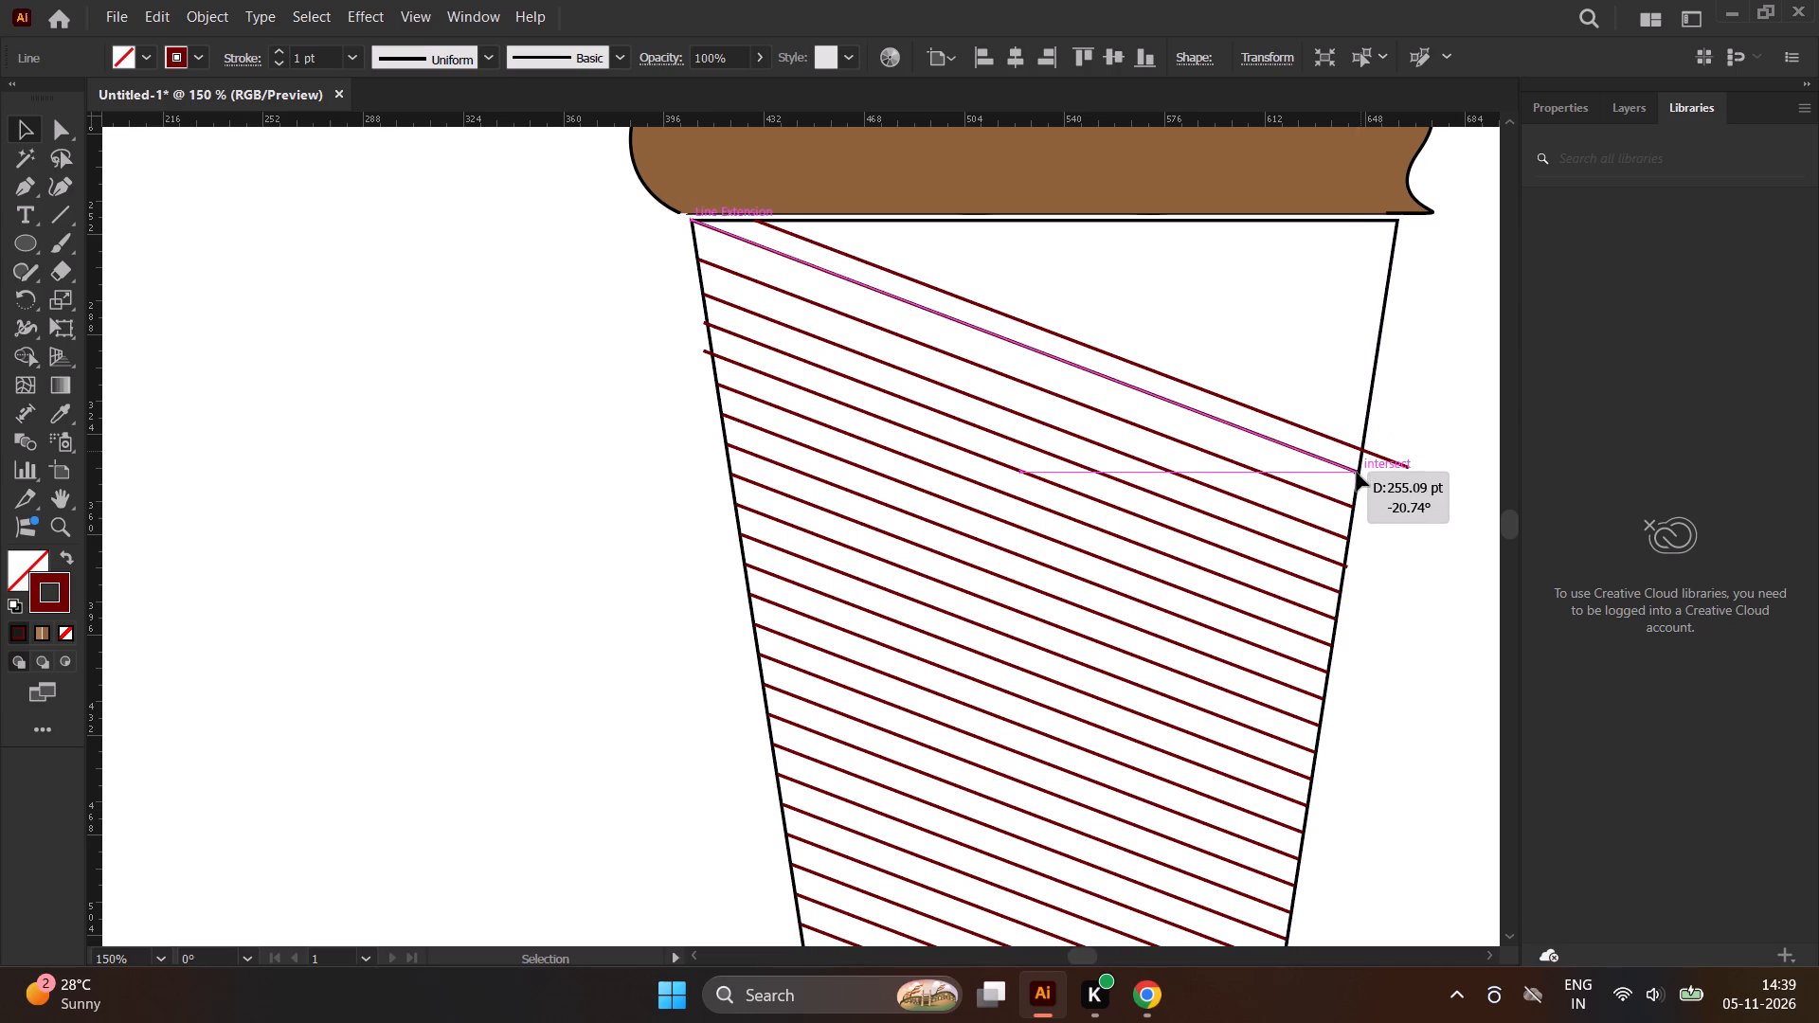
{"action": "left_click_drag", "start_coordinate": [1357, 473], "coordinate": [1357, 478]}
Duplicate the topmost line a short way along the container's top edge and repeat the copy eleven times toward the top right corner.
{"action": "left_click", "coordinate": [1303, 428]}
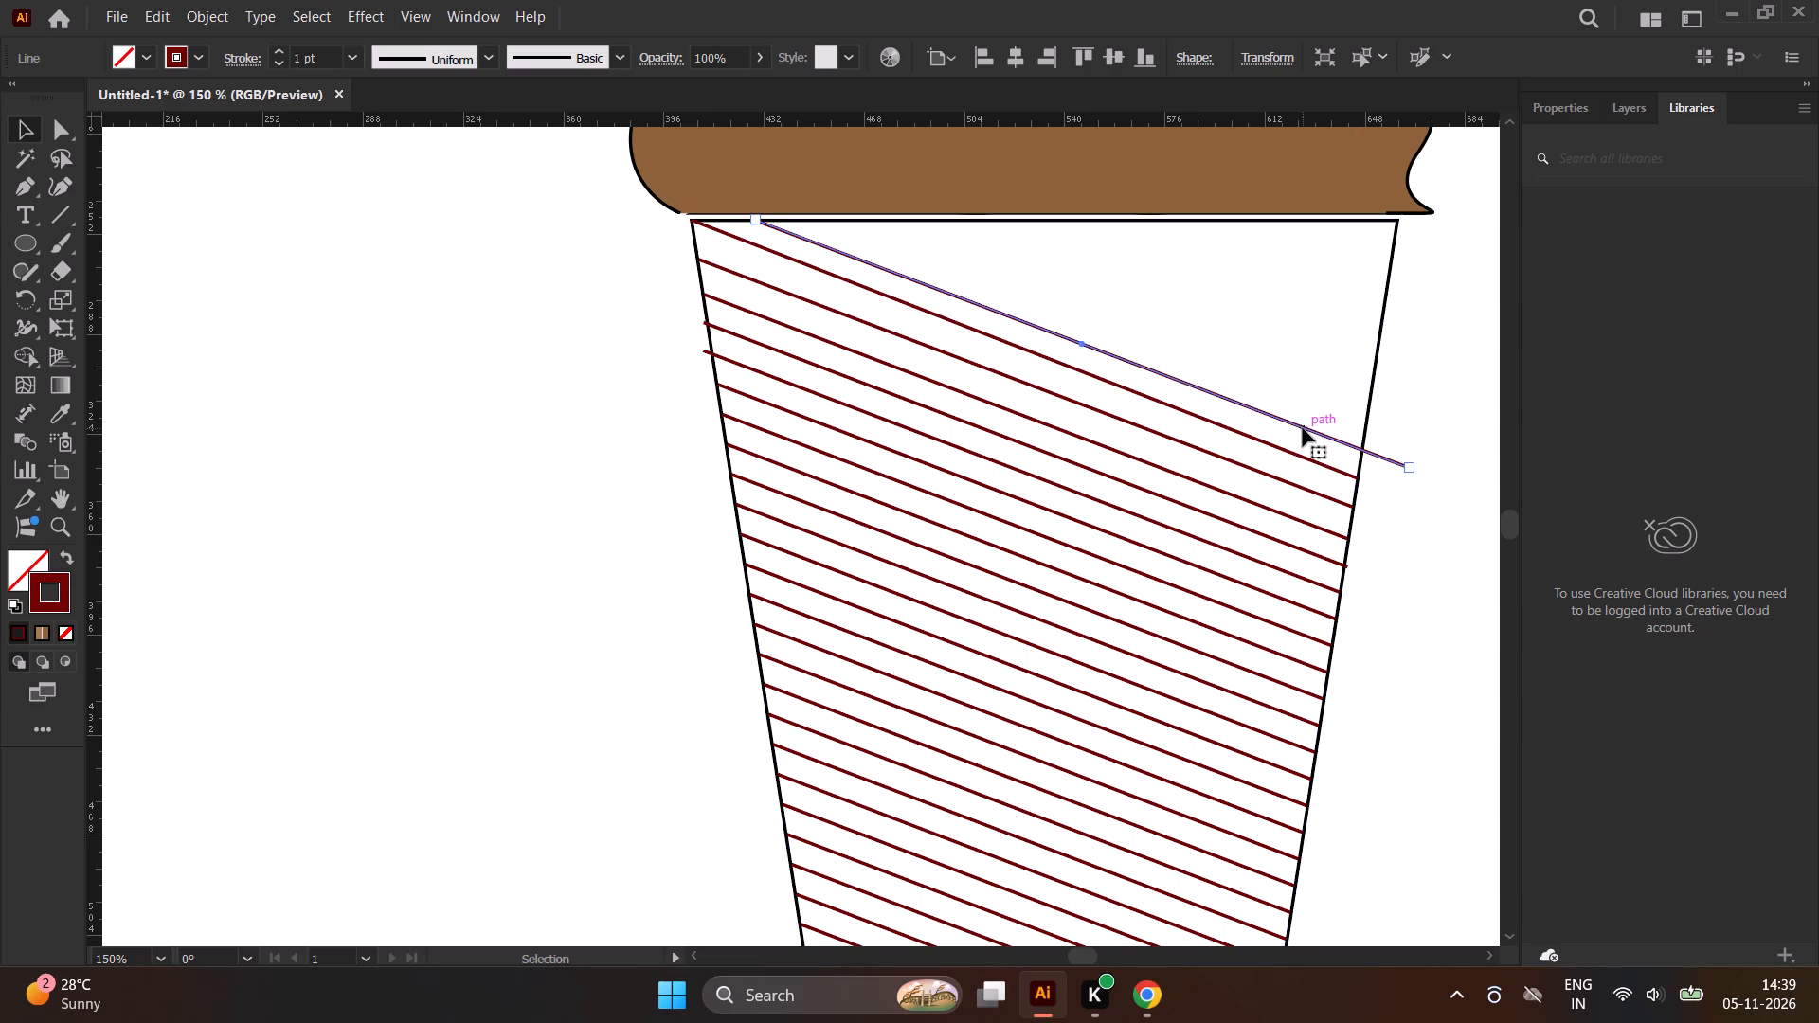
{"action": "left_click_drag", "start_coordinate": [1303, 428], "coordinate": [1330, 417], "text": "alt"}
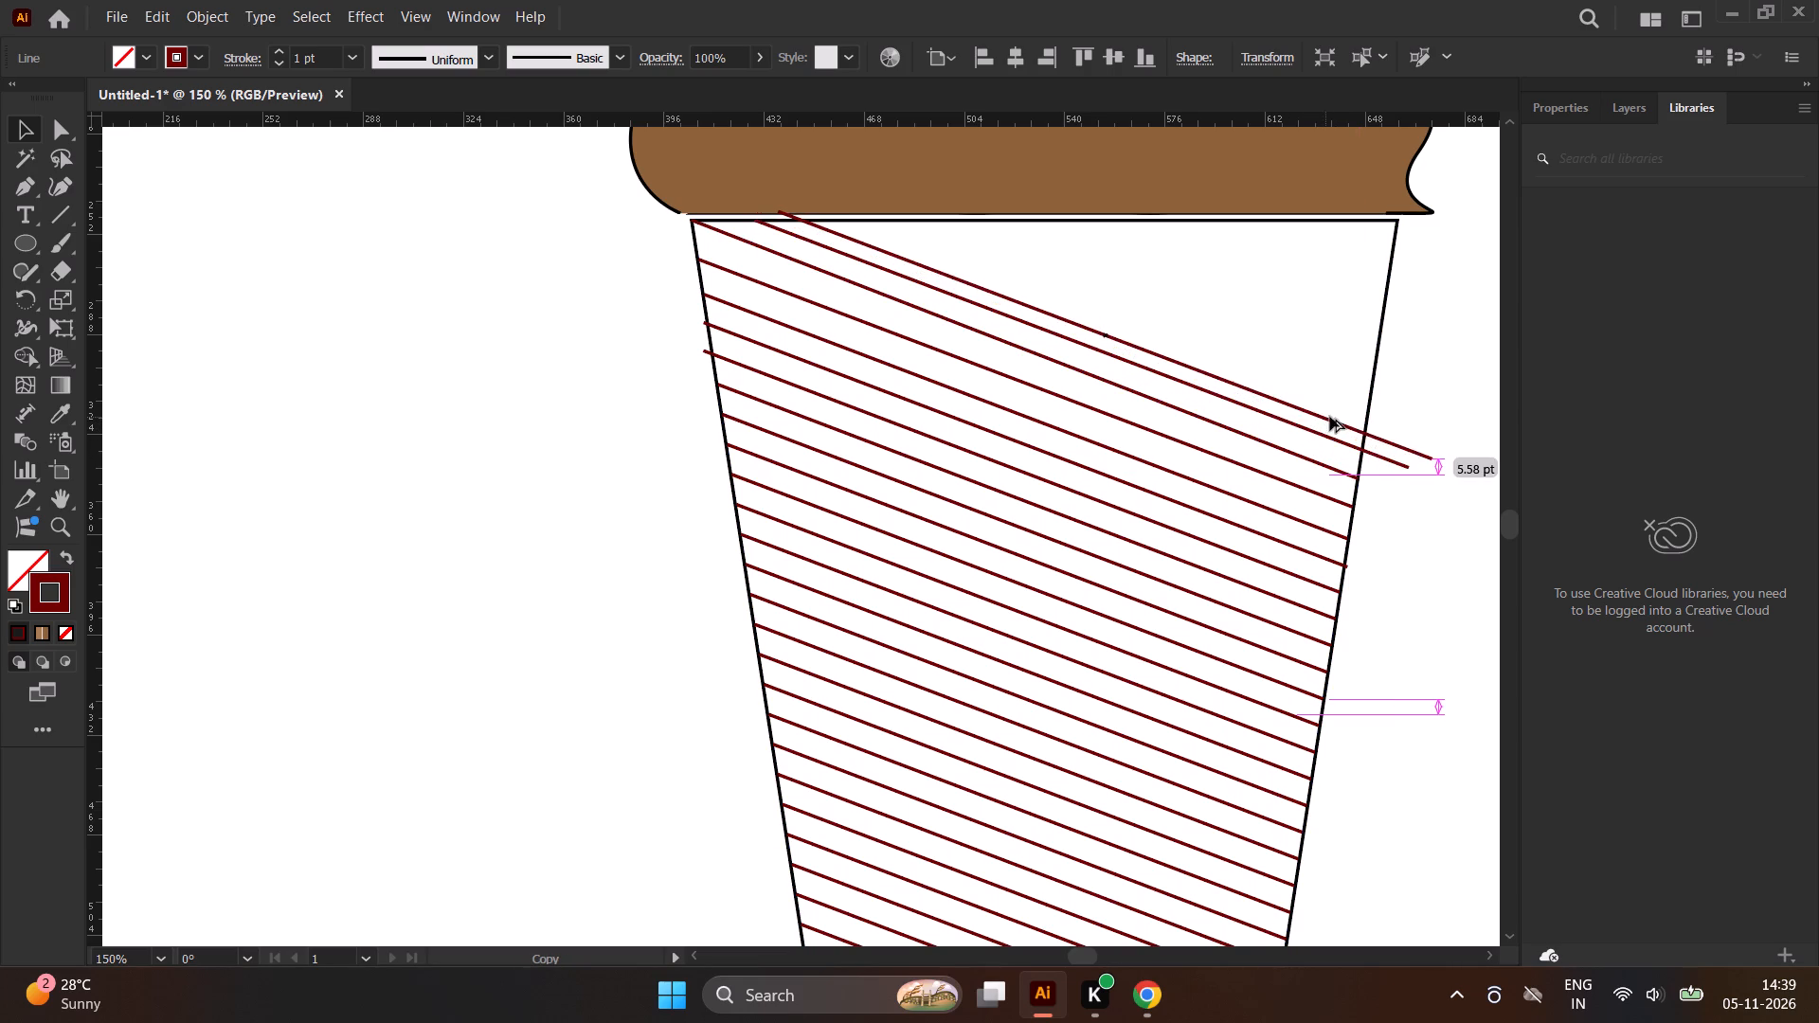
{"action": "left_click_drag", "start_coordinate": [1330, 417], "coordinate": [1356, 424], "text": "alt"}
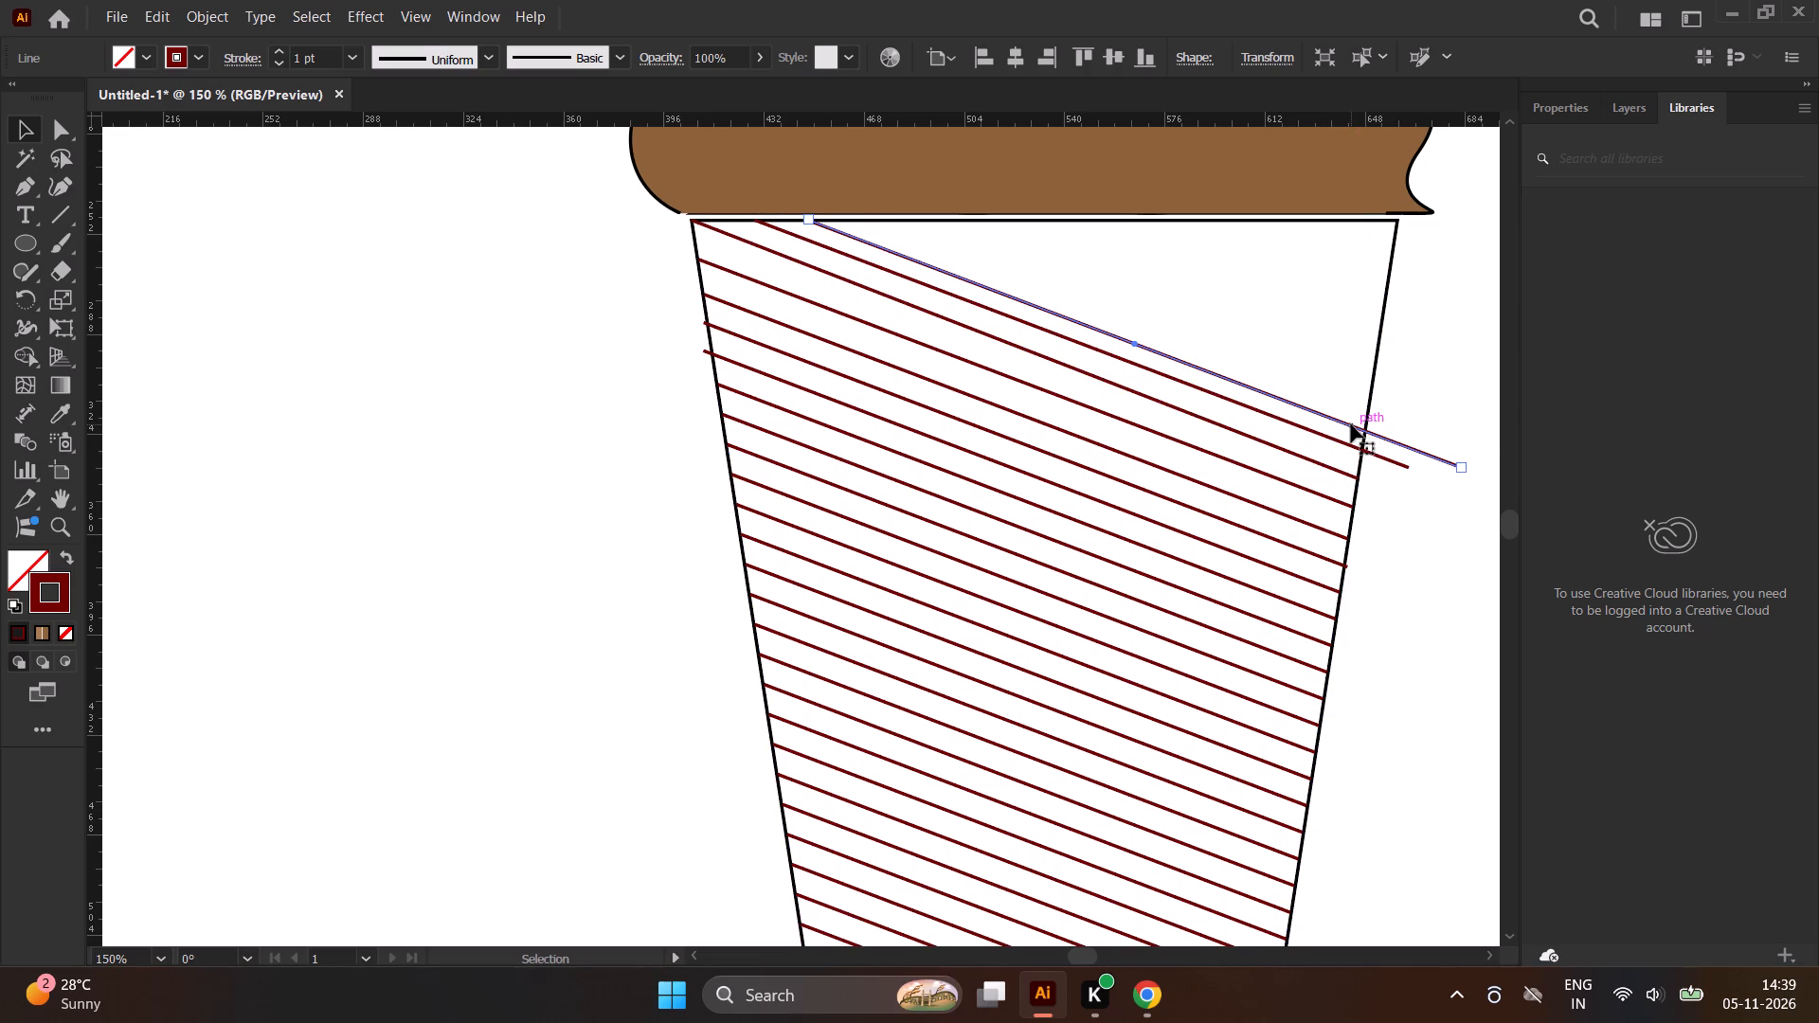
{"action": "key", "text": "ctrl+d"}
{"action": "key", "text": "ctrl+d"}
{"action": "key", "text": "ctrl+d"}
{"action": "key", "text": "ctrl+d"}
{"action": "key", "text": "ctrl+d"}
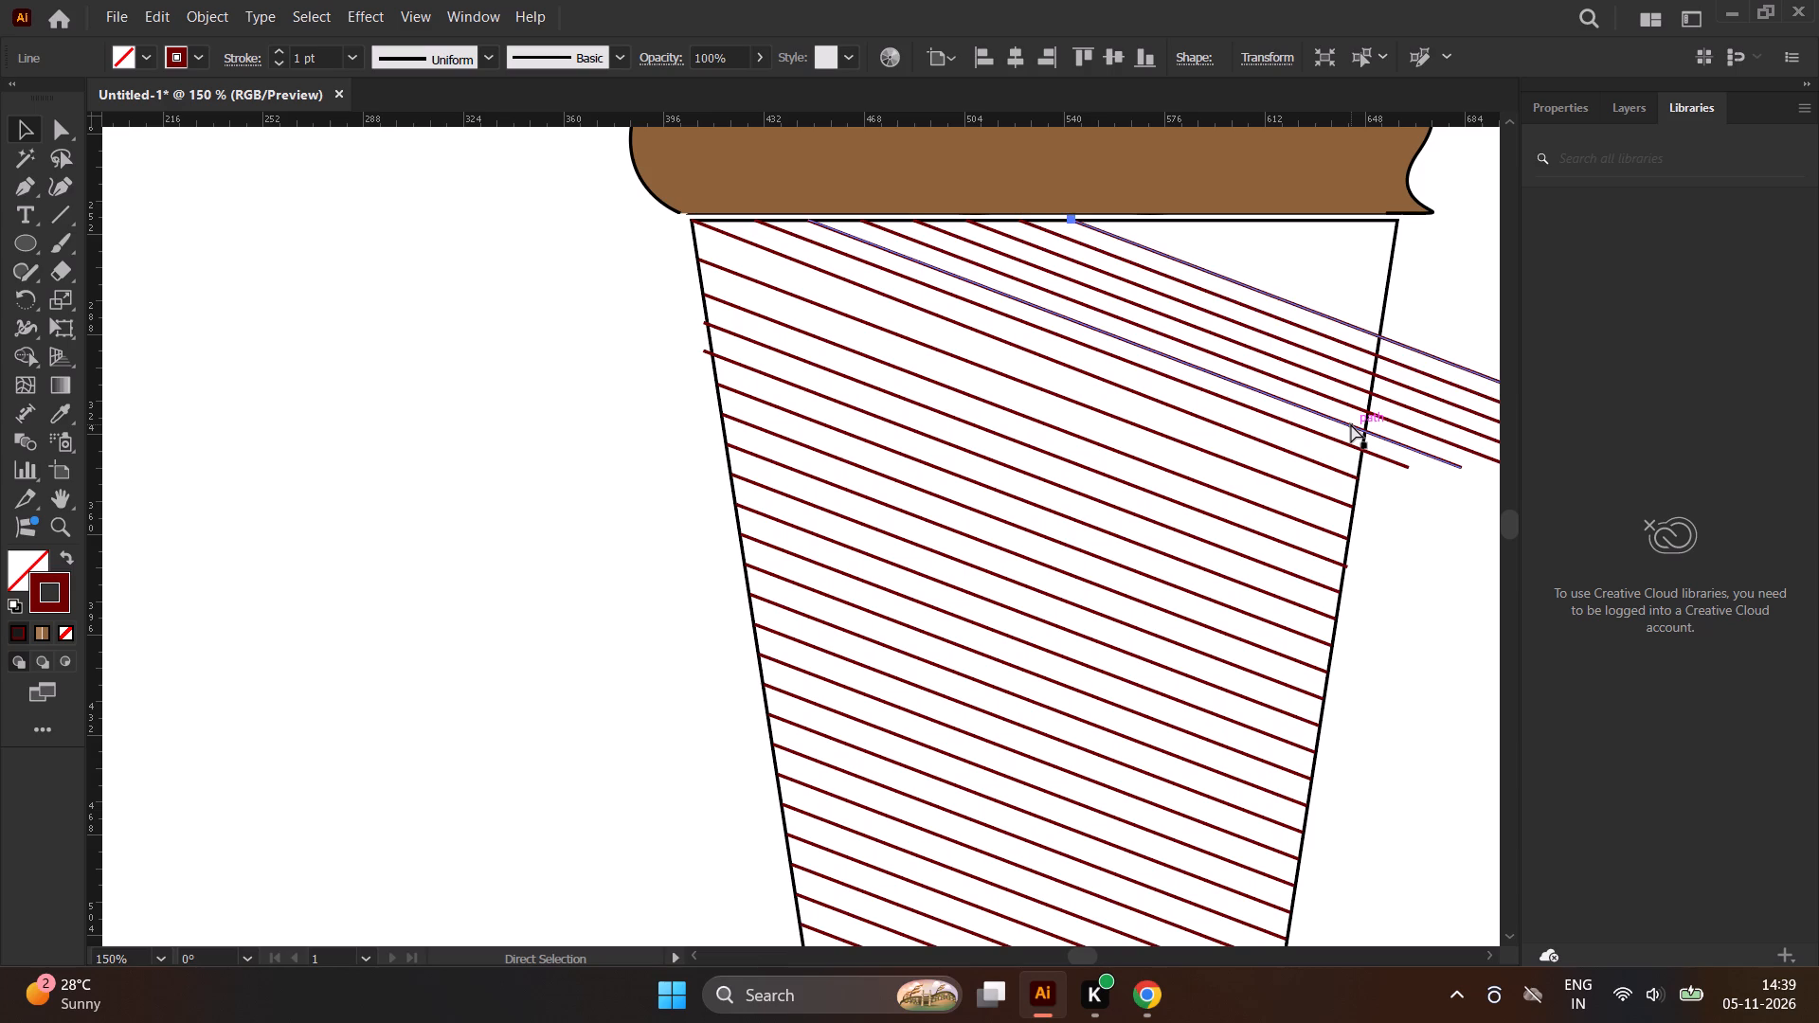
{"action": "key", "text": "ctrl+d"}
{"action": "key", "text": "ctrl+d"}
{"action": "key", "text": "ctrl+d"}
{"action": "key", "text": "ctrl+d"}
{"action": "key", "text": "ctrl+d"}
{"action": "key", "text": "ctrl+d"}
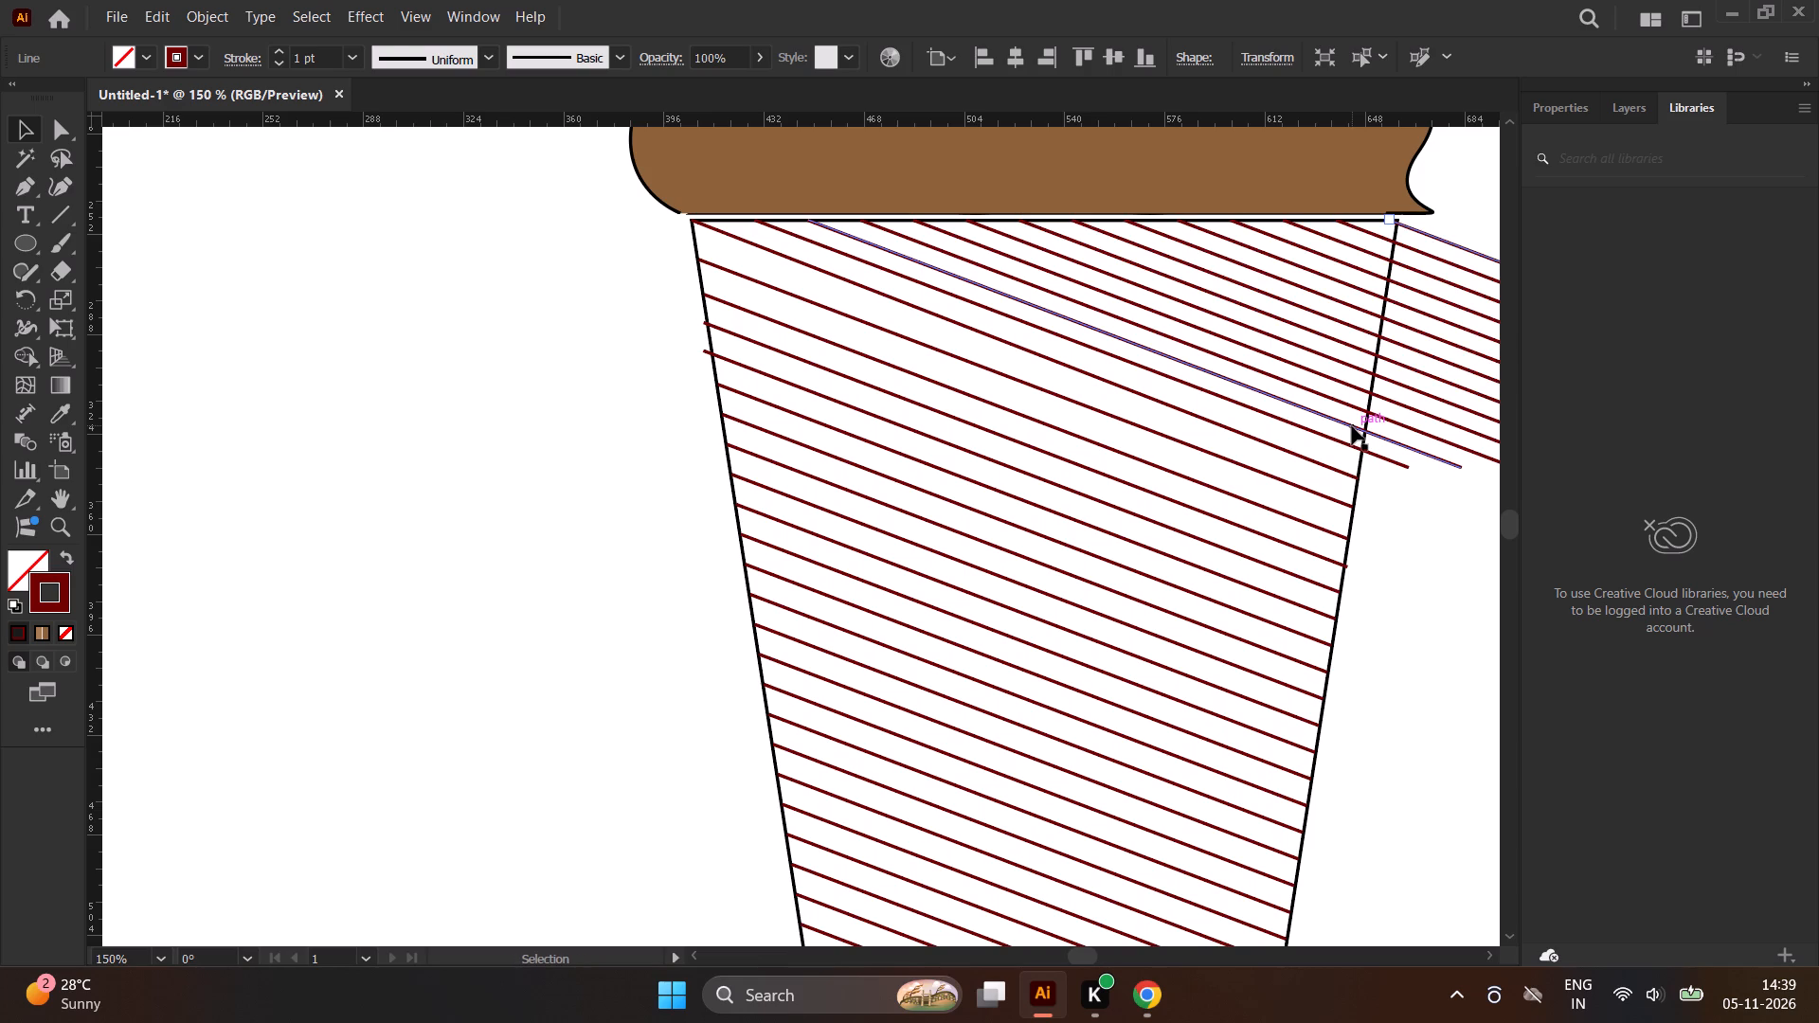
Select the new lines together with the container and trim their ends overhanging its right edge using Shape Builder.
{"action": "scroll", "coordinate": [1352, 426], "scroll_direction": "down", "scroll_amount": 3}
{"action": "scroll", "coordinate": [1234, 415], "scroll_direction": "up", "scroll_amount": 1}
{"action": "scroll", "coordinate": [1207, 410], "scroll_direction": "down", "scroll_amount": 1}
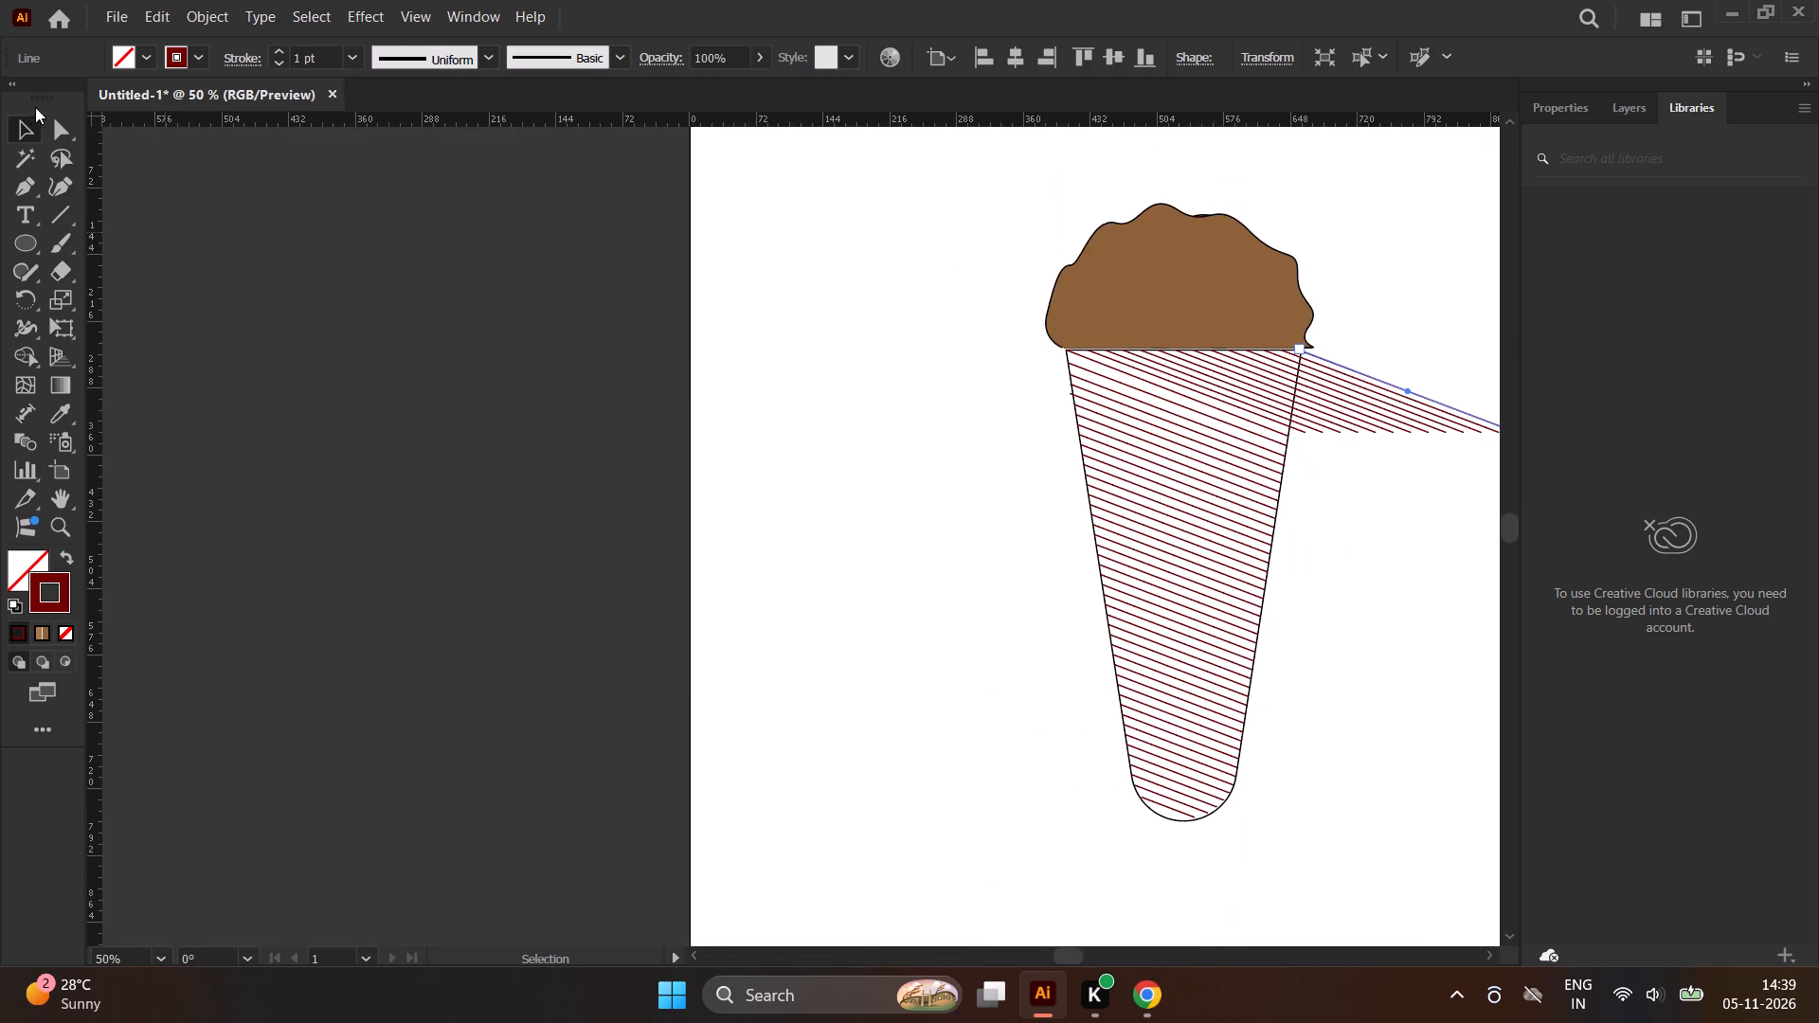
{"action": "left_click_drag", "start_coordinate": [1360, 299], "coordinate": [1412, 515]}
{"action": "left_click_drag", "start_coordinate": [1369, 310], "coordinate": [1351, 337]}
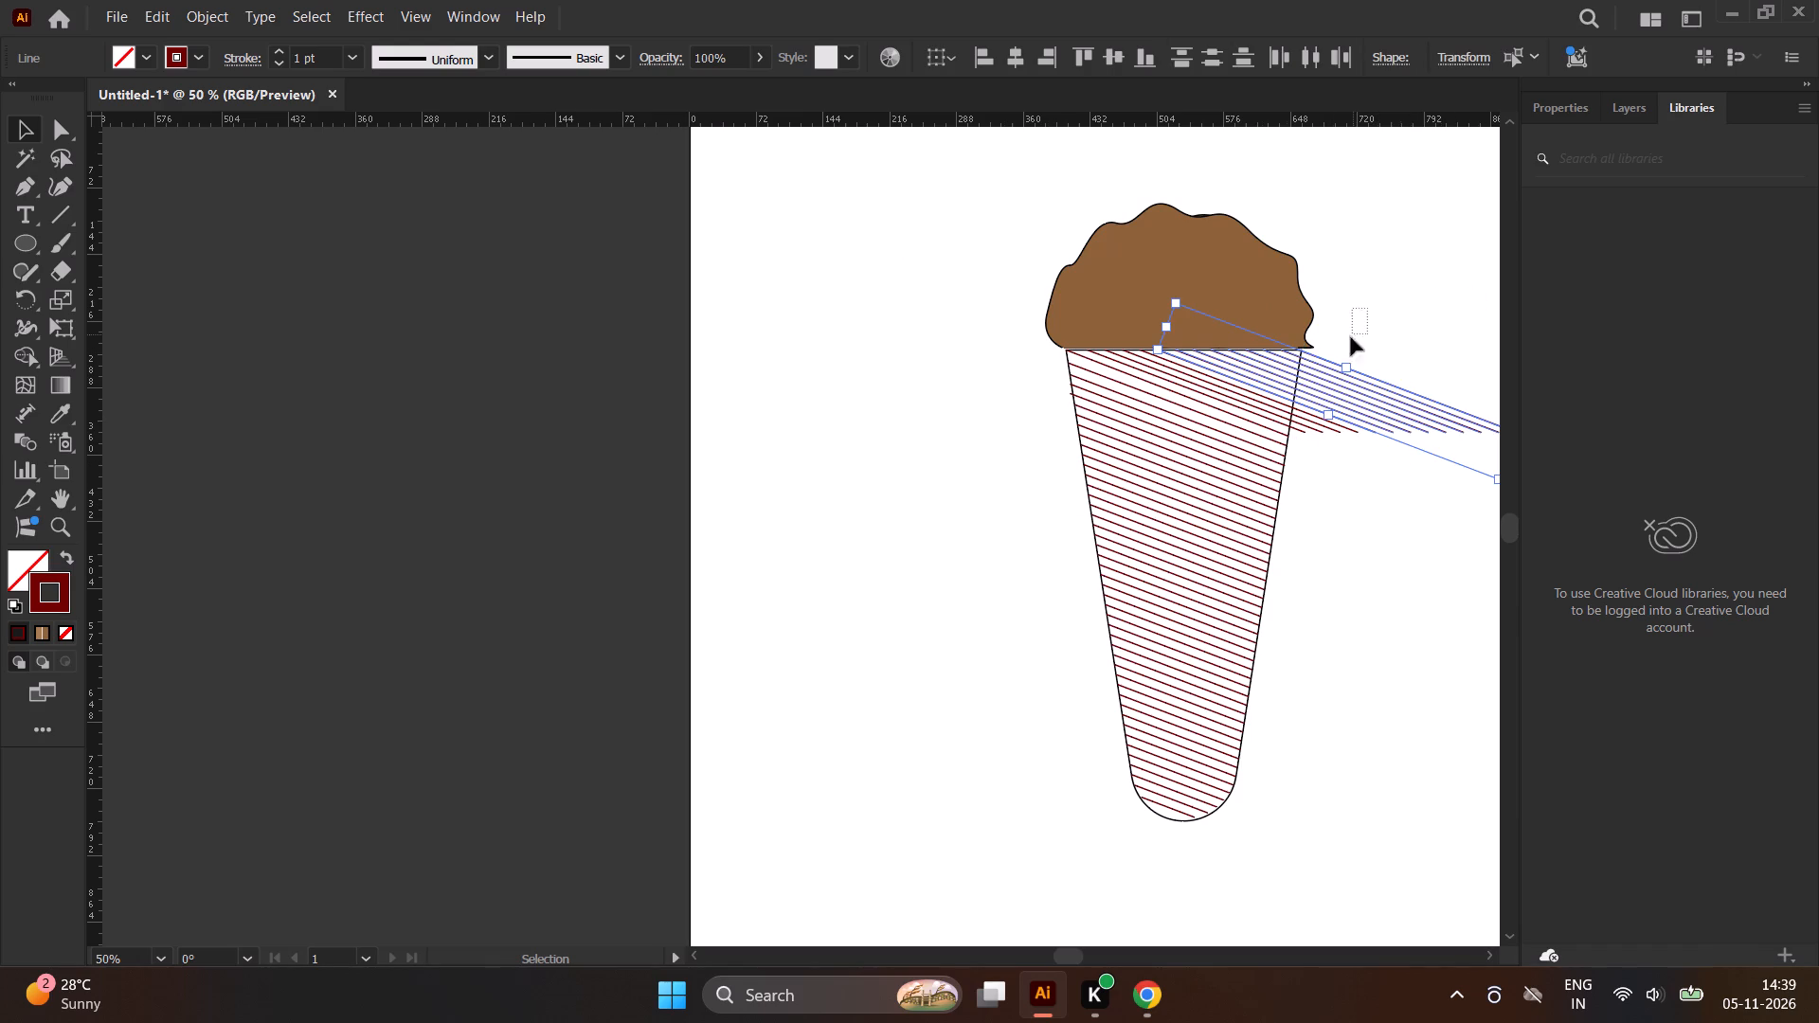
{"action": "left_click_drag", "start_coordinate": [1351, 337], "coordinate": [1312, 471]}
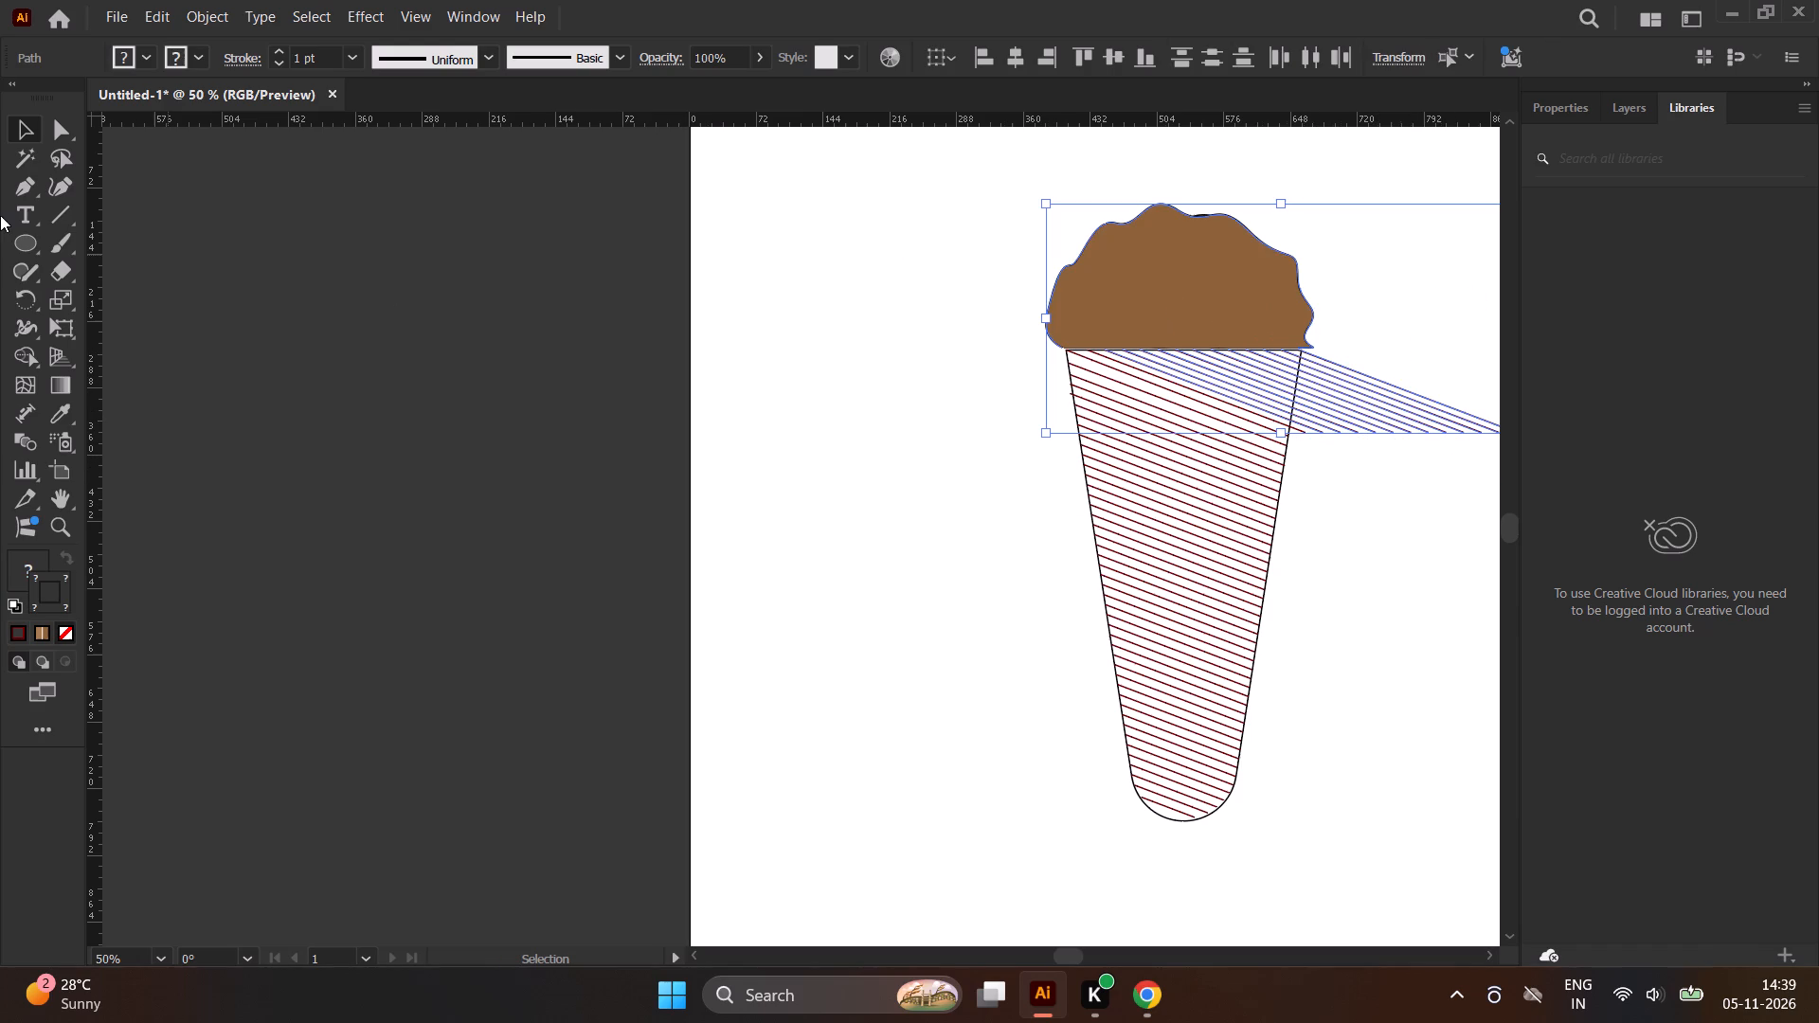
{"action": "left_click_drag", "start_coordinate": [1371, 291], "coordinate": [1304, 495]}
{"action": "left_click_drag", "start_coordinate": [1304, 495], "coordinate": [1292, 501]}
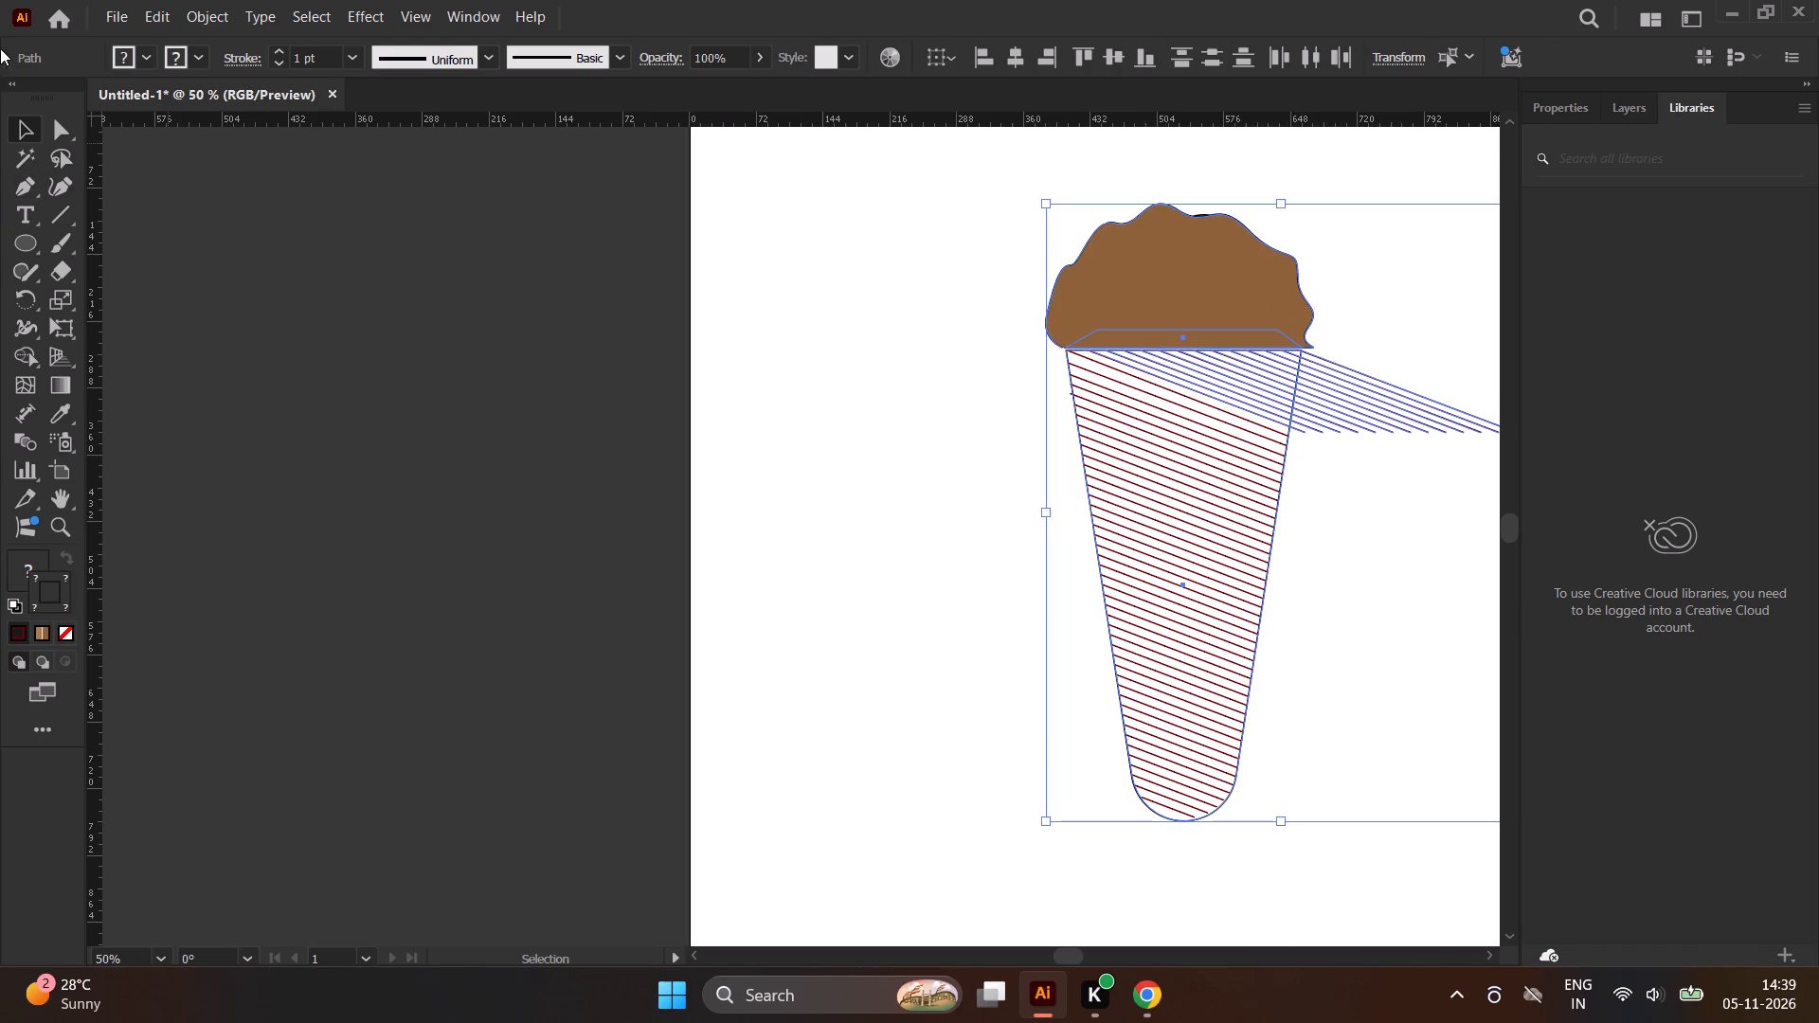
{"action": "left_click", "coordinate": [35, 347]}
{"action": "scroll", "coordinate": [1411, 436], "scroll_direction": "up", "scroll_amount": 1}
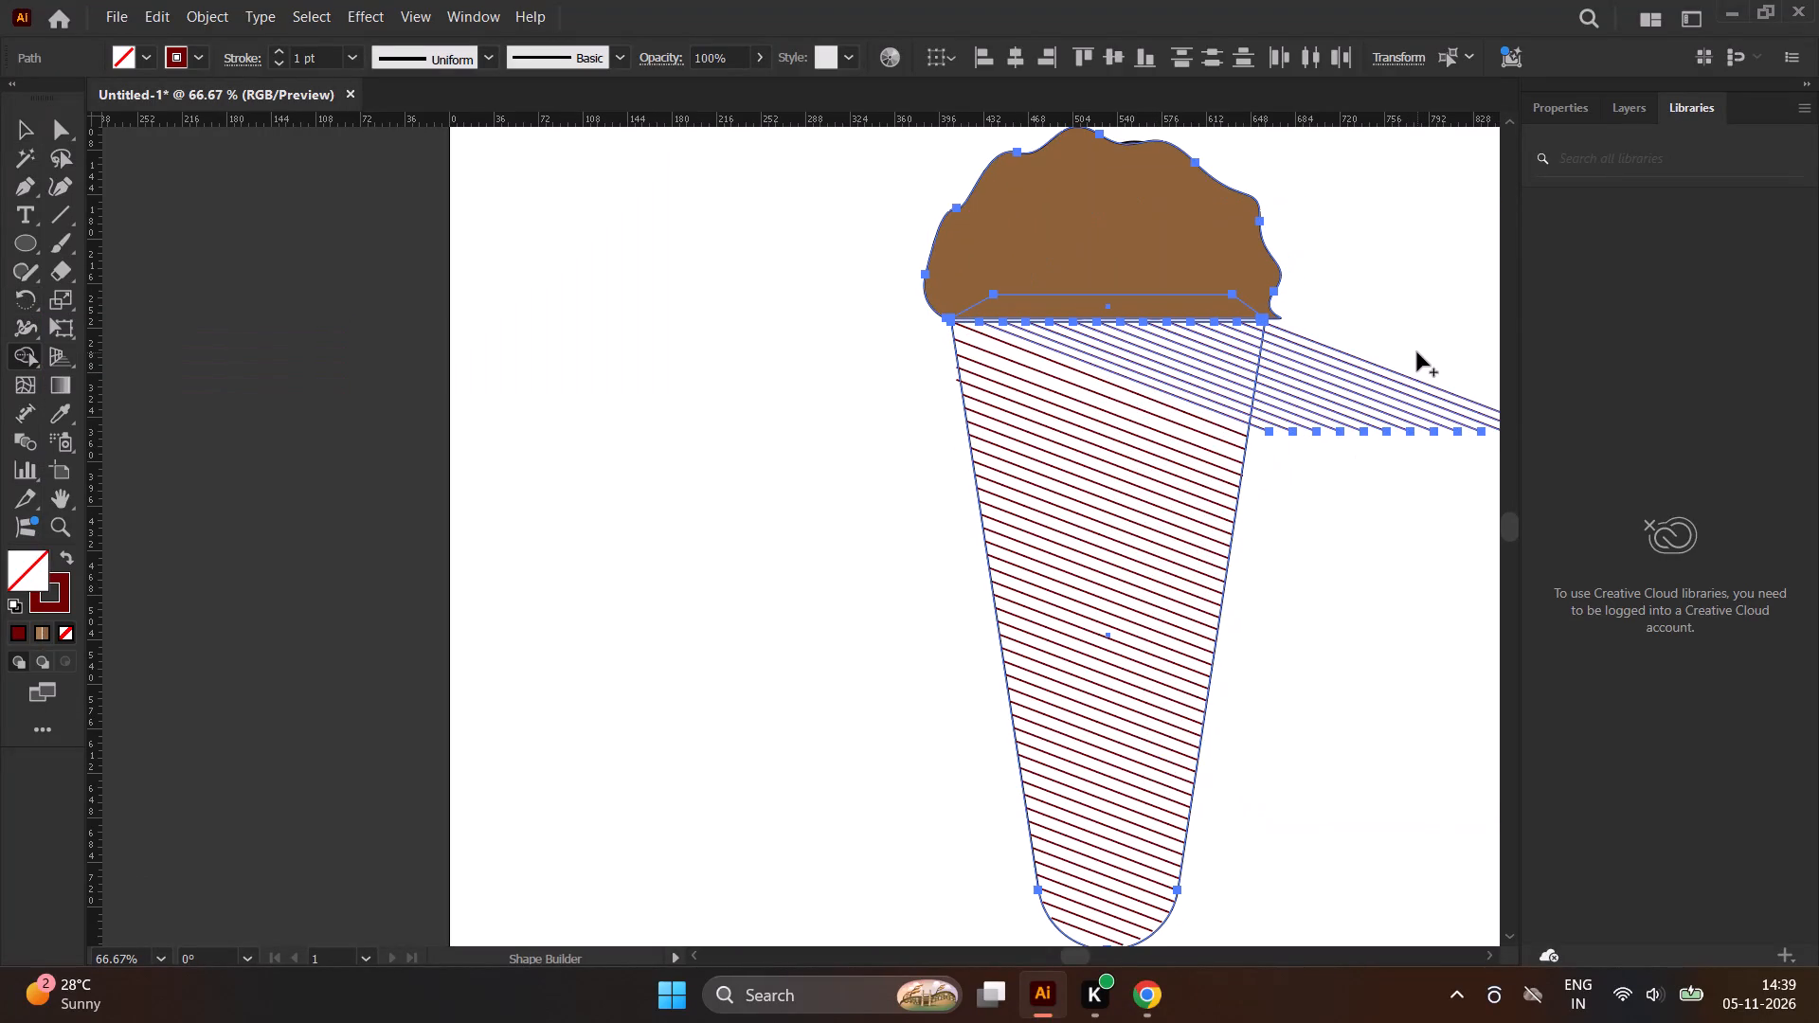
{"action": "left_click_drag", "start_coordinate": [1416, 350], "coordinate": [1315, 446], "text": "alt"}
{"action": "left_click_drag", "start_coordinate": [1315, 446], "coordinate": [1335, 302], "text": "alt"}
{"action": "scroll", "coordinate": [1314, 342], "scroll_direction": "down", "scroll_amount": 1}
{"action": "scroll", "coordinate": [1309, 347], "scroll_direction": "up", "scroll_amount": 1}
{"action": "scroll", "coordinate": [1308, 347], "scroll_direction": "down", "scroll_amount": 1}
{"action": "key", "text": "v"}
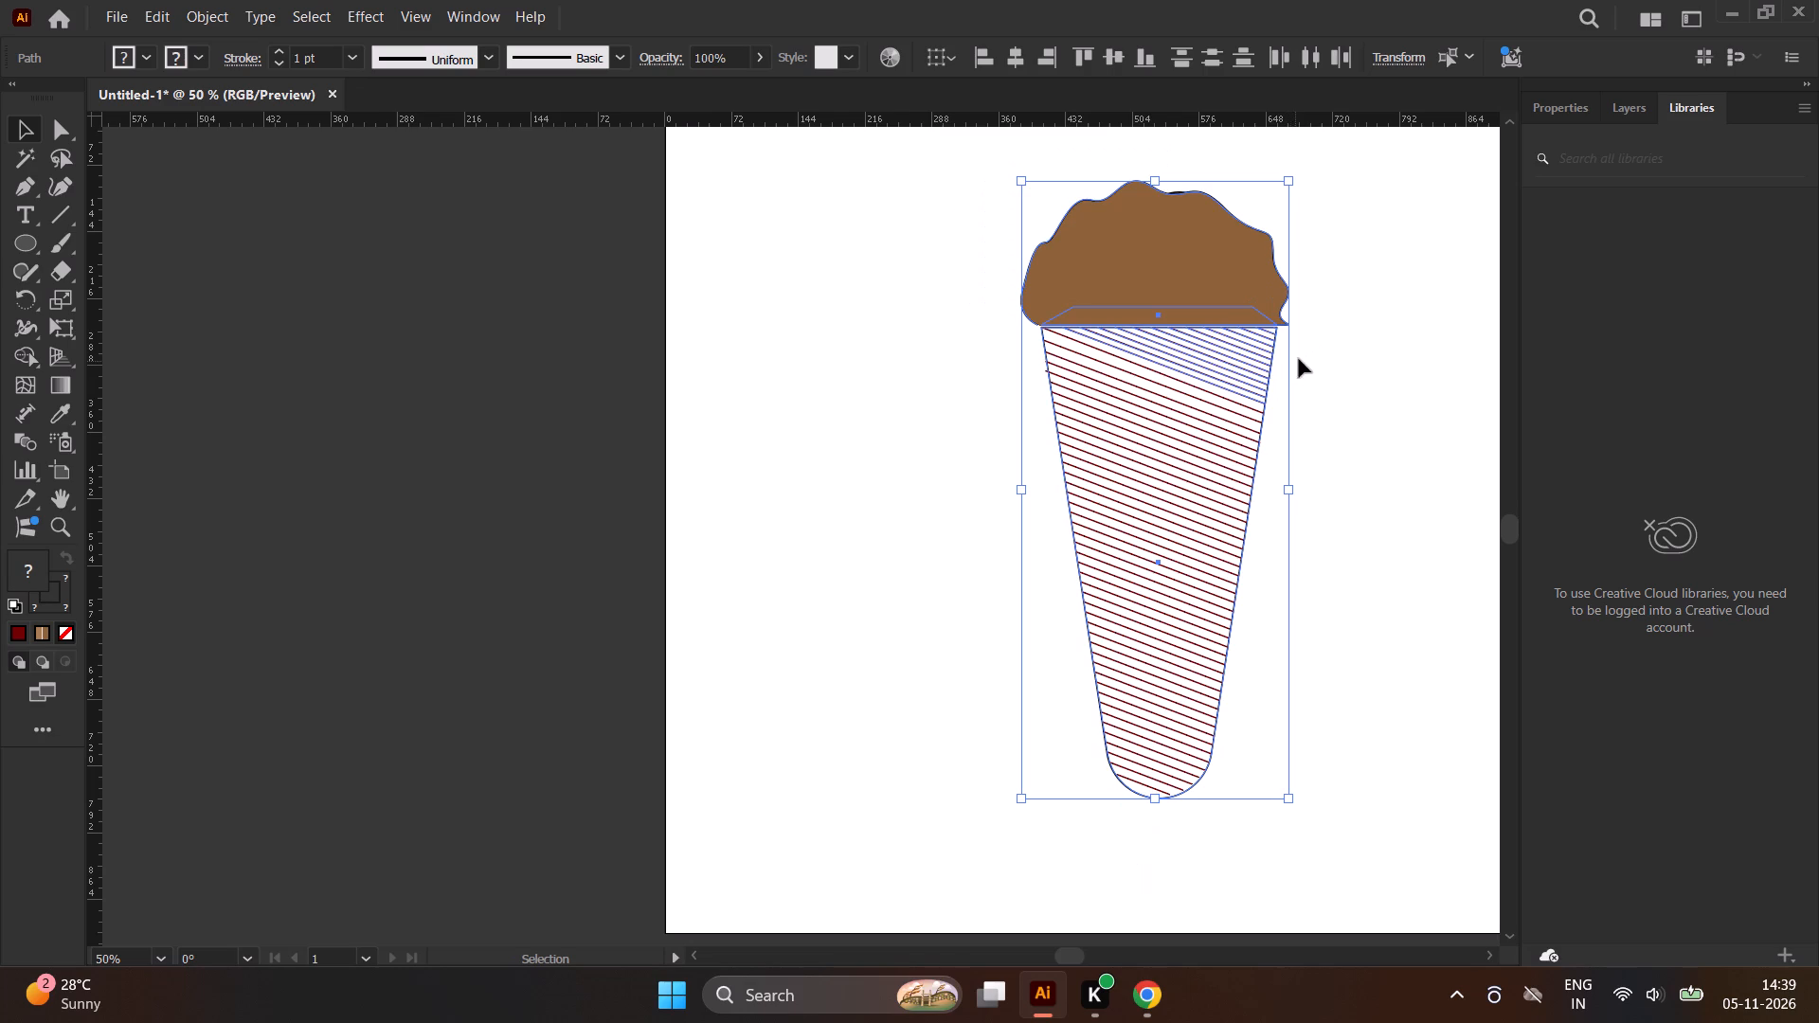
{"action": "left_click", "coordinate": [1338, 345]}
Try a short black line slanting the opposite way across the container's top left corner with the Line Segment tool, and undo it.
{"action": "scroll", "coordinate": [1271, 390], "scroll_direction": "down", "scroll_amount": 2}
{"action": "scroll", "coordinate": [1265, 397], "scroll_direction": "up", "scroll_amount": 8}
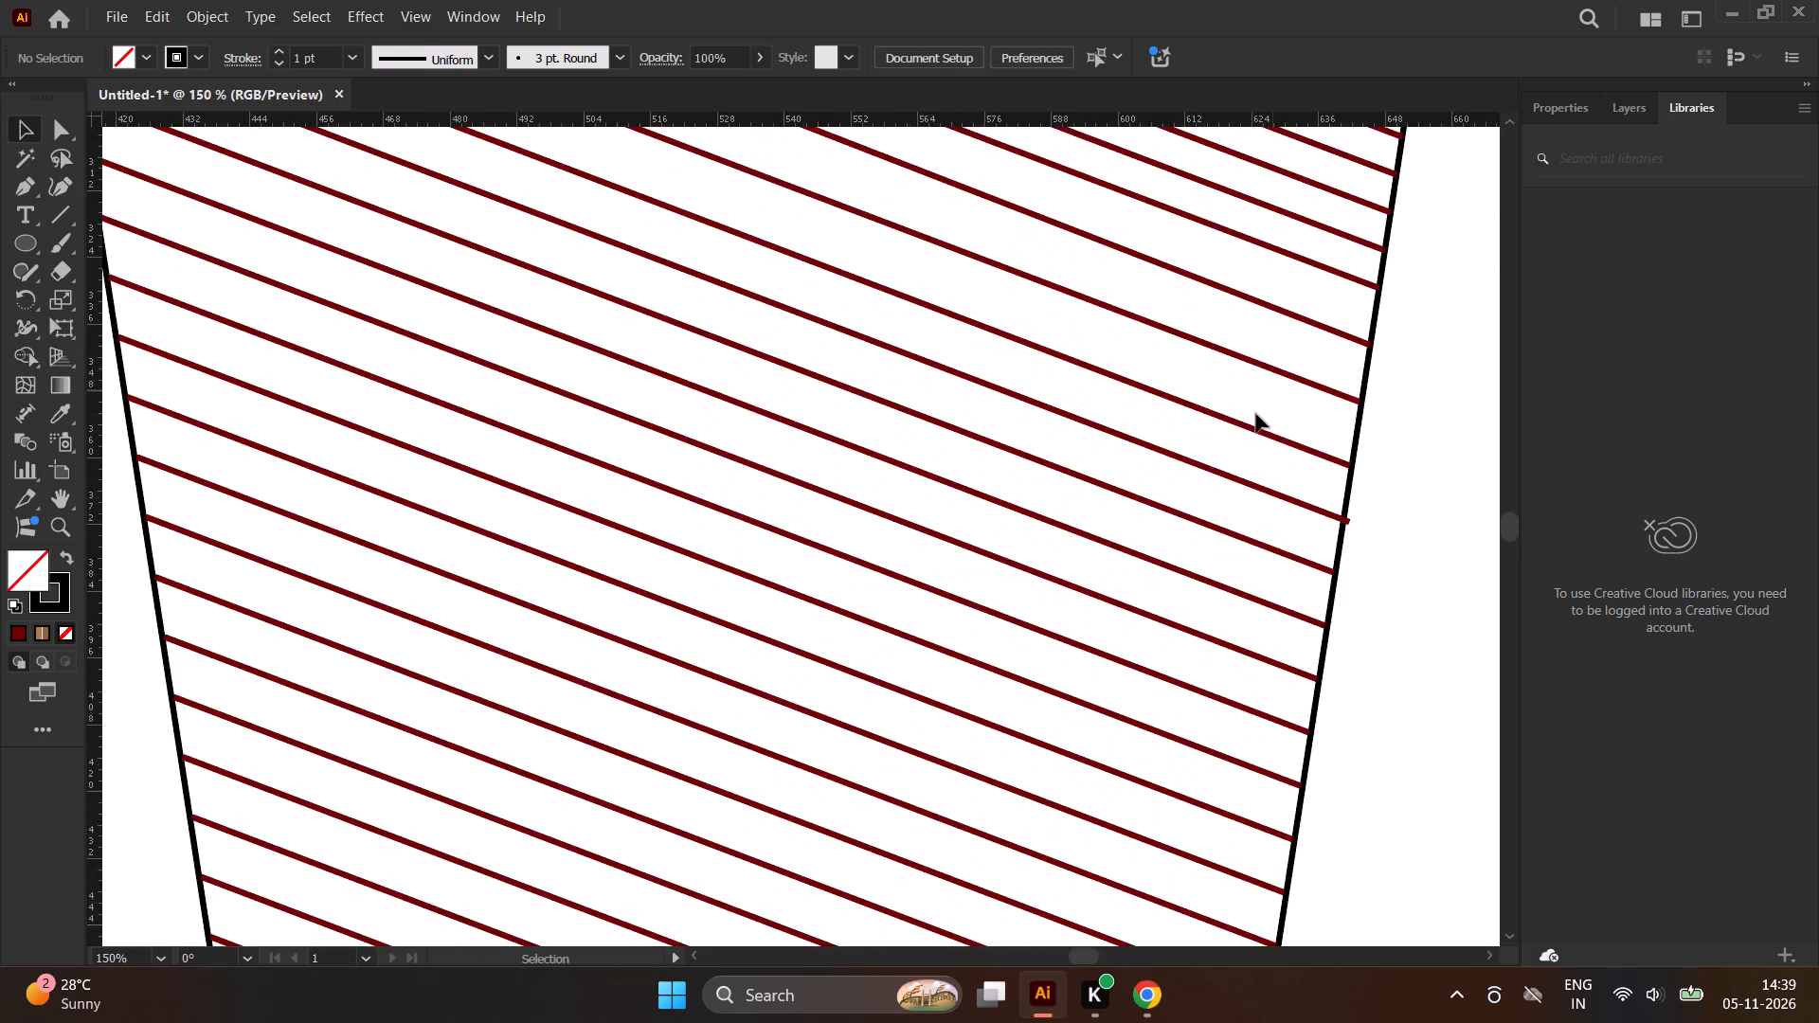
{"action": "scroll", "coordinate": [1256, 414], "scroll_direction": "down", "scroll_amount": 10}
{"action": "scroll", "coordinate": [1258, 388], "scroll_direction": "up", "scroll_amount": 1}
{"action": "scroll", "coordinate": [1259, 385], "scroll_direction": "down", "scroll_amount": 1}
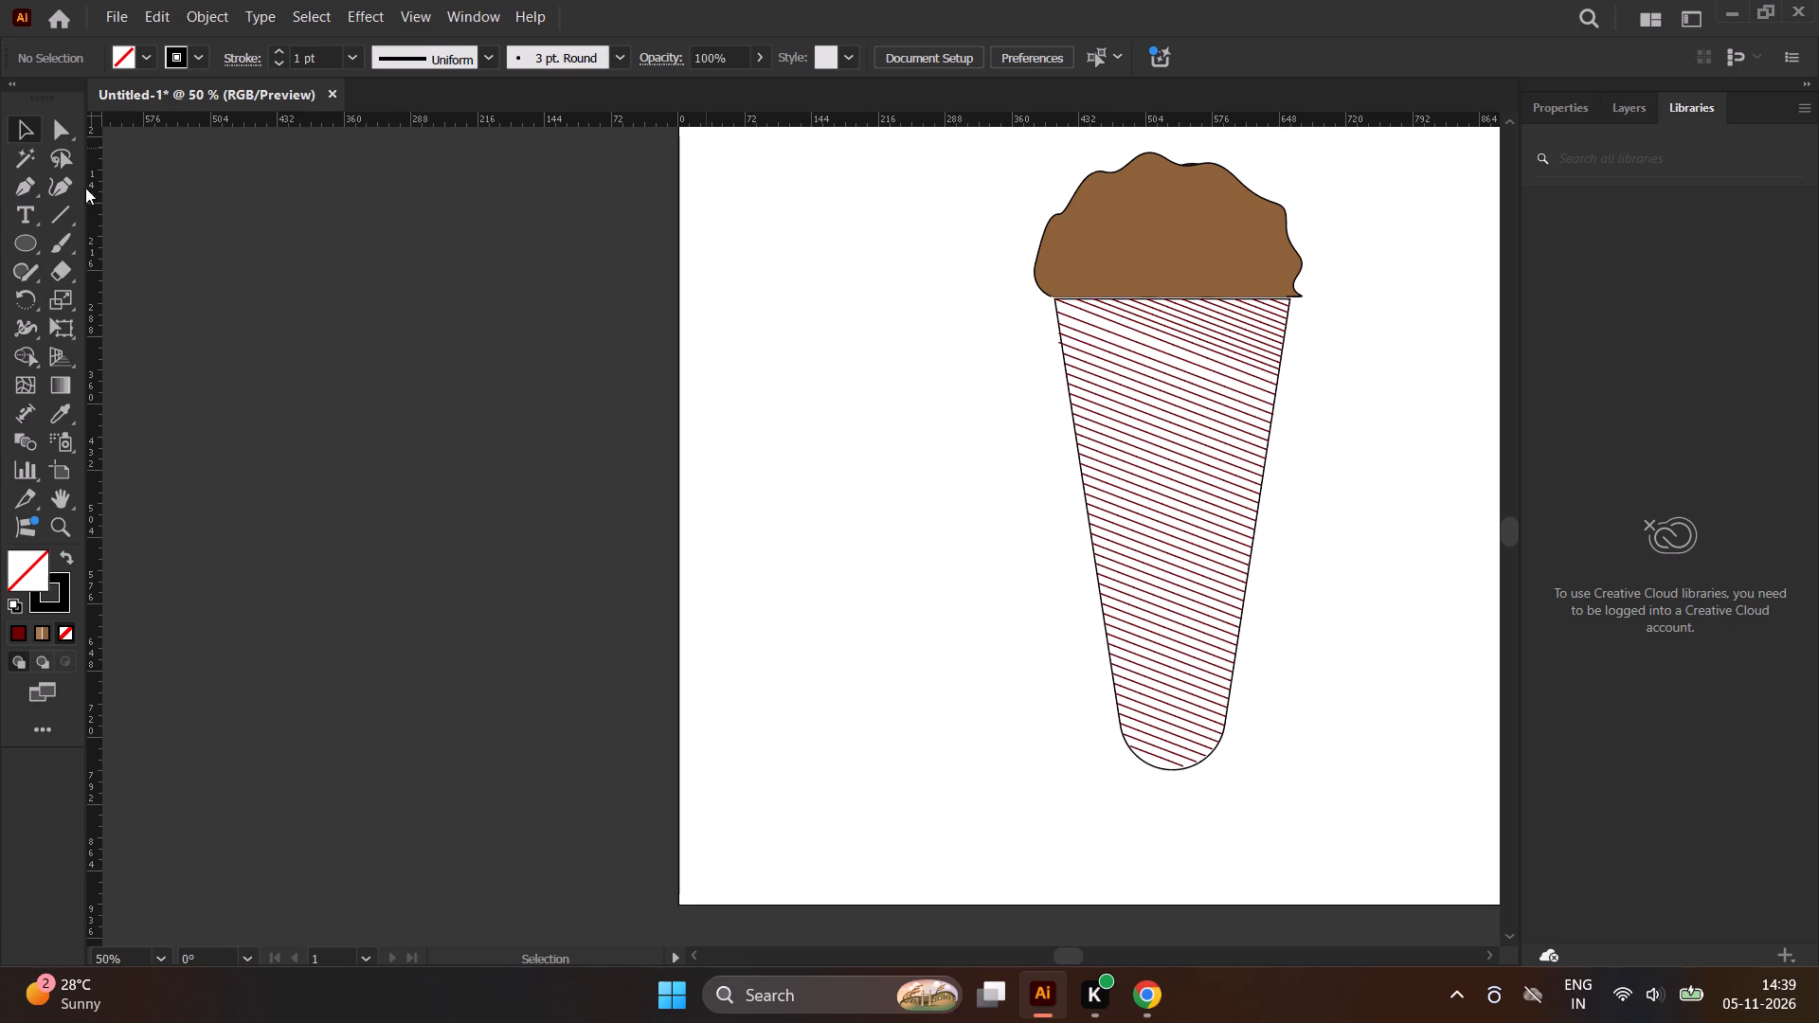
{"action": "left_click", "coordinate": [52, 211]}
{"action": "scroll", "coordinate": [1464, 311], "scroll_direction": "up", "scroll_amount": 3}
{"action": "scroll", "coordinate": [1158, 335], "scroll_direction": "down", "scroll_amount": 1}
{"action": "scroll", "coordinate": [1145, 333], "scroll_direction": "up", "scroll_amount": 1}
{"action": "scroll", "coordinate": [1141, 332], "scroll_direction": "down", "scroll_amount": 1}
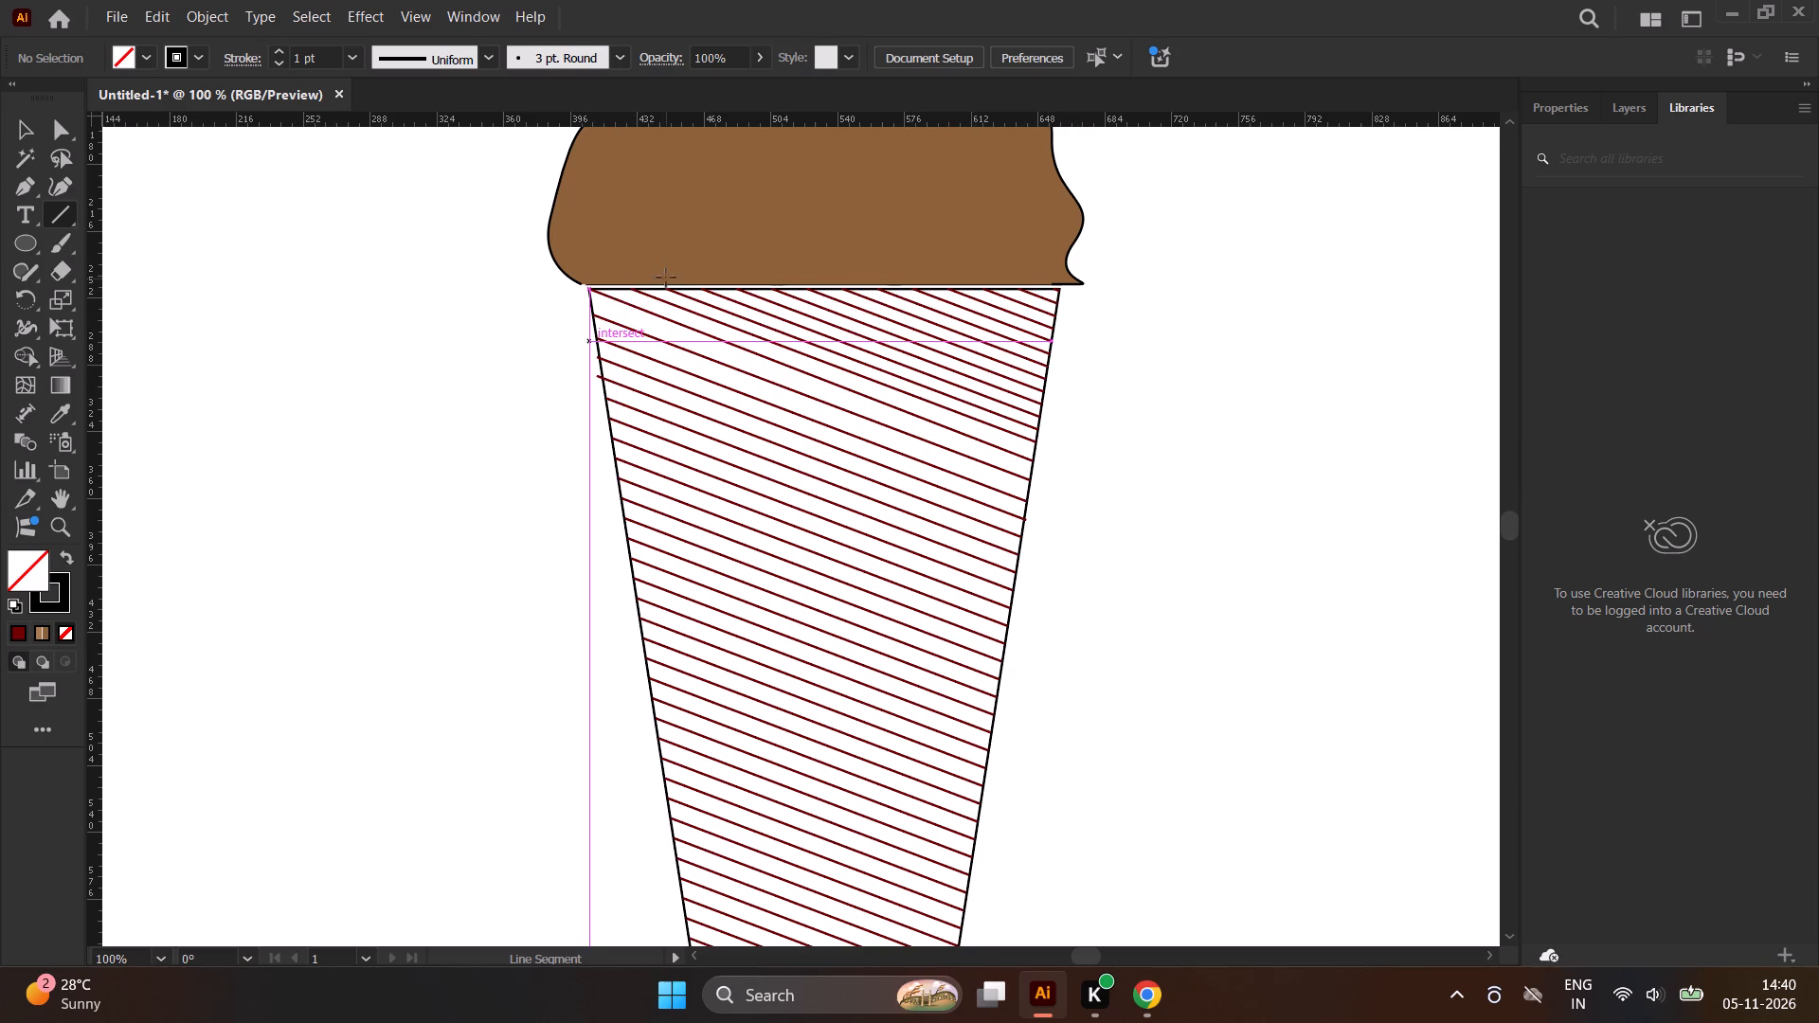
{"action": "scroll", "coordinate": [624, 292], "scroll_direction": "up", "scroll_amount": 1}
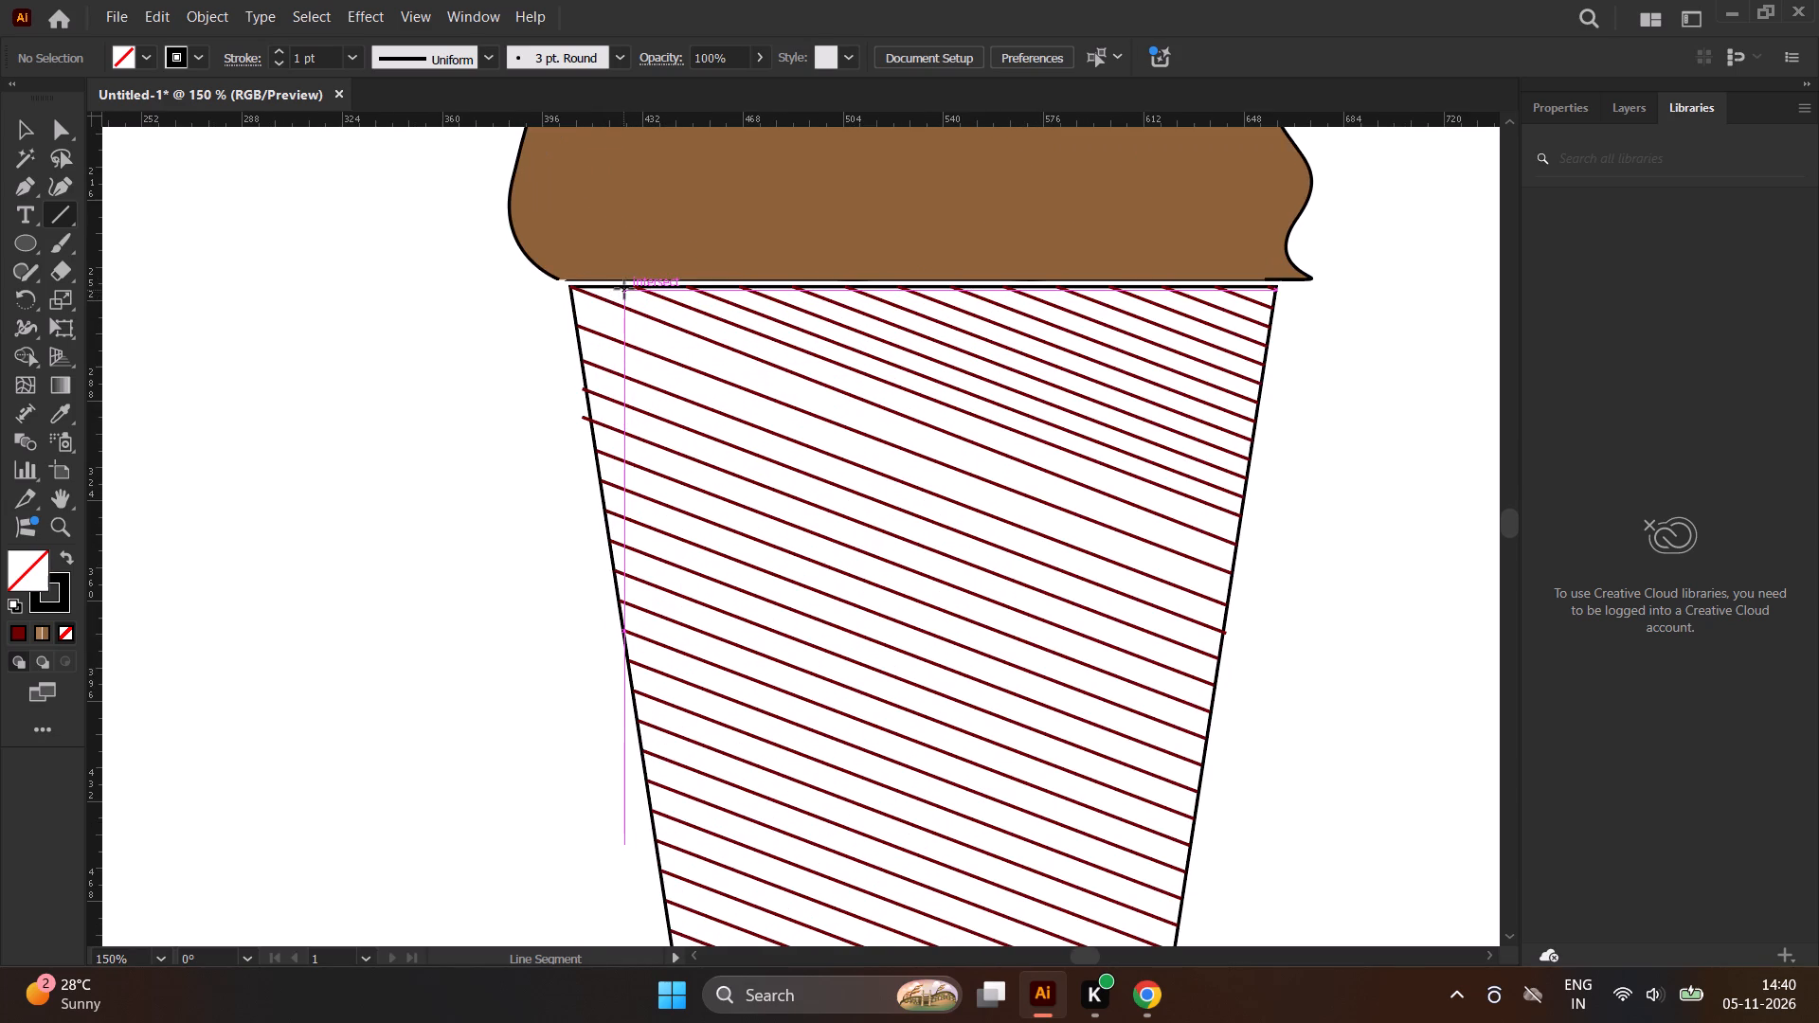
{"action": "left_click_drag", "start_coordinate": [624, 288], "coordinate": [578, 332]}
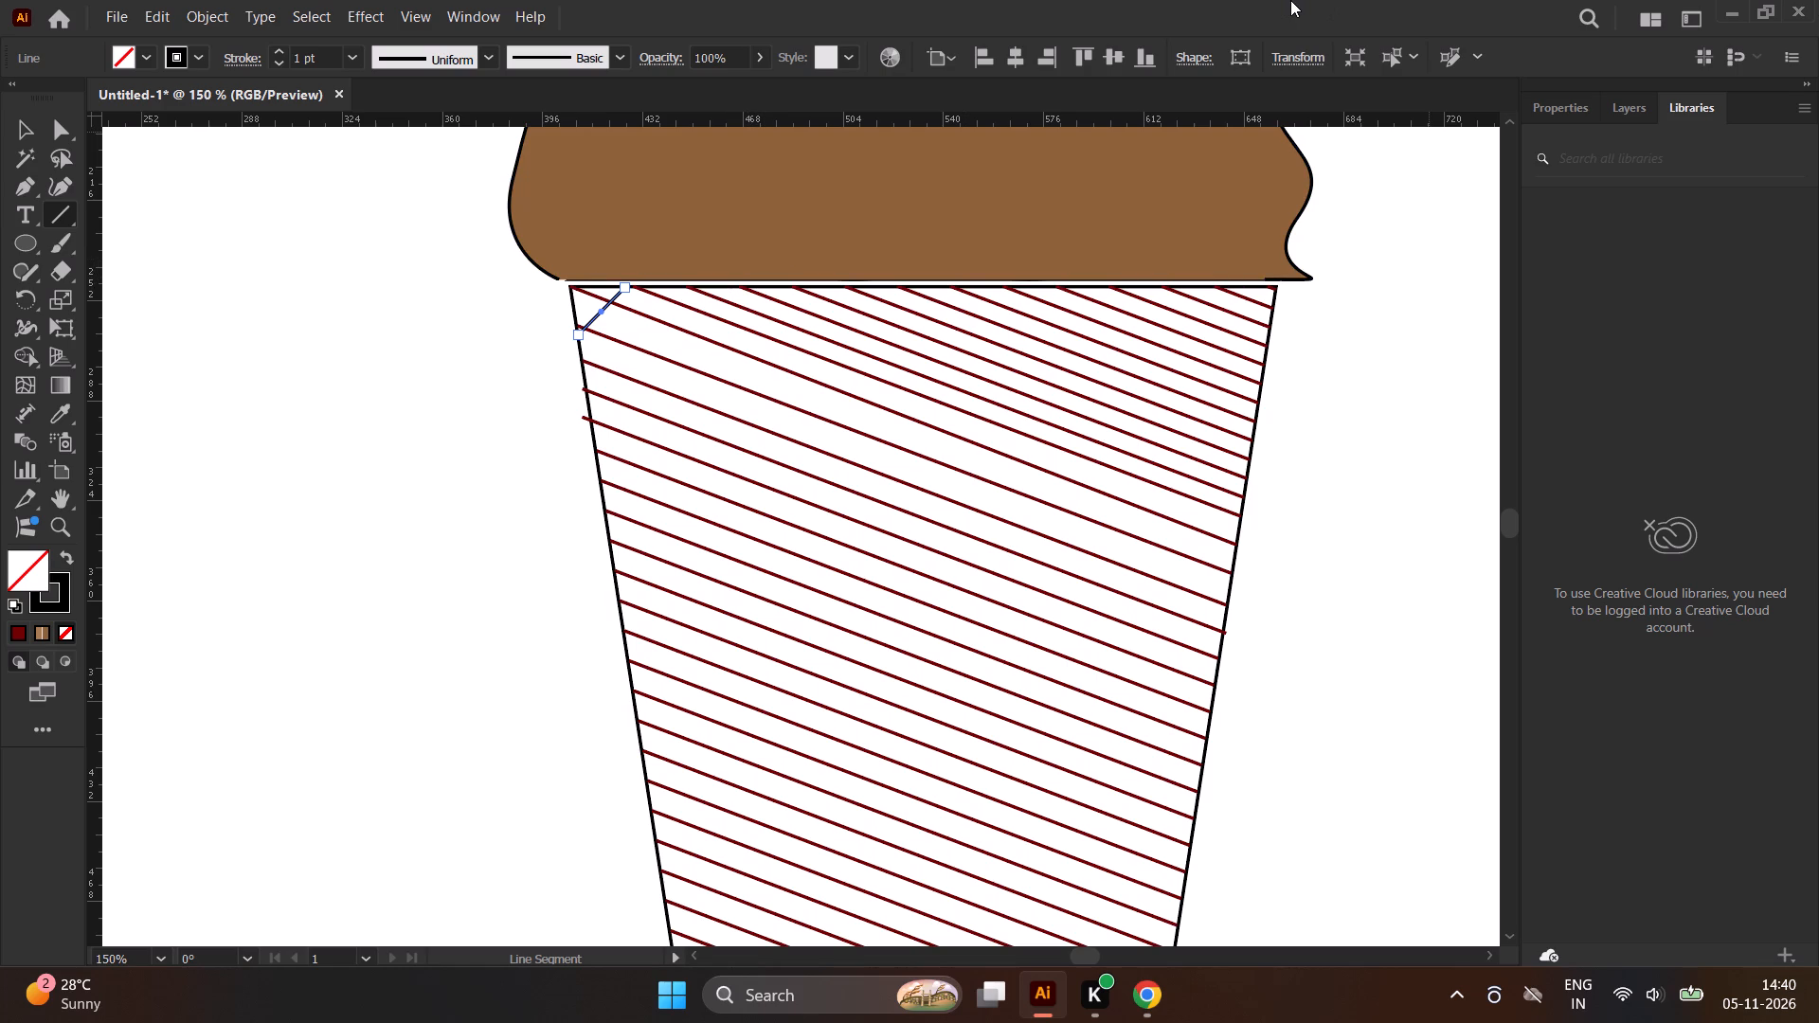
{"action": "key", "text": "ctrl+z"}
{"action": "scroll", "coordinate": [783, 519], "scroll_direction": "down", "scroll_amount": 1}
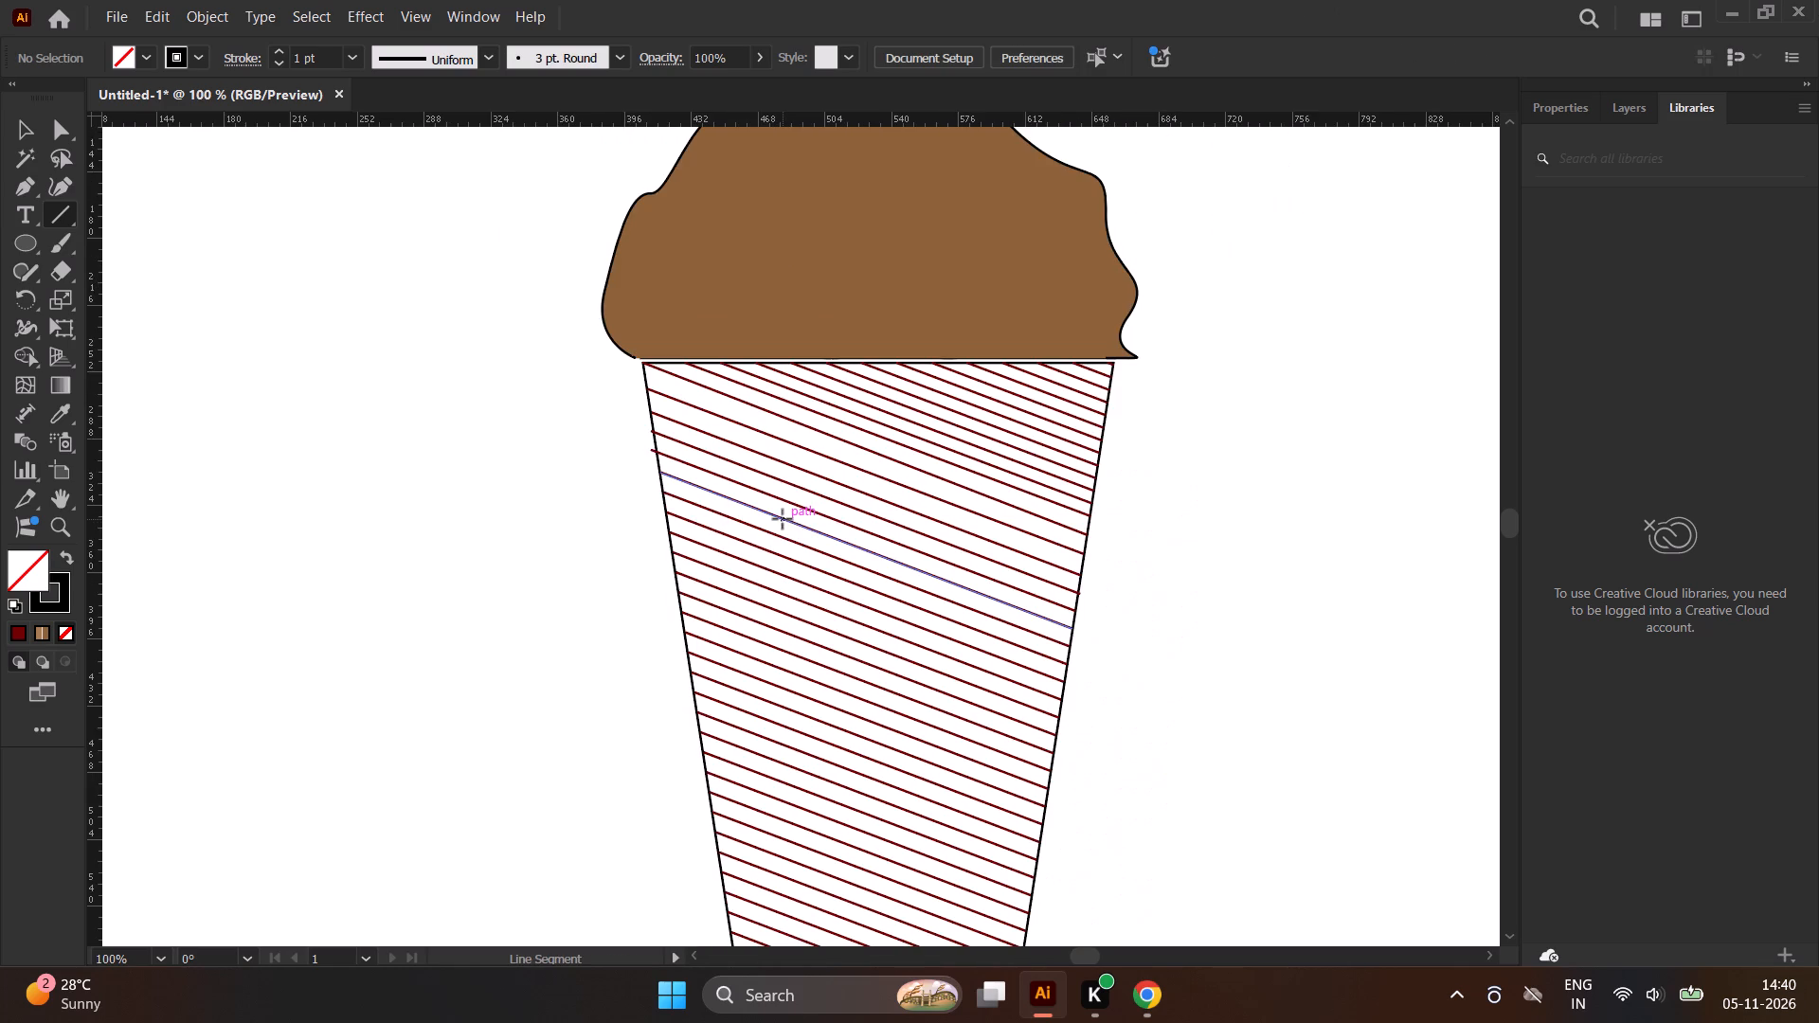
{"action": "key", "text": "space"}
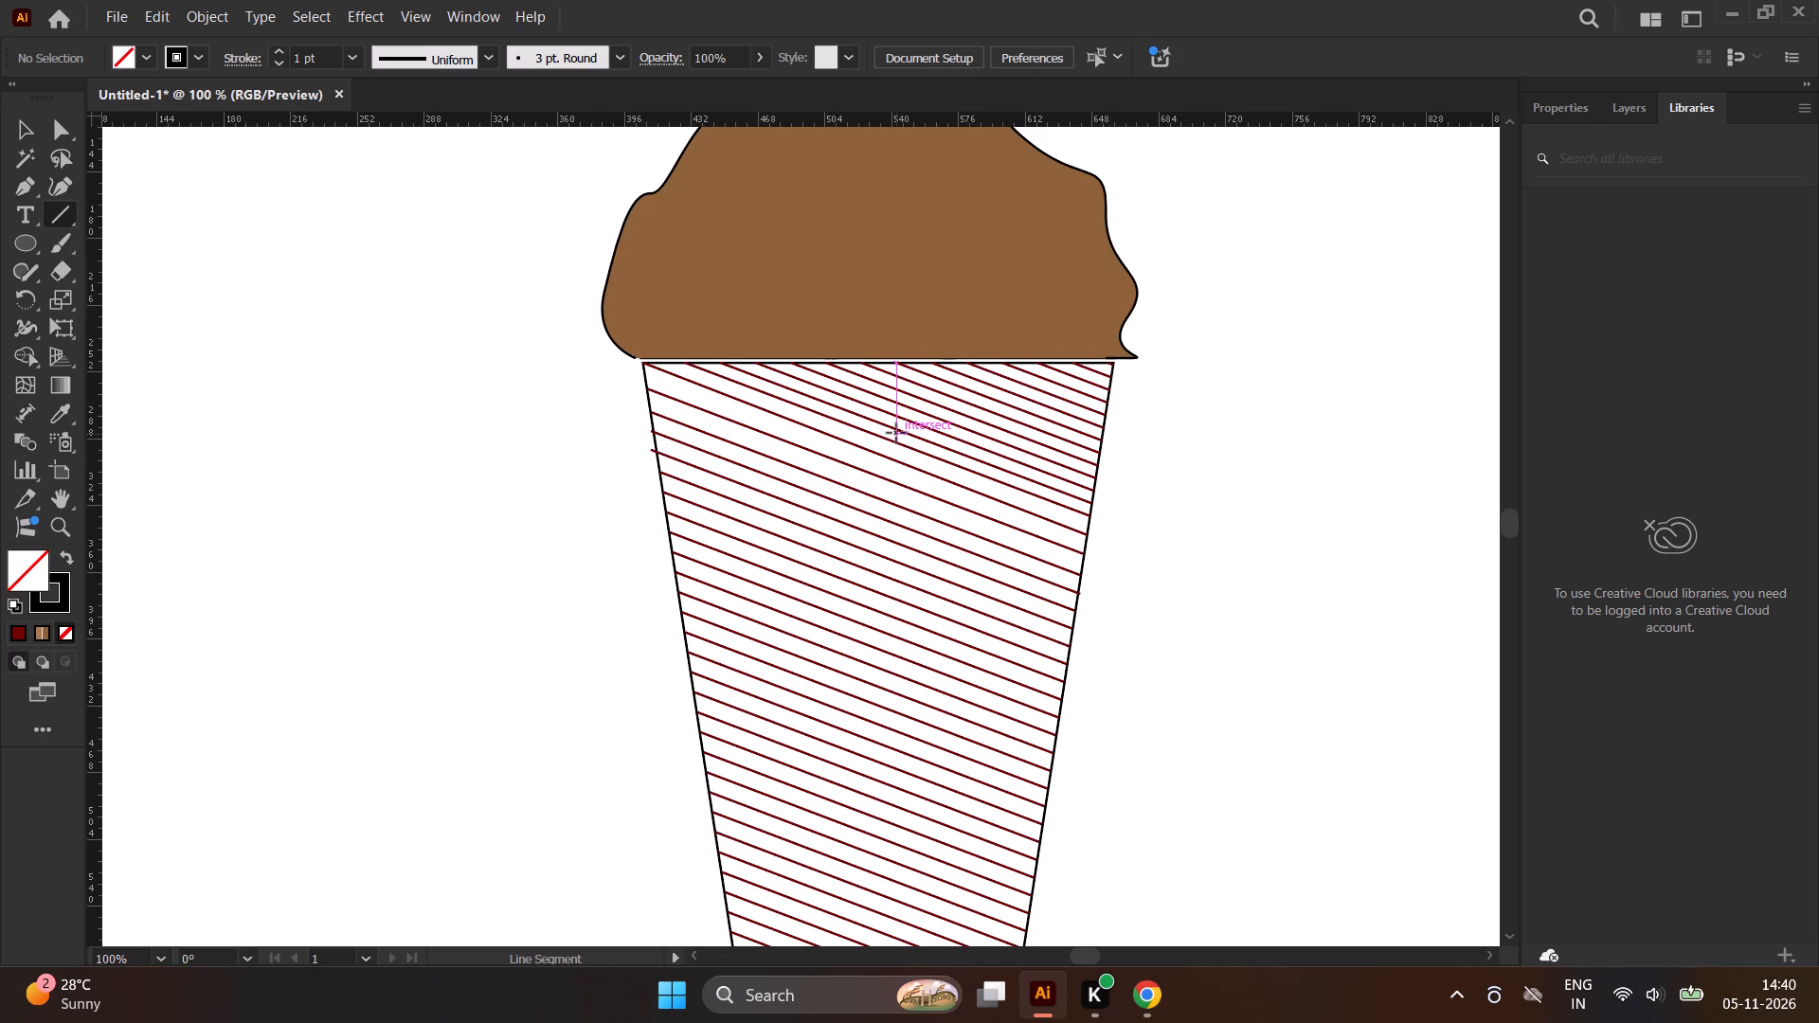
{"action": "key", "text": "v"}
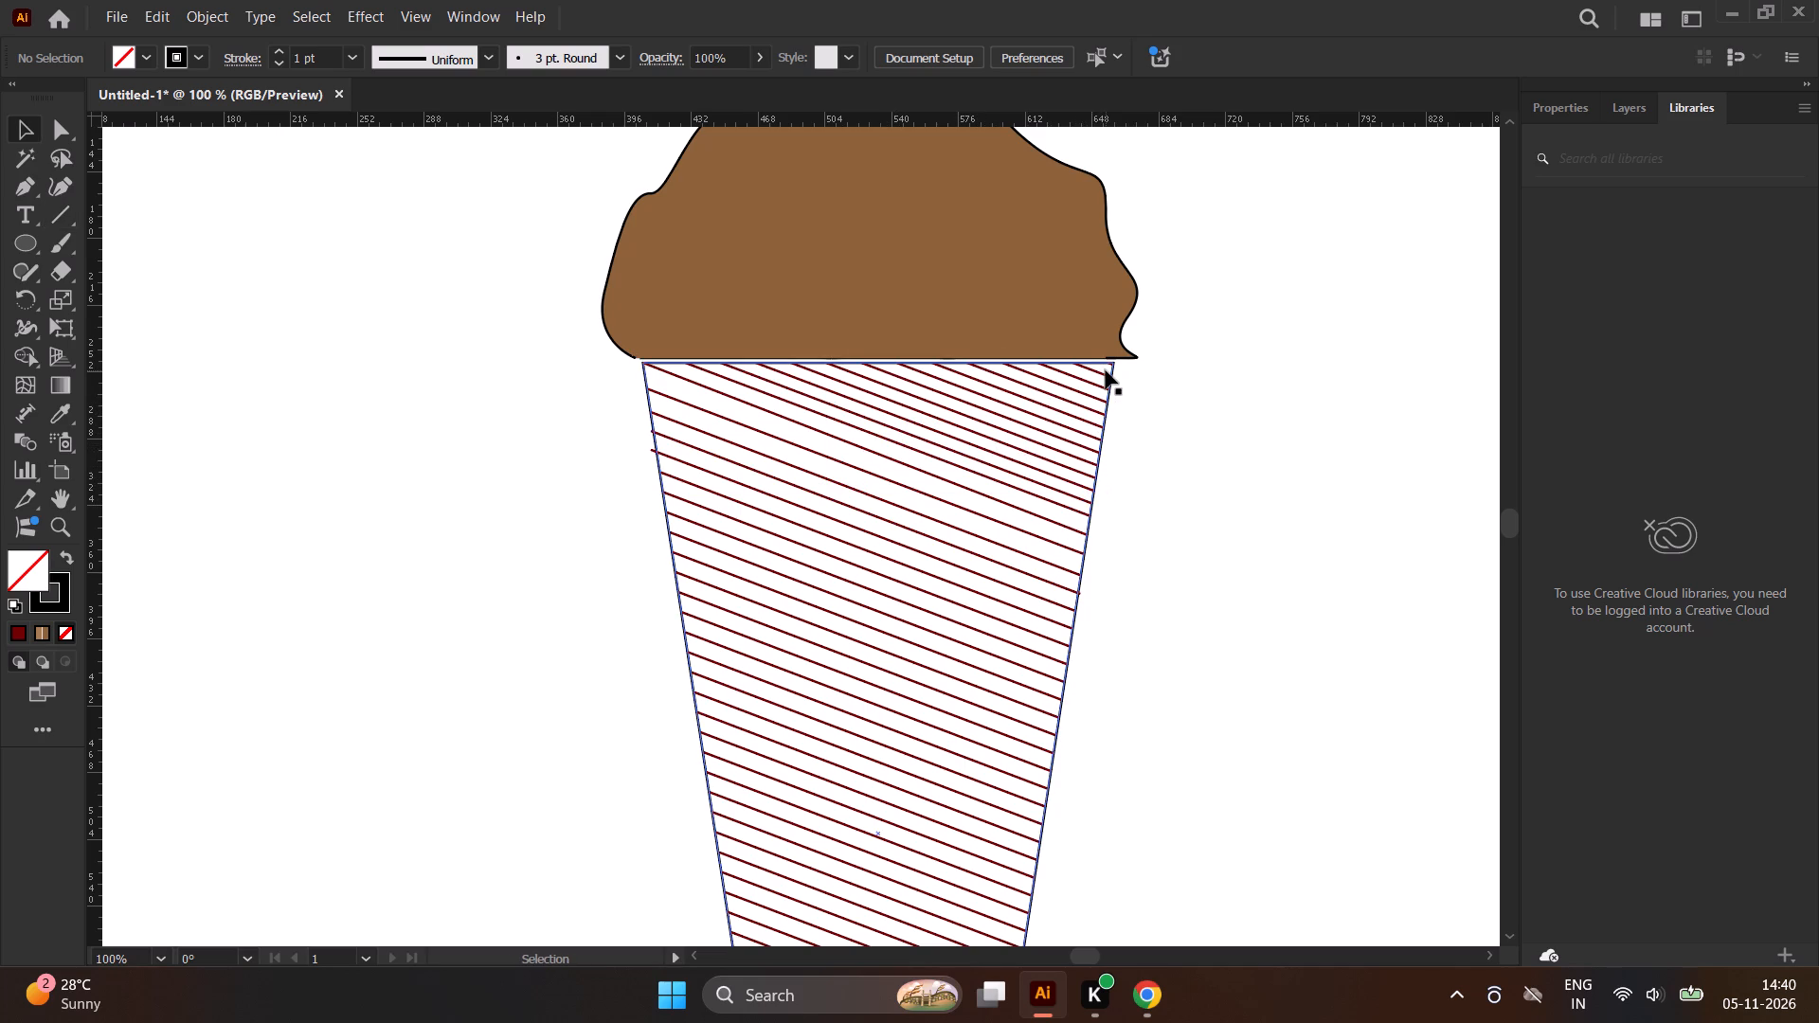
Move the cone outline off the diagonal lines into the empty area to their left.
{"action": "left_click_drag", "start_coordinate": [1106, 368], "coordinate": [1086, 374]}
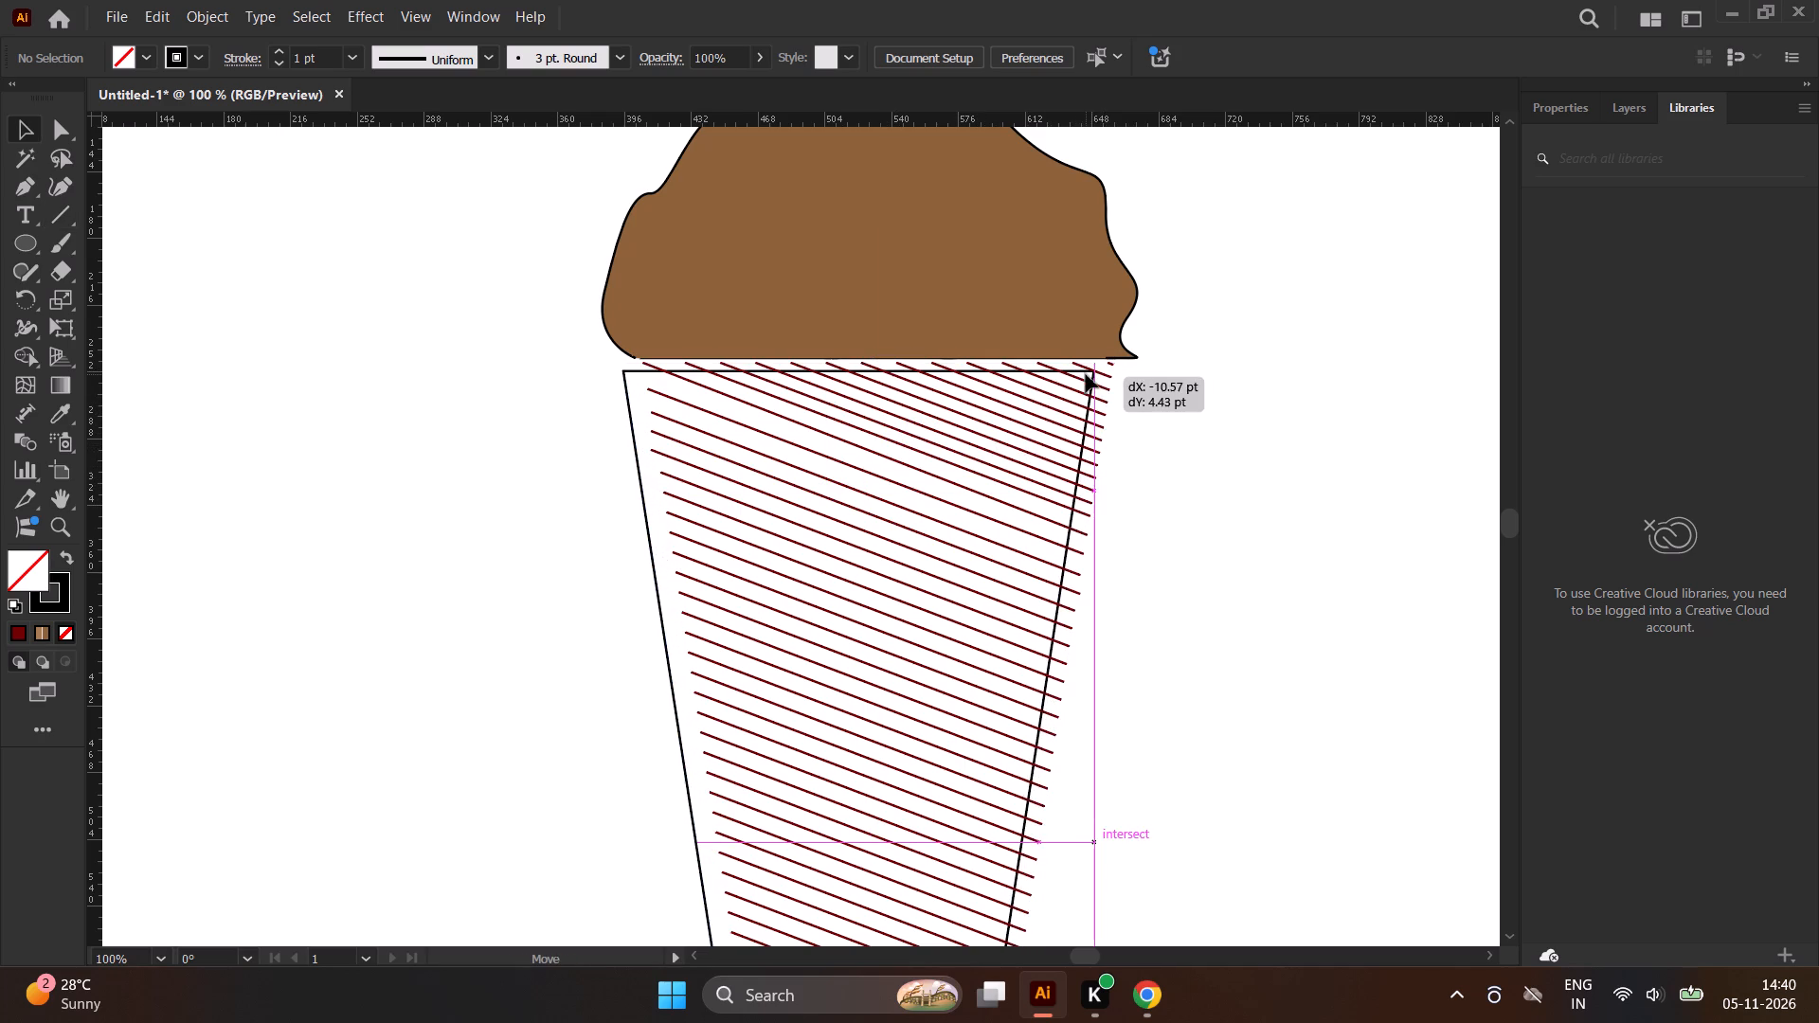
{"action": "left_click_drag", "start_coordinate": [1086, 374], "coordinate": [566, 424]}
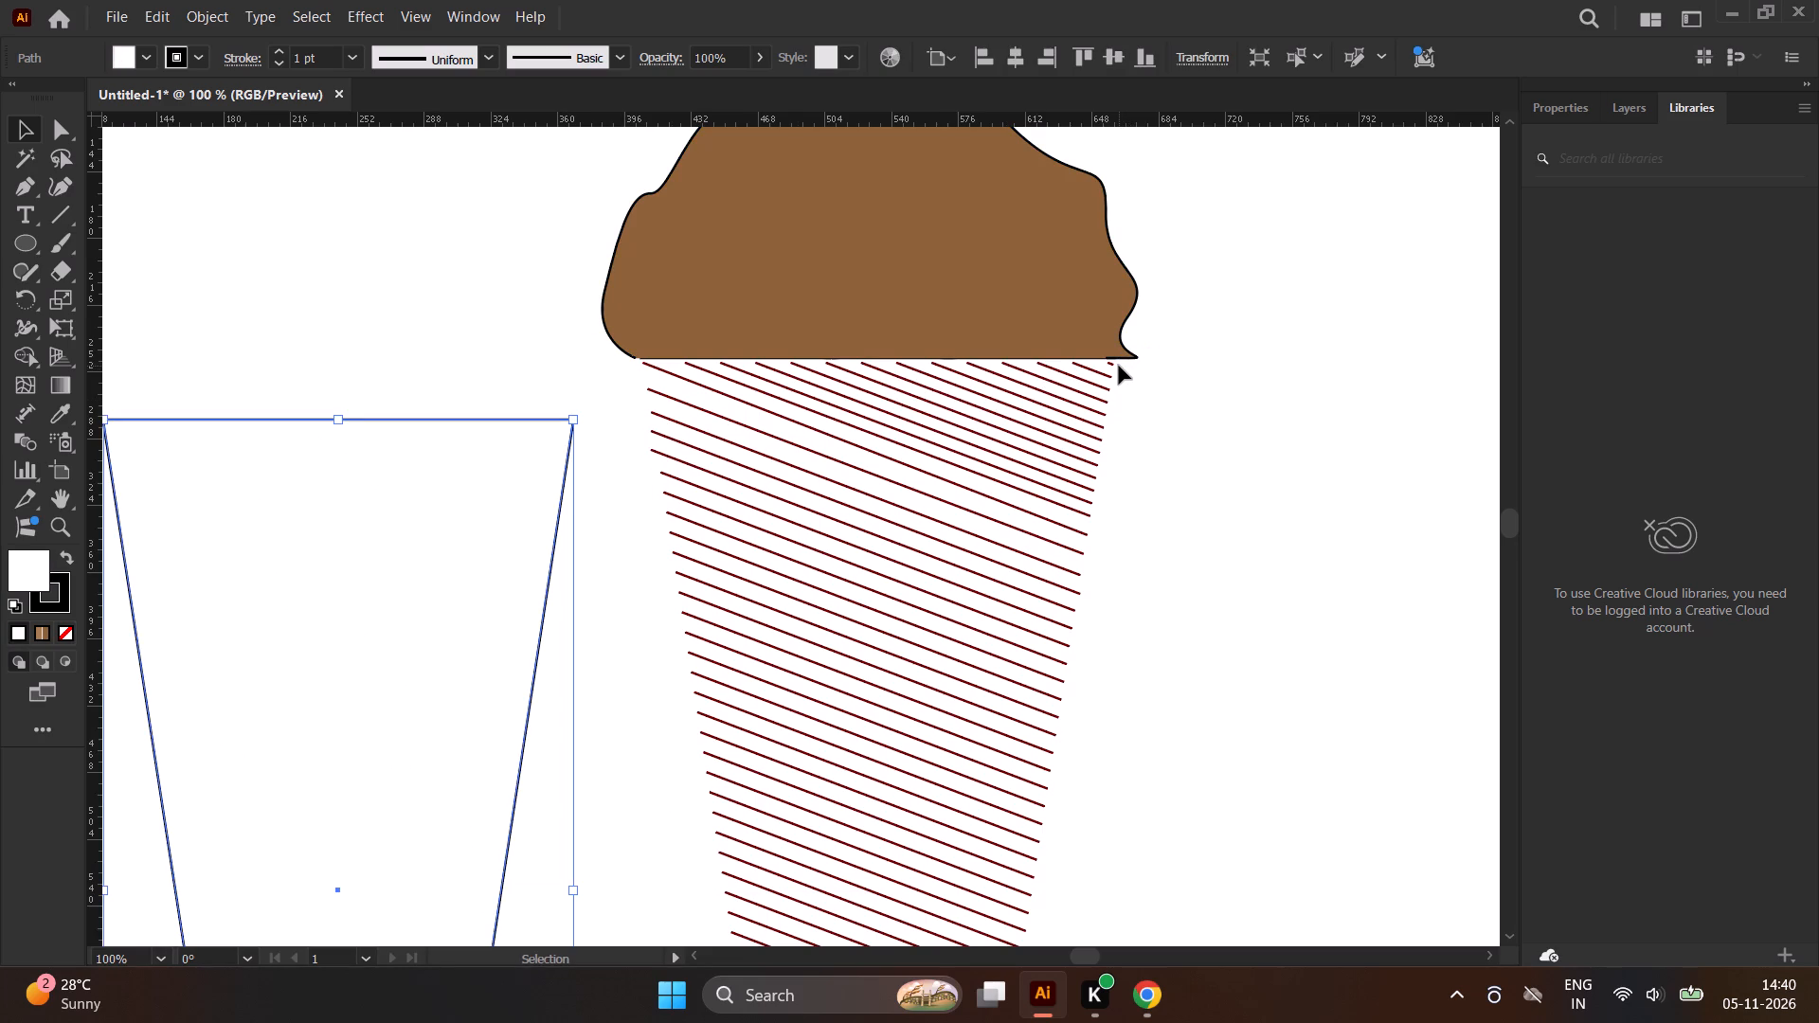
Select all the dark red diagonal lines without the cone outline, and create a horizontally flipped copy of them.
{"action": "left_click_drag", "start_coordinate": [1121, 364], "coordinate": [842, 645]}
{"action": "left_click_drag", "start_coordinate": [842, 645], "coordinate": [699, 894]}
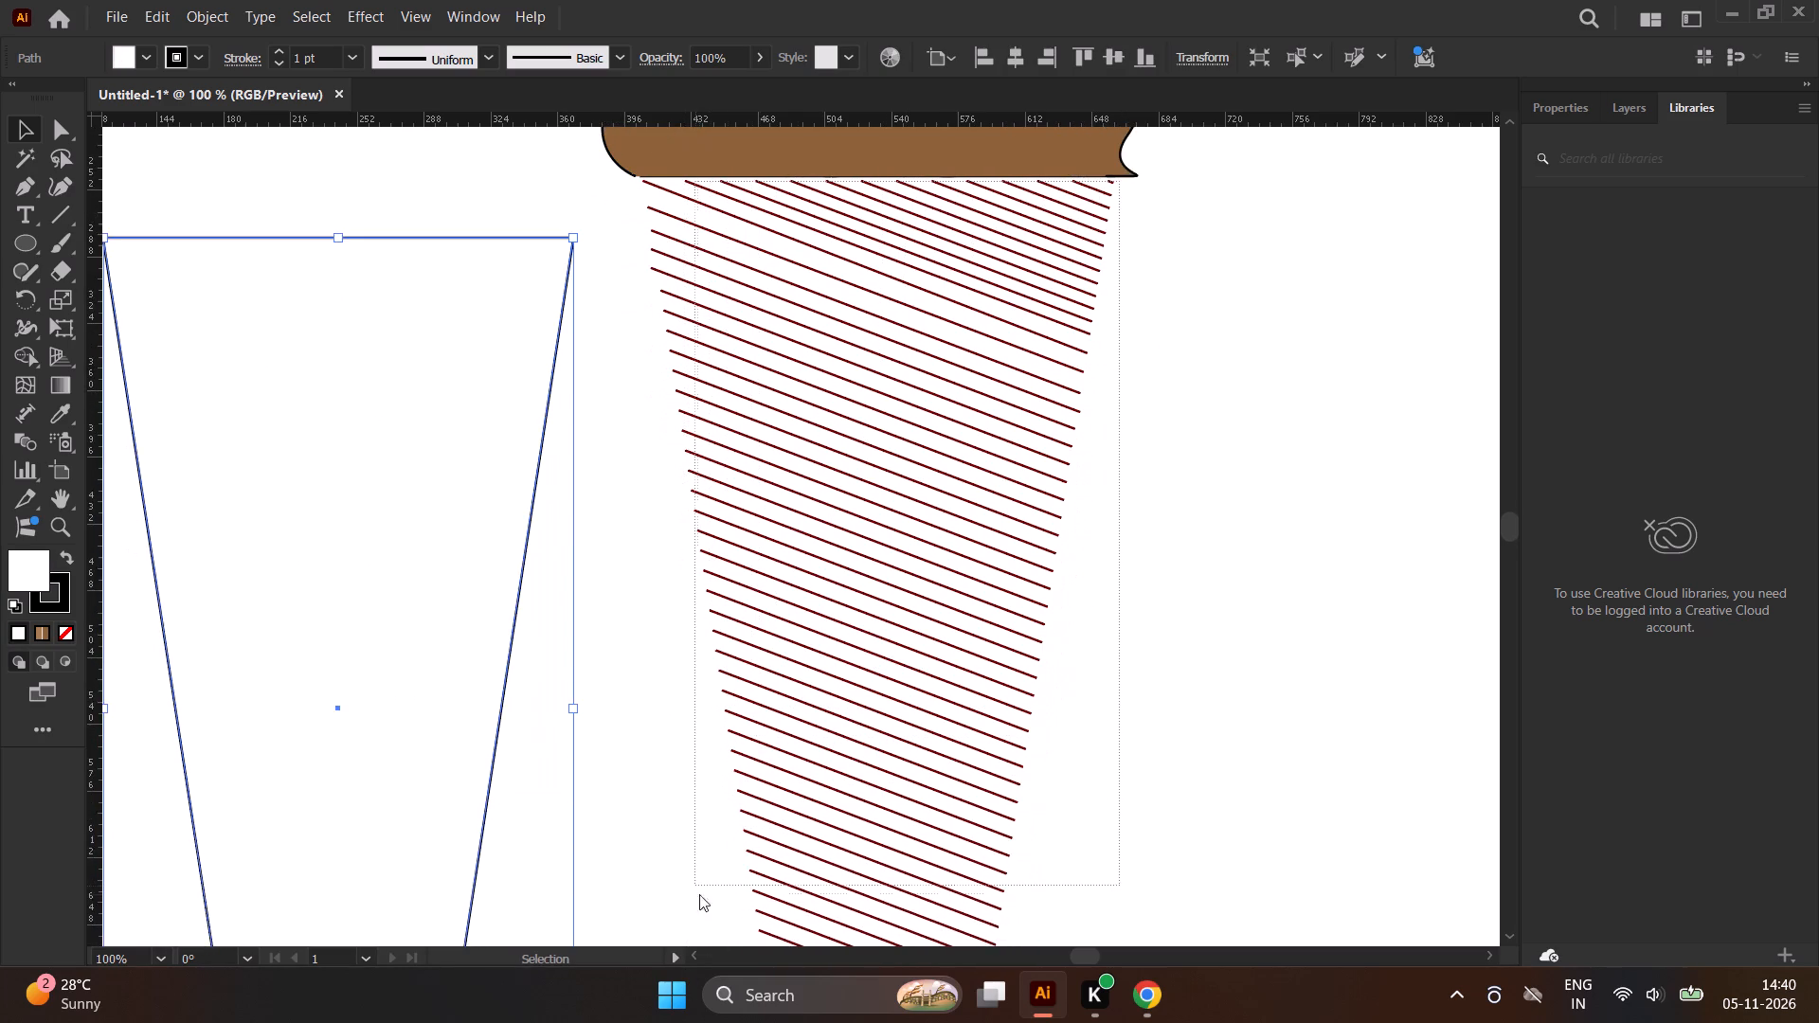
{"action": "left_click_drag", "start_coordinate": [699, 894], "coordinate": [749, 688]}
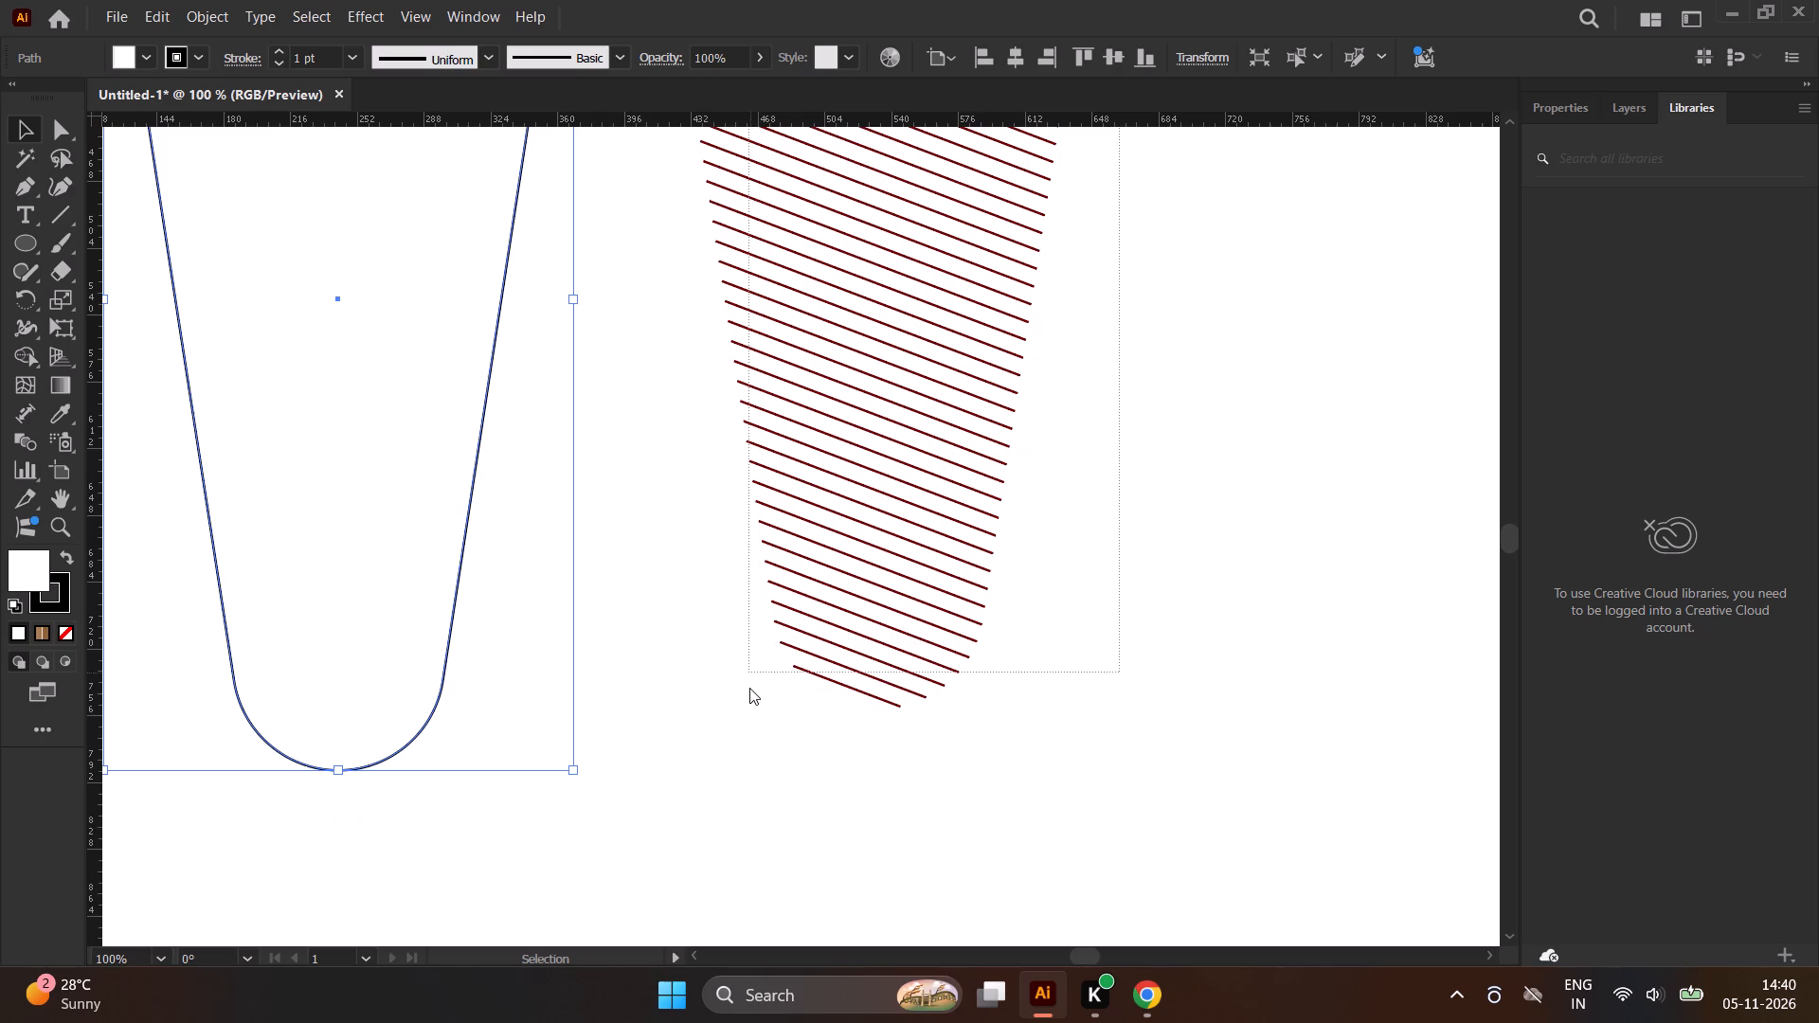
{"action": "left_click_drag", "start_coordinate": [749, 688], "coordinate": [747, 691]}
{"action": "scroll", "coordinate": [783, 722], "scroll_direction": "down", "scroll_amount": 2}
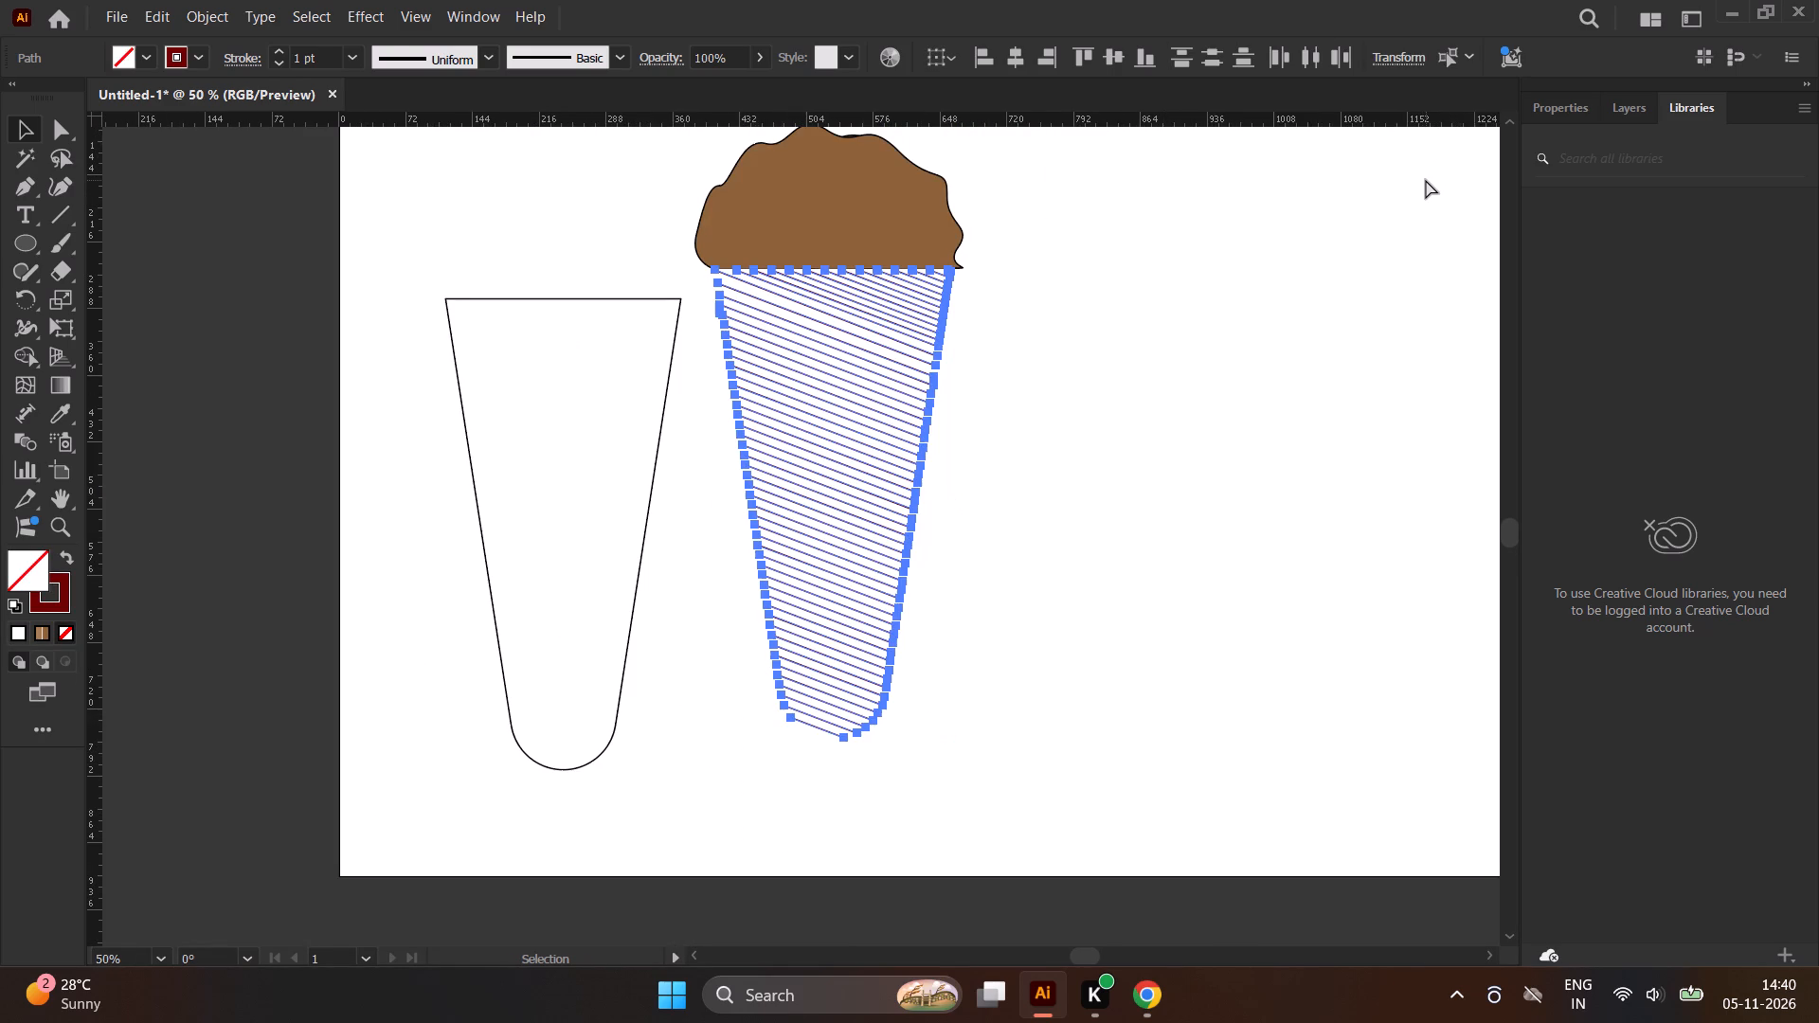
{"action": "key", "text": "ctrl+c"}
{"action": "key", "text": "ctrl+v"}
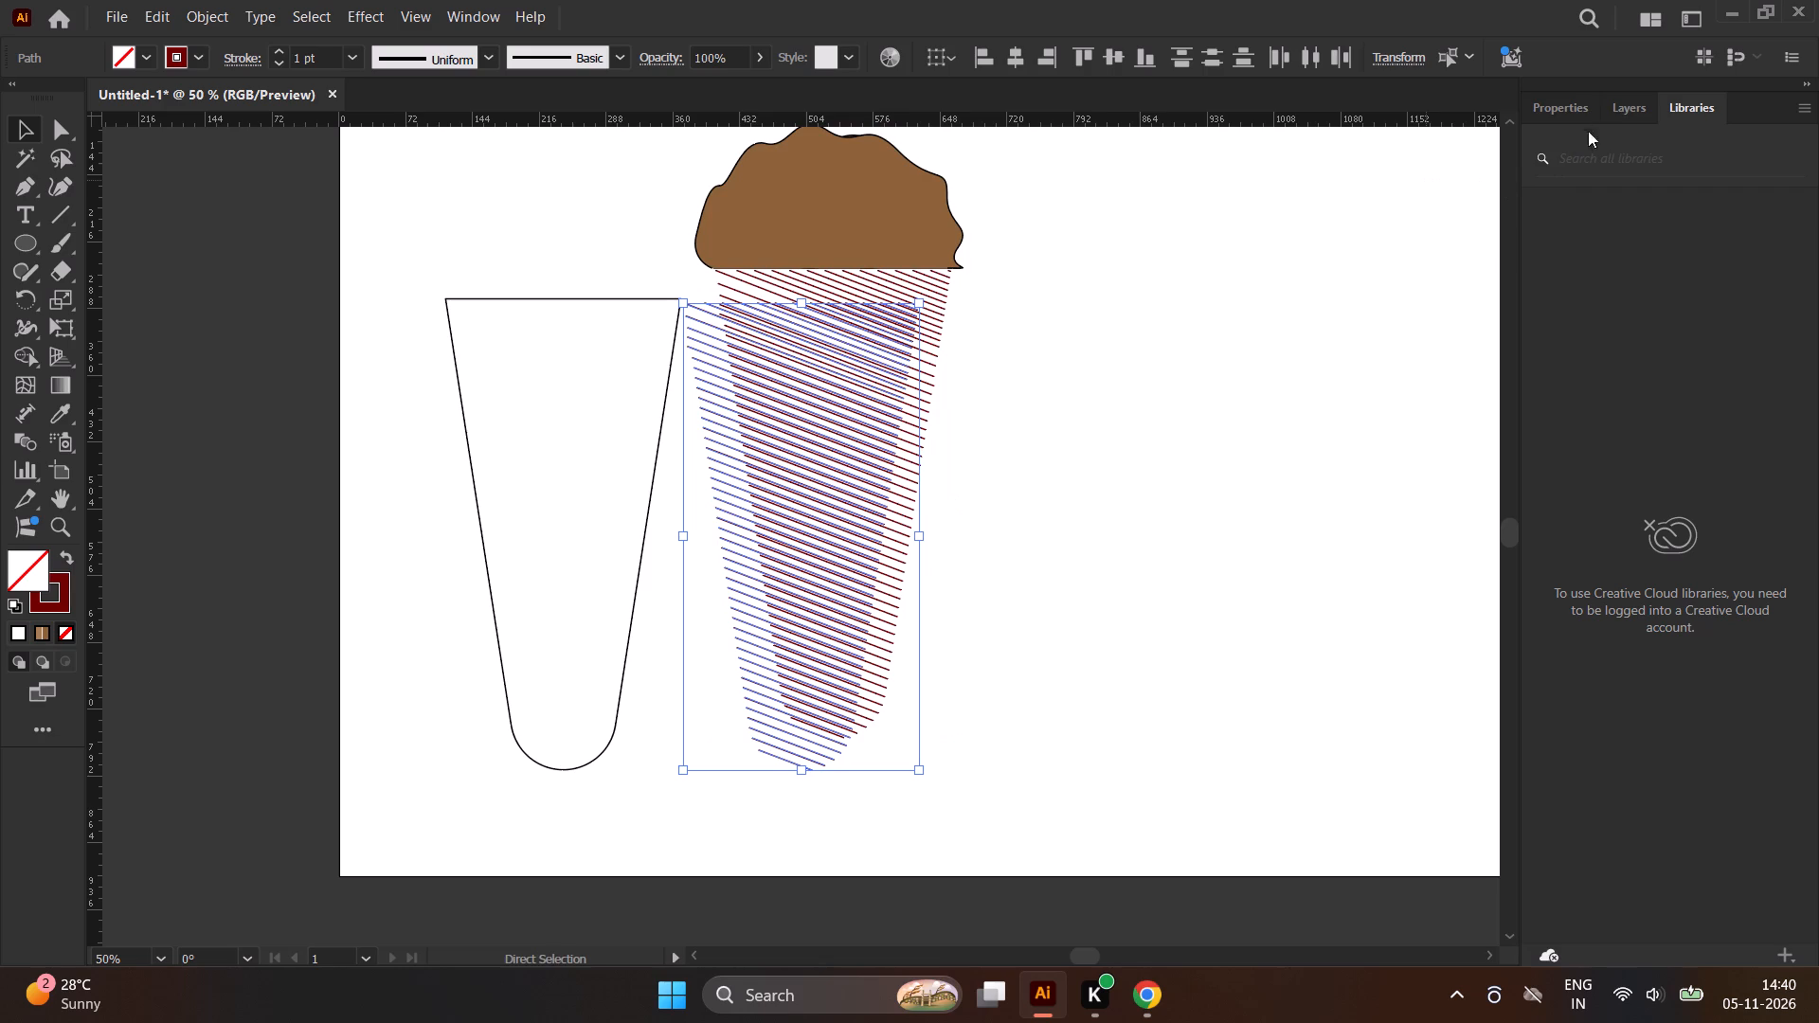
{"action": "left_click", "coordinate": [1619, 106]}
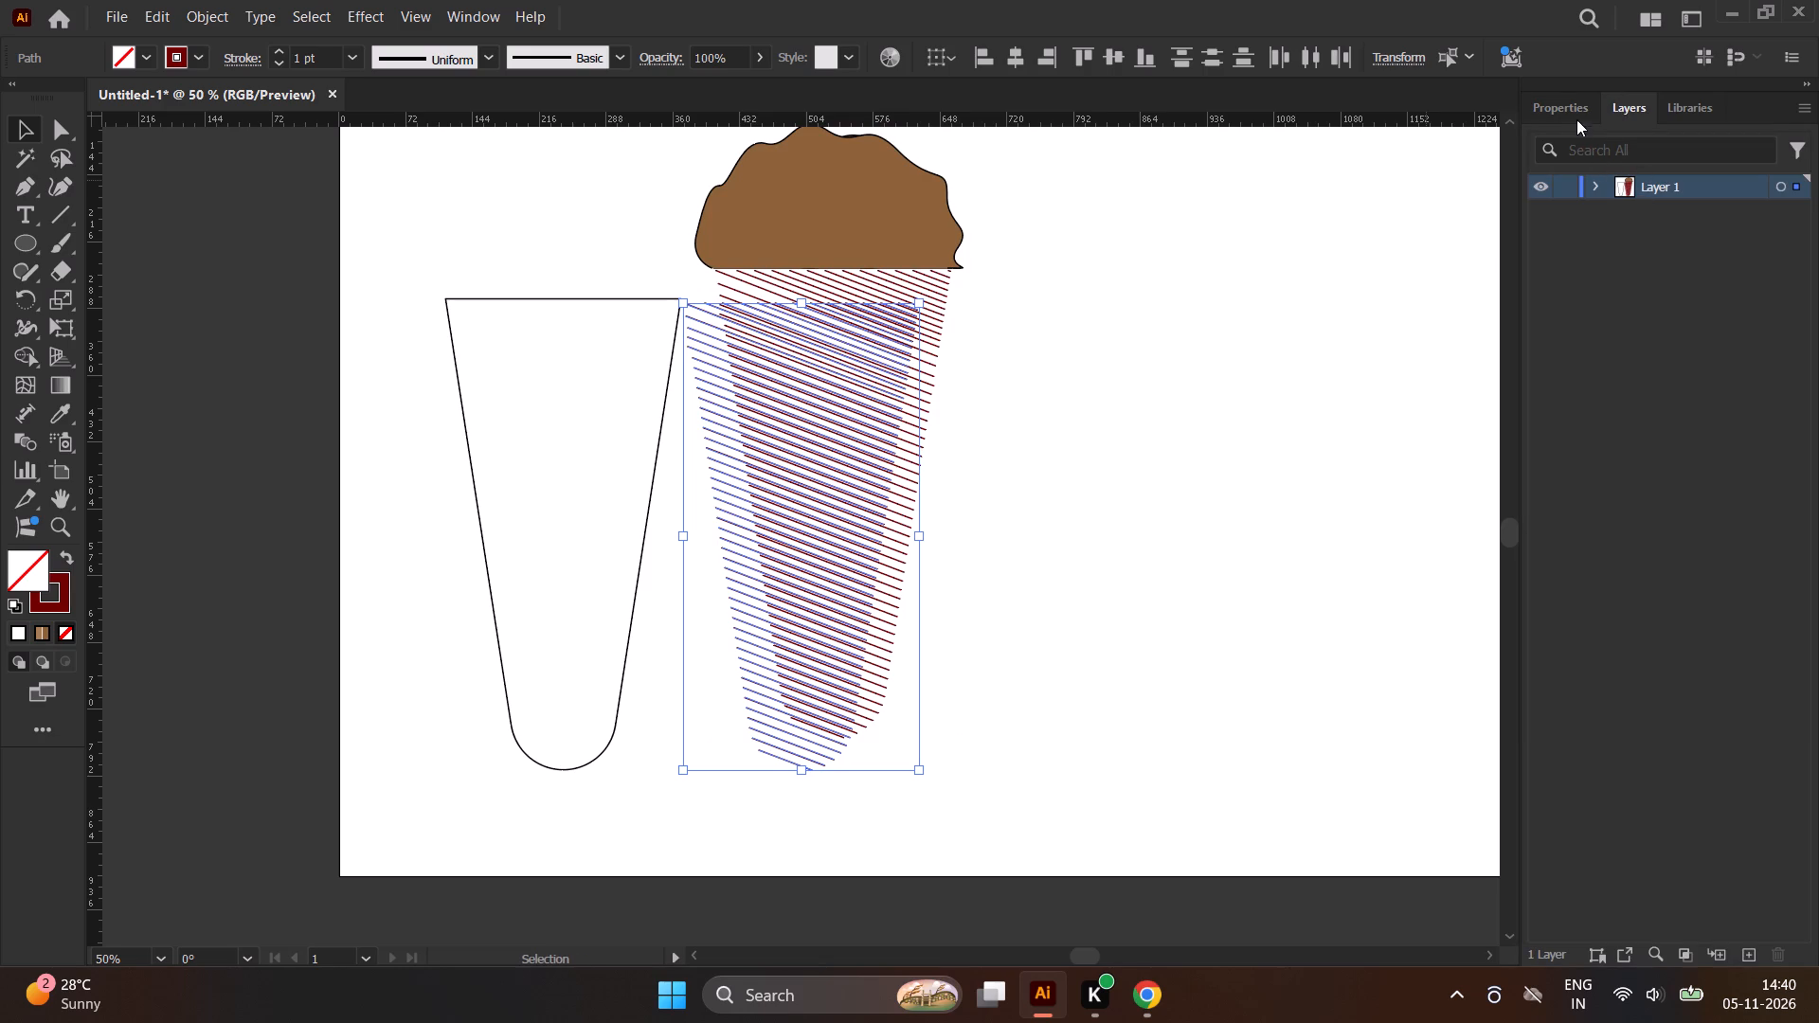
{"action": "left_click", "coordinate": [1576, 116]}
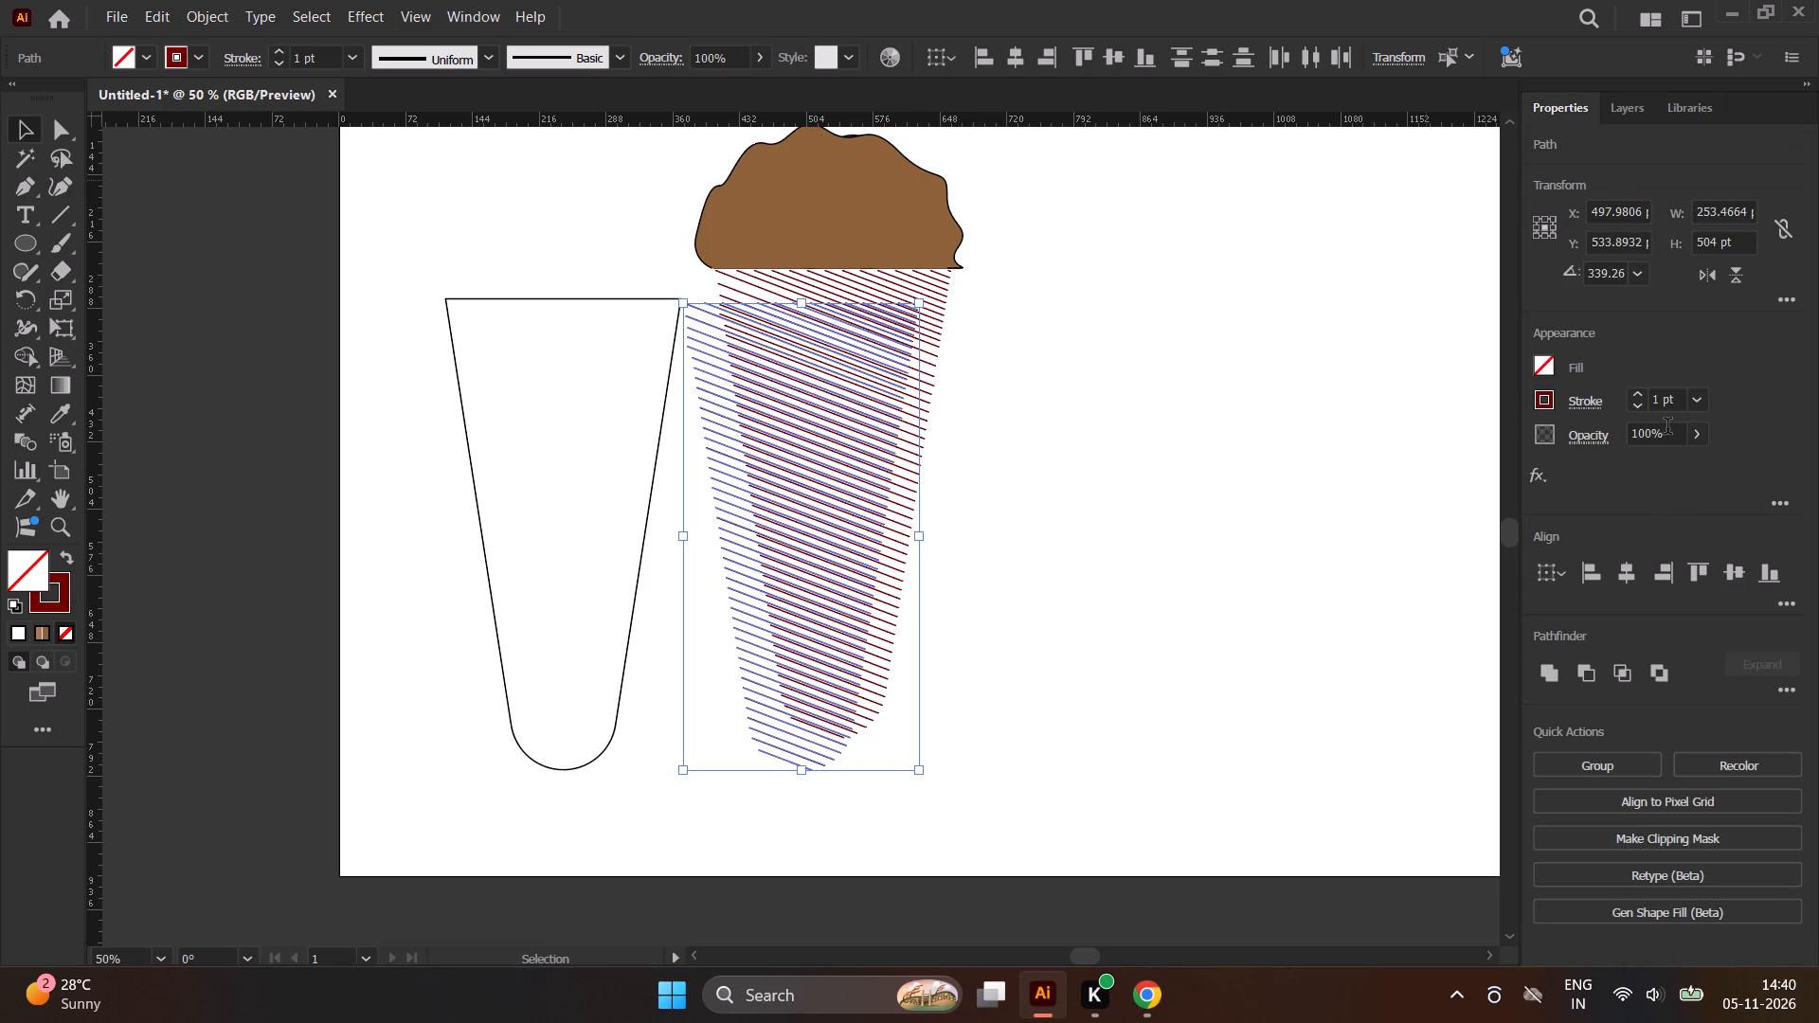
{"action": "left_click", "coordinate": [1702, 278]}
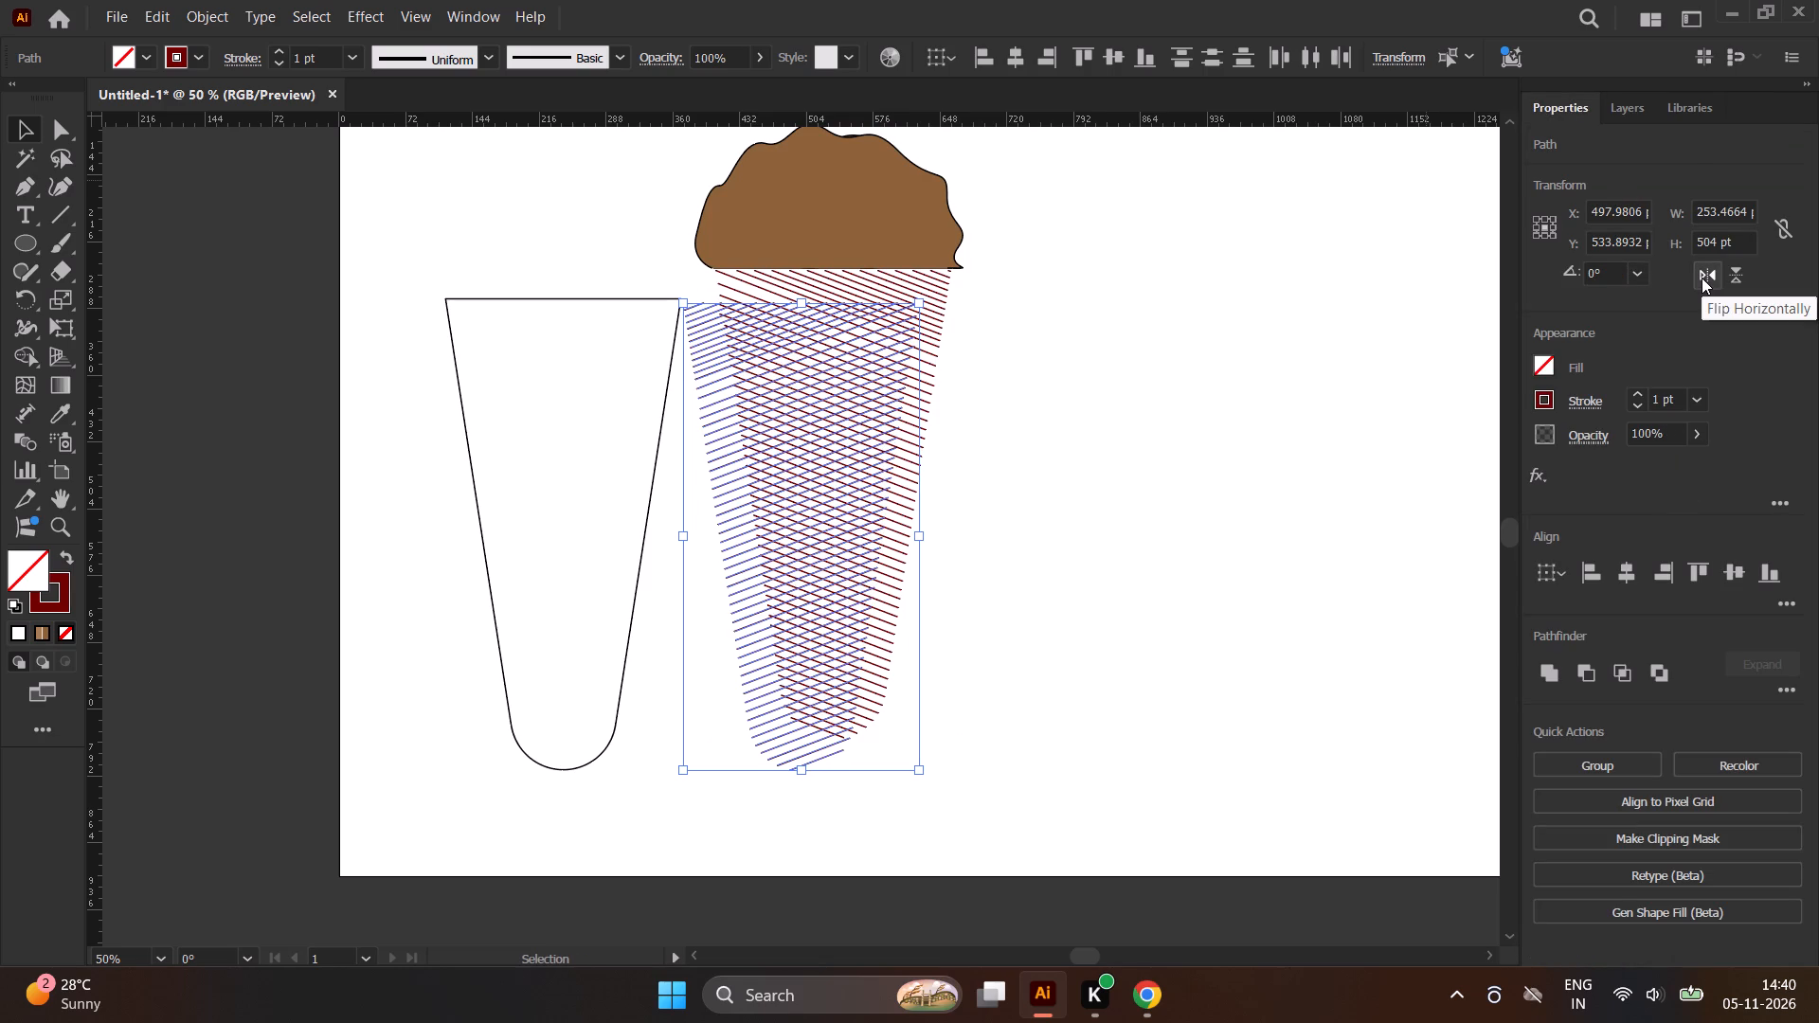
Nudge the flipped lines right and up until they sit exactly over the original lines as a crosshatch beneath the scoop.
{"action": "left_click", "coordinate": [1643, 112]}
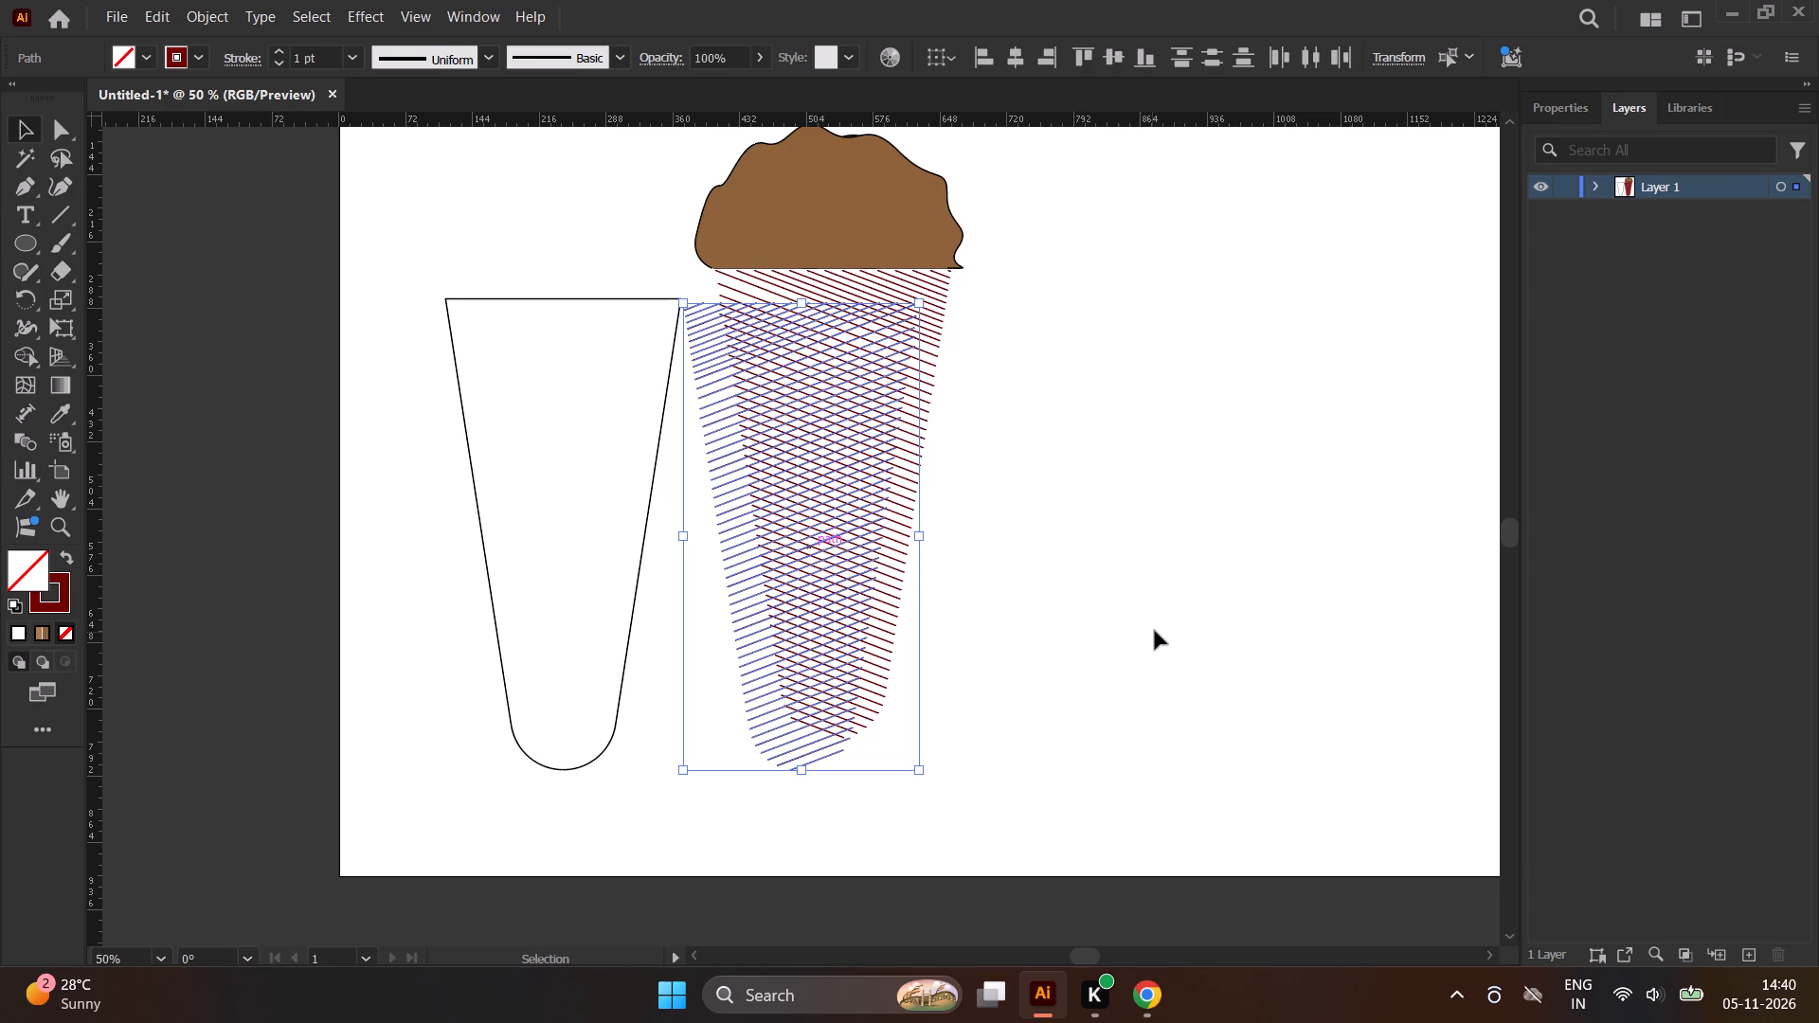
{"action": "key", "text": "Right"}
{"action": "key", "text": "Right"}
{"action": "key", "text": "Right"}
{"action": "key", "text": "Right"}
{"action": "key", "text": "Right"}
{"action": "key", "text": "Right"}
{"action": "key", "text": "Right"}
{"action": "key", "text": "Right"}
{"action": "key", "text": "Right"}
{"action": "key", "text": "Right"}
{"action": "key", "text": "Right"}
{"action": "key", "text": "Right"}
{"action": "key", "text": "Right"}
{"action": "key", "text": "Right"}
{"action": "key", "text": "Right"}
{"action": "key", "text": "Right"}
{"action": "key", "text": "Right"}
{"action": "key", "text": "Right"}
{"action": "key", "text": "Right"}
{"action": "key", "text": "Right"}
{"action": "key", "text": "Right"}
{"action": "key", "text": "Right"}
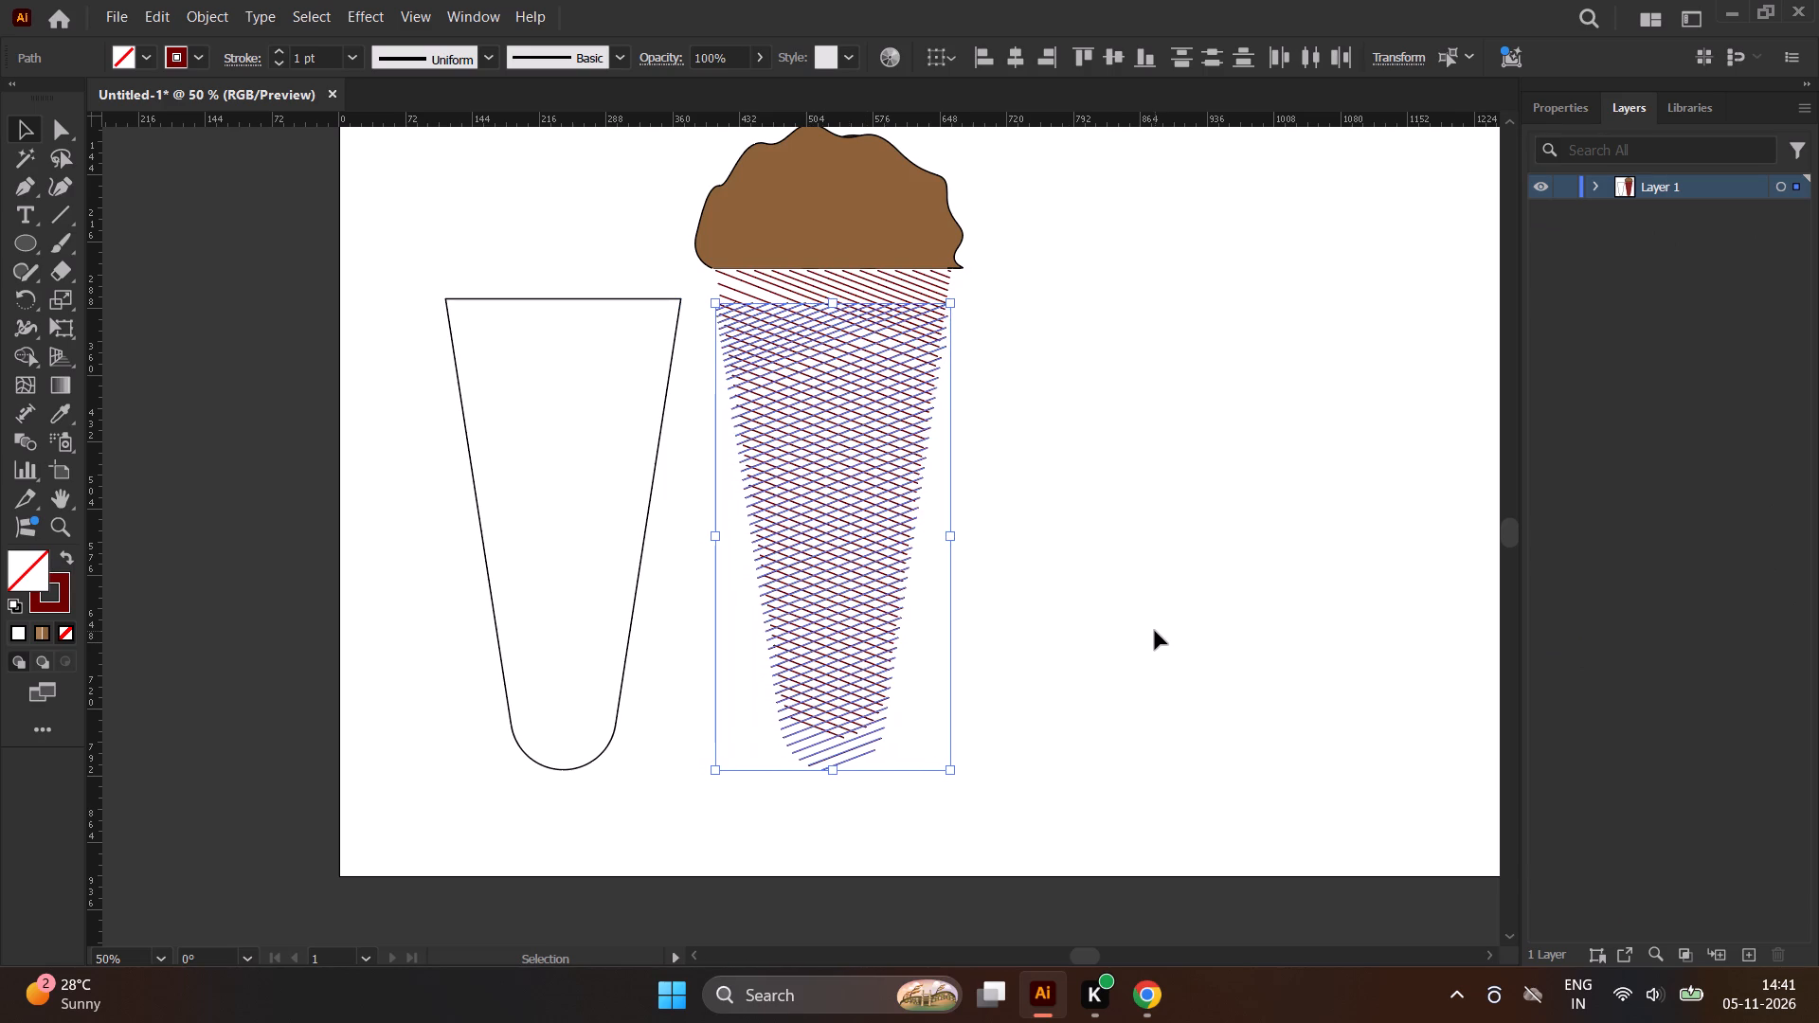
{"action": "key", "text": "Up"}
{"action": "key", "text": "Up"}
{"action": "key", "text": "Up"}
{"action": "key", "text": "Up"}
{"action": "key", "text": "Up"}
{"action": "key", "text": "Up"}
{"action": "key", "text": "Up"}
{"action": "key", "text": "Up"}
{"action": "key", "text": "Up"}
{"action": "key", "text": "Up"}
{"action": "key", "text": "Up"}
{"action": "key", "text": "Up"}
{"action": "key", "text": "Up"}
{"action": "key", "text": "Up"}
{"action": "key", "text": "Up"}
{"action": "key", "text": "Up"}
{"action": "key", "text": "Up"}
{"action": "key", "text": "Up"}
{"action": "key", "text": "Up"}
{"action": "key", "text": "Up"}
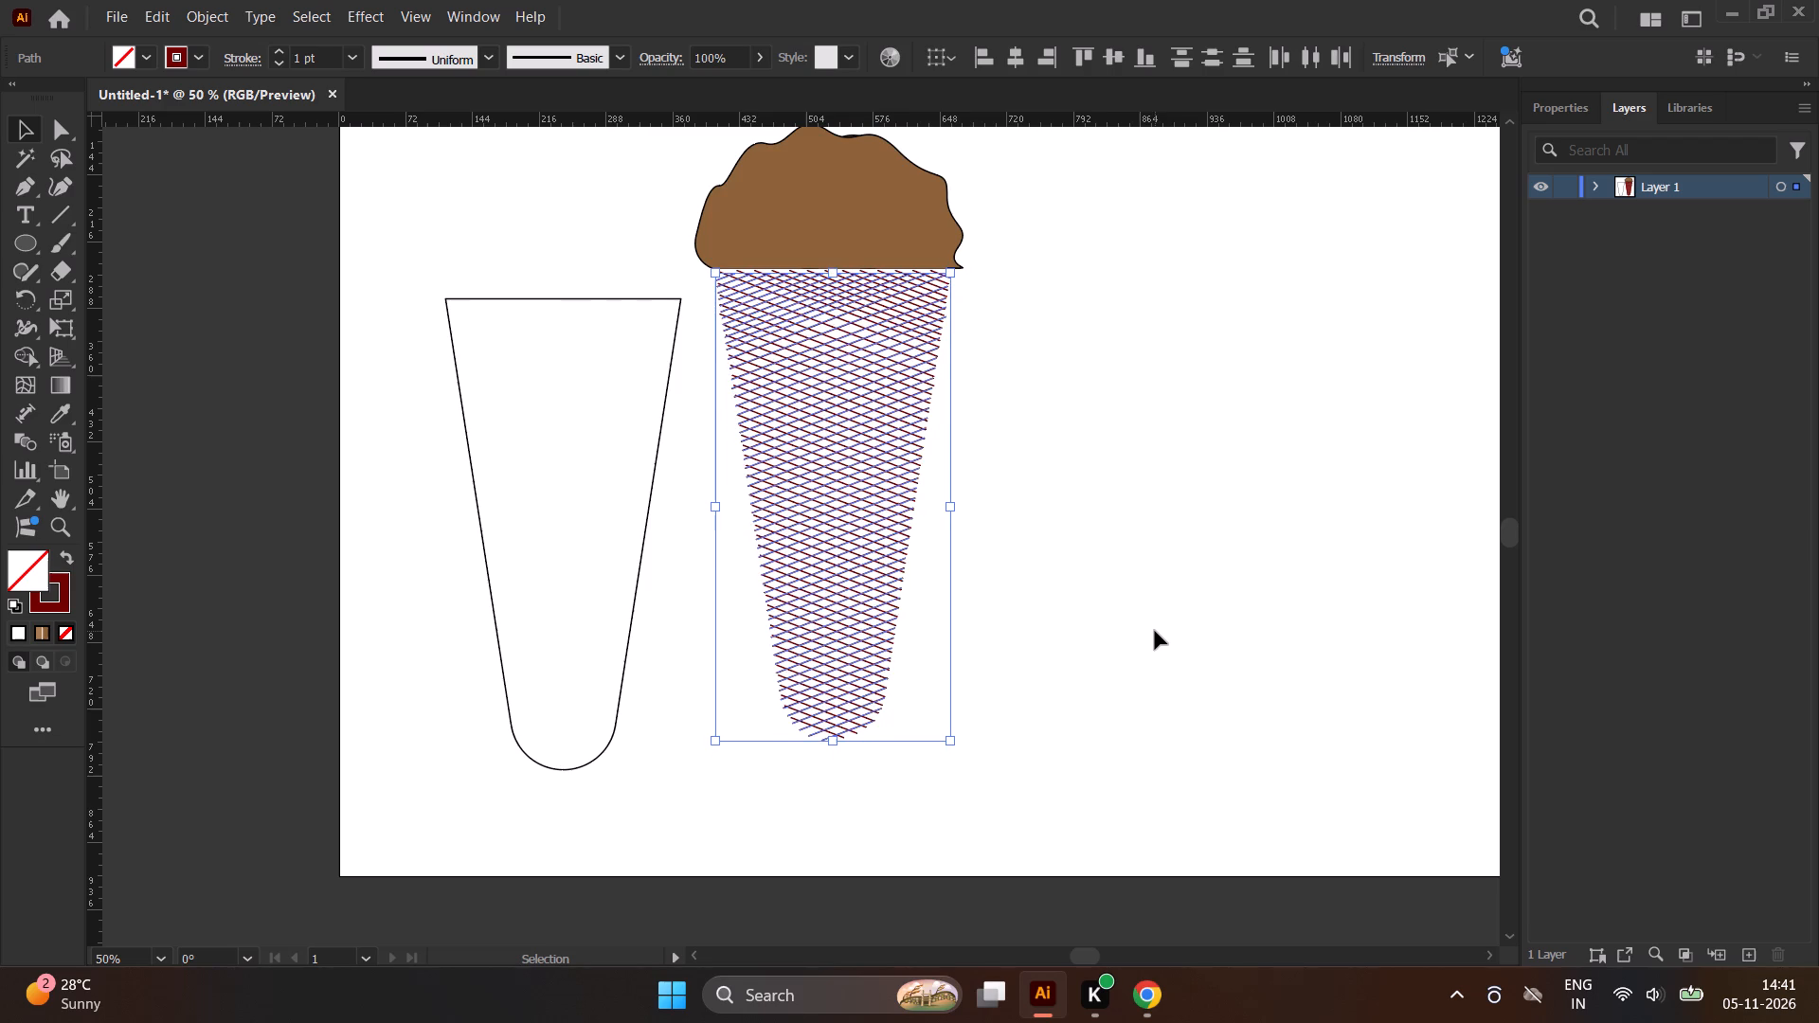
{"action": "key", "text": "Up"}
{"action": "key", "text": "Up"}
{"action": "key", "text": "Up"}
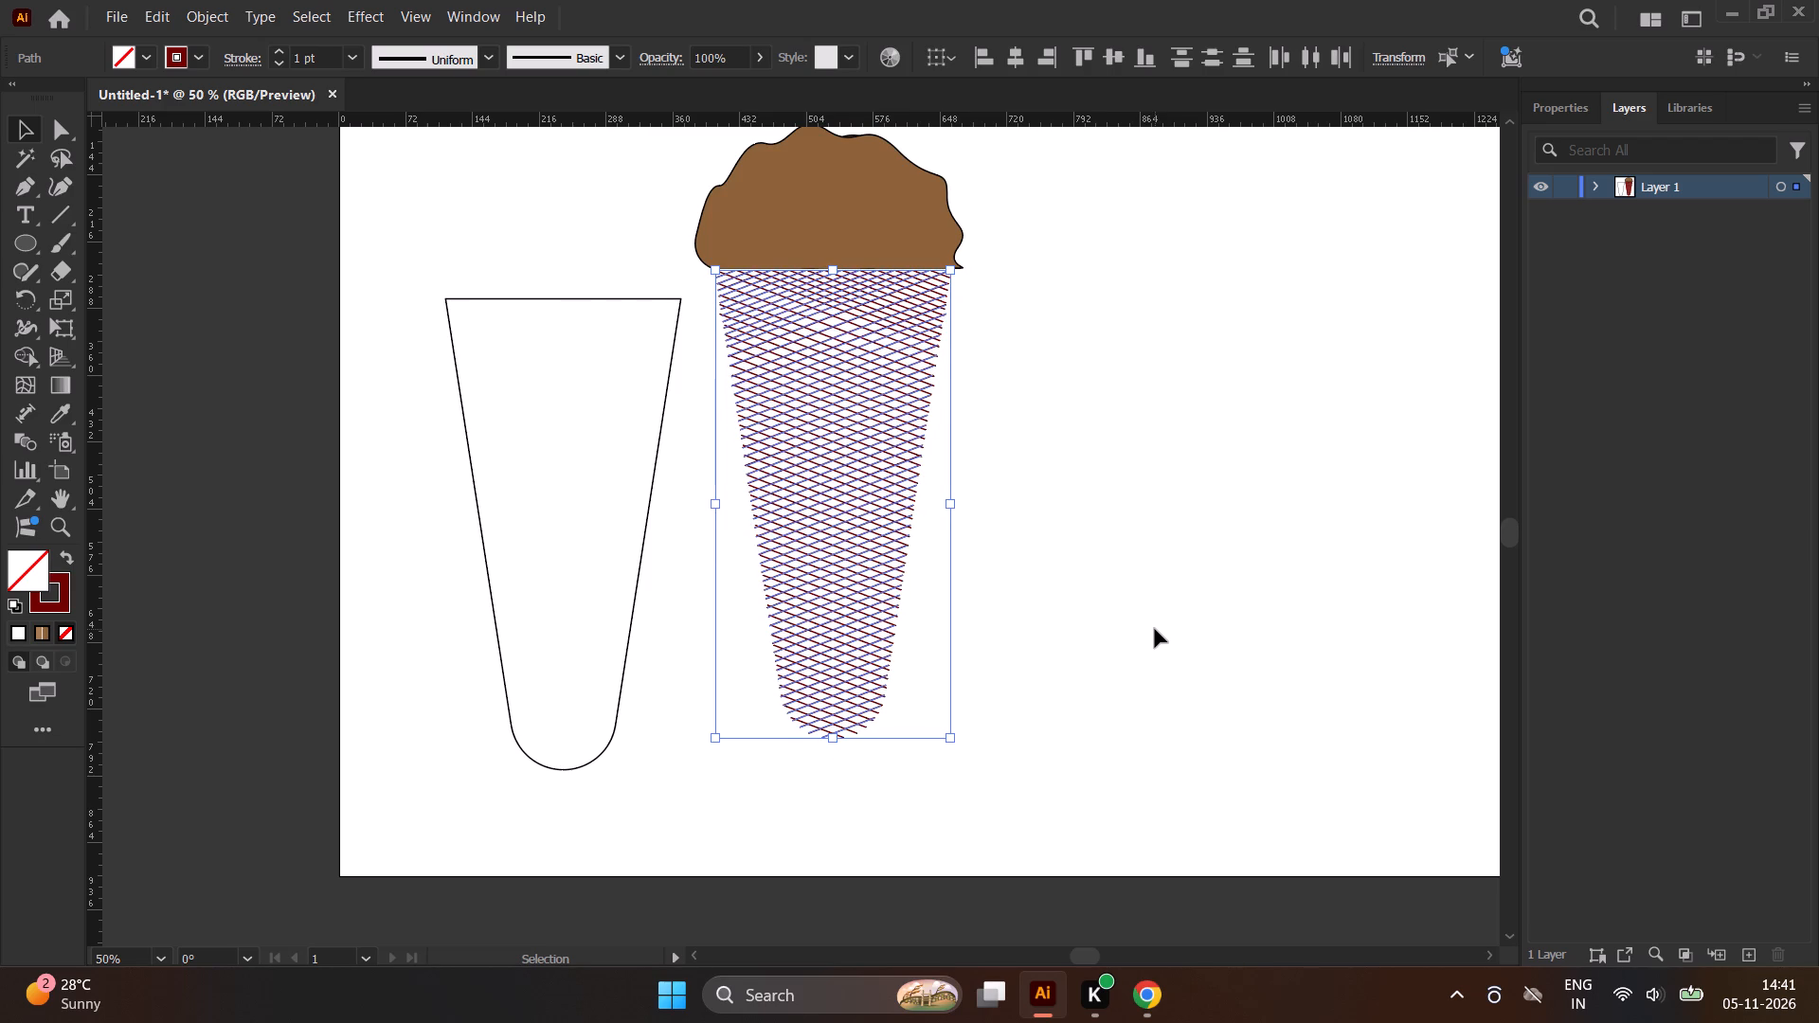
{"action": "key", "text": "v"}
{"action": "left_click", "coordinate": [1123, 629]}
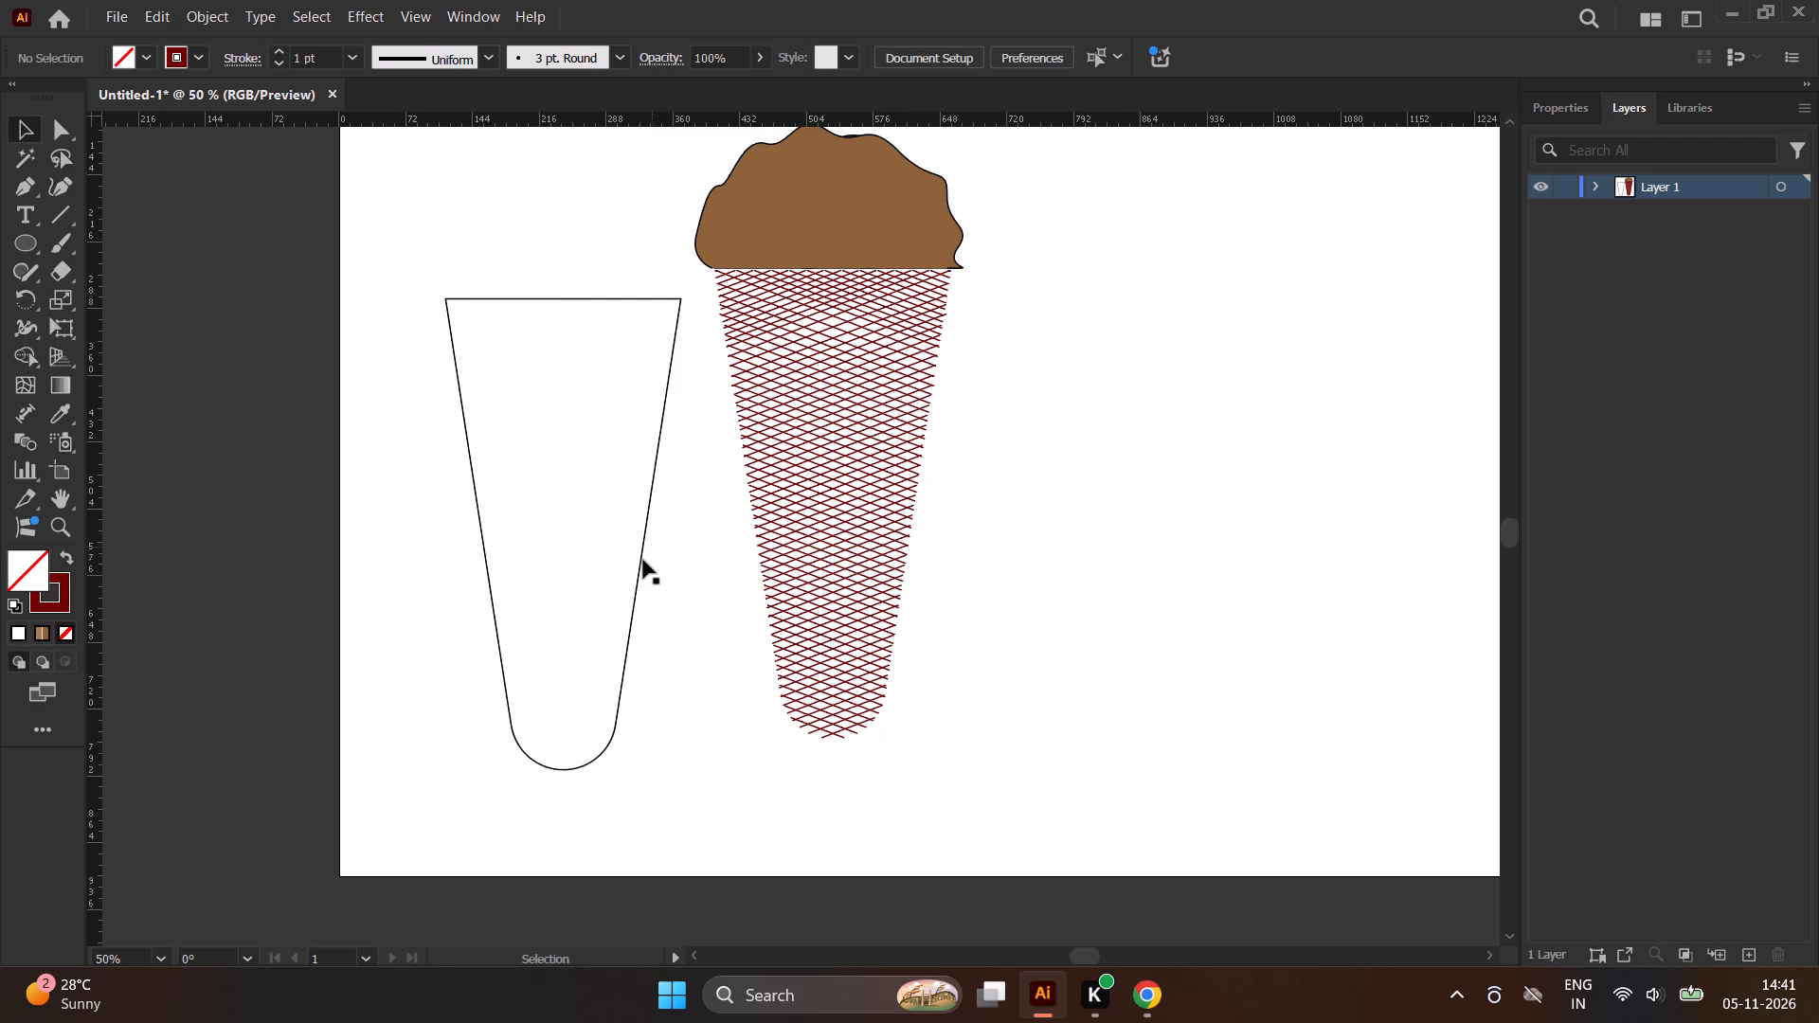
Move the cone outline back over the crosshatch so its top edge meets the scoop and its sides enclose the lines.
{"action": "left_click_drag", "start_coordinate": [590, 562], "coordinate": [759, 530]}
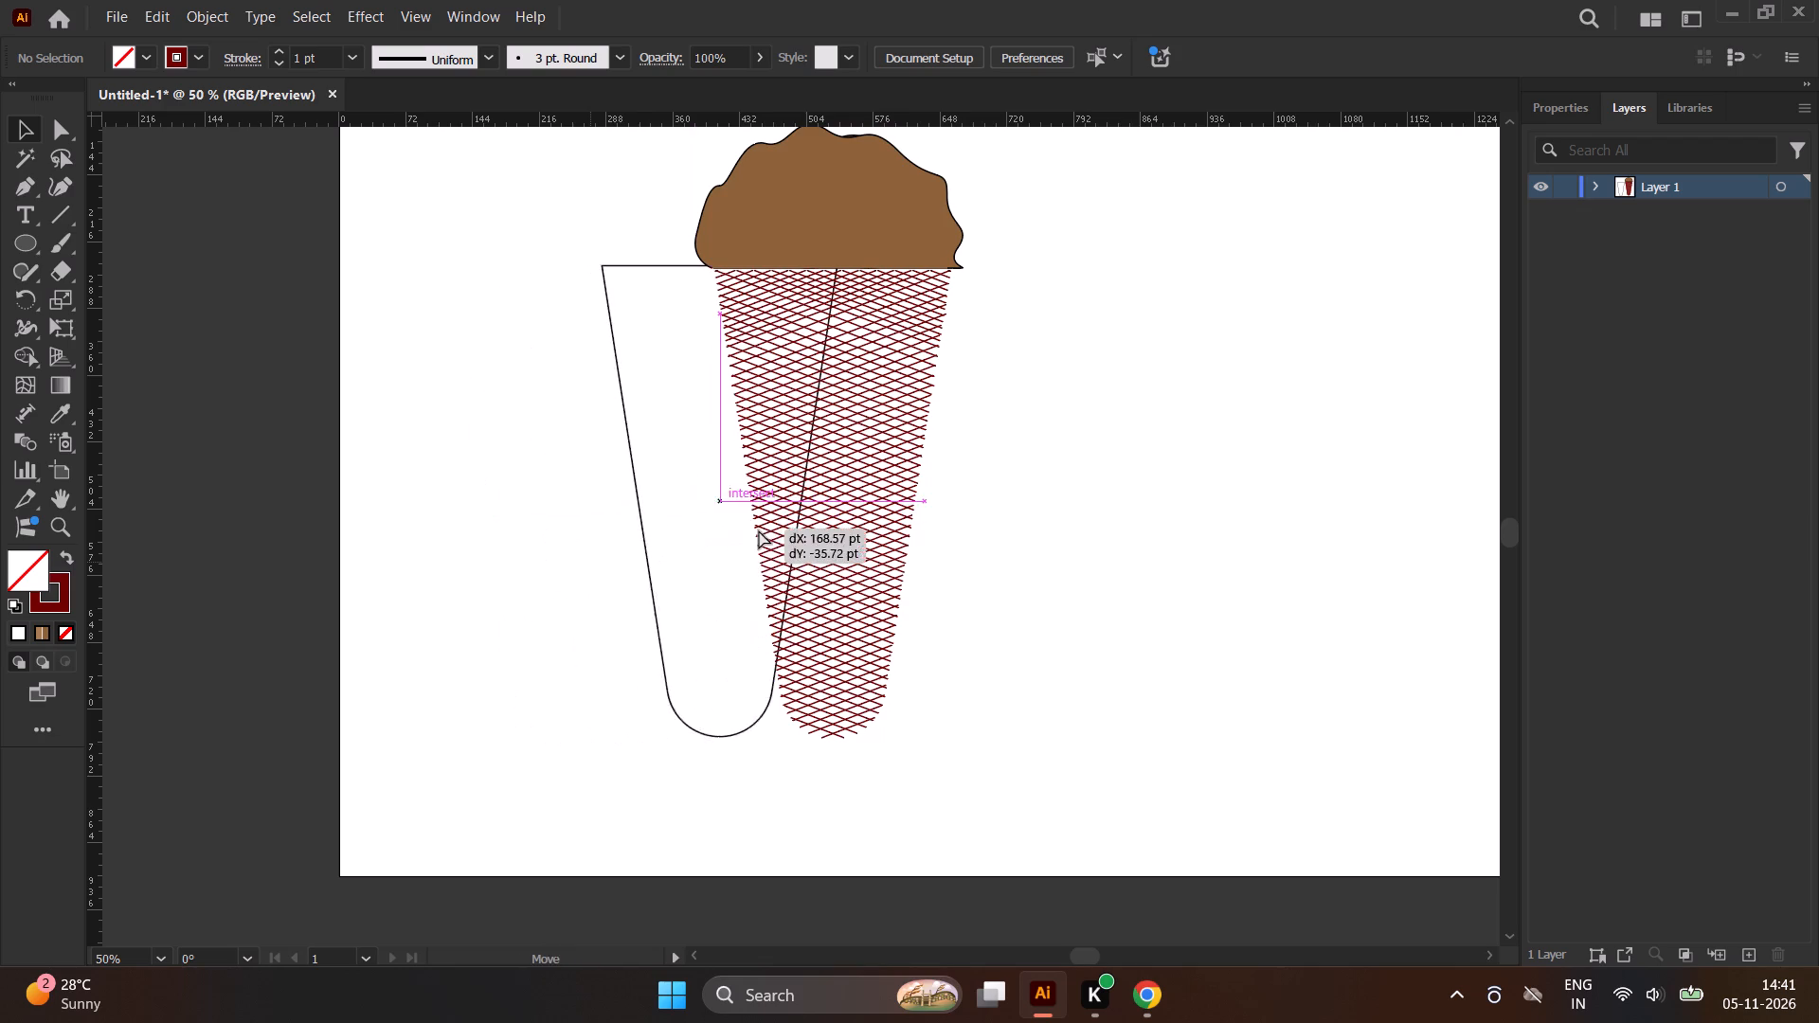
{"action": "left_click_drag", "start_coordinate": [759, 530], "coordinate": [862, 532]}
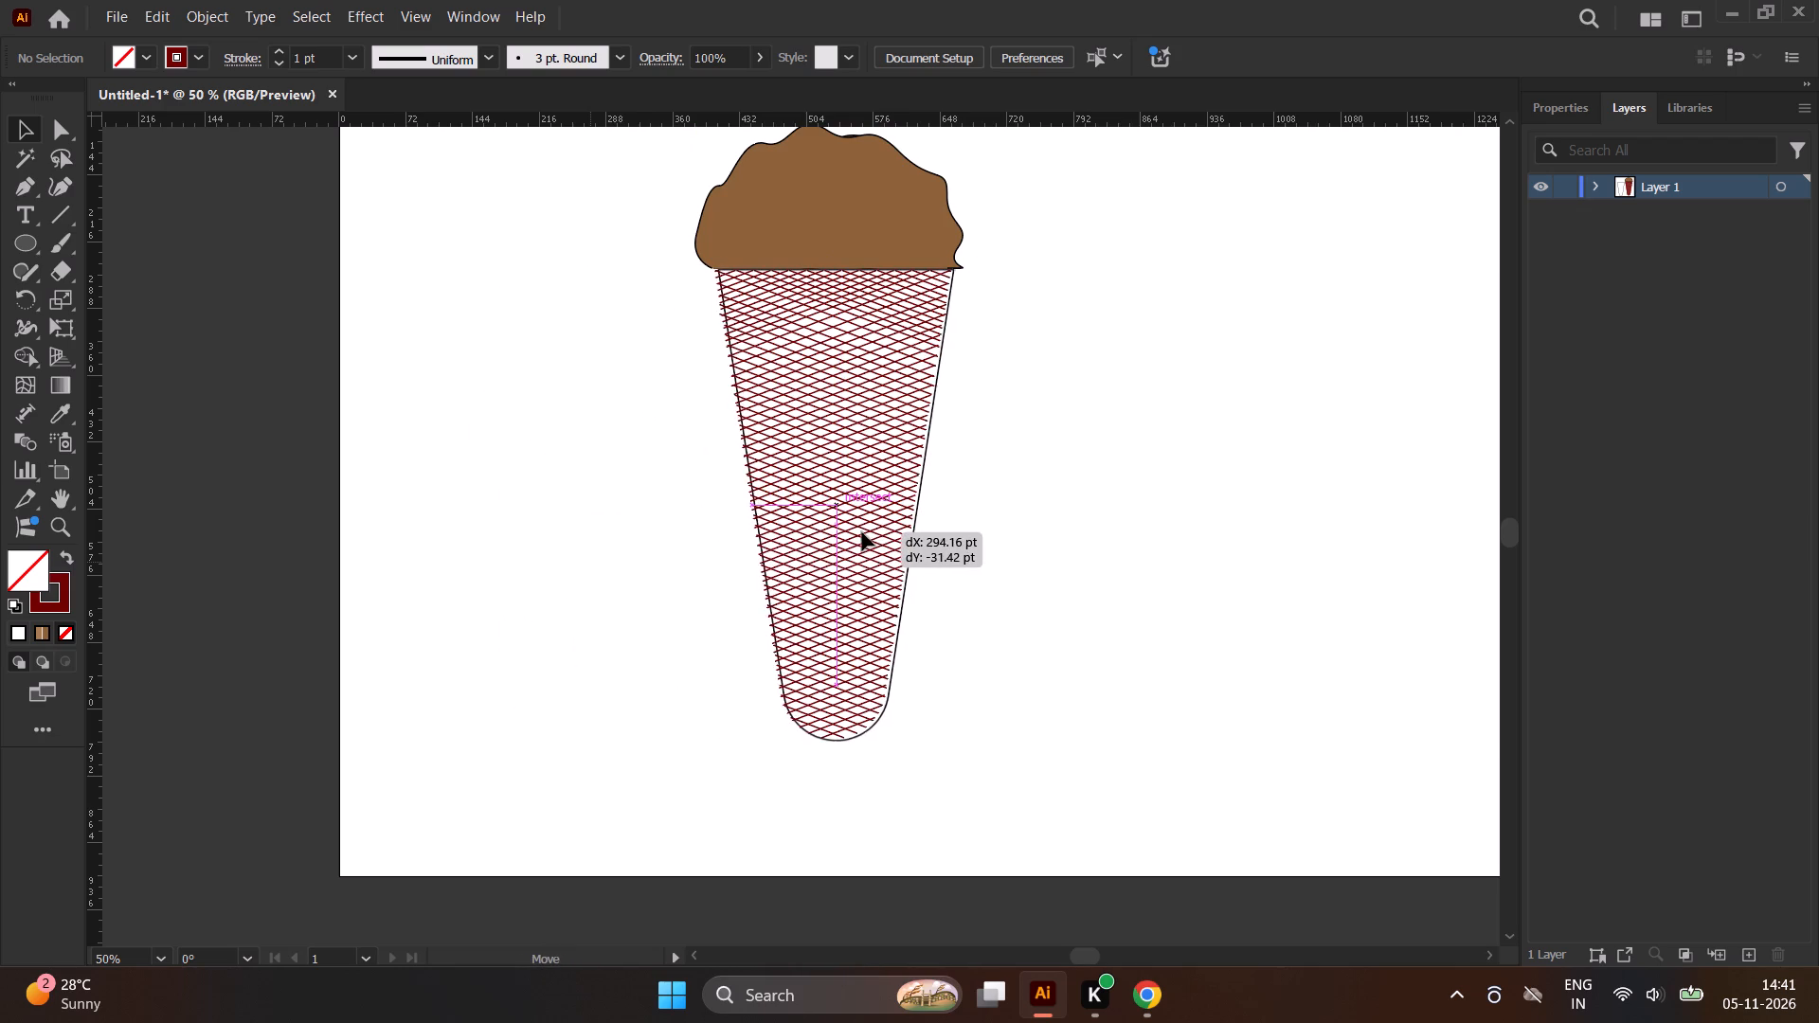
{"action": "left_click_drag", "start_coordinate": [862, 532], "coordinate": [860, 532]}
{"action": "left_click", "coordinate": [1144, 527]}
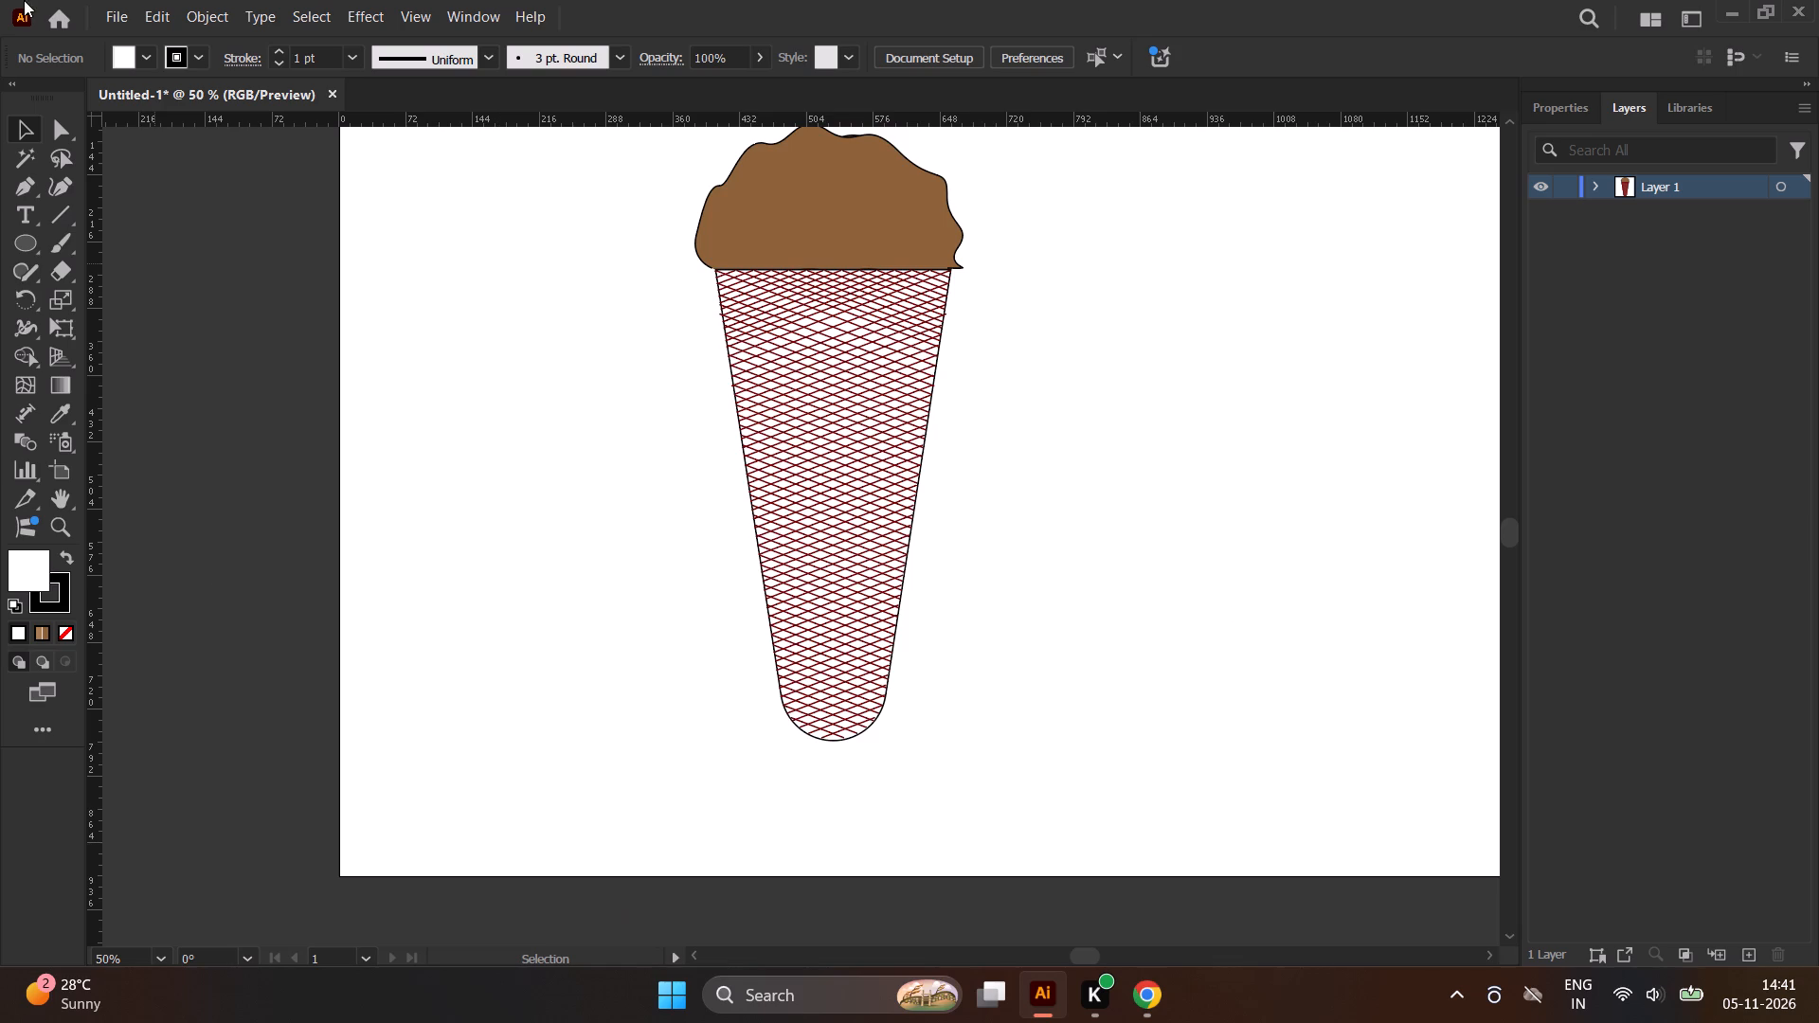
Select the cone outline with its crosshatch lines and set their fill to light orange FFA780.
{"action": "left_click_drag", "start_coordinate": [624, 306], "coordinate": [1041, 786]}
{"action": "left_click_drag", "start_coordinate": [1041, 786], "coordinate": [1042, 789]}
{"action": "triple_click", "coordinate": [39, 569]}
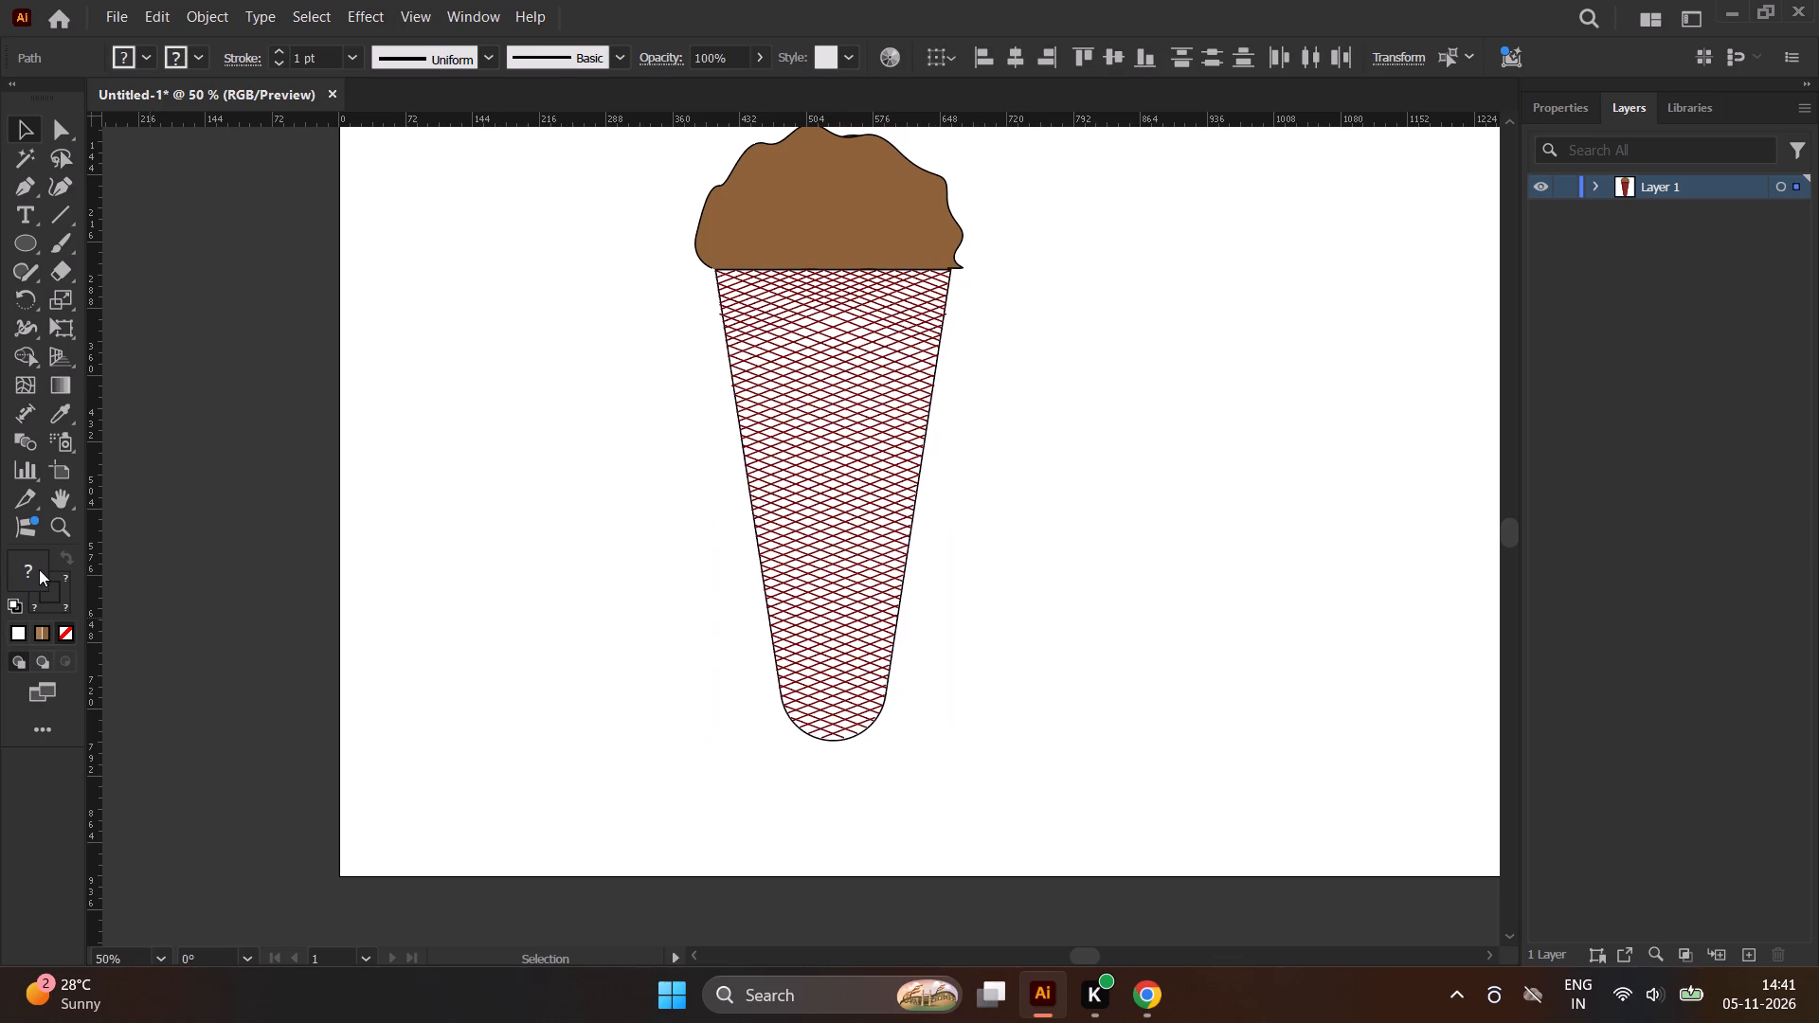
{"action": "left_click_drag", "start_coordinate": [1322, 337], "coordinate": [1342, 297]}
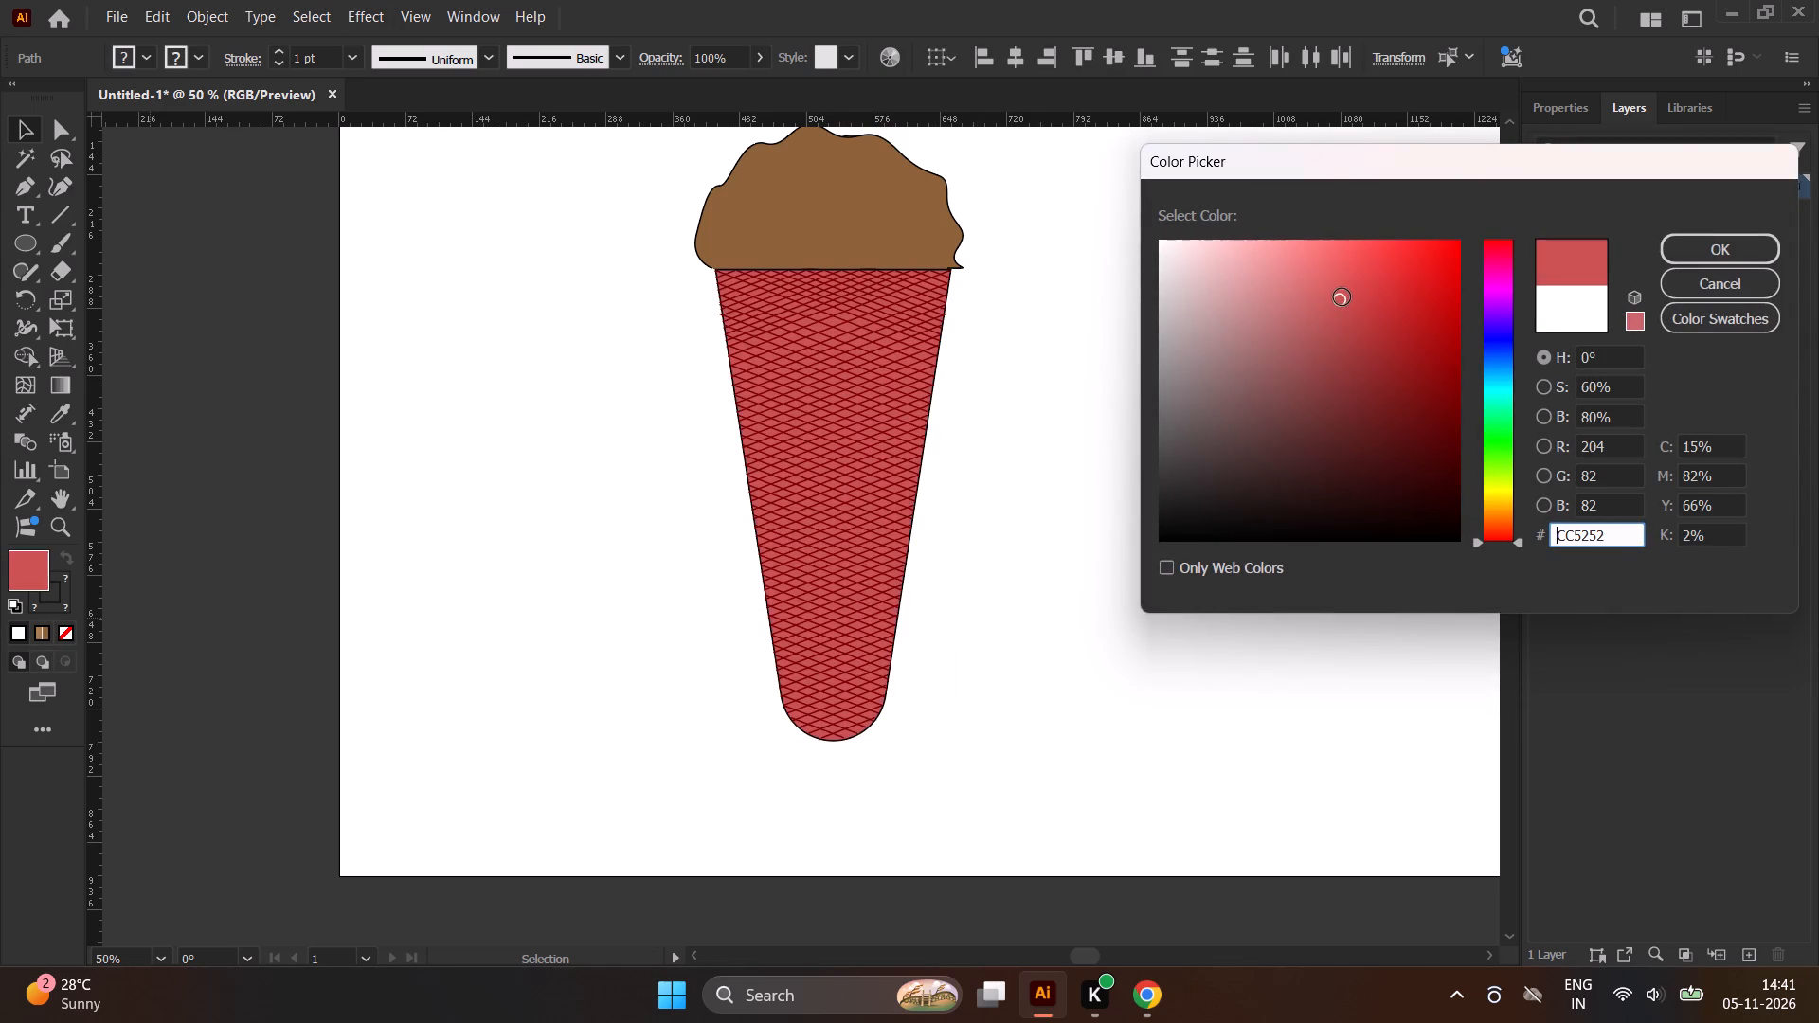
{"action": "left_click_drag", "start_coordinate": [1342, 297], "coordinate": [1436, 487]}
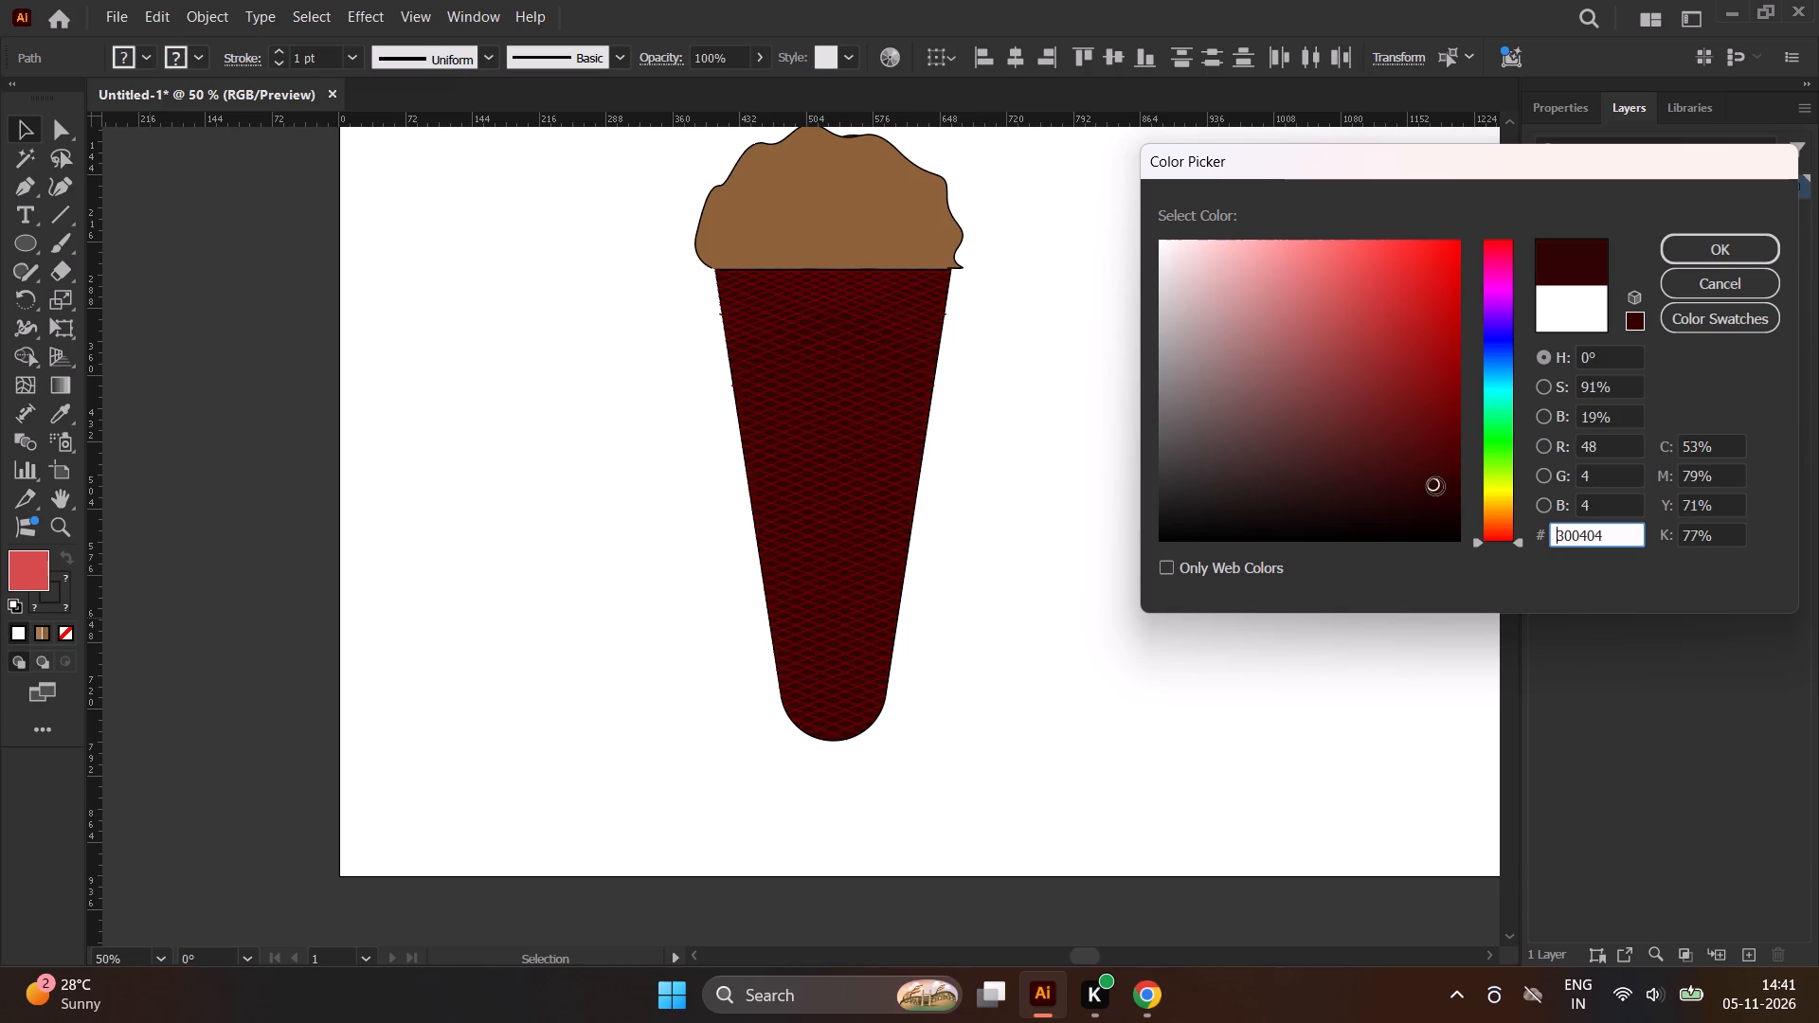
{"action": "left_click_drag", "start_coordinate": [1436, 487], "coordinate": [1460, 510]}
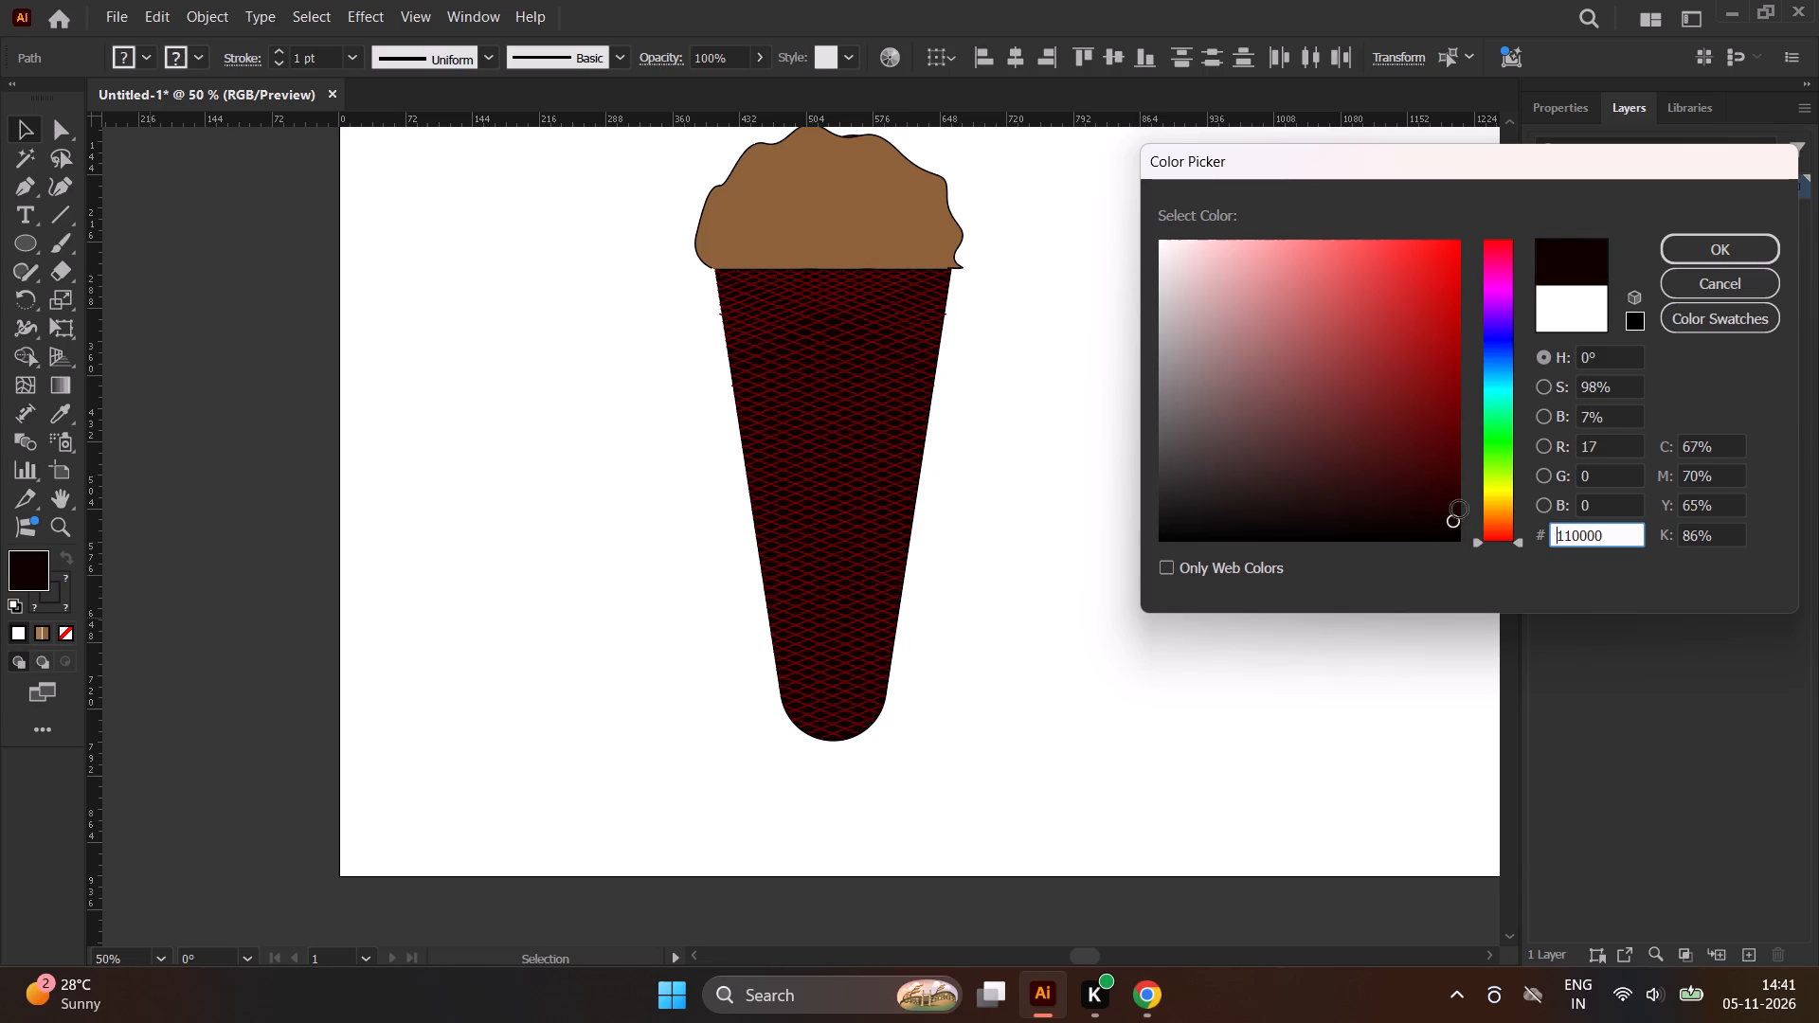
{"action": "left_click_drag", "start_coordinate": [1460, 510], "coordinate": [1478, 441]}
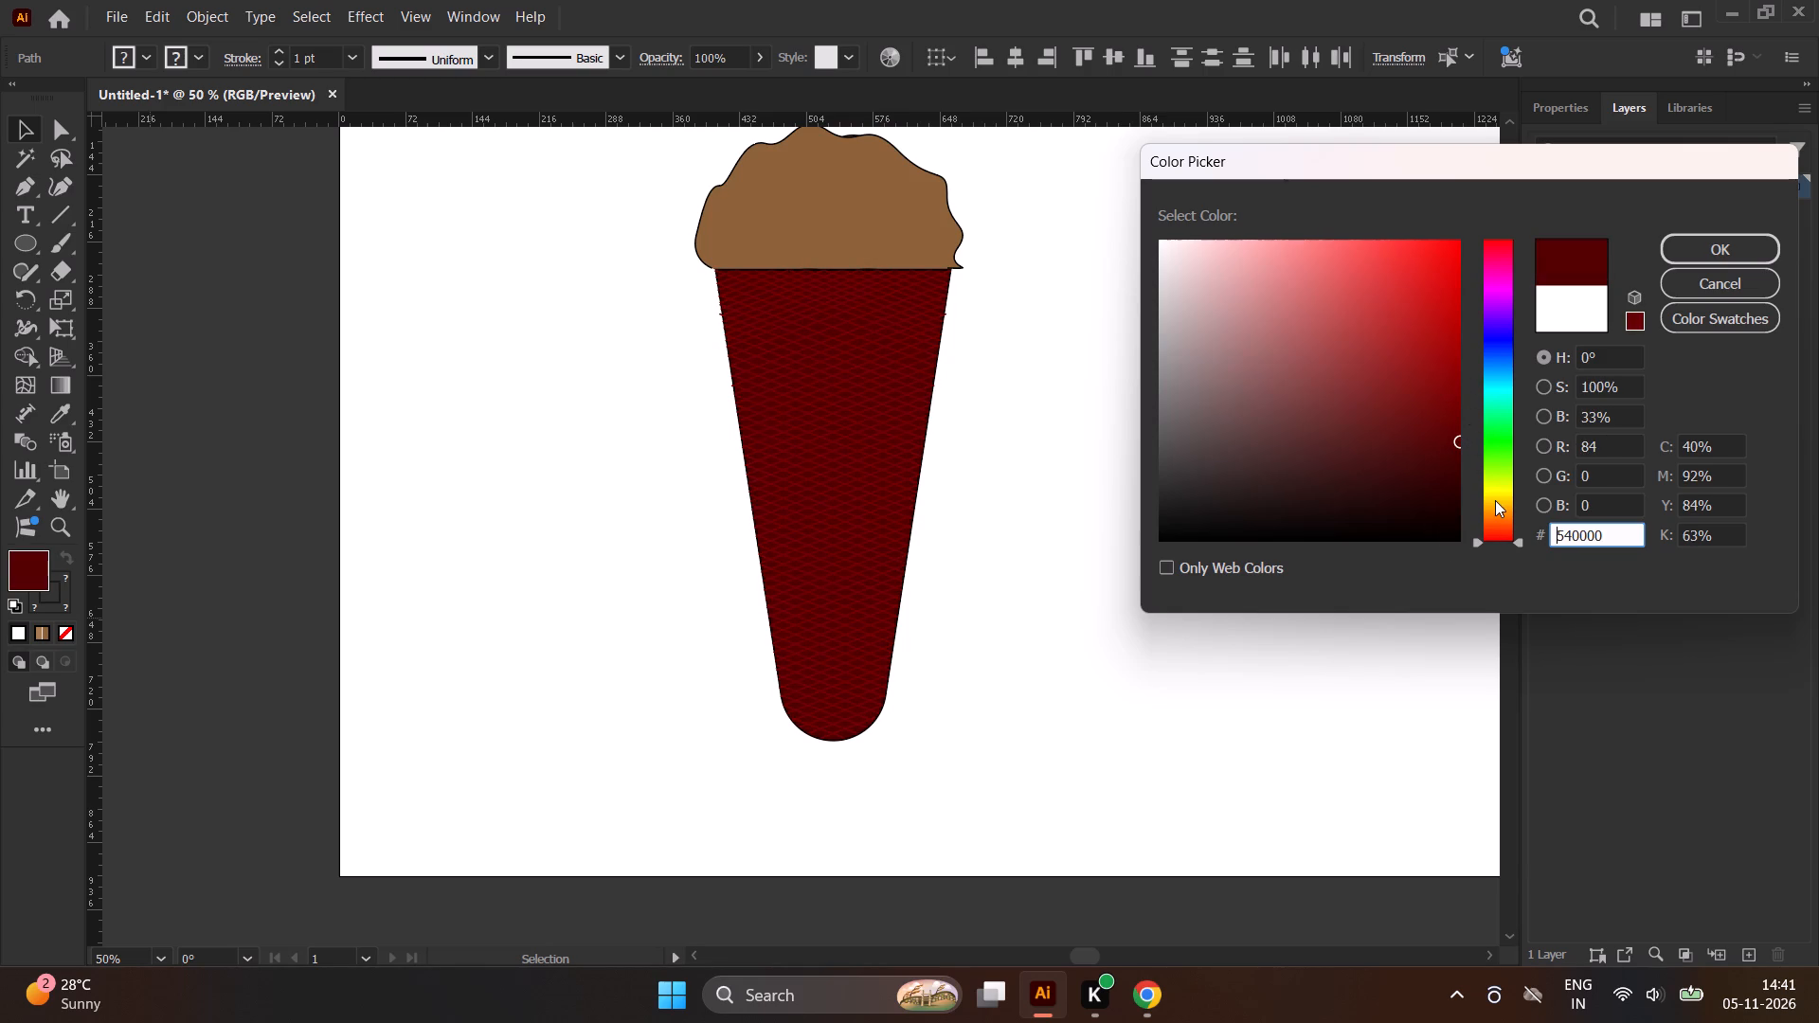
{"action": "left_click", "coordinate": [1495, 500]}
{"action": "left_click_drag", "start_coordinate": [1361, 409], "coordinate": [1471, 427]}
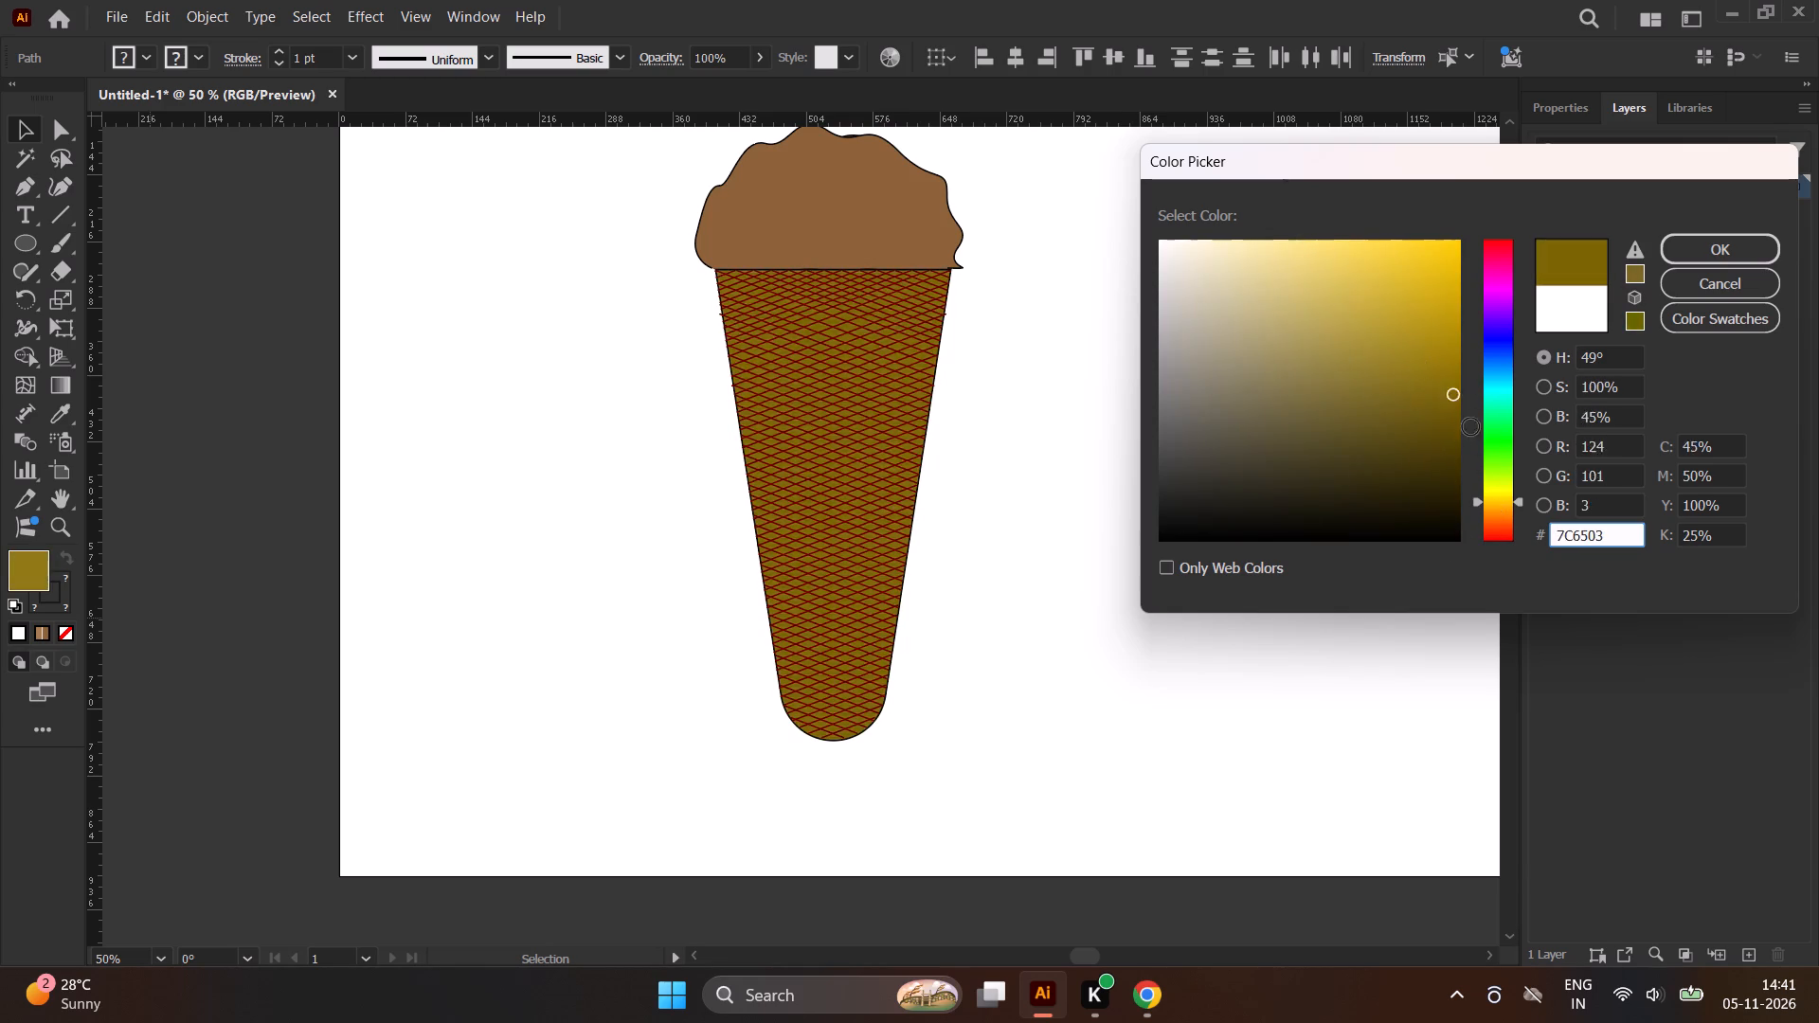
{"action": "left_click_drag", "start_coordinate": [1471, 427], "coordinate": [1476, 438]}
{"action": "left_click", "coordinate": [1494, 530]}
{"action": "left_click_drag", "start_coordinate": [1494, 518], "coordinate": [1493, 537]}
{"action": "left_click", "coordinate": [1493, 543]}
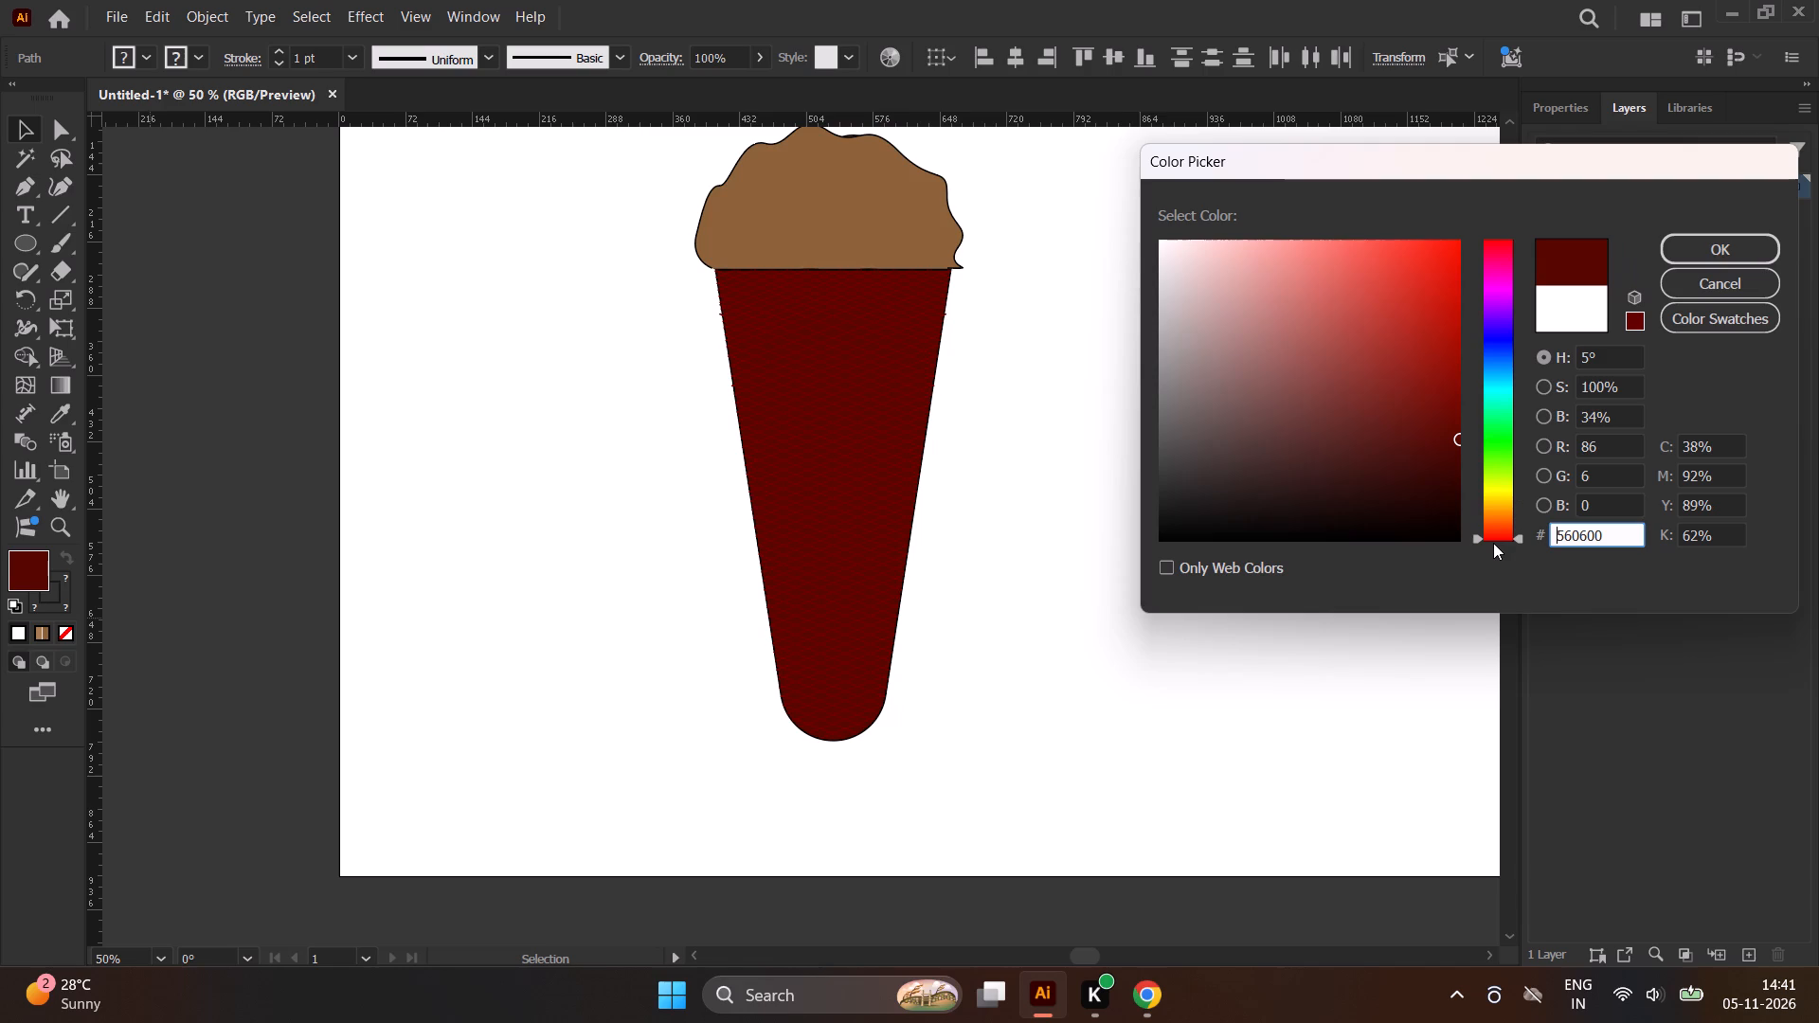
{"action": "left_click_drag", "start_coordinate": [1493, 547], "coordinate": [1499, 526]}
{"action": "left_click", "coordinate": [1499, 526]}
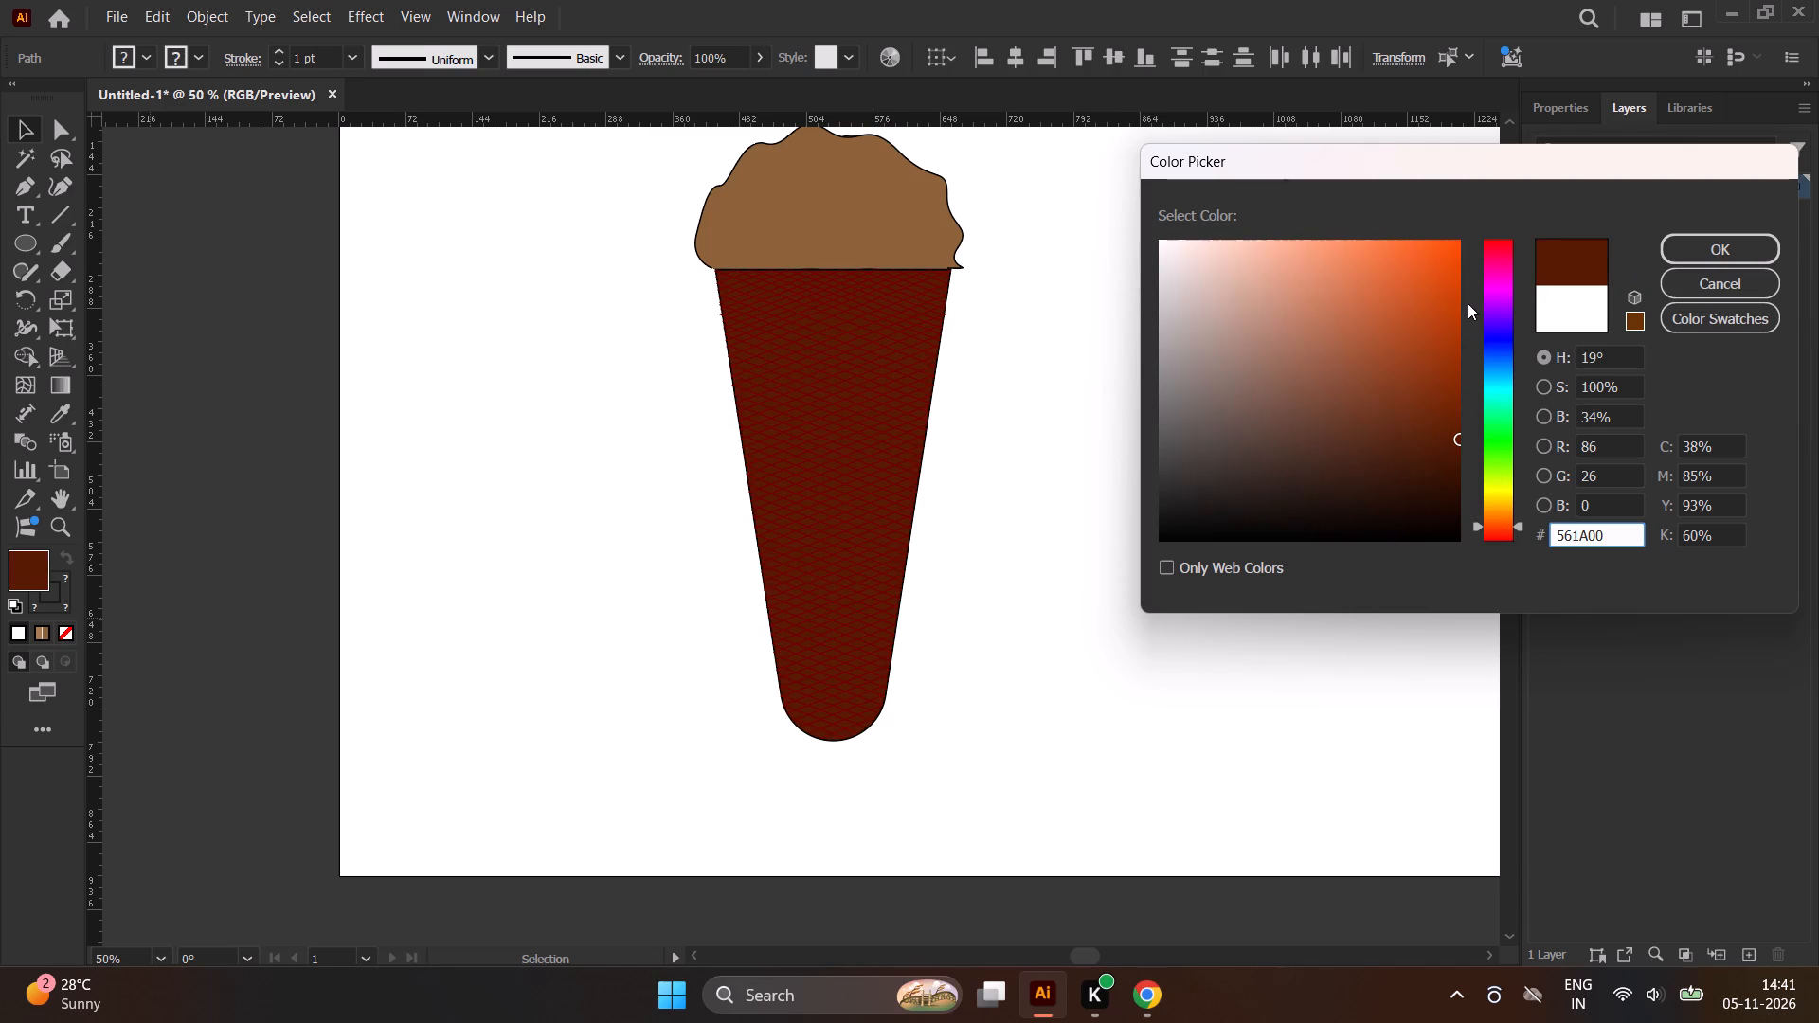
{"action": "left_click_drag", "start_coordinate": [1417, 296], "coordinate": [1380, 257]}
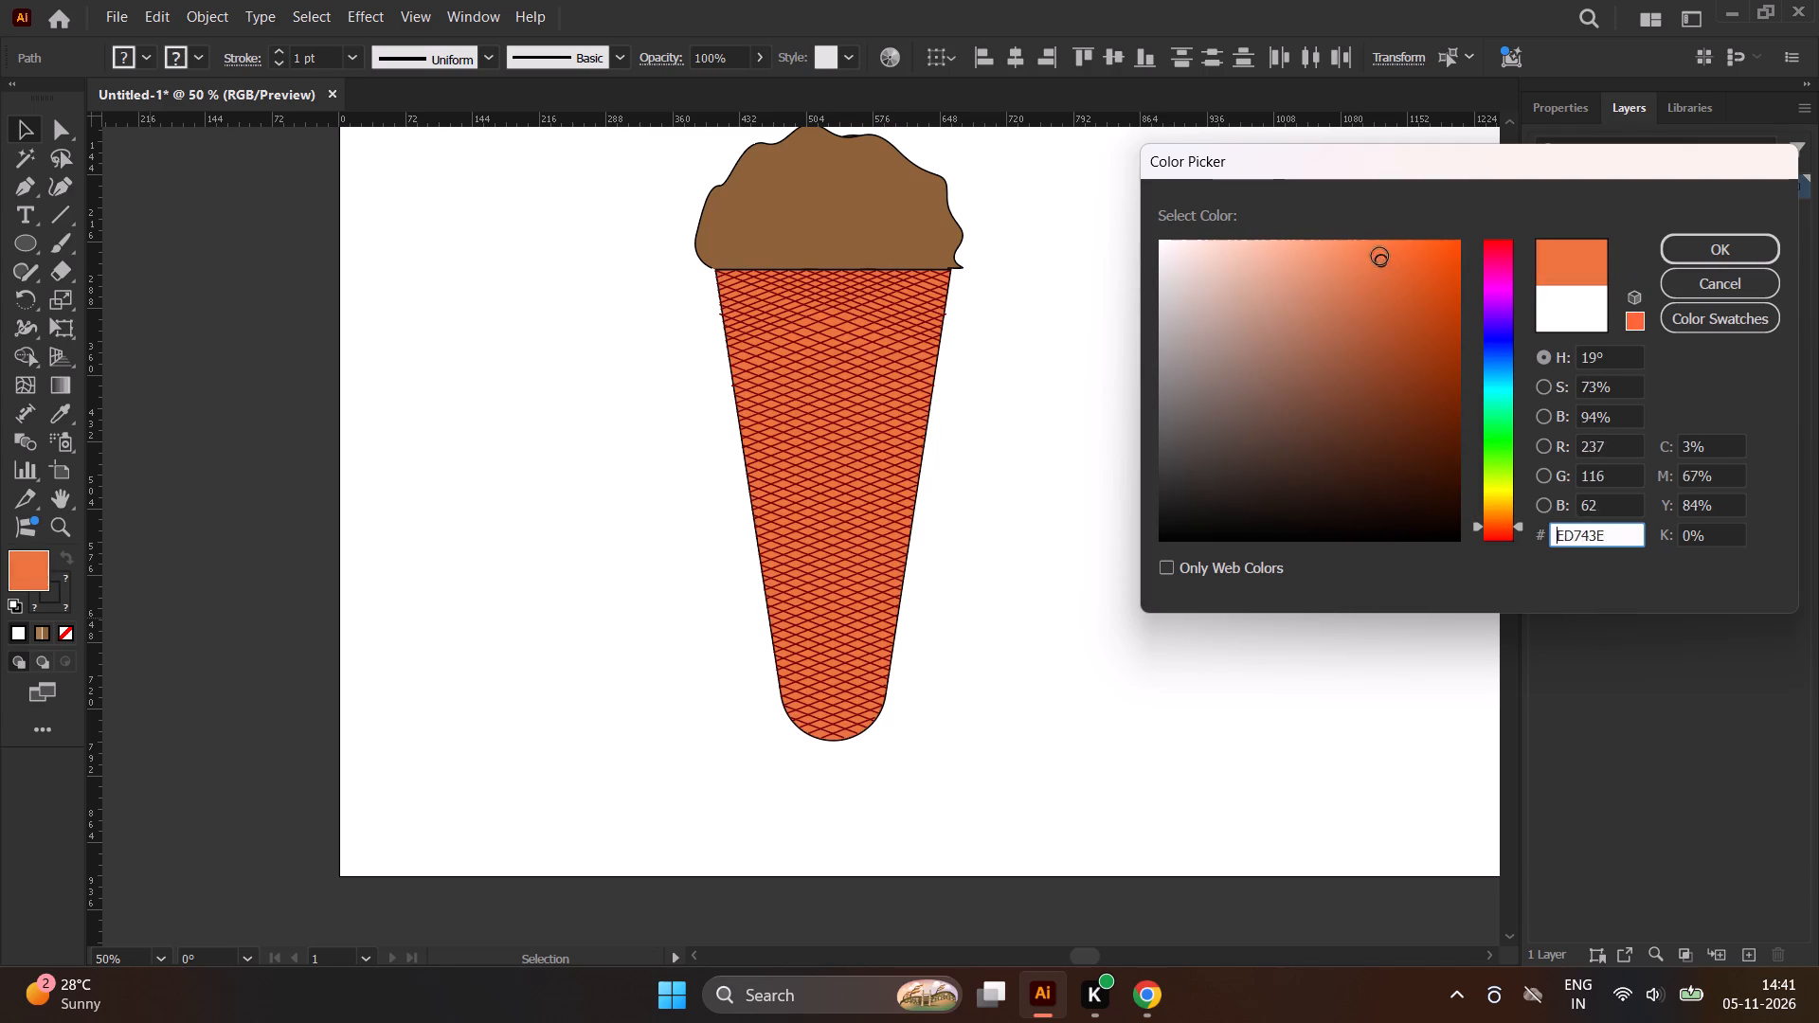
{"action": "left_click_drag", "start_coordinate": [1380, 257], "coordinate": [1311, 235]}
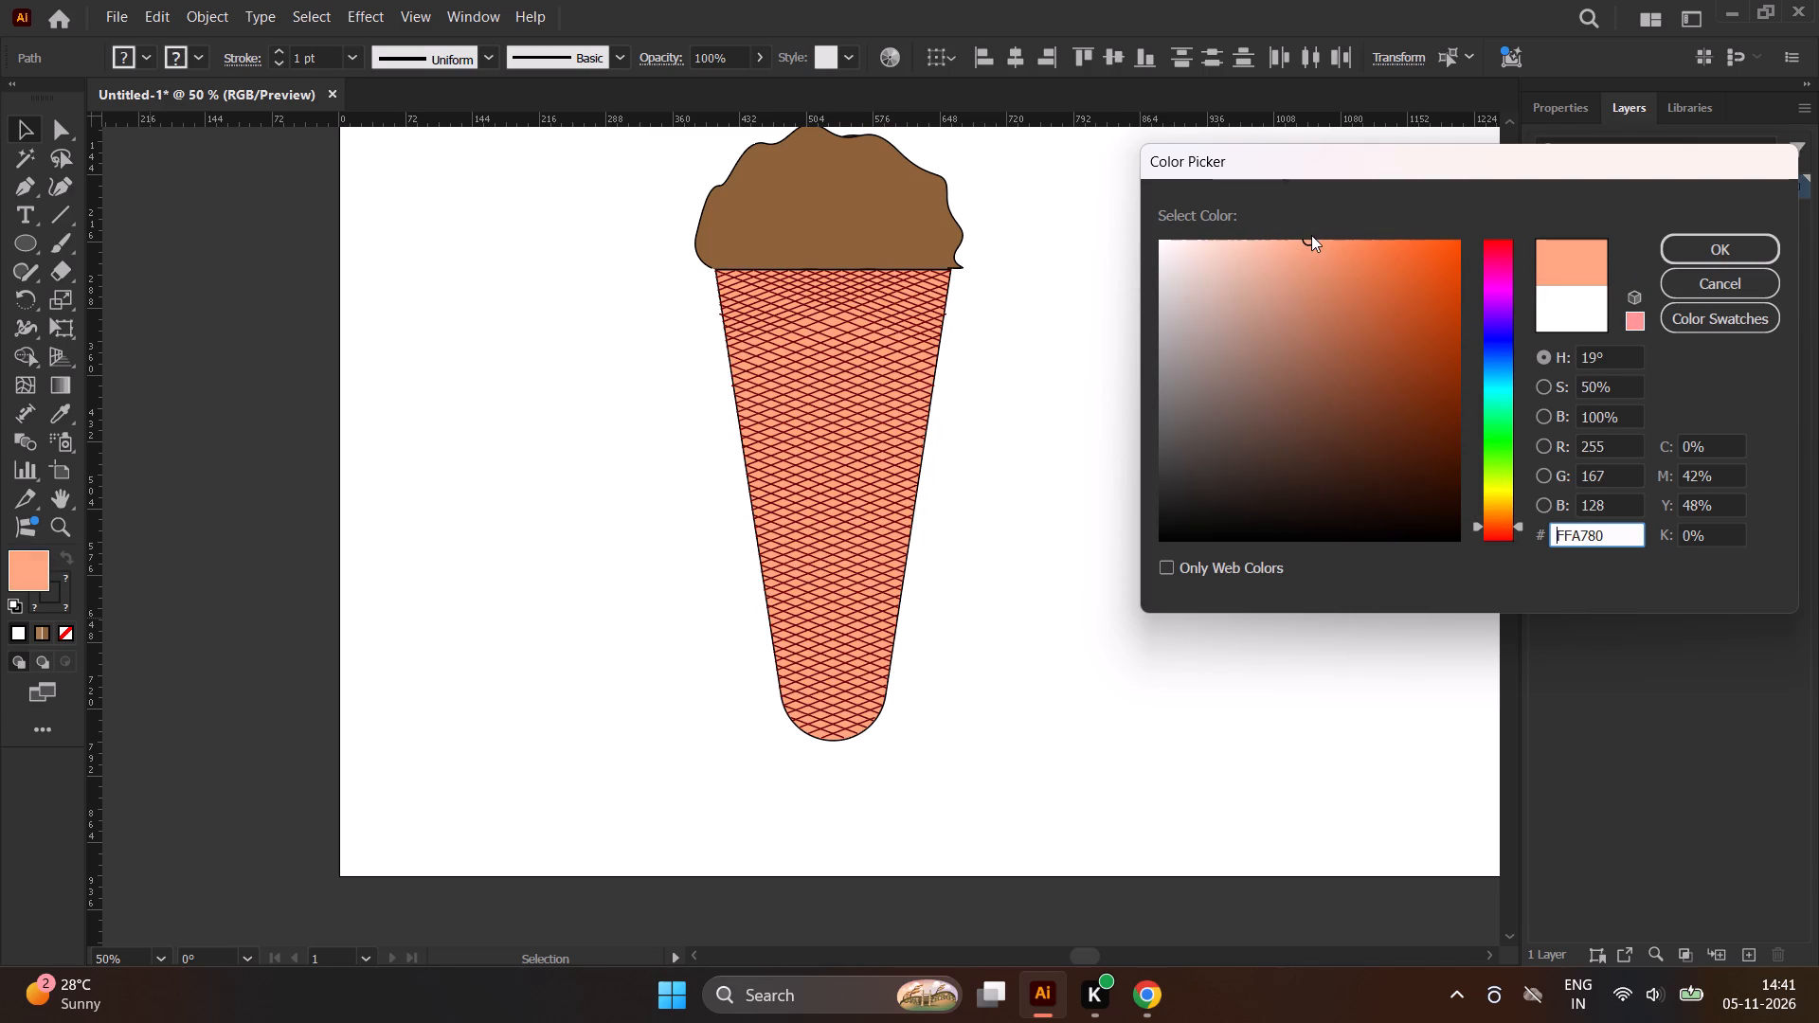
{"action": "left_click", "coordinate": [1669, 245]}
Fill the brown scoop with the linear light-to-dark brown gradient that has a thin white band in the middle.
{"action": "scroll", "coordinate": [1358, 283], "scroll_direction": "up", "scroll_amount": 1}
{"action": "scroll", "coordinate": [1270, 300], "scroll_direction": "down", "scroll_amount": 2}
{"action": "scroll", "coordinate": [997, 233], "scroll_direction": "up", "scroll_amount": 4}
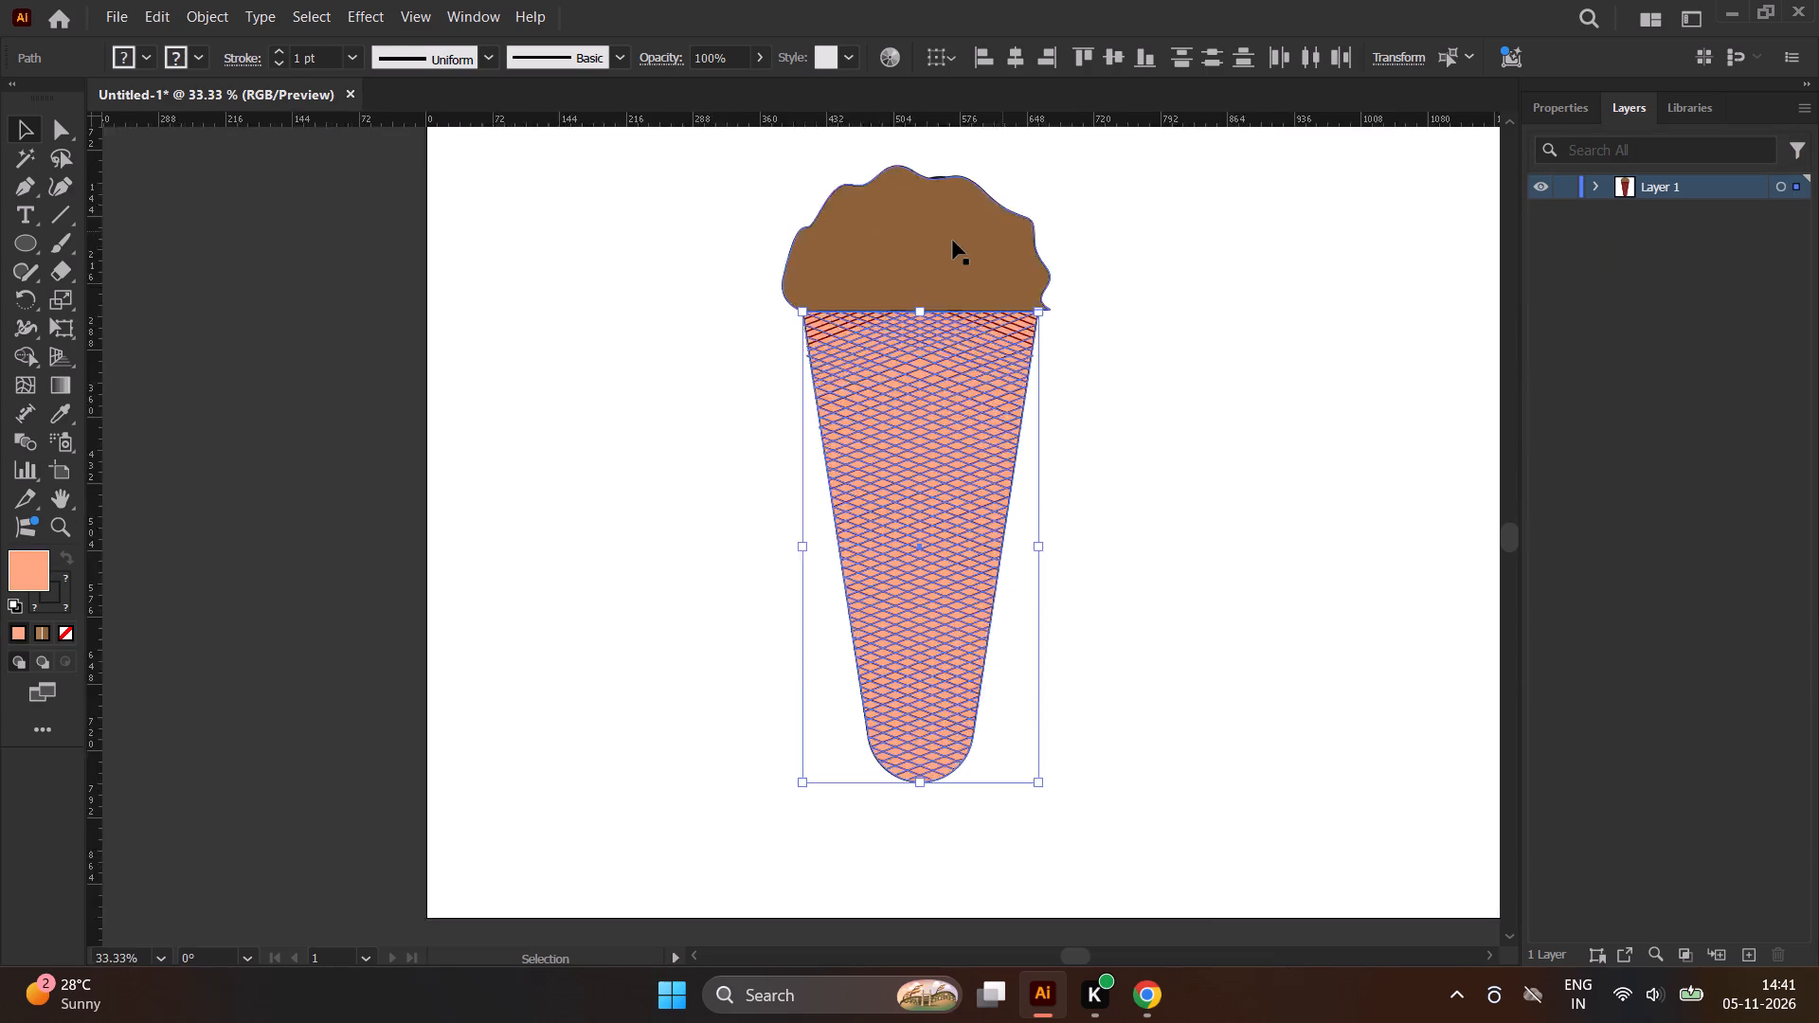
{"action": "scroll", "coordinate": [953, 241], "scroll_direction": "up", "scroll_amount": 1}
{"action": "left_click", "coordinate": [953, 229]}
{"action": "scroll", "coordinate": [953, 229], "scroll_direction": "up", "scroll_amount": 1}
{"action": "scroll", "coordinate": [953, 231], "scroll_direction": "down", "scroll_amount": 1}
{"action": "scroll", "coordinate": [953, 234], "scroll_direction": "up", "scroll_amount": 1}
{"action": "scroll", "coordinate": [953, 235], "scroll_direction": "down", "scroll_amount": 1}
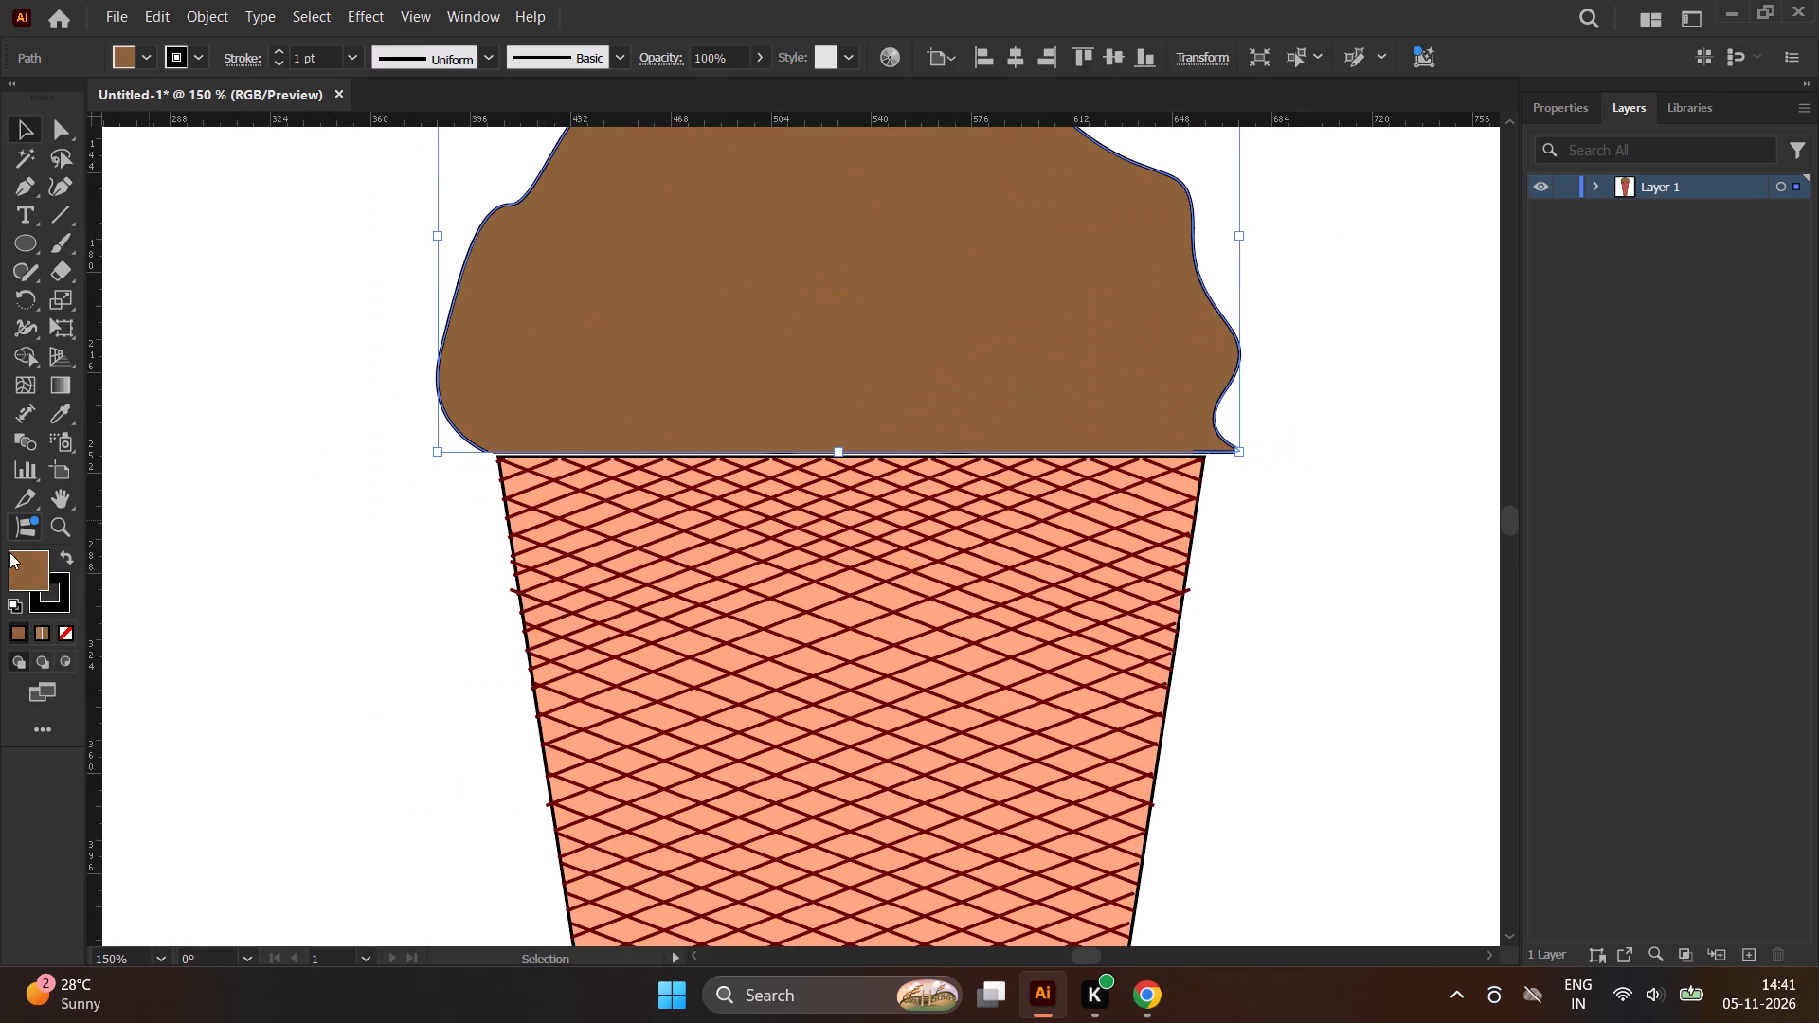
{"action": "double_click", "coordinate": [48, 638]}
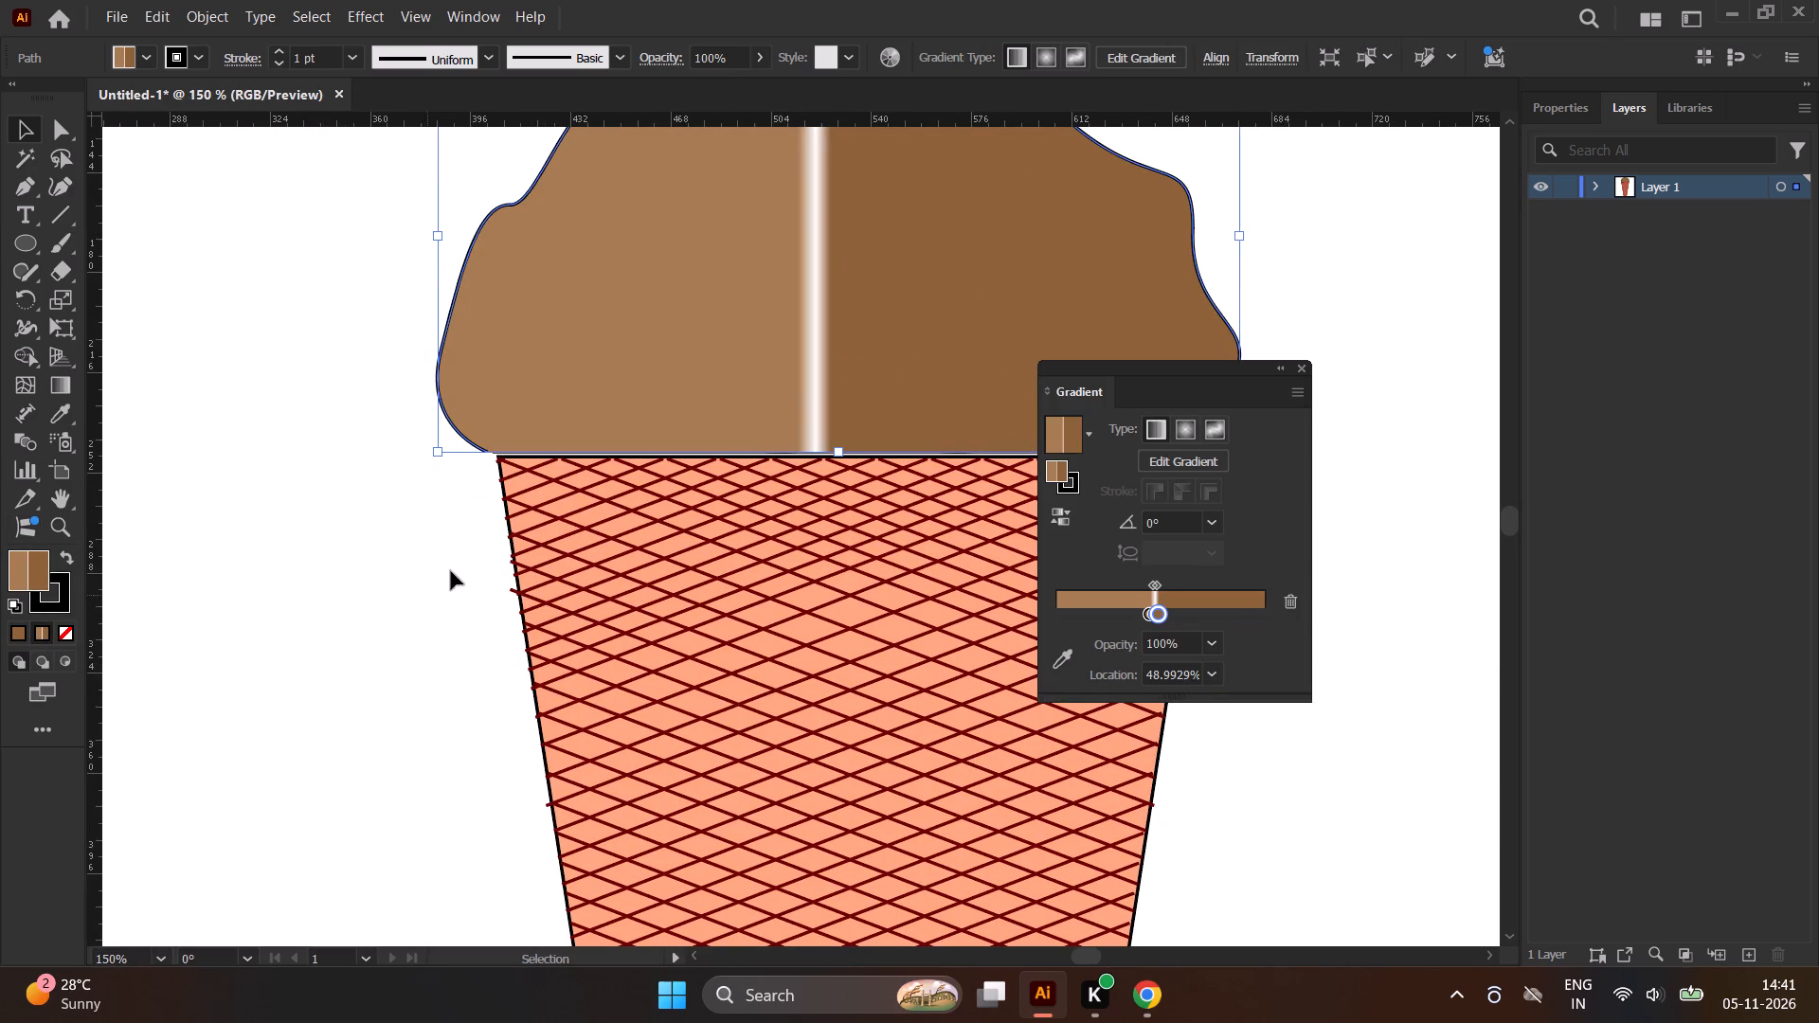
{"action": "left_click", "coordinate": [176, 426]}
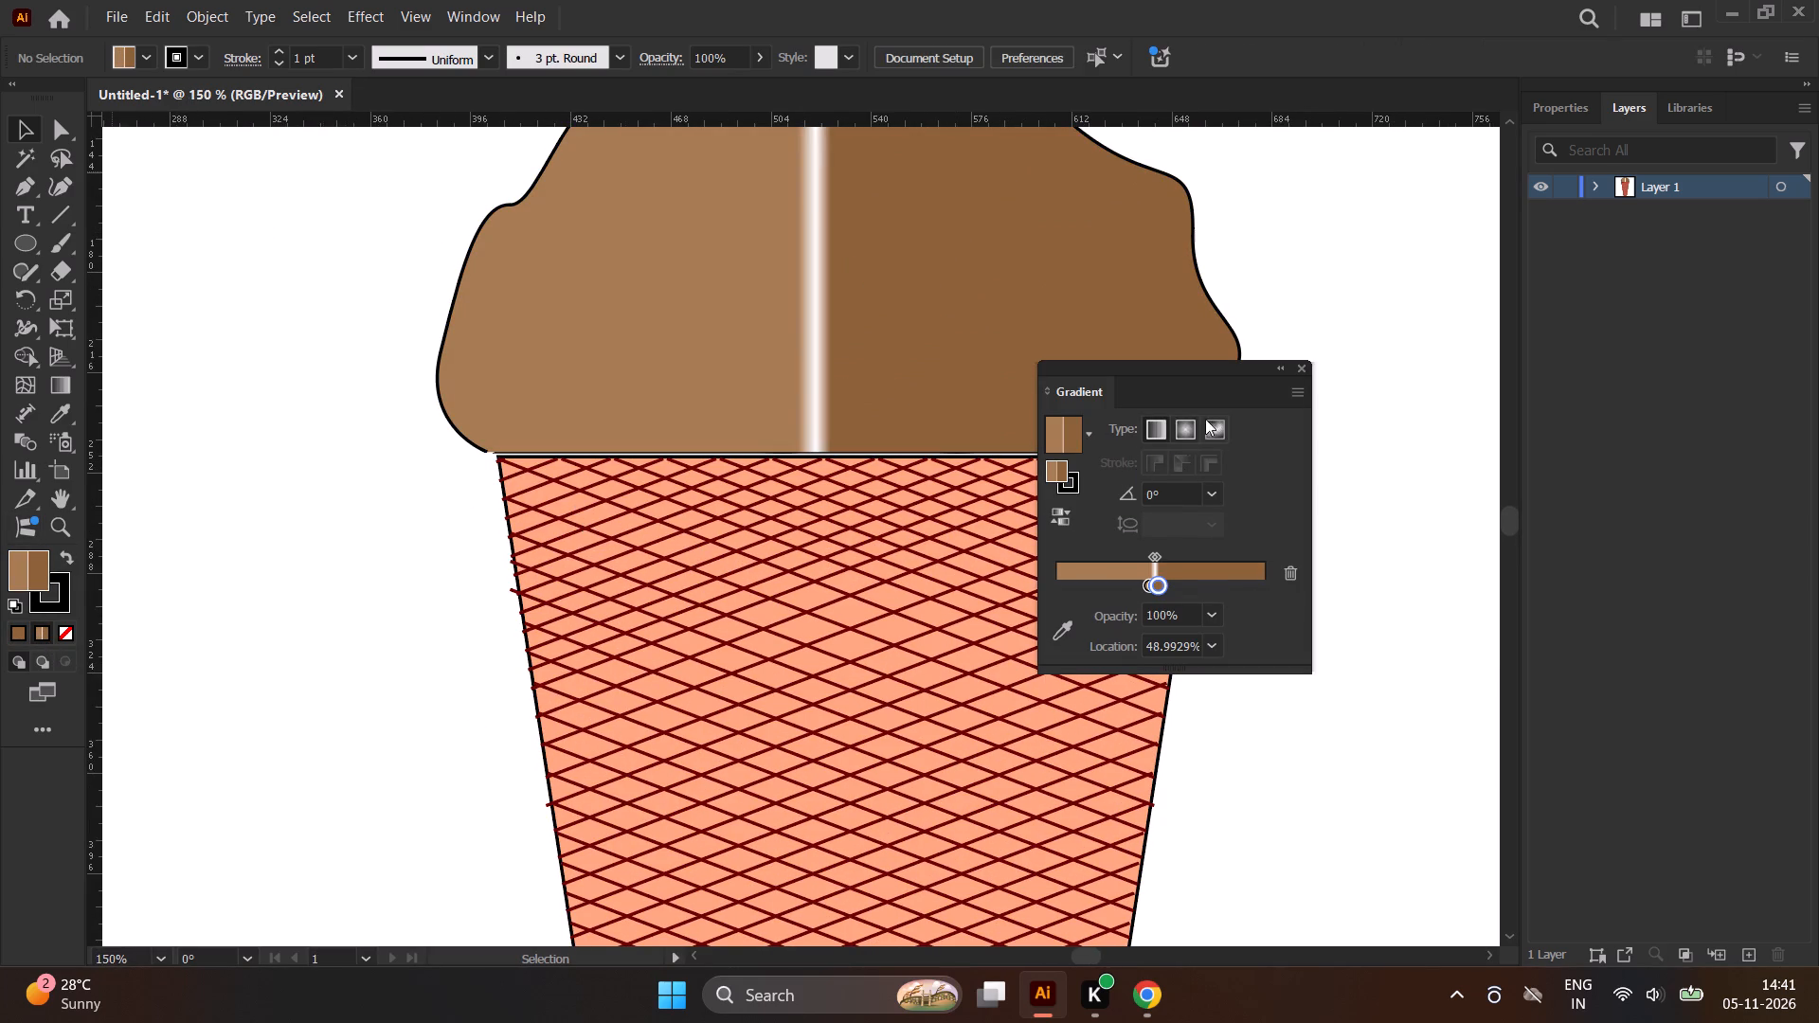
{"action": "left_click", "coordinate": [1278, 373]}
{"action": "scroll", "coordinate": [1205, 572], "scroll_direction": "up", "scroll_amount": 1}
{"action": "scroll", "coordinate": [1205, 572], "scroll_direction": "down", "scroll_amount": 5}
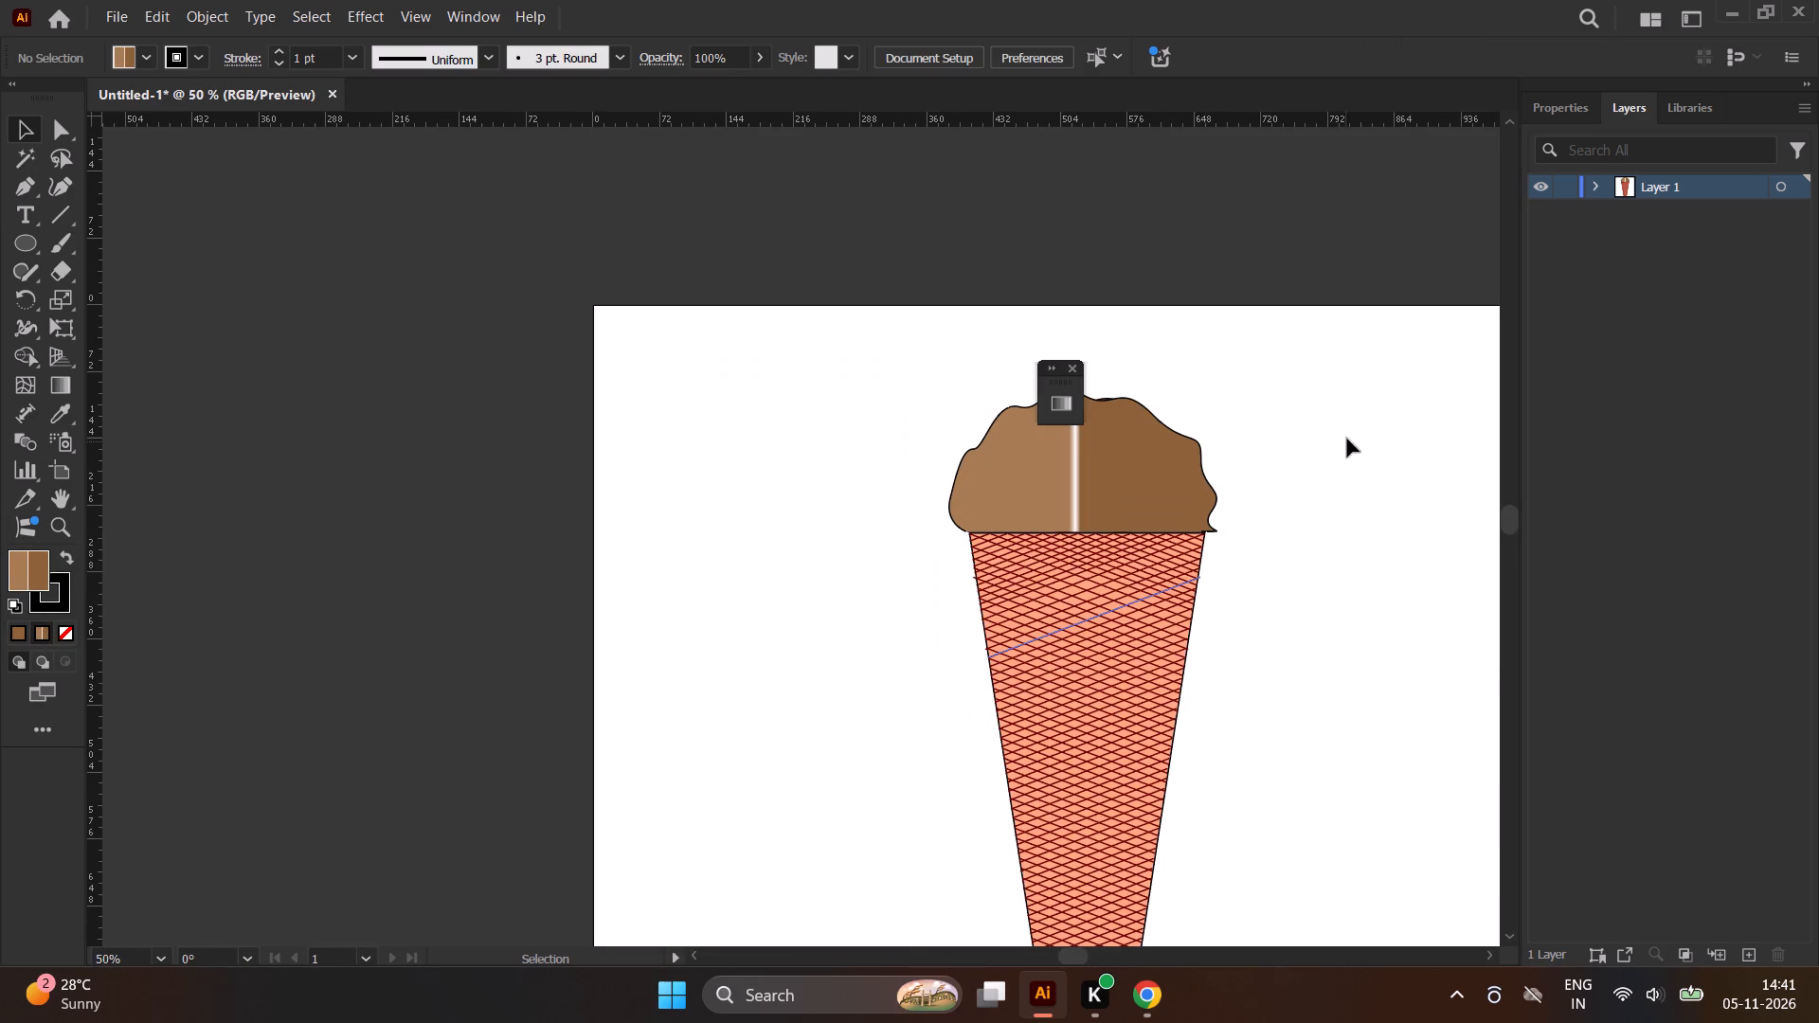
{"action": "left_click", "coordinate": [1348, 437]}
{"action": "left_click", "coordinate": [1390, 389]}
{"action": "key", "text": "v"}
{"action": "left_click", "coordinate": [1072, 373]}
Select the whole ice cream, scoop and crosshatched cone together.
{"action": "scroll", "coordinate": [1054, 424], "scroll_direction": "down", "scroll_amount": 3}
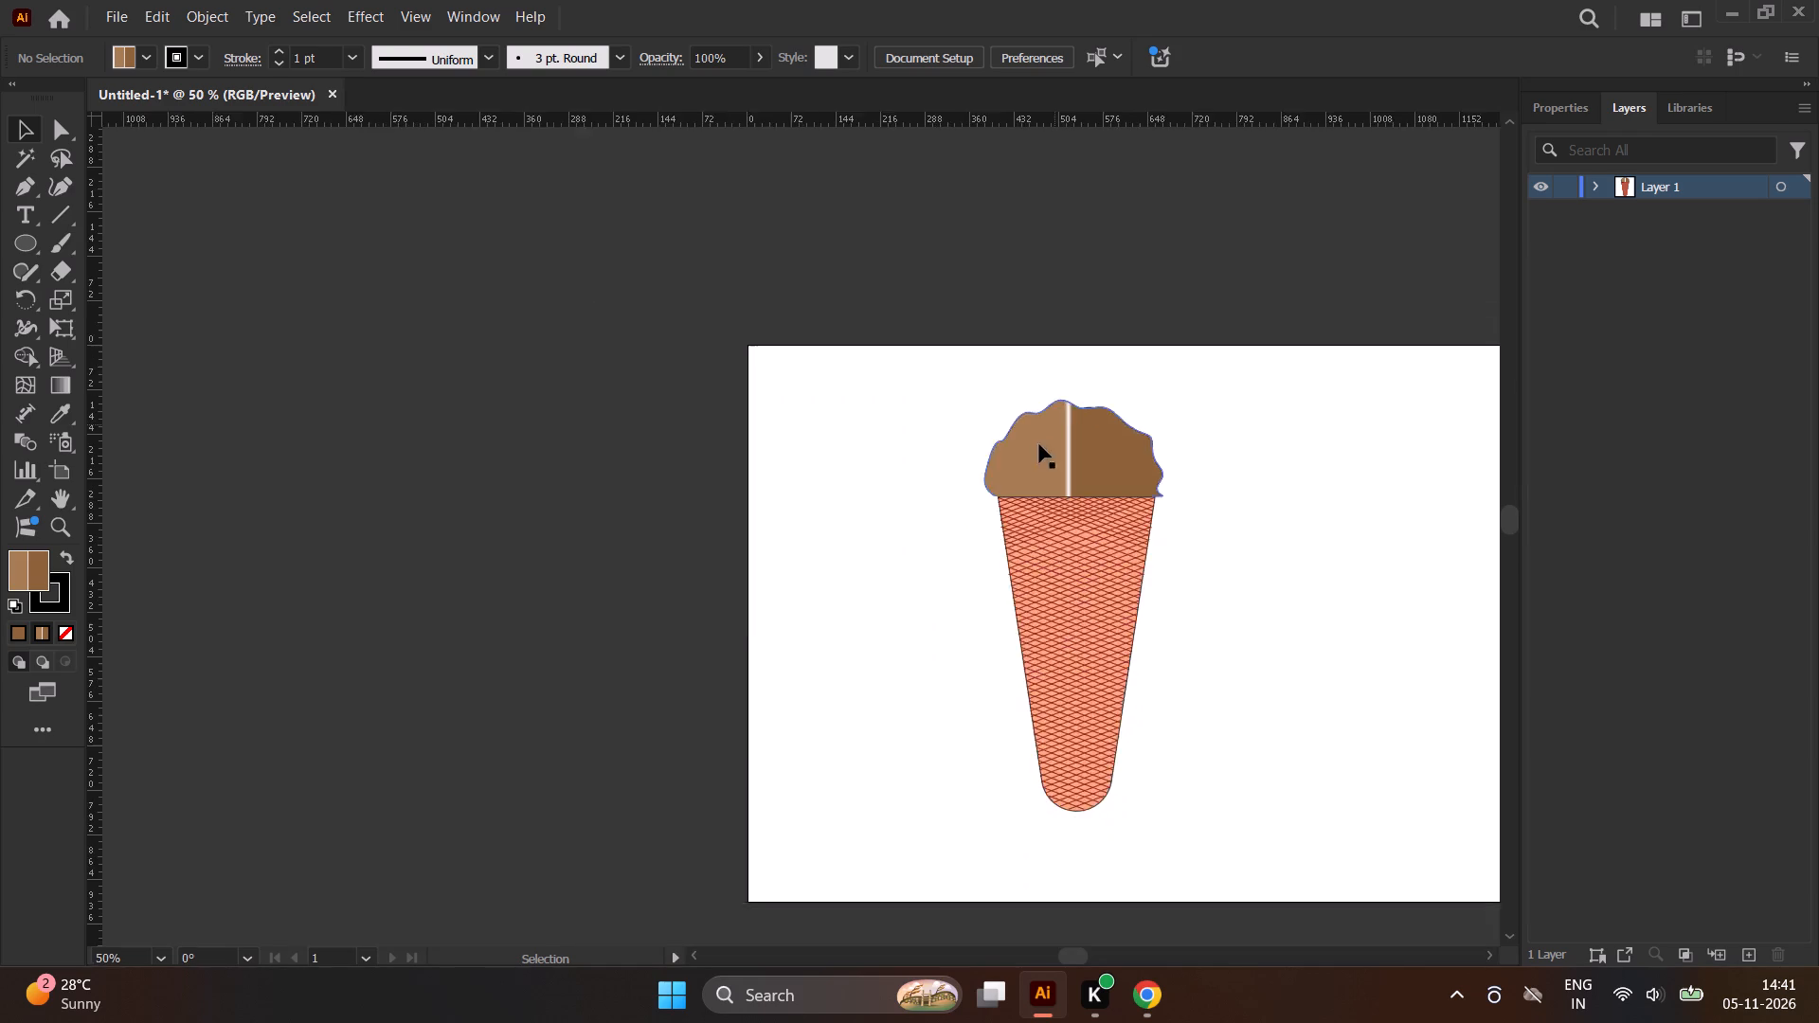
{"action": "scroll", "coordinate": [1026, 703], "scroll_direction": "up", "scroll_amount": 2}
{"action": "scroll", "coordinate": [1034, 656], "scroll_direction": "down", "scroll_amount": 1}
{"action": "scroll", "coordinate": [1033, 654], "scroll_direction": "up", "scroll_amount": 1}
{"action": "scroll", "coordinate": [1033, 653], "scroll_direction": "down", "scroll_amount": 2}
{"action": "left_click_drag", "start_coordinate": [1019, 371], "coordinate": [1019, 376]}
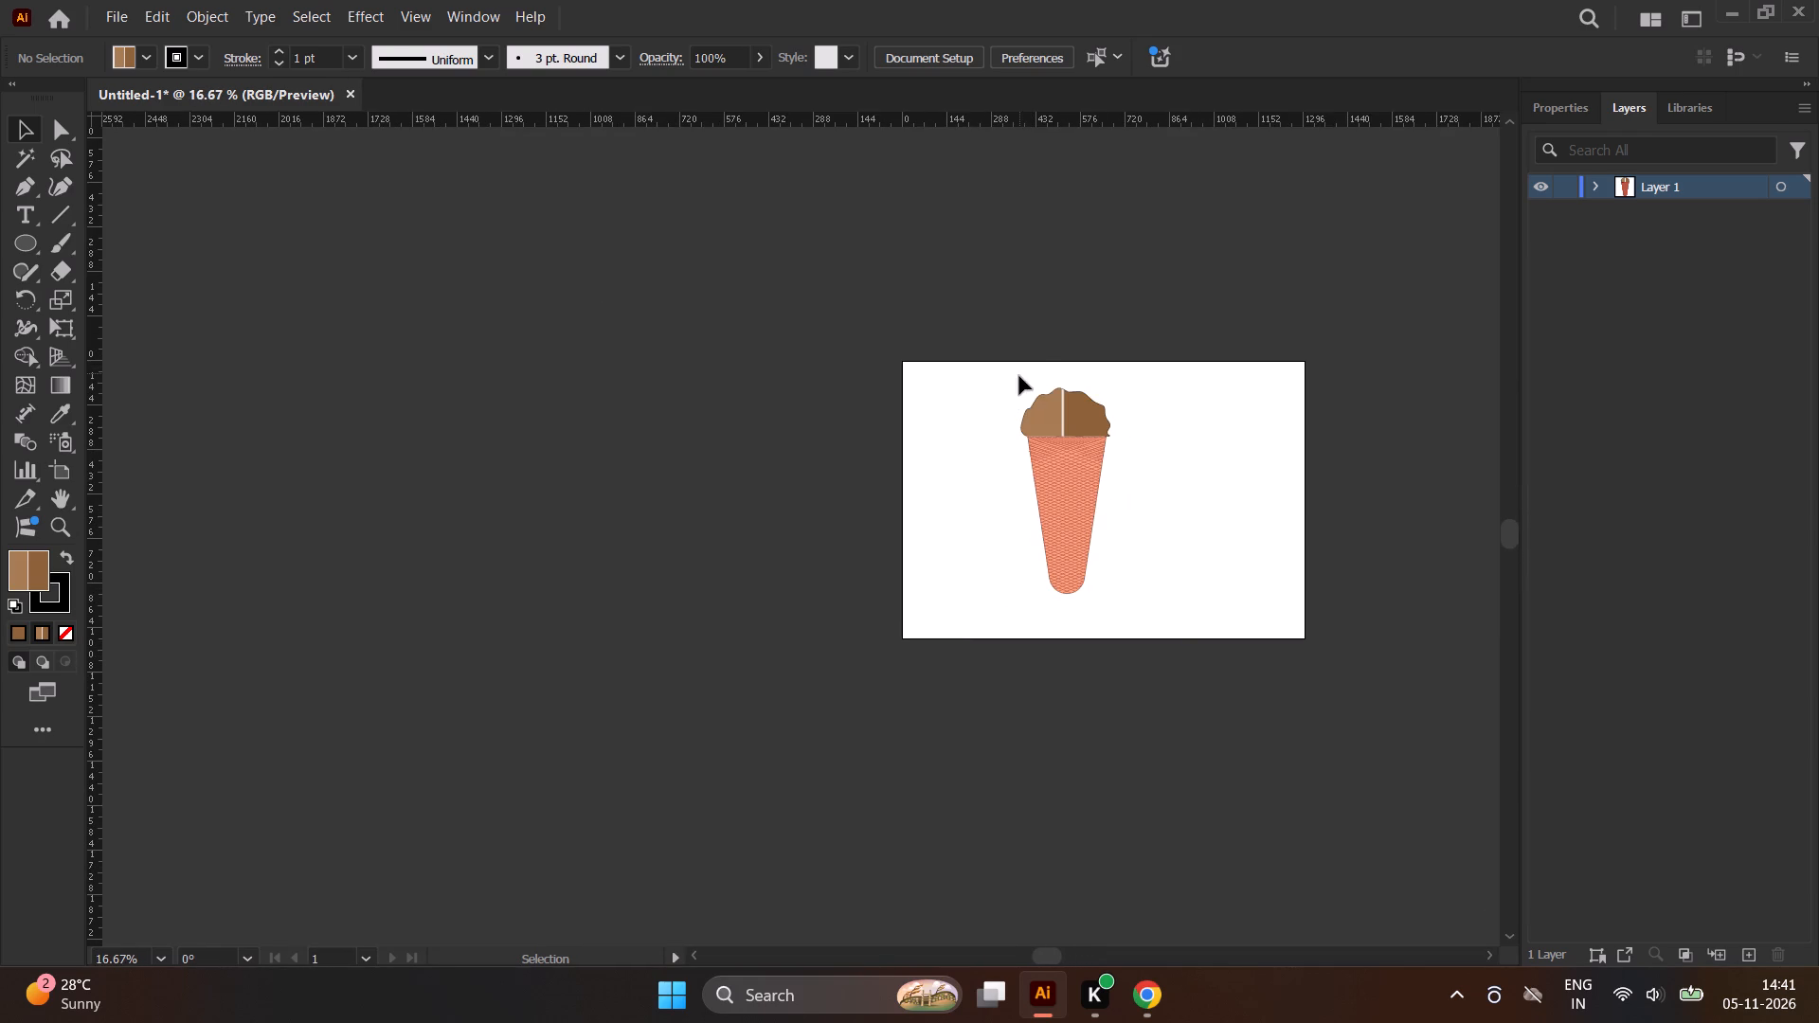
{"action": "left_click_drag", "start_coordinate": [1019, 376], "coordinate": [1177, 637]}
{"action": "scroll", "coordinate": [1075, 627], "scroll_direction": "up", "scroll_amount": 3}
{"action": "scroll", "coordinate": [1069, 626], "scroll_direction": "down", "scroll_amount": 6}
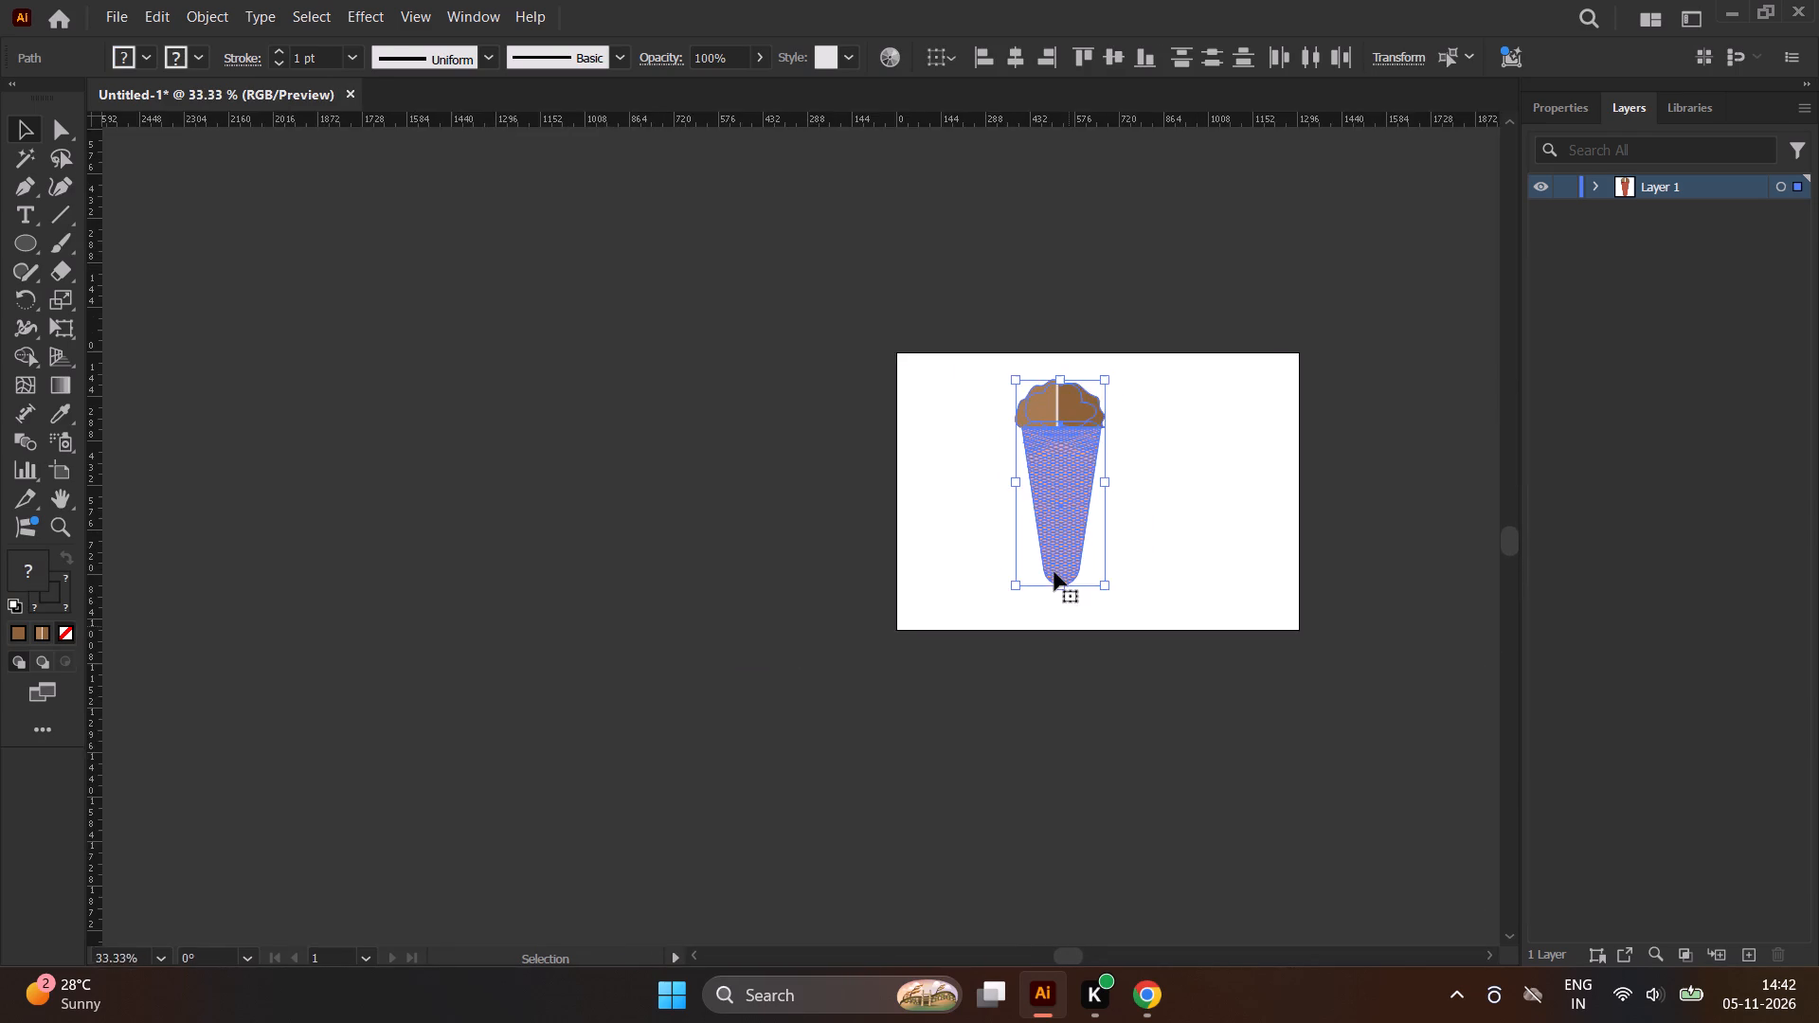
{"action": "scroll", "coordinate": [1052, 573], "scroll_direction": "up", "scroll_amount": 3}
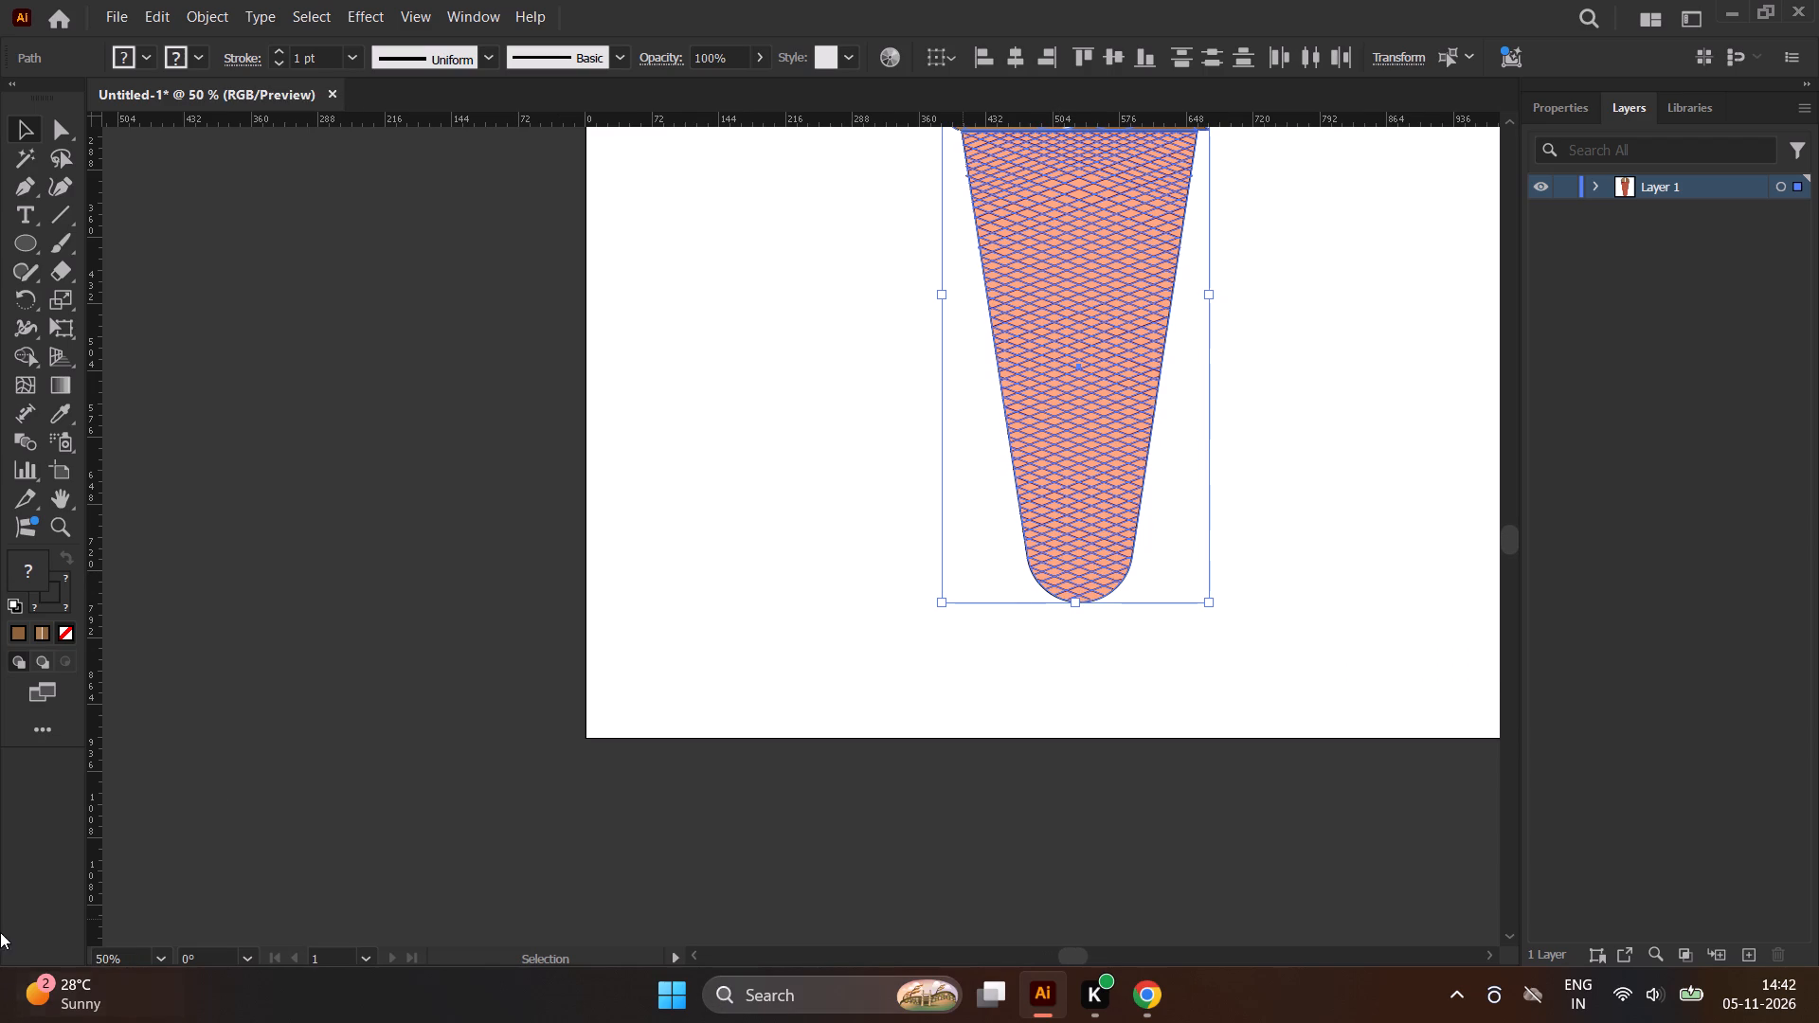